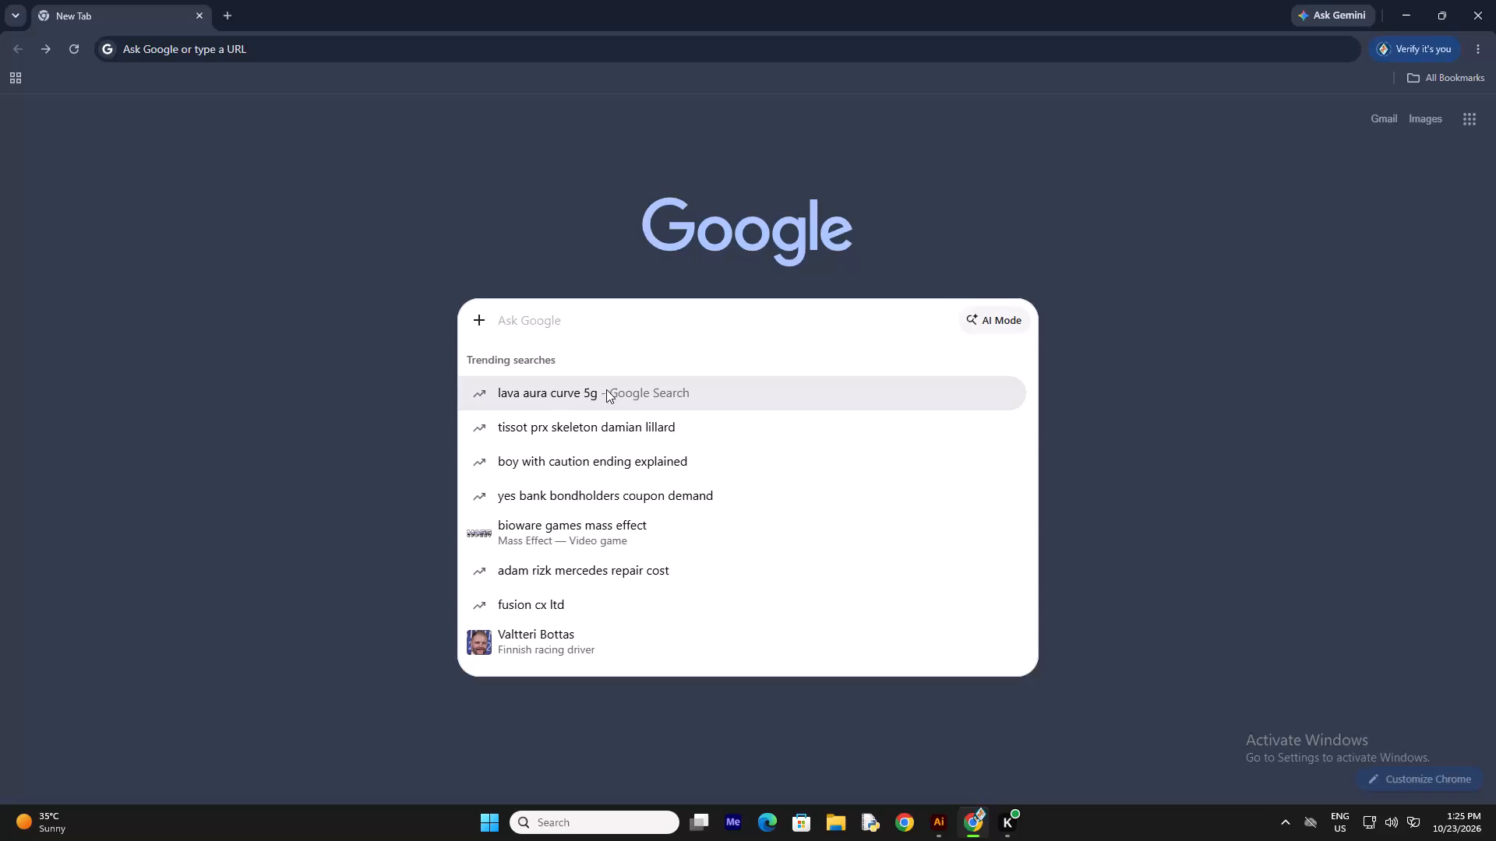
Switch to Illustrator and create a new A4 document of 595.28 x 841.89 pt.
left_click(1120, 501)
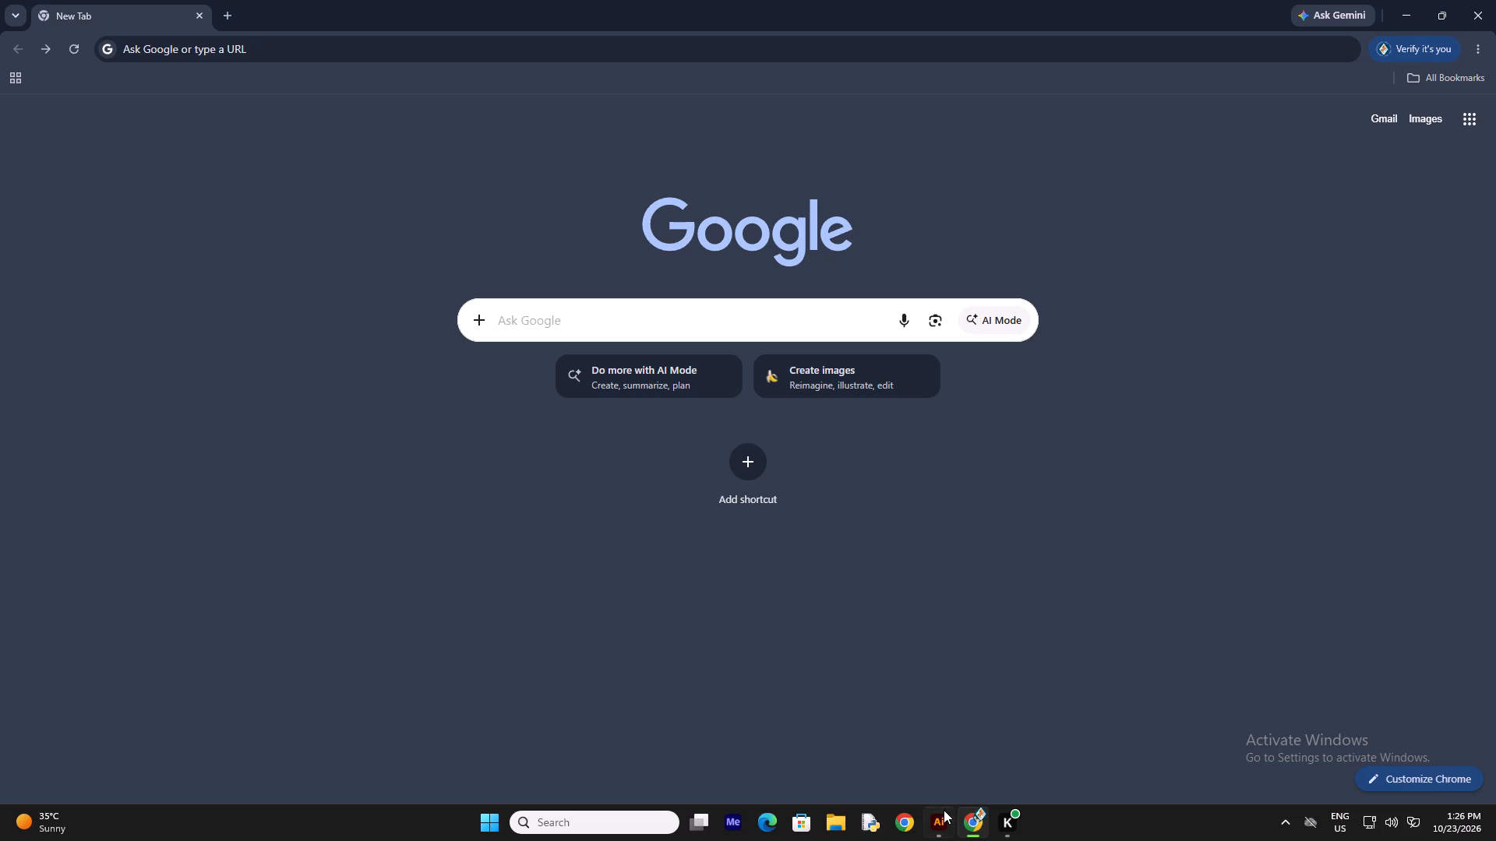
left_click(939, 761)
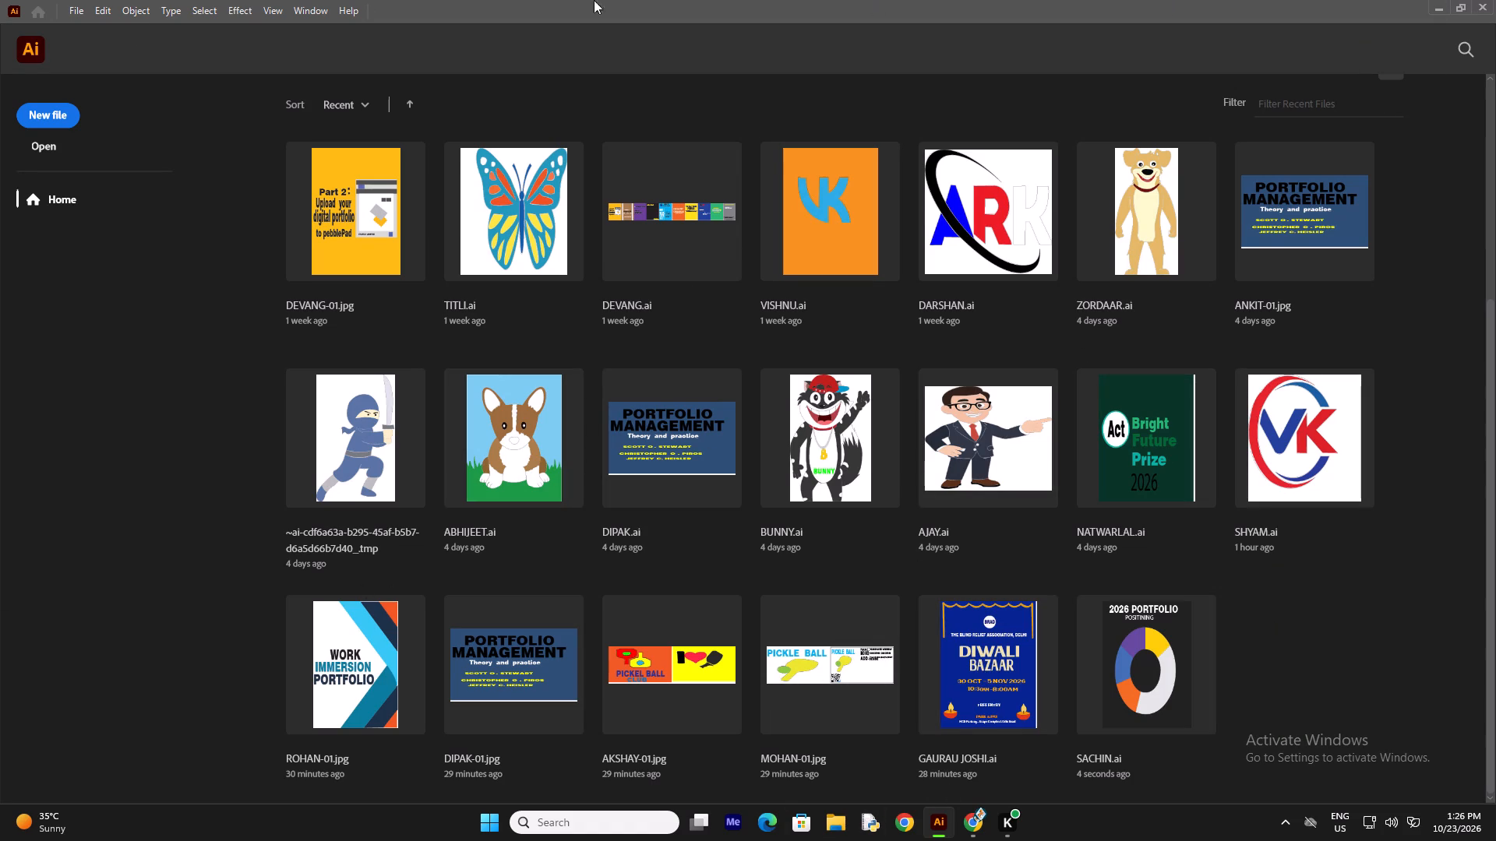
left_click(72, 12)
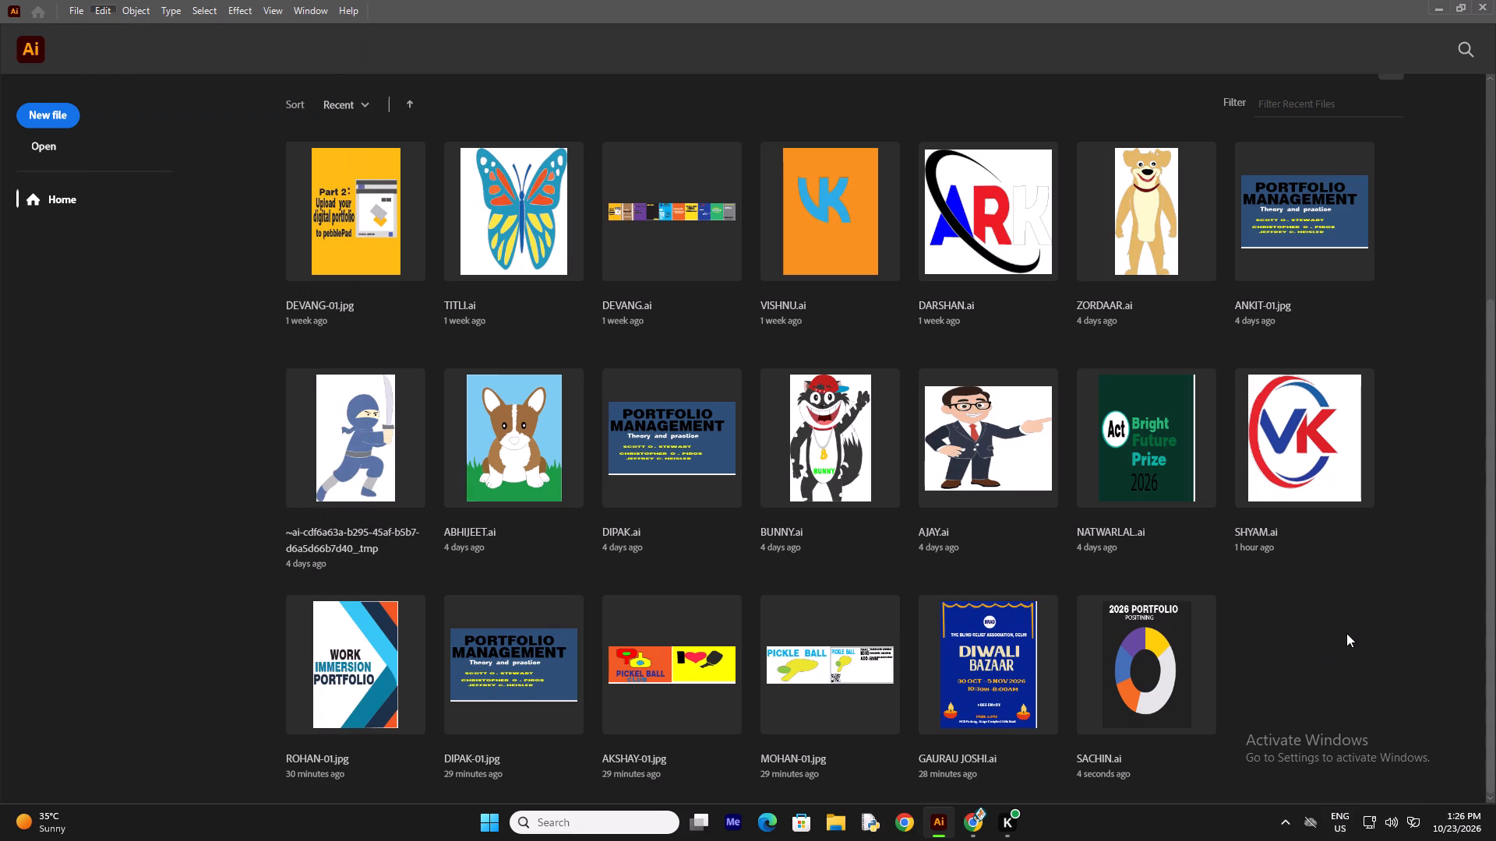
left_click(1346, 633)
scroll(676, 537, "up", 6)
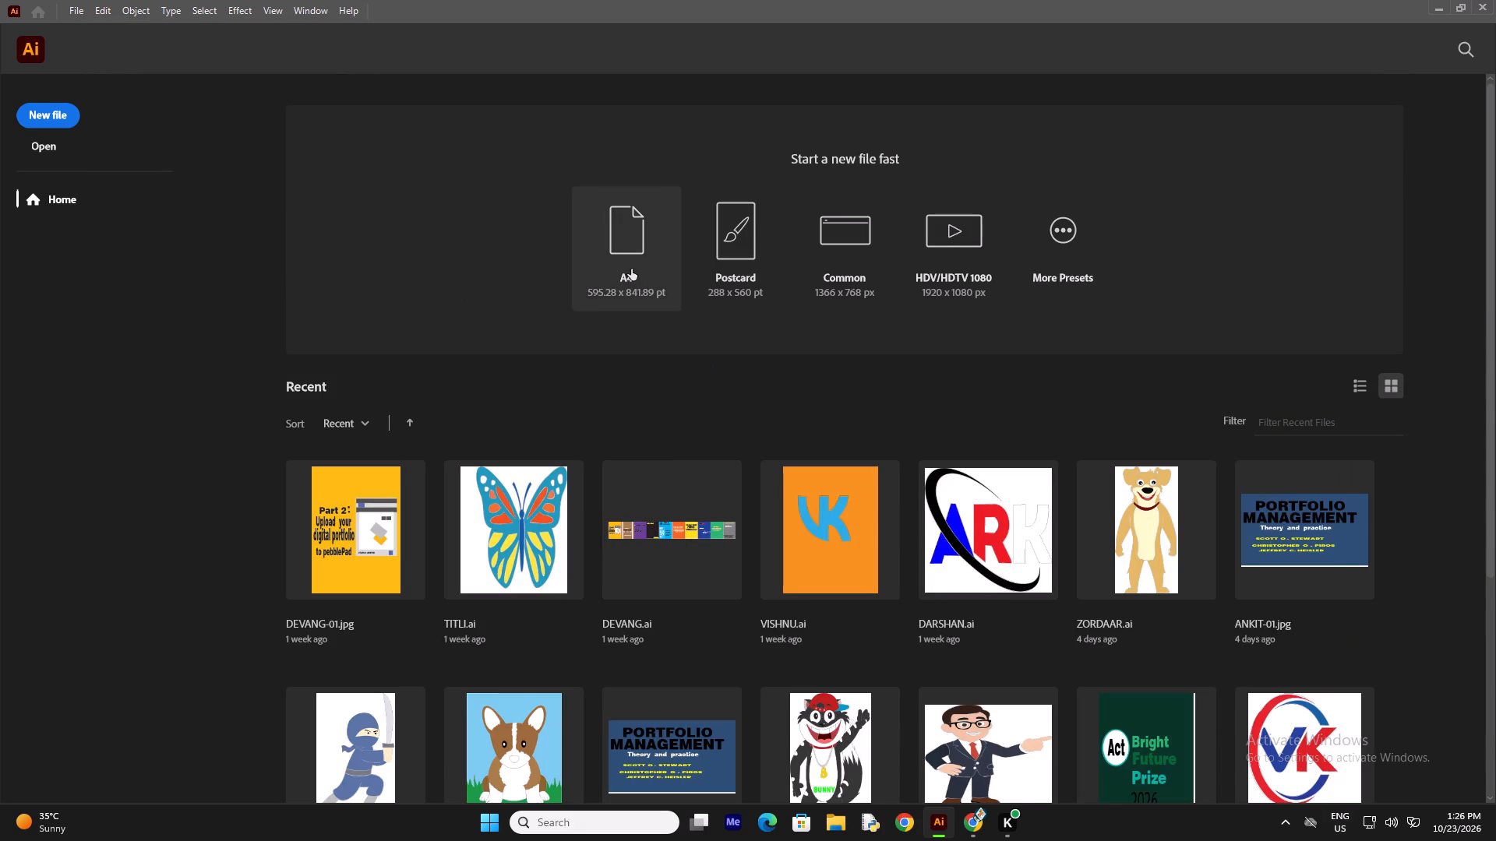
left_click(630, 270)
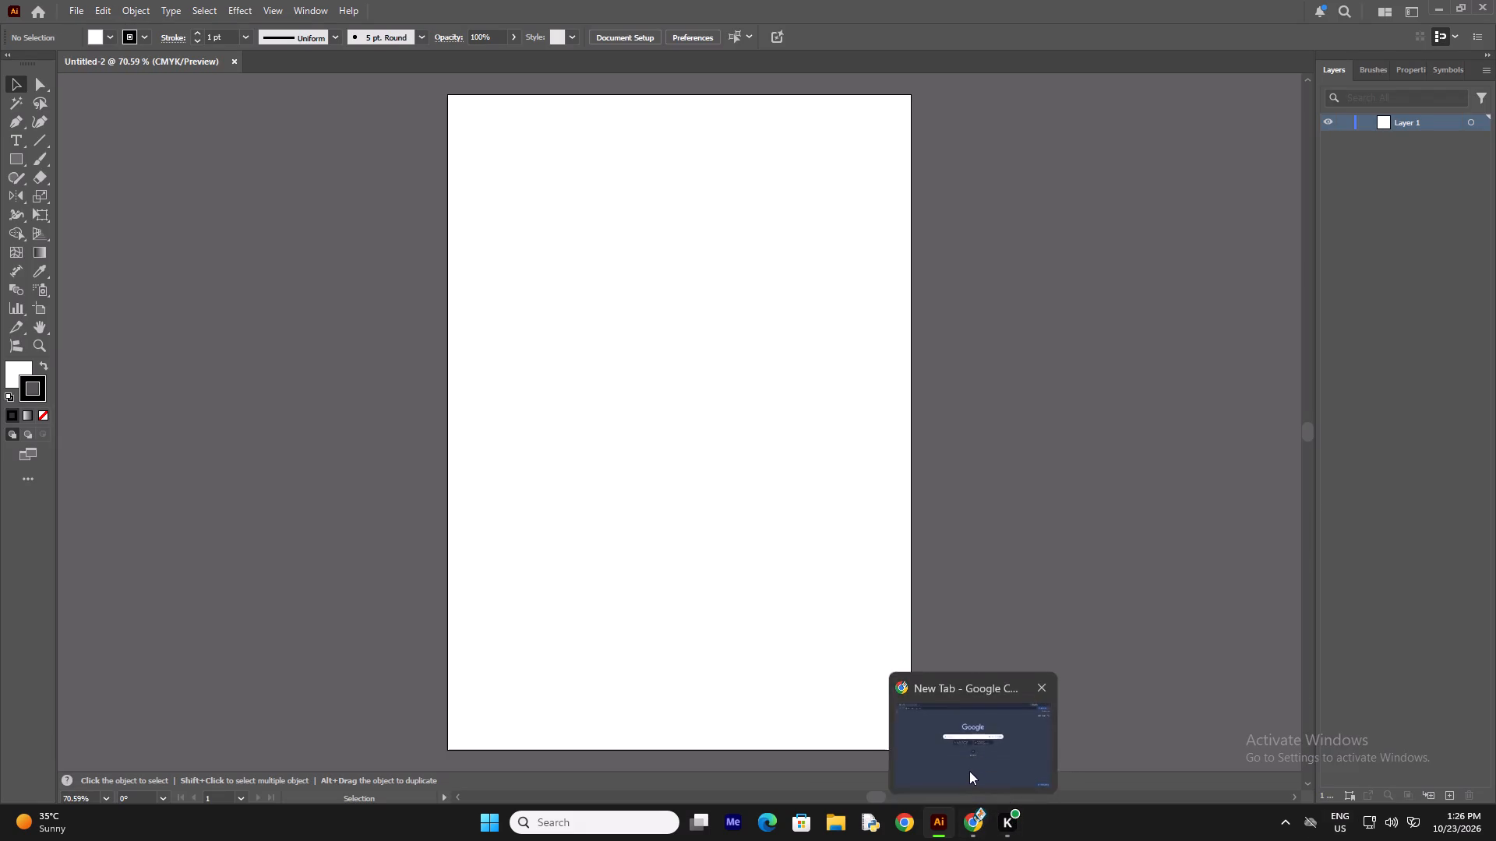
Switch to Chrome, search Google for low poly art and show the image results.
left_click(969, 768)
left_click(508, 324)
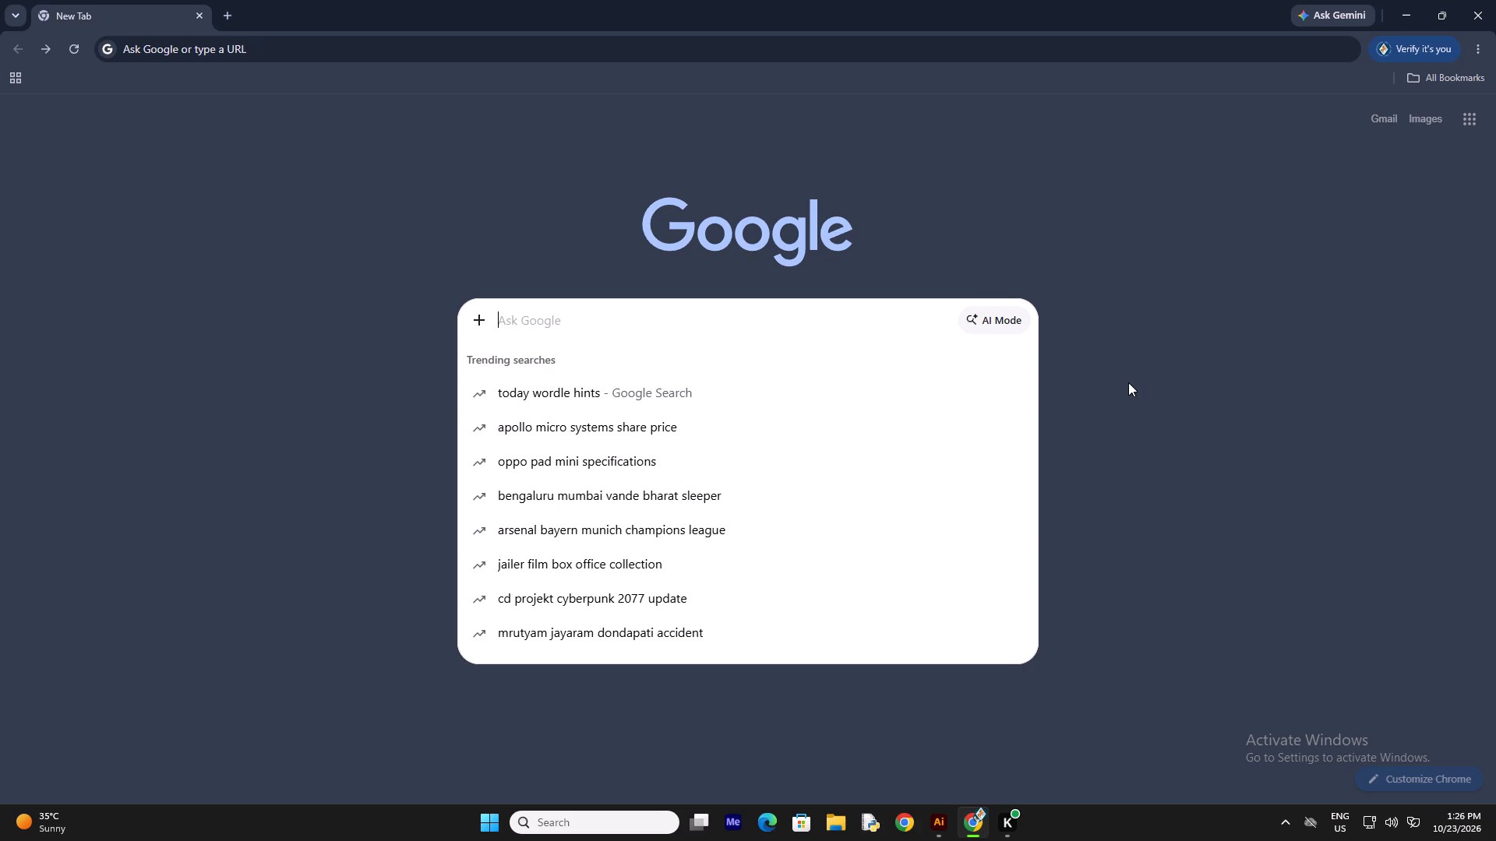
type("lo")
key("w")
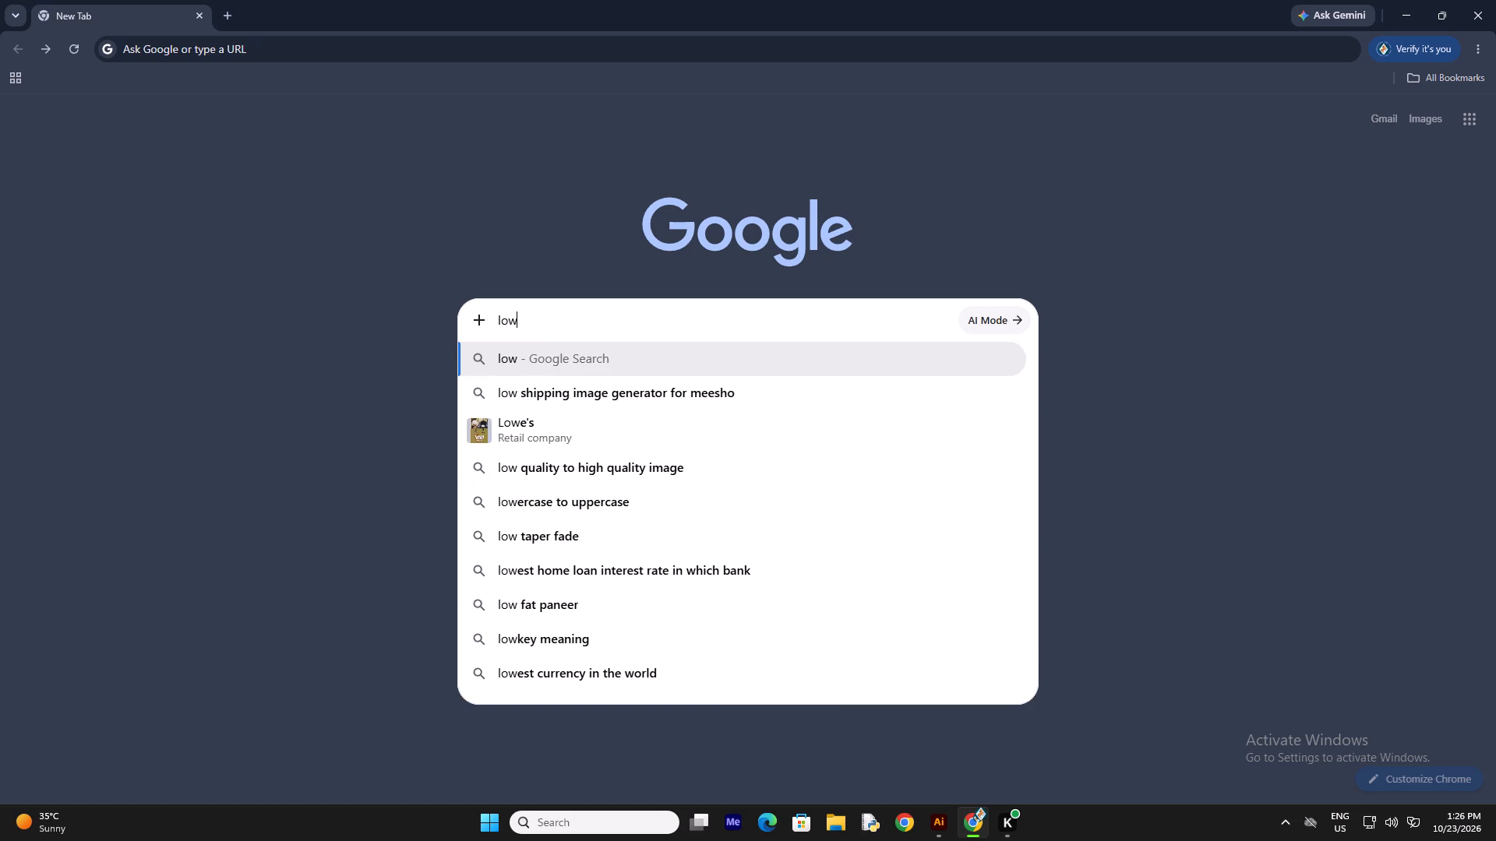
key("space")
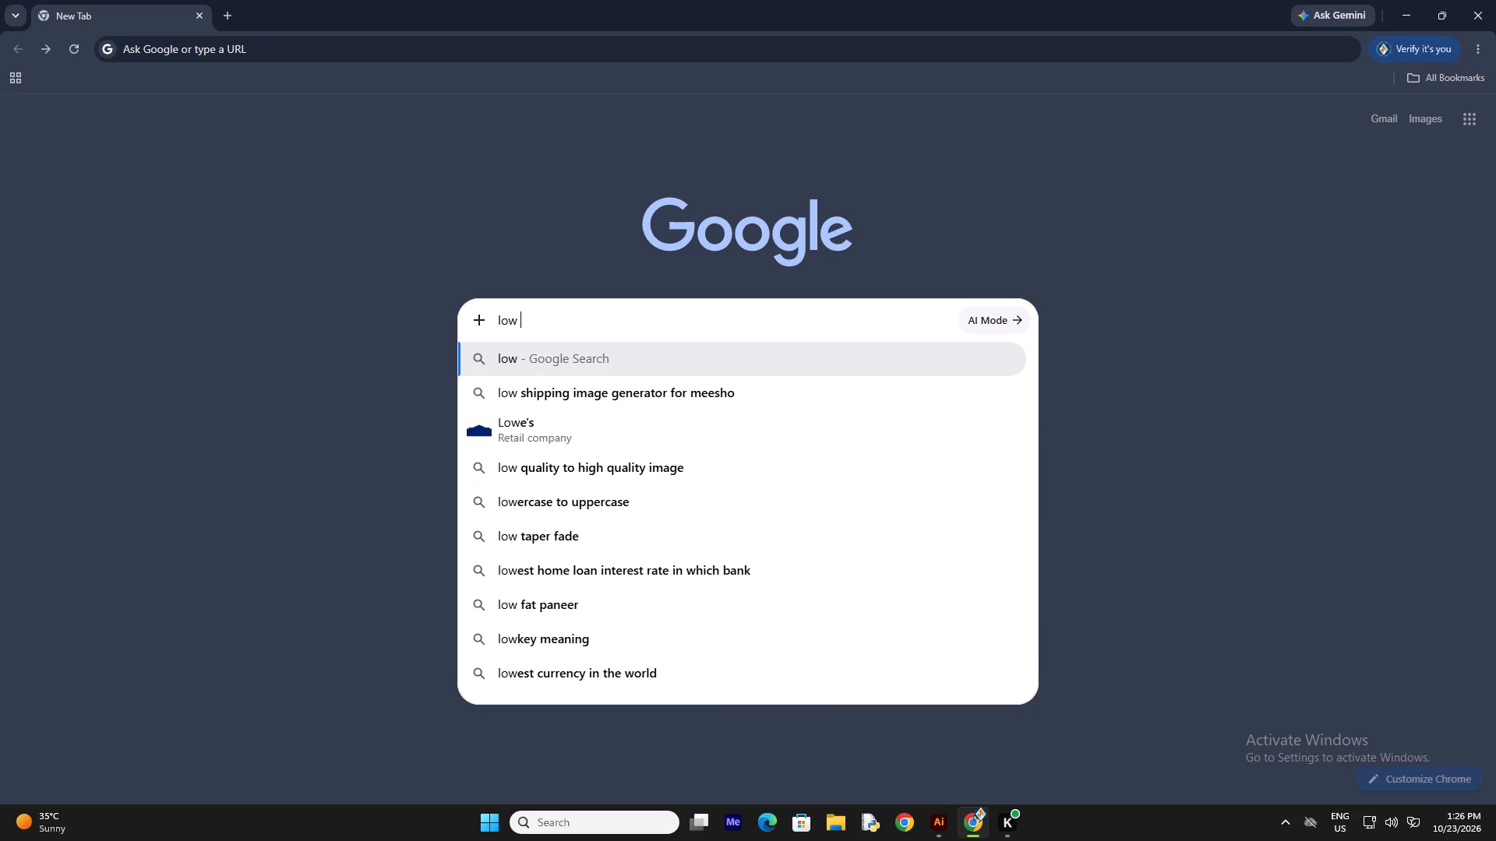
type("poi")
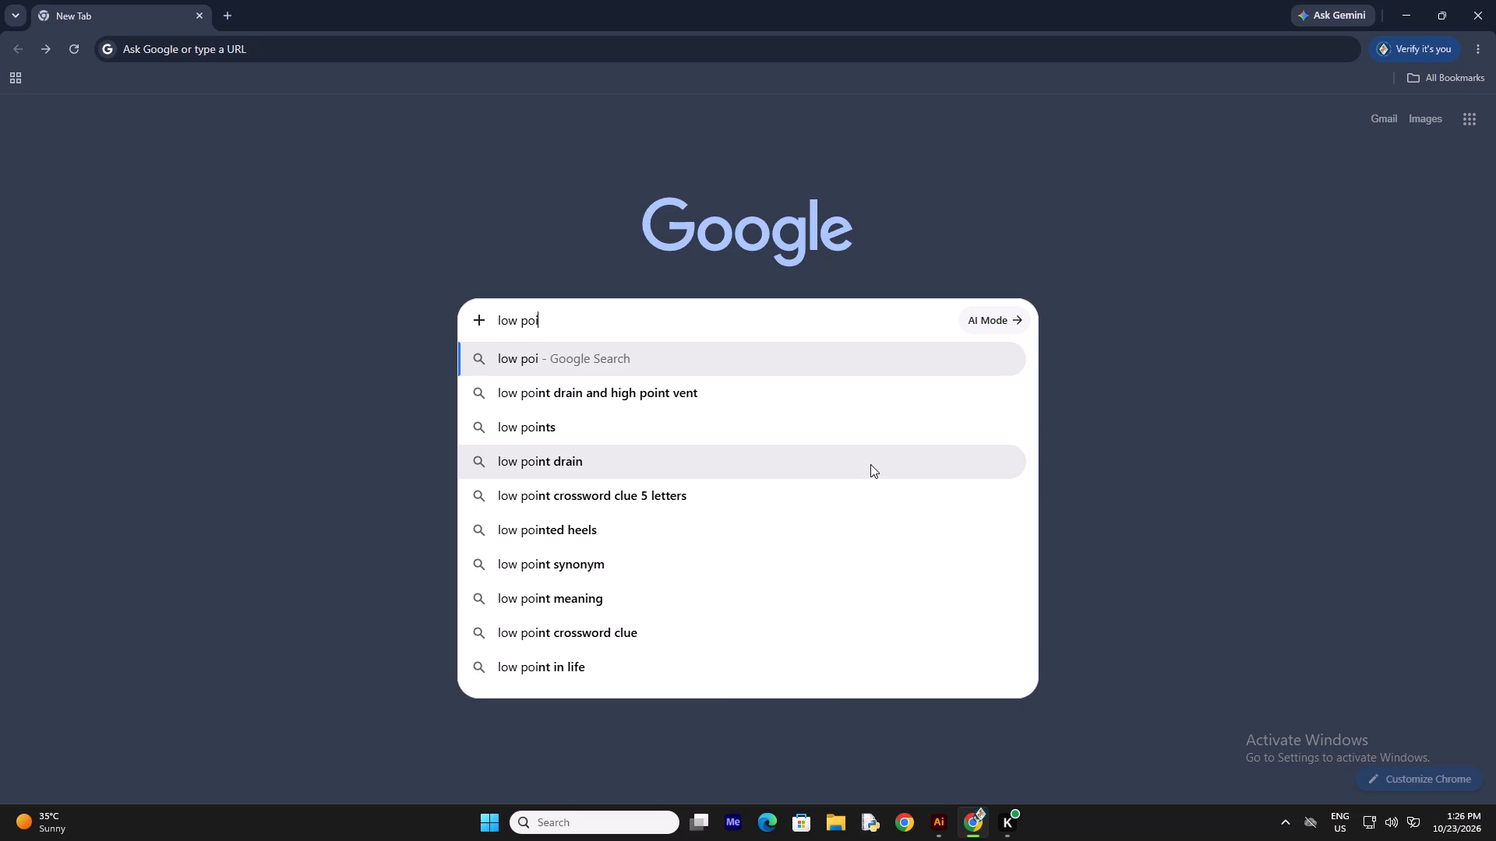
key("l")
key("BackSpace")
key("BackSpace")
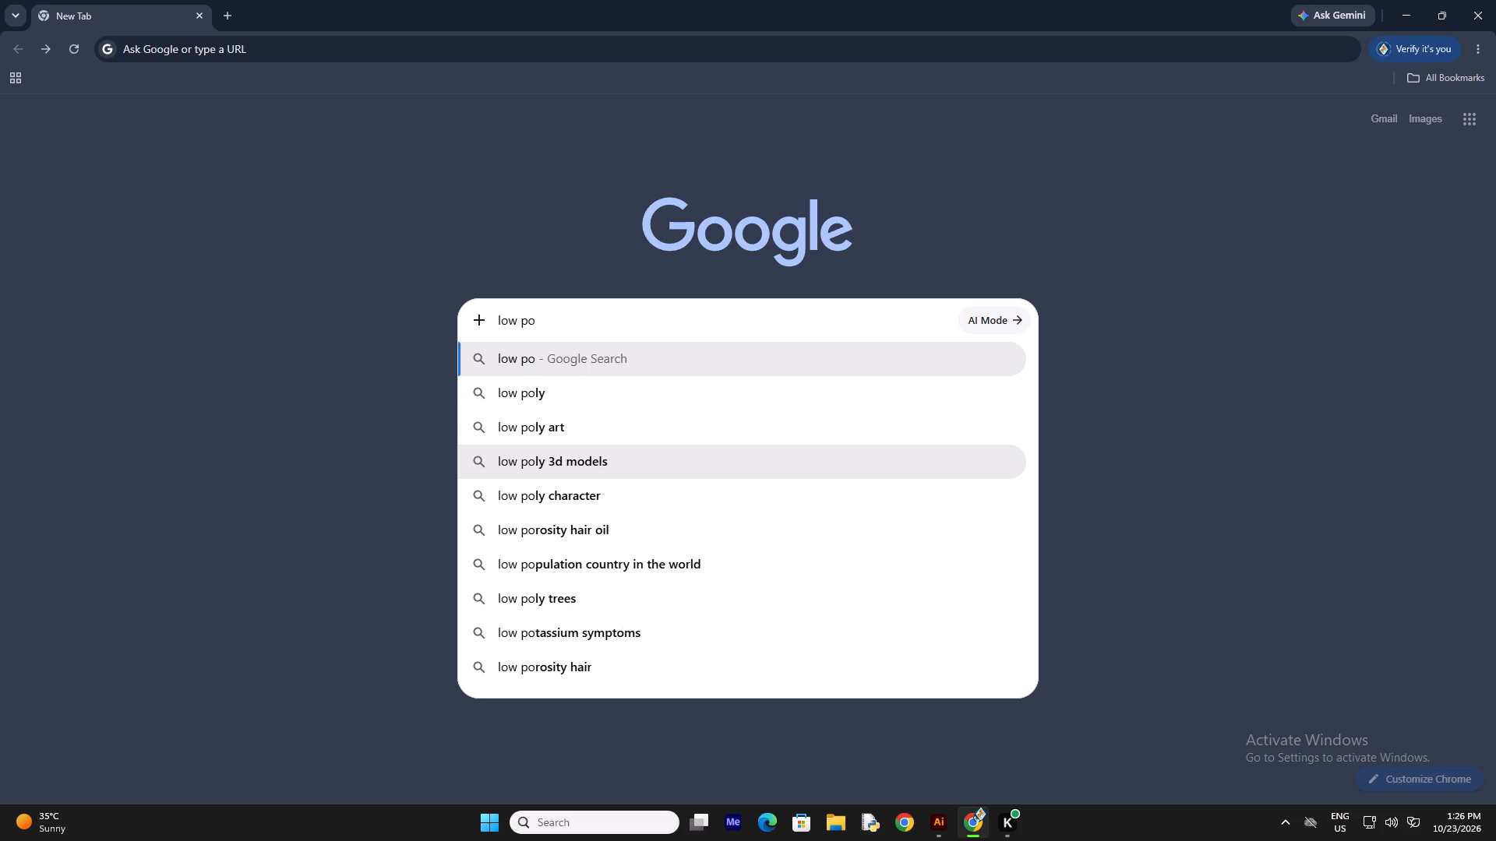
type("li")
key("space")
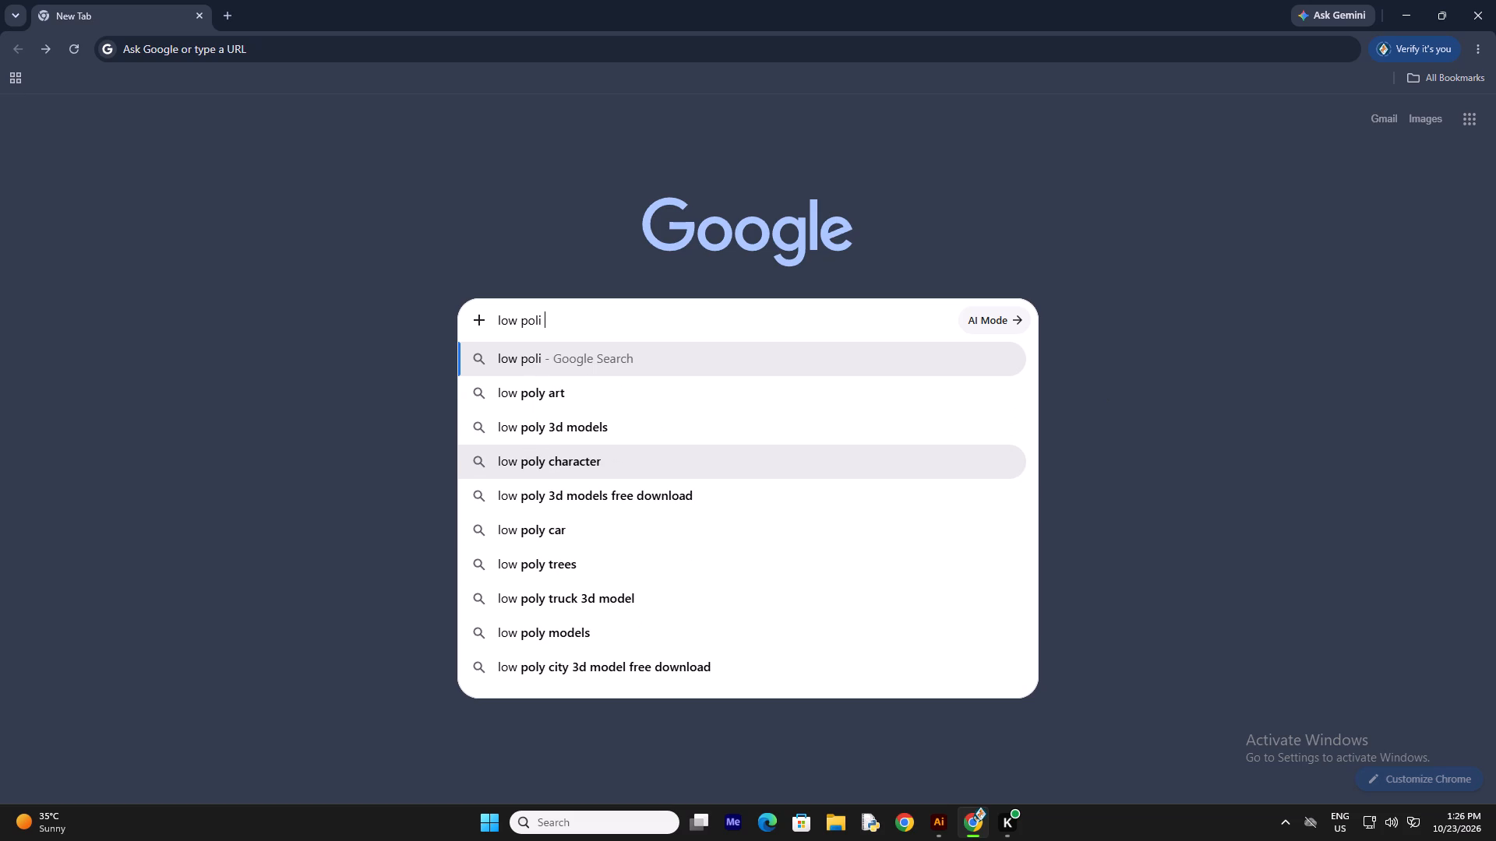
left_click(774, 401)
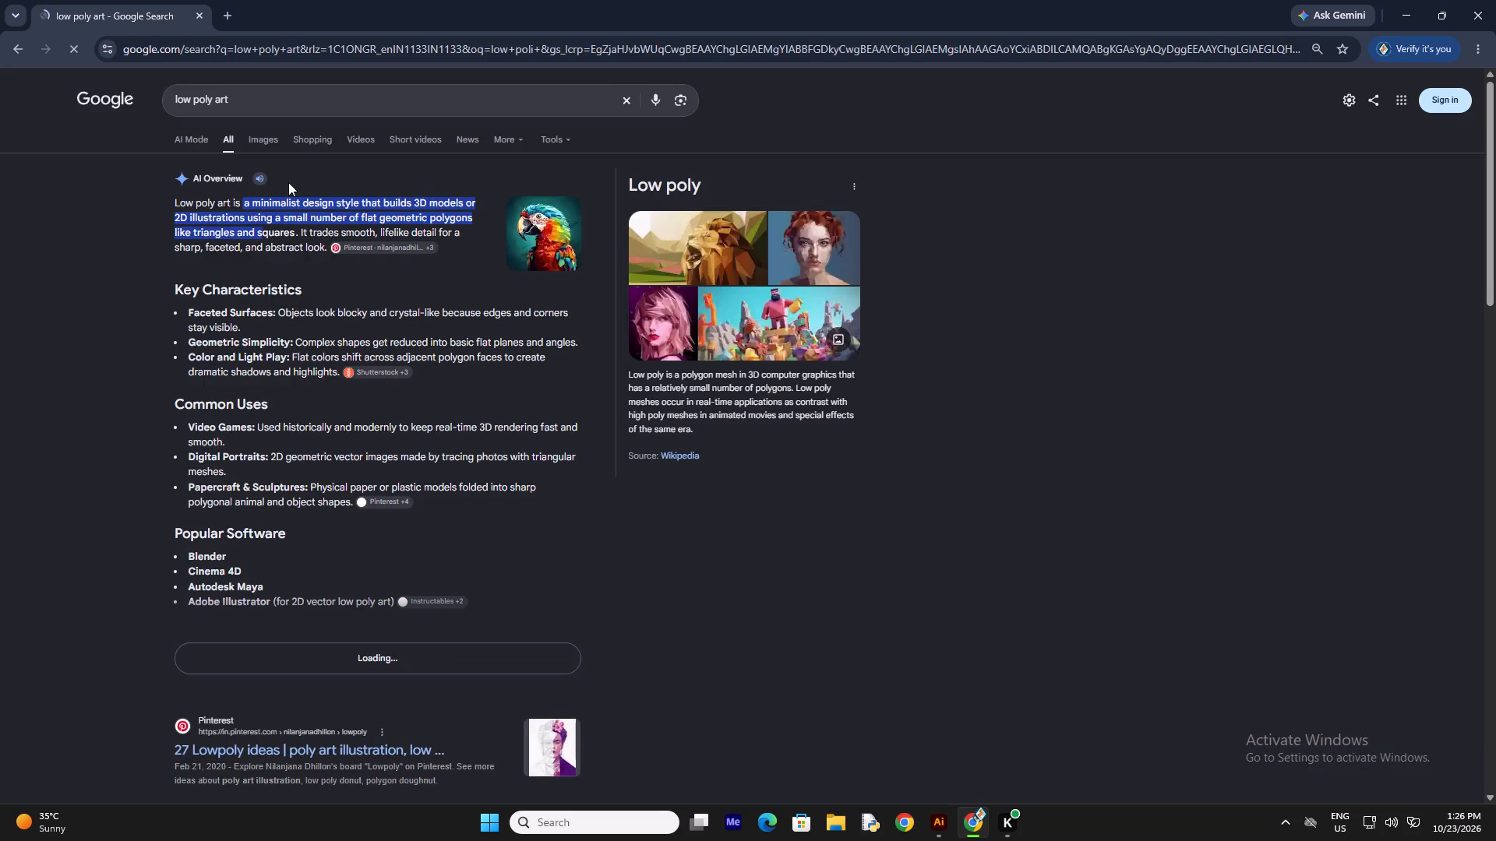
left_click(262, 130)
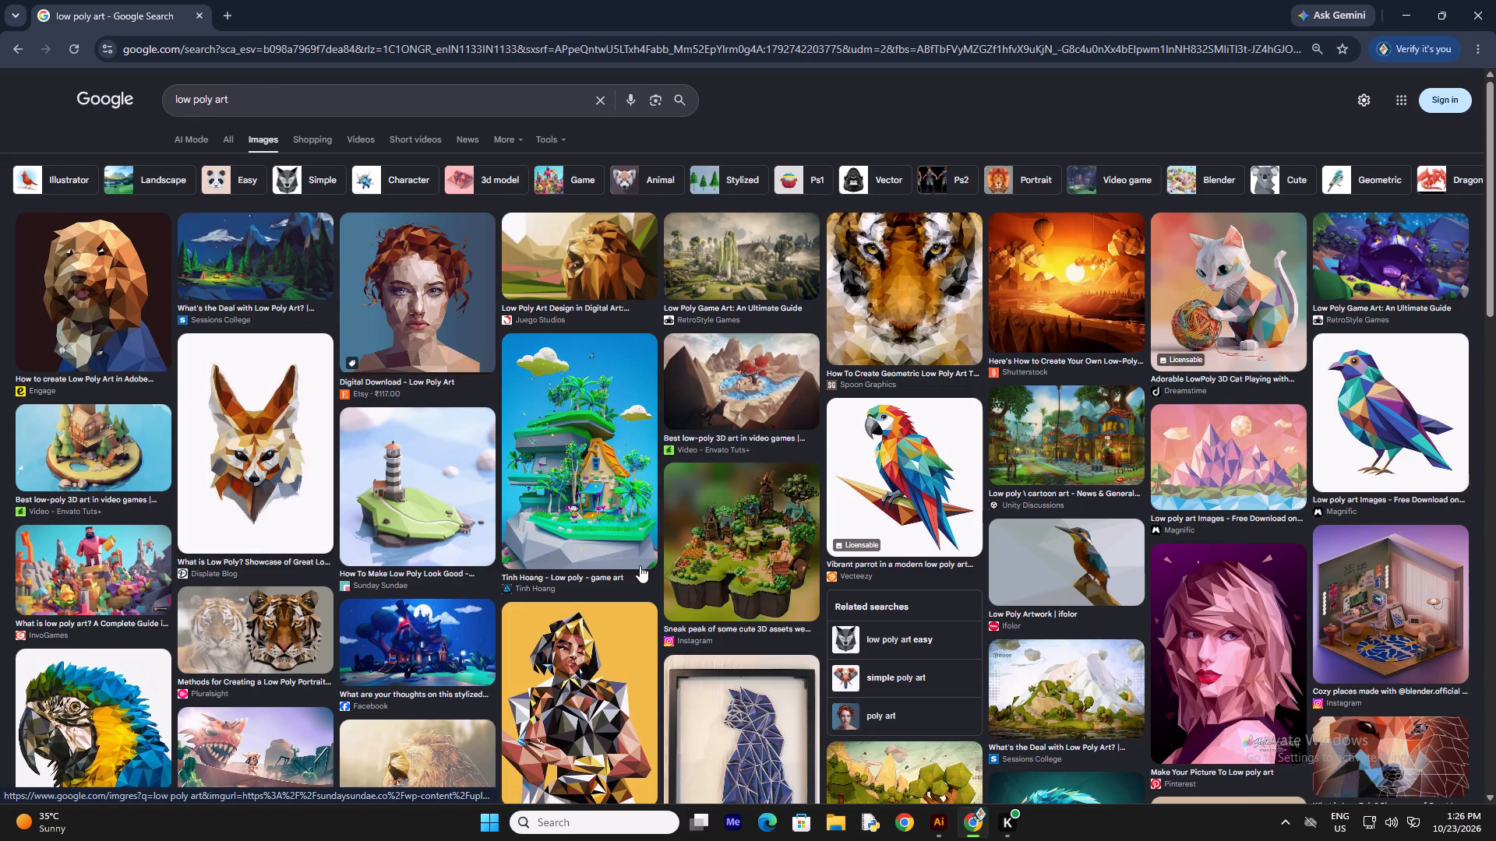
Preview the Vecteezy low poly parrot illustration, look through its related images and close the preview.
scroll(640, 565, "down", 1)
scroll(640, 565, "up", 2)
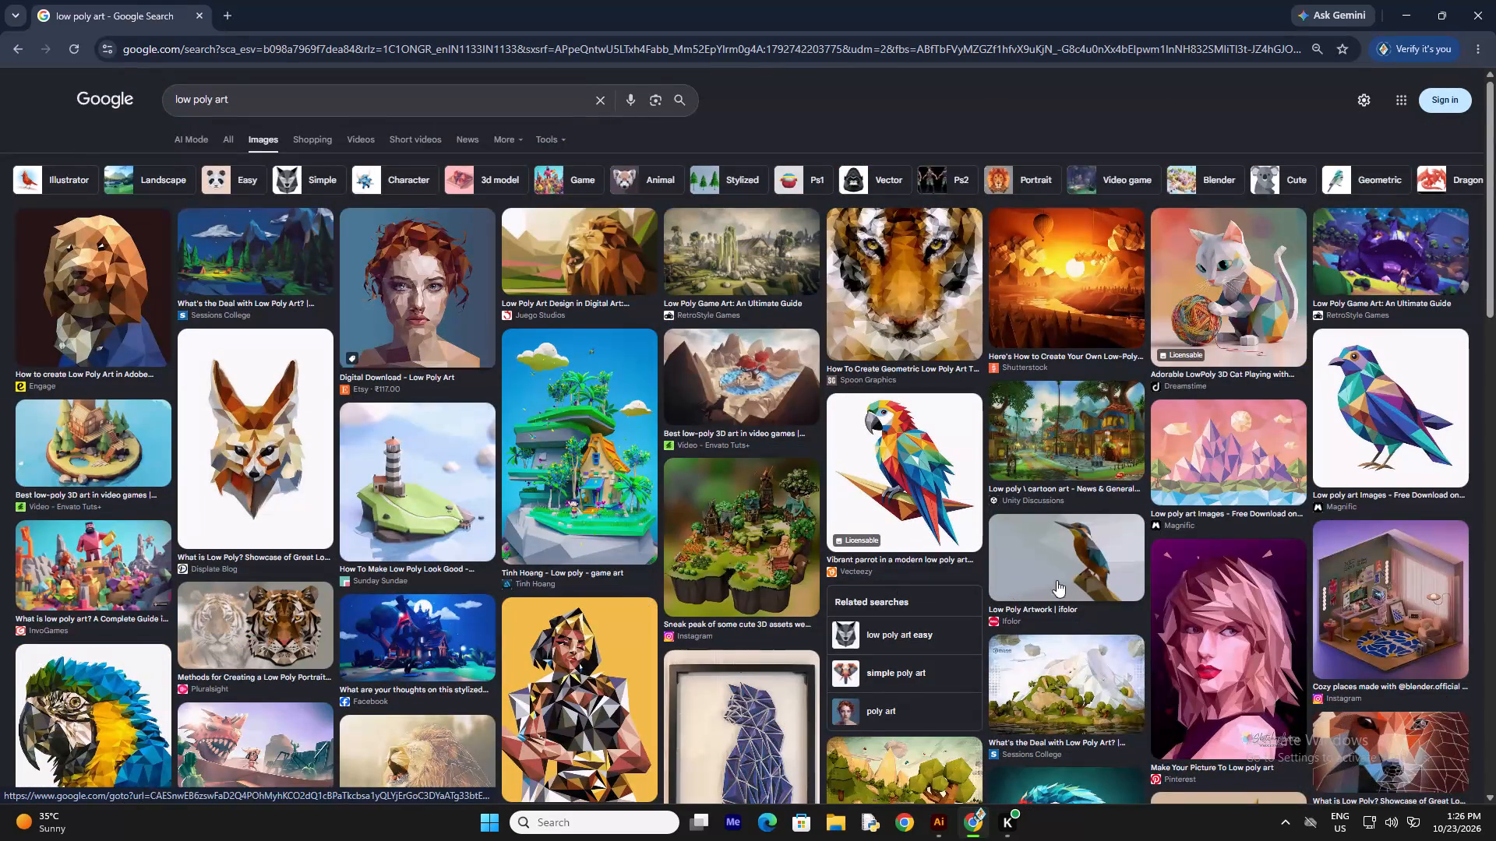
left_click(950, 530)
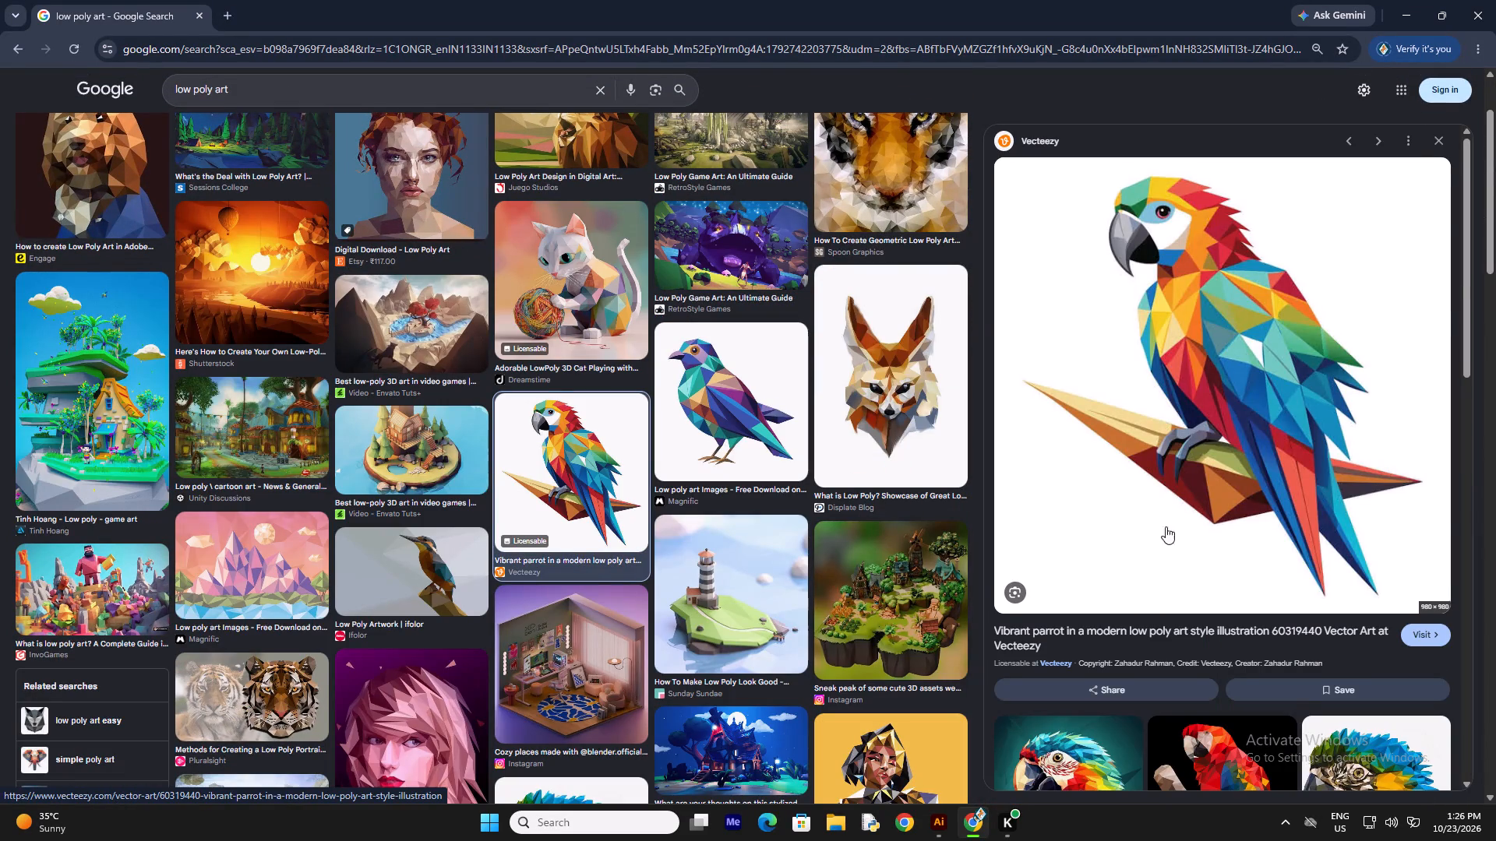
scroll(1178, 497, "down", 2)
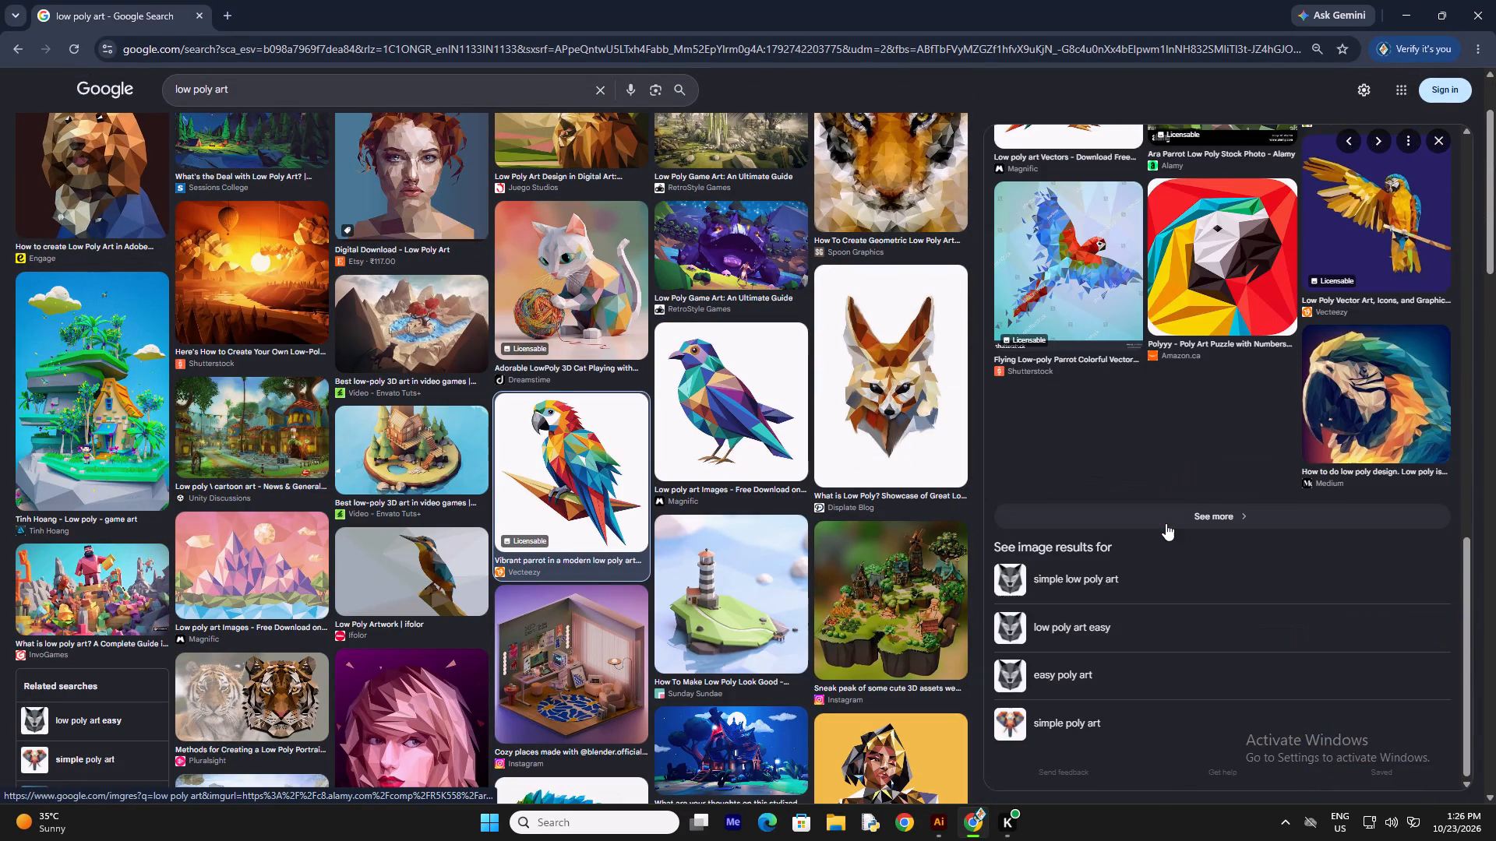
scroll(1166, 523, "up", 3)
left_click(1432, 143)
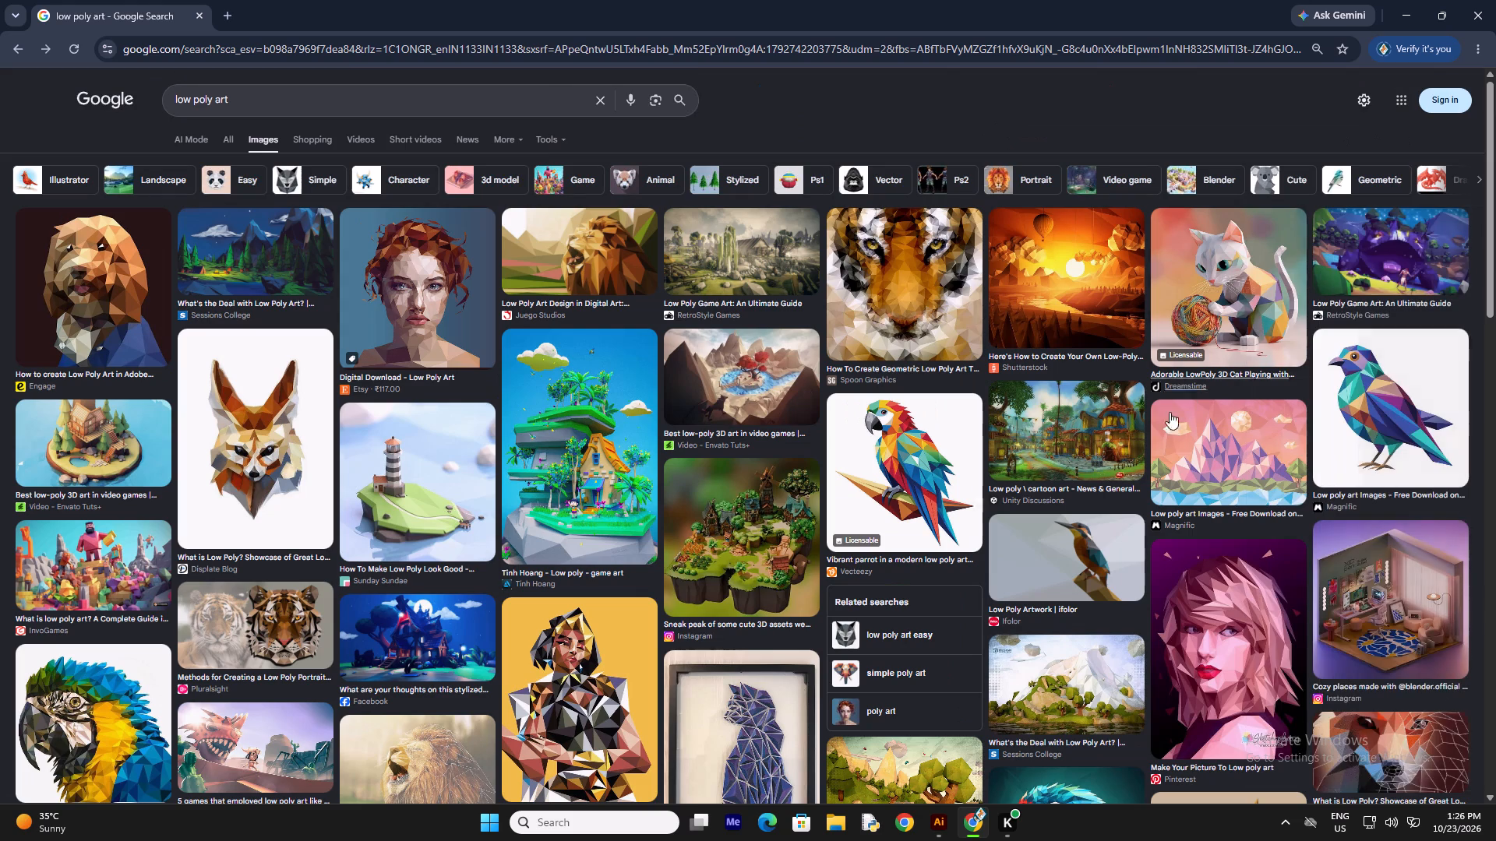
Find the Vecteezy low poly wolf head illustration in the image results and copy its image.
scroll(1152, 494, "down", 1)
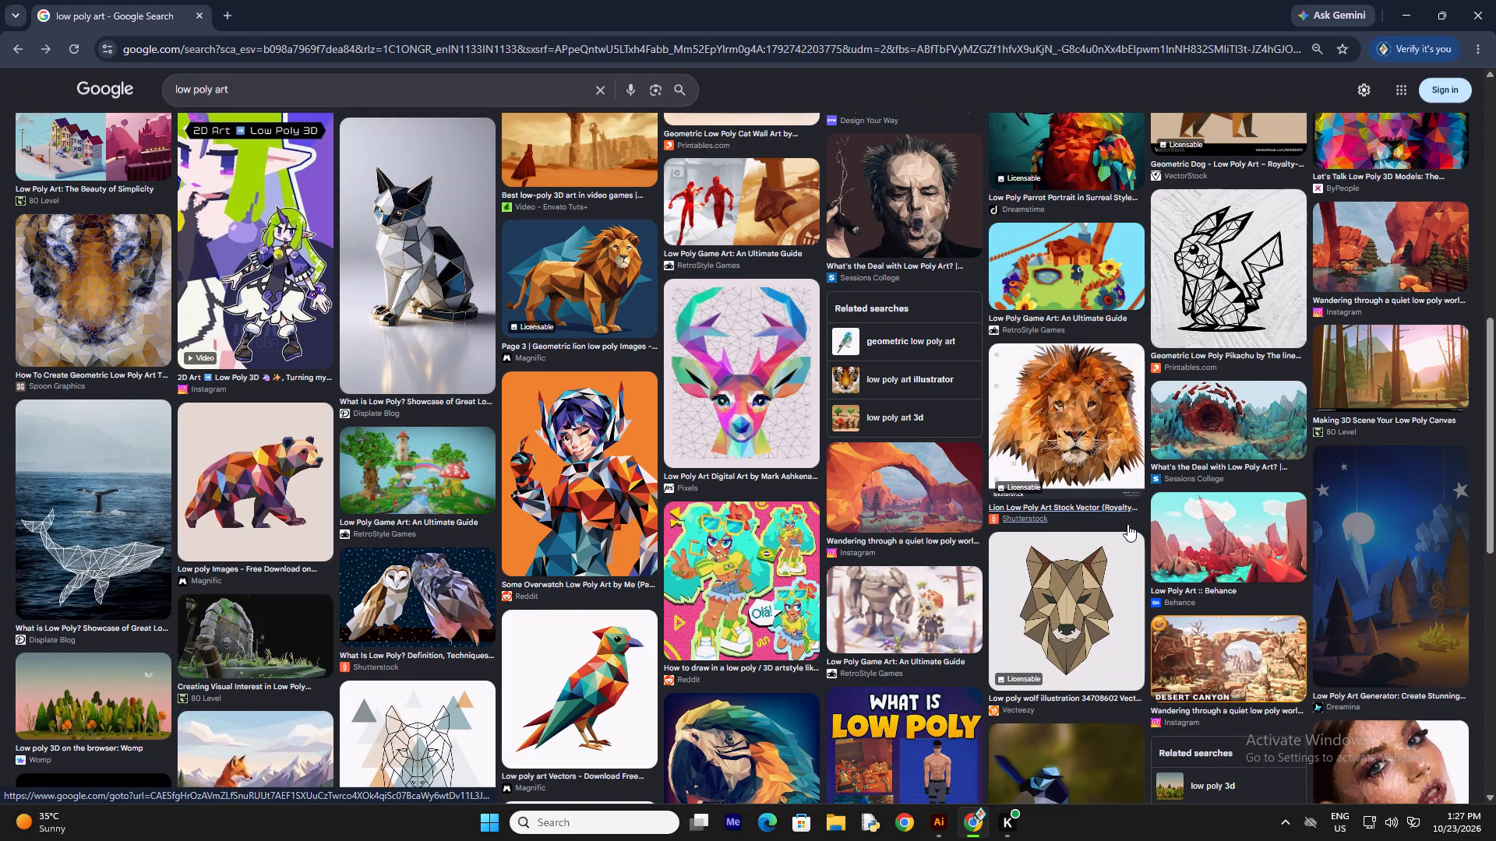
left_click(1078, 603)
scroll(1118, 471, "down", 1)
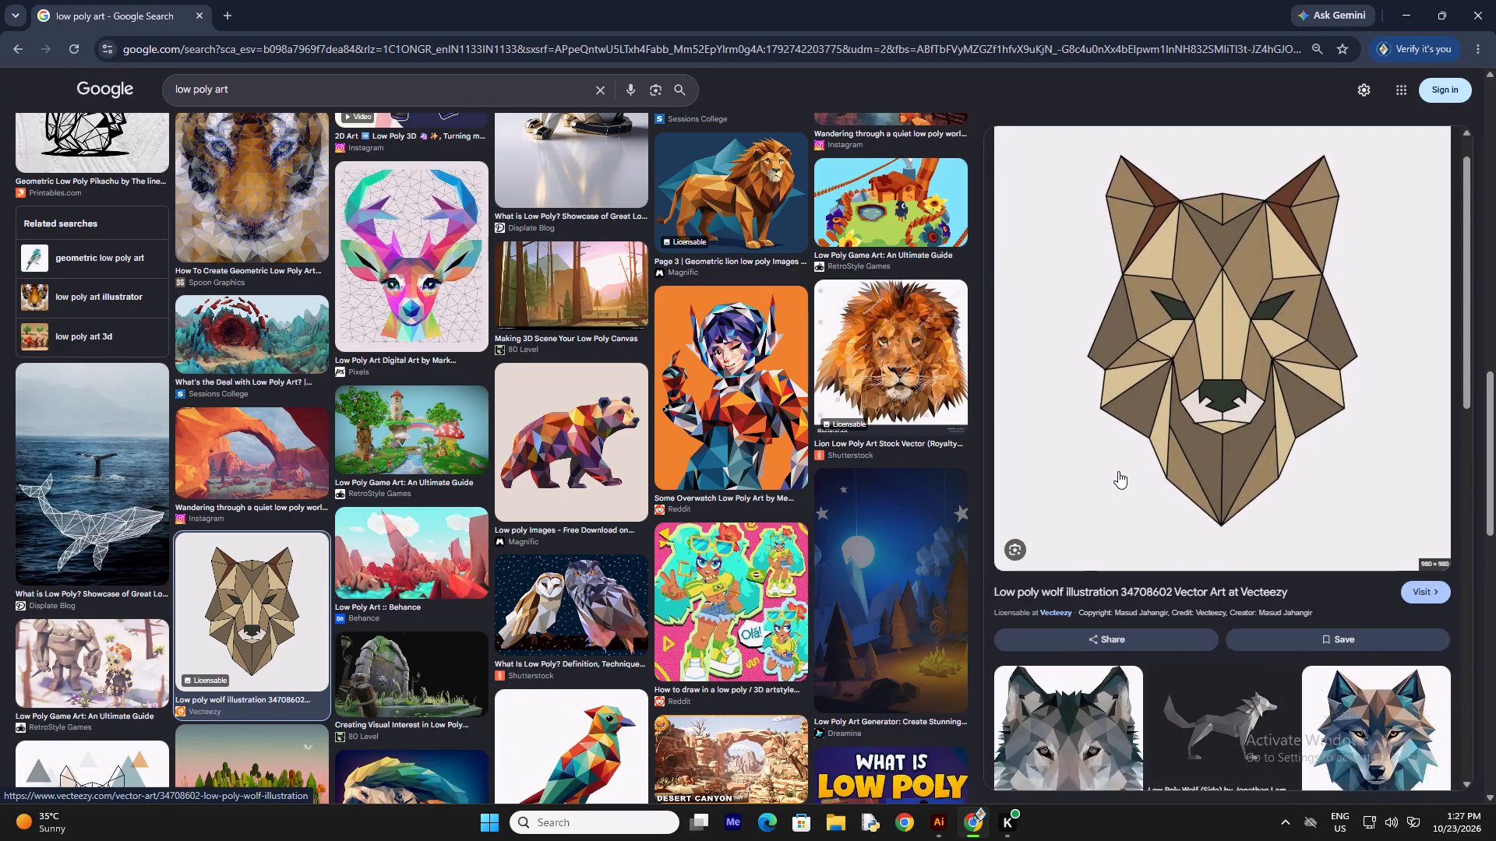
scroll(1118, 471, "down", 1)
scroll(1302, 348, "up", 1)
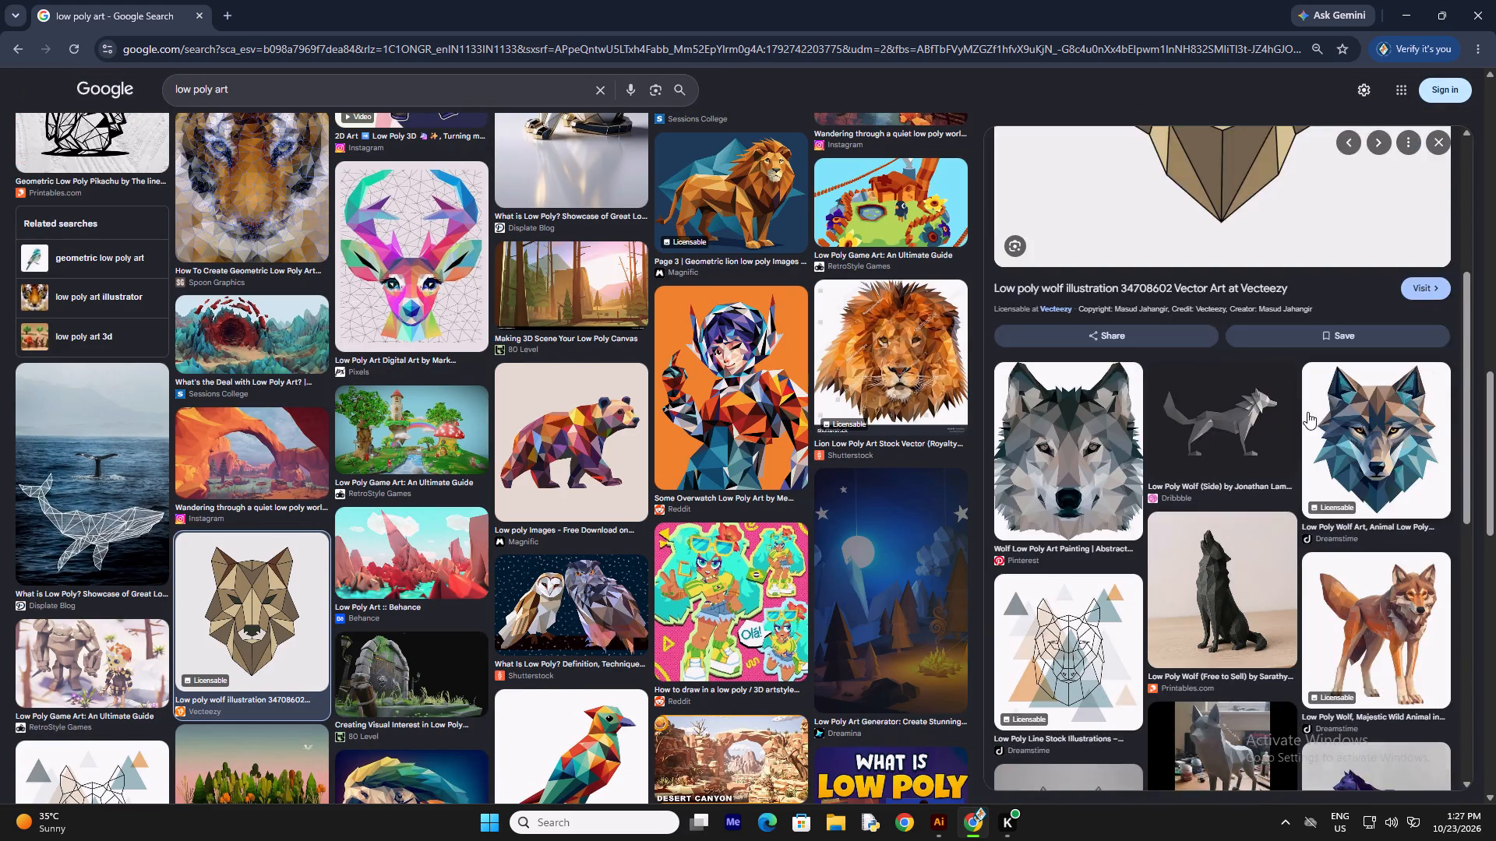
scroll(1307, 412, "down", 1)
scroll(1295, 402, "up", 2)
scroll(1254, 466, "down", 2)
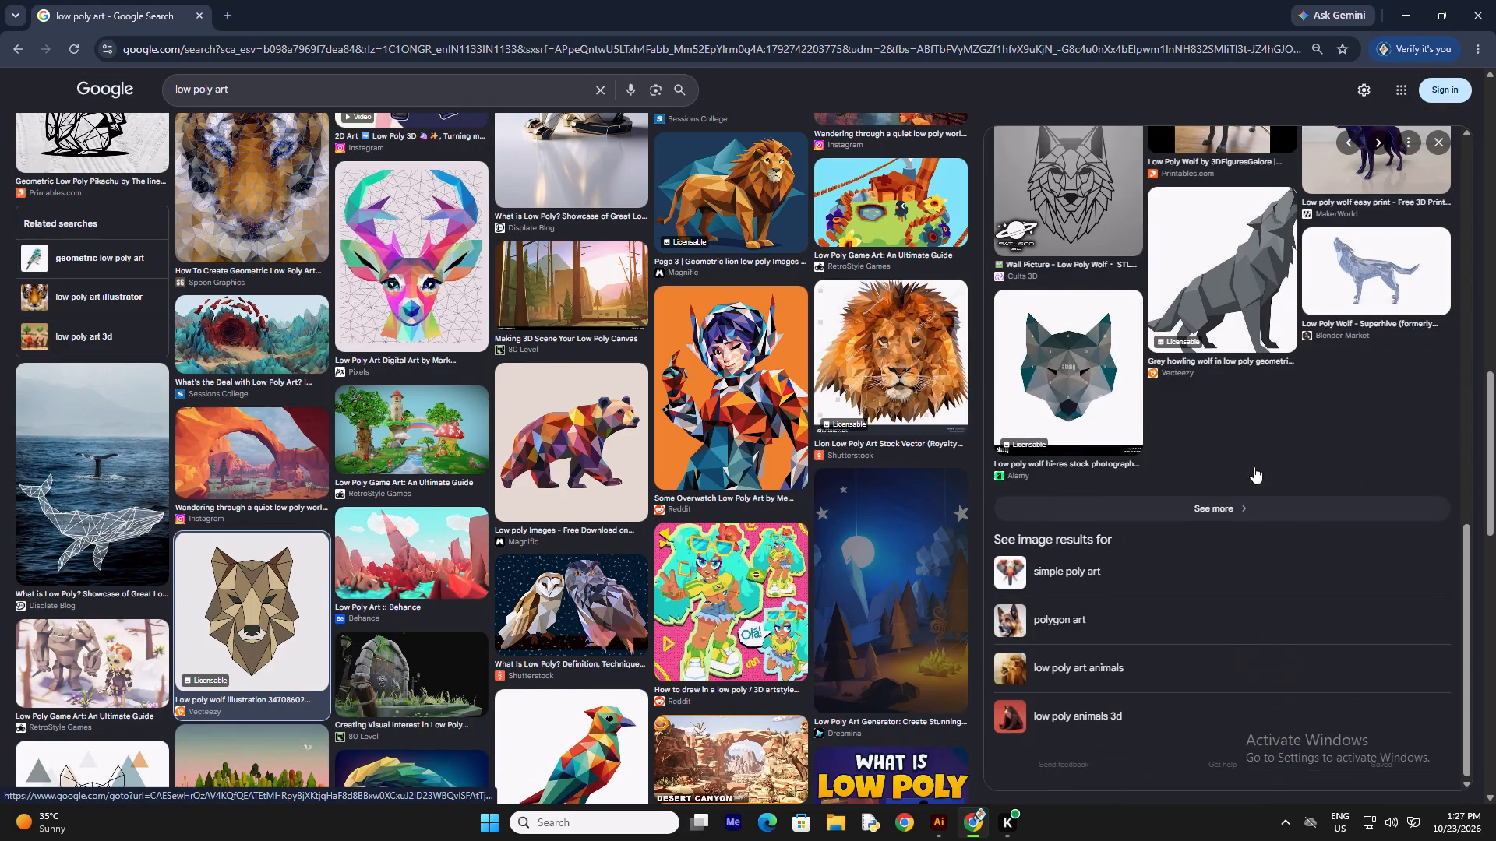
scroll(1225, 329, "up", 2)
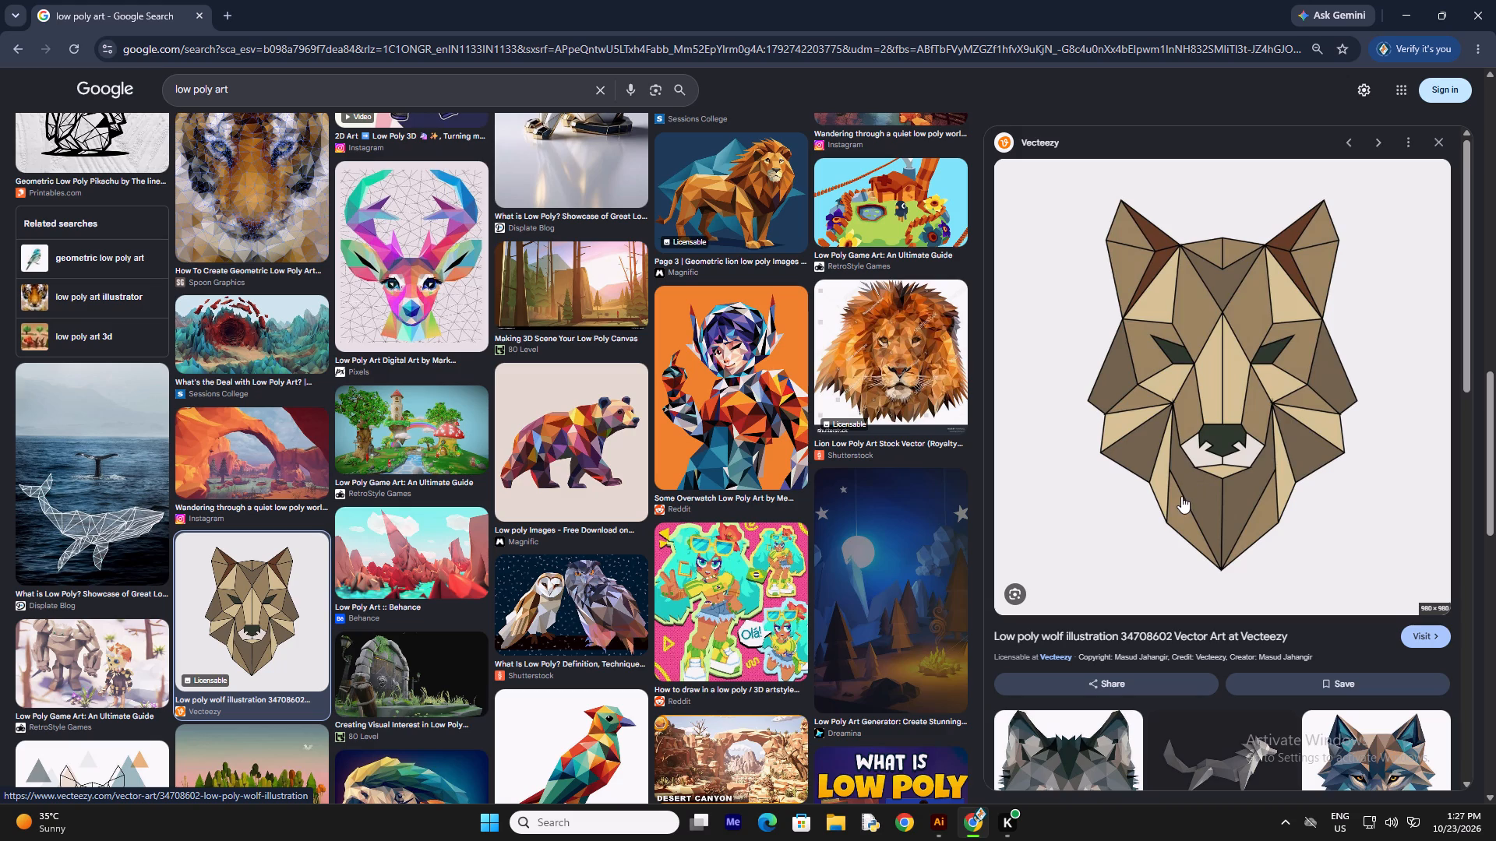
right_click(1177, 496)
left_click(1269, 389)
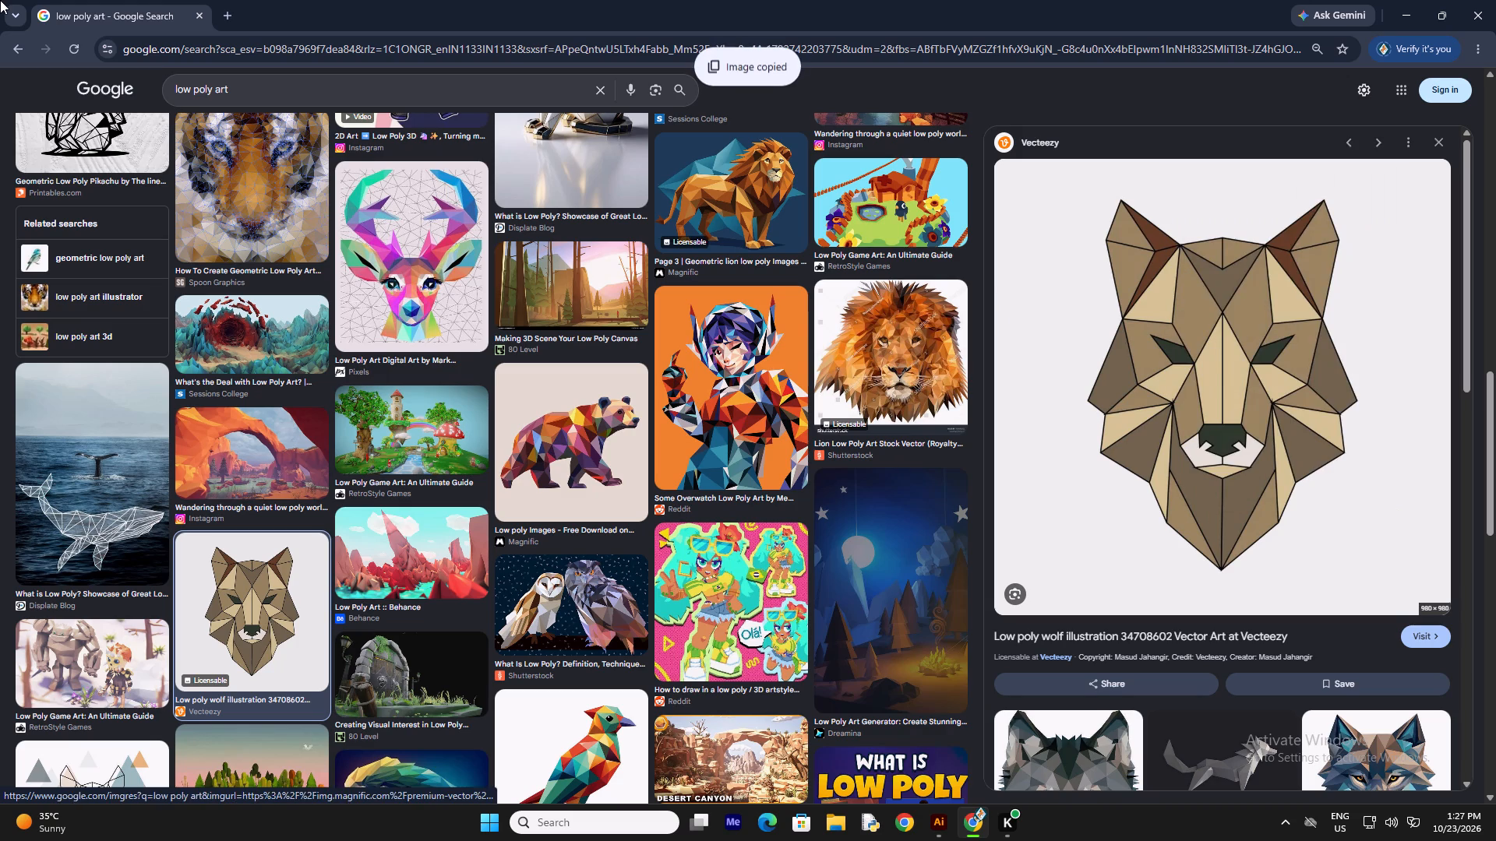
Leave the image results and return the browser to the new tab page.
triple_click(11, 58)
left_click(11, 57)
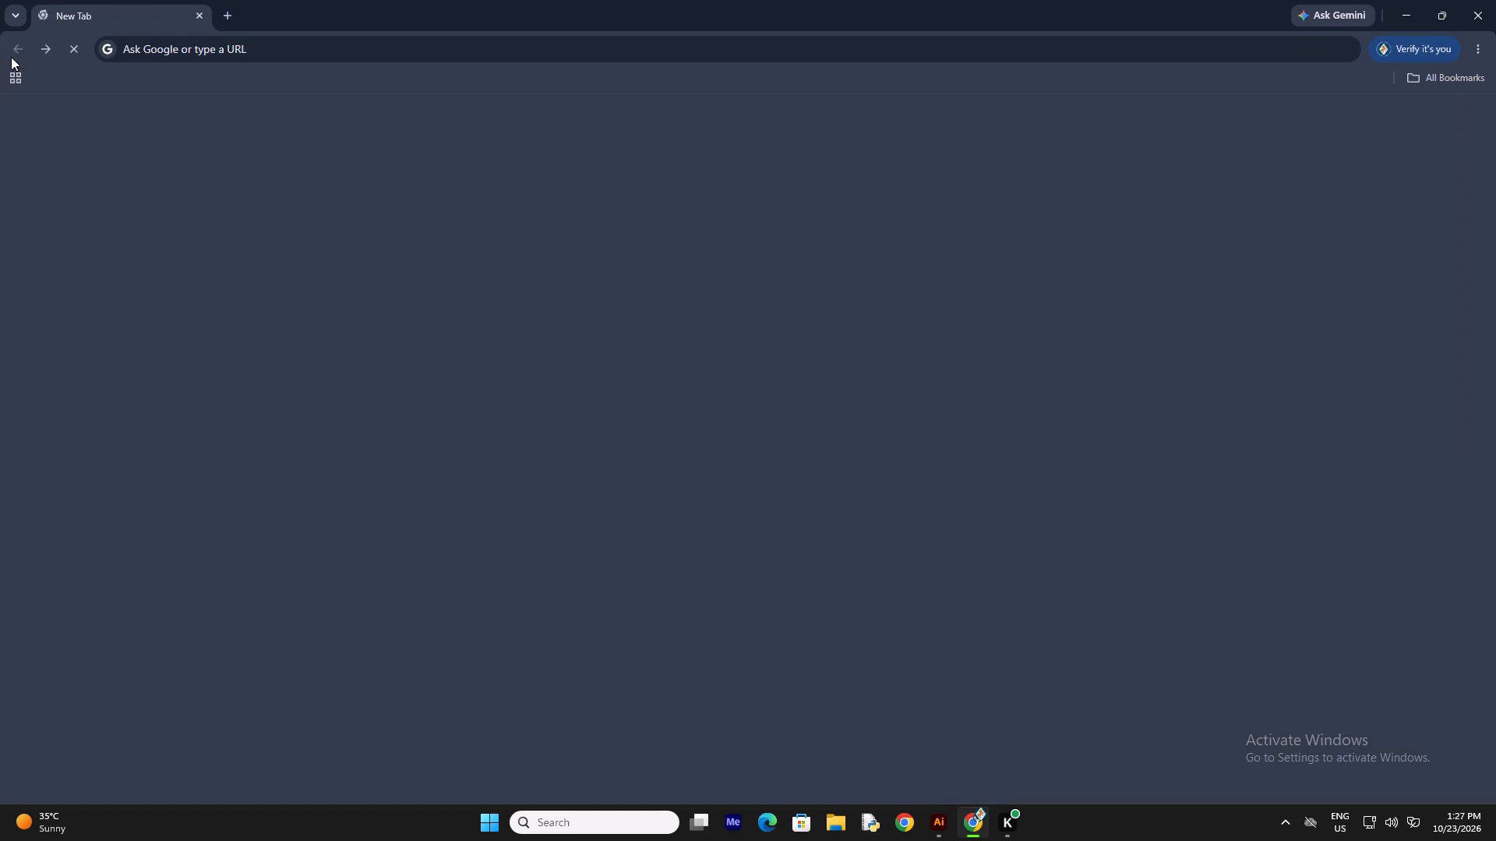
left_click(566, 302)
left_click(999, 360)
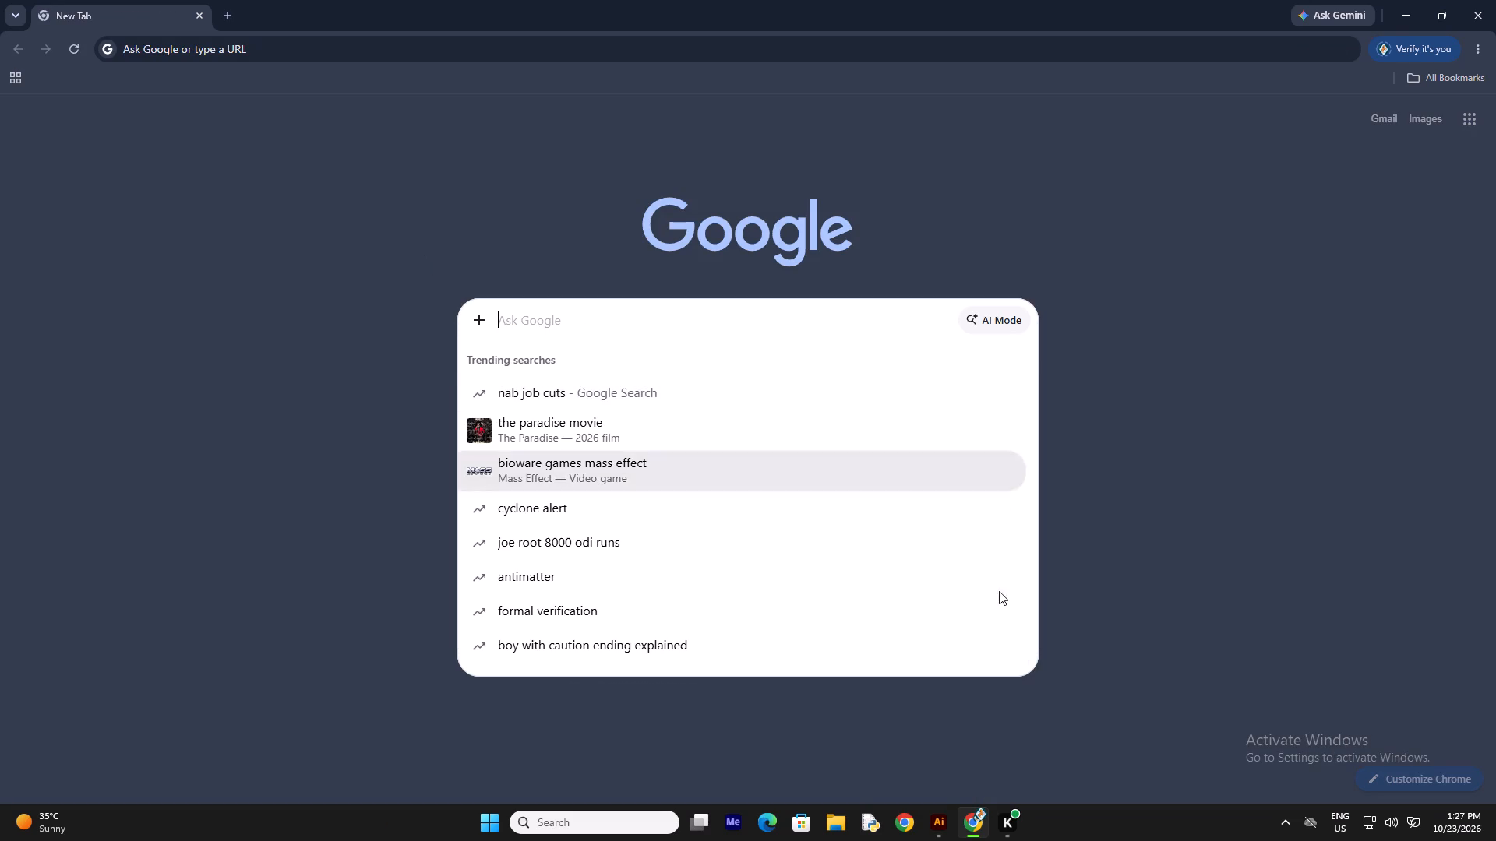
Switch to Illustrator, paste the wolf image and resize it to fit the A4 artboard's edges.
left_click(922, 755)
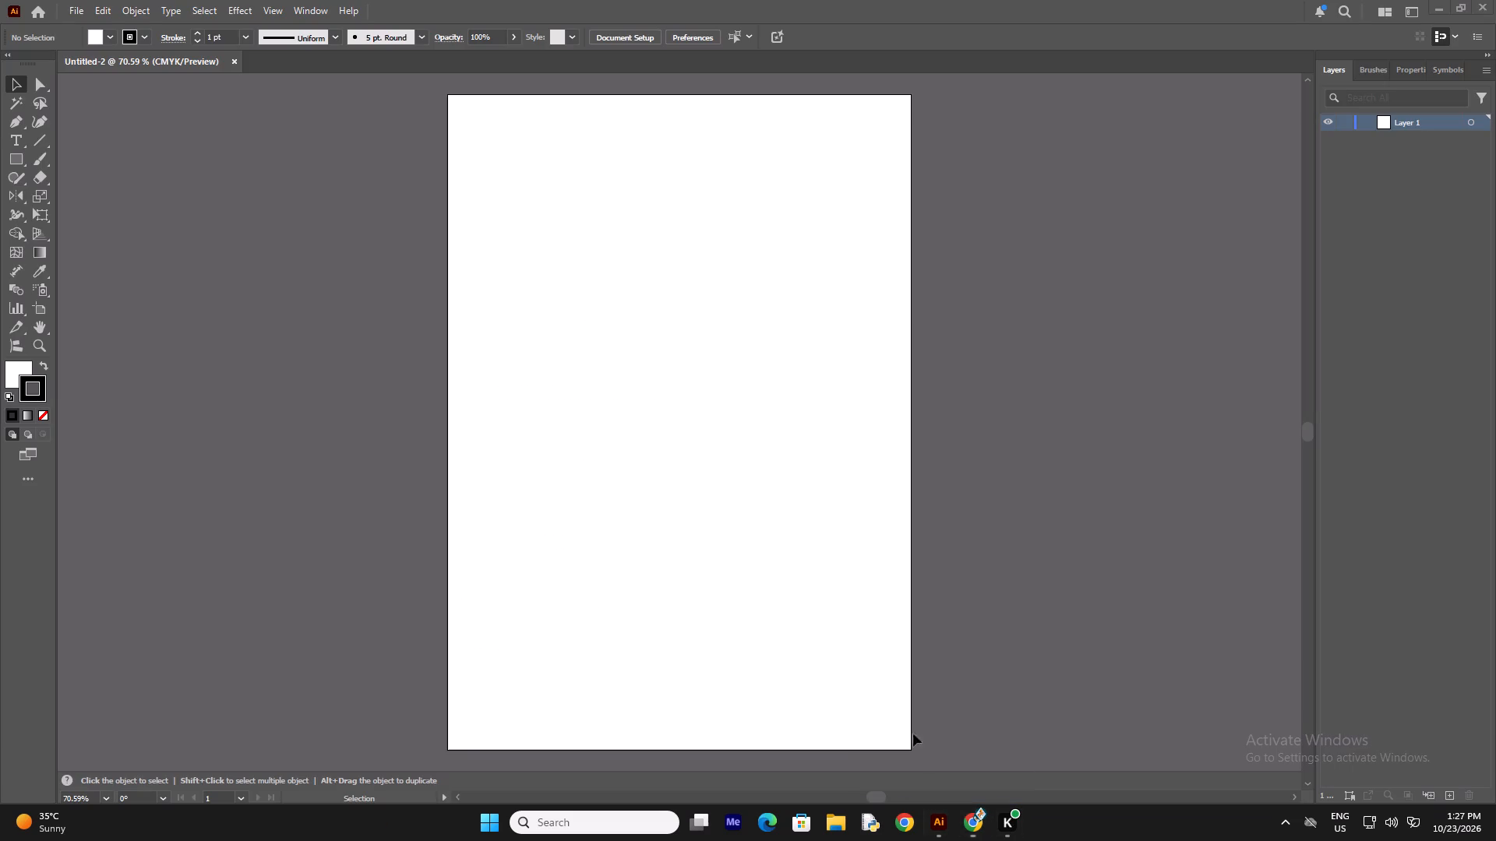
key("ctrl+v")
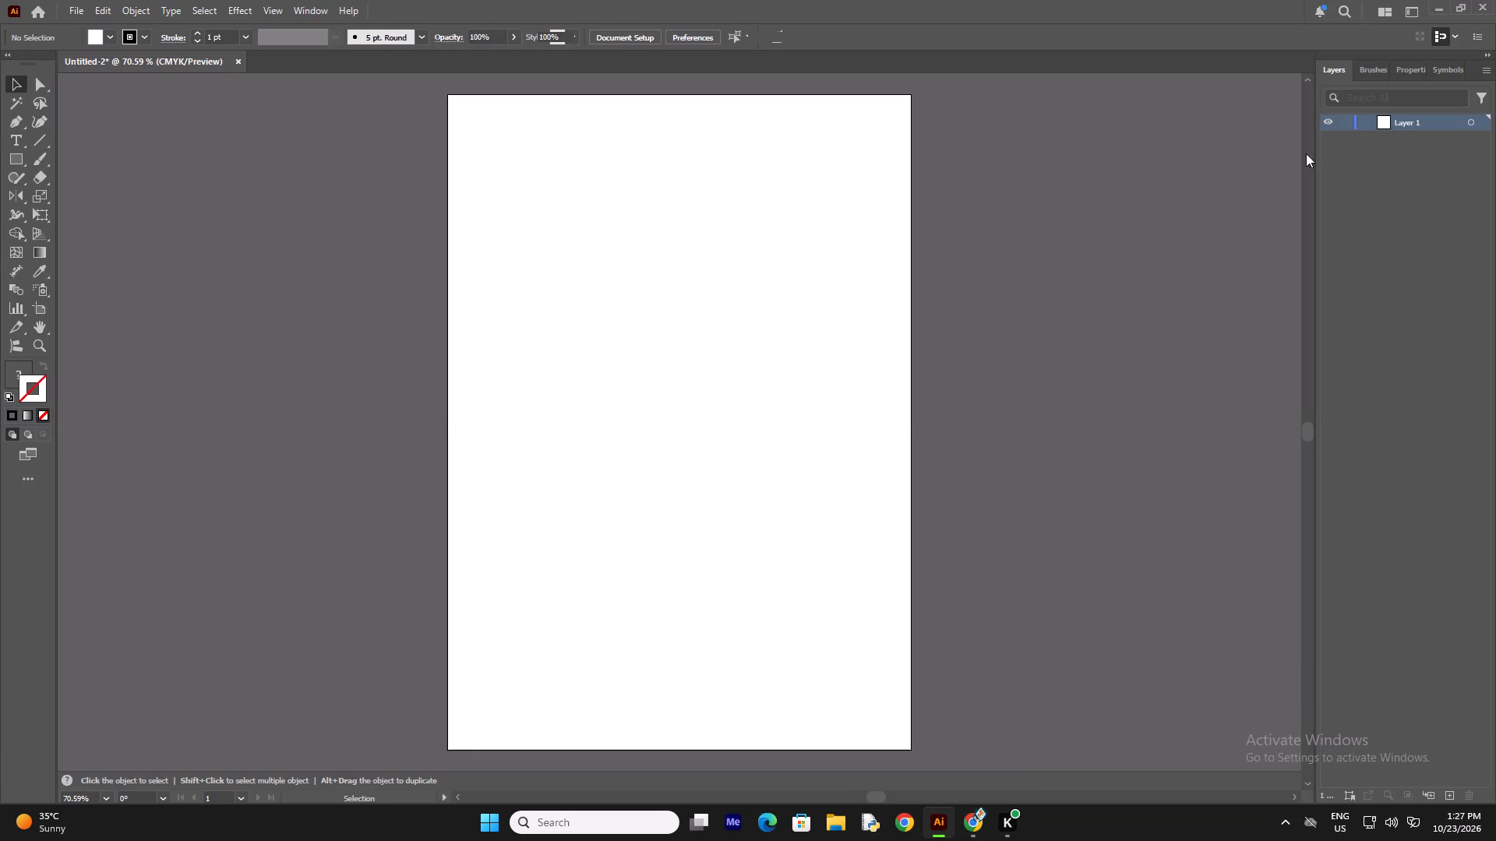
scroll(793, 499, "up", 5)
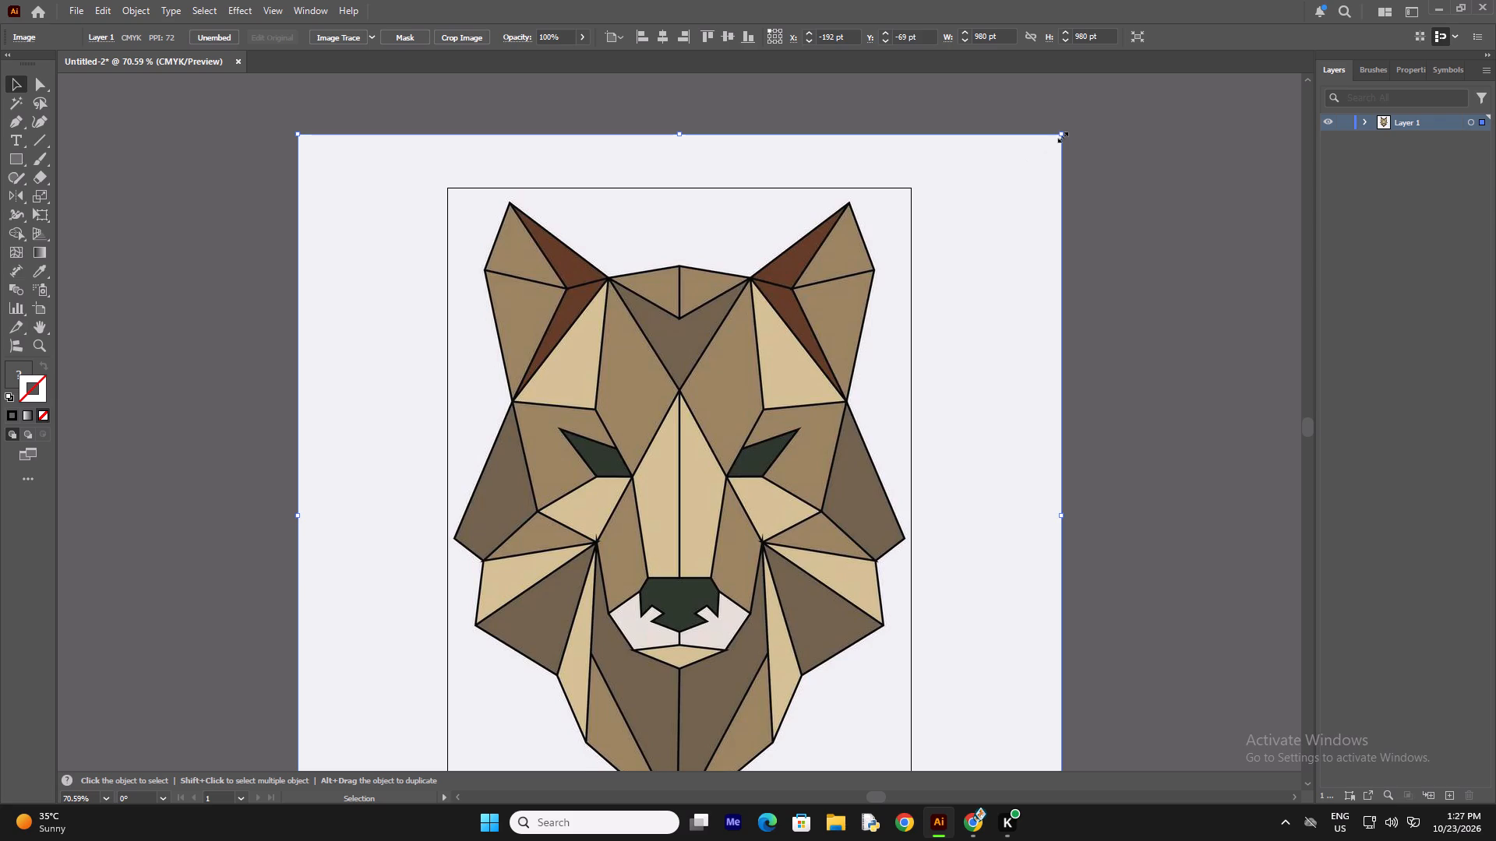
left_click_drag(1061, 135, 911, 190)
left_click_drag(296, 192, 432, 182)
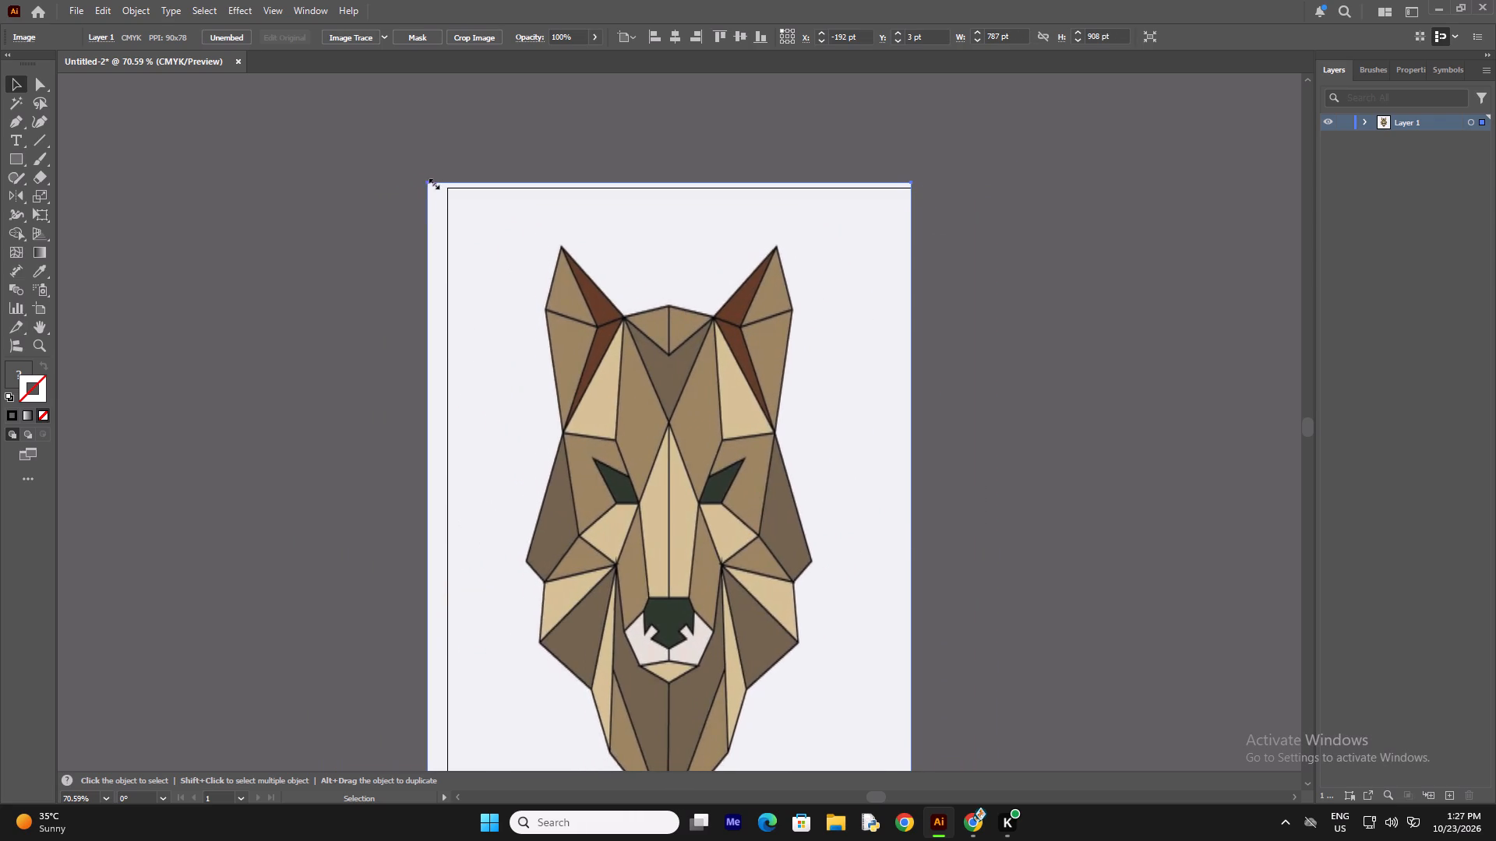
left_click_drag(432, 182, 444, 192)
scroll(513, 318, "down", 4)
scroll(808, 313, "down", 3)
left_click_drag(675, 770, 676, 713)
Lock Layer 1 holding the wolf image and add a new layer above it for tracing.
left_click(1340, 123)
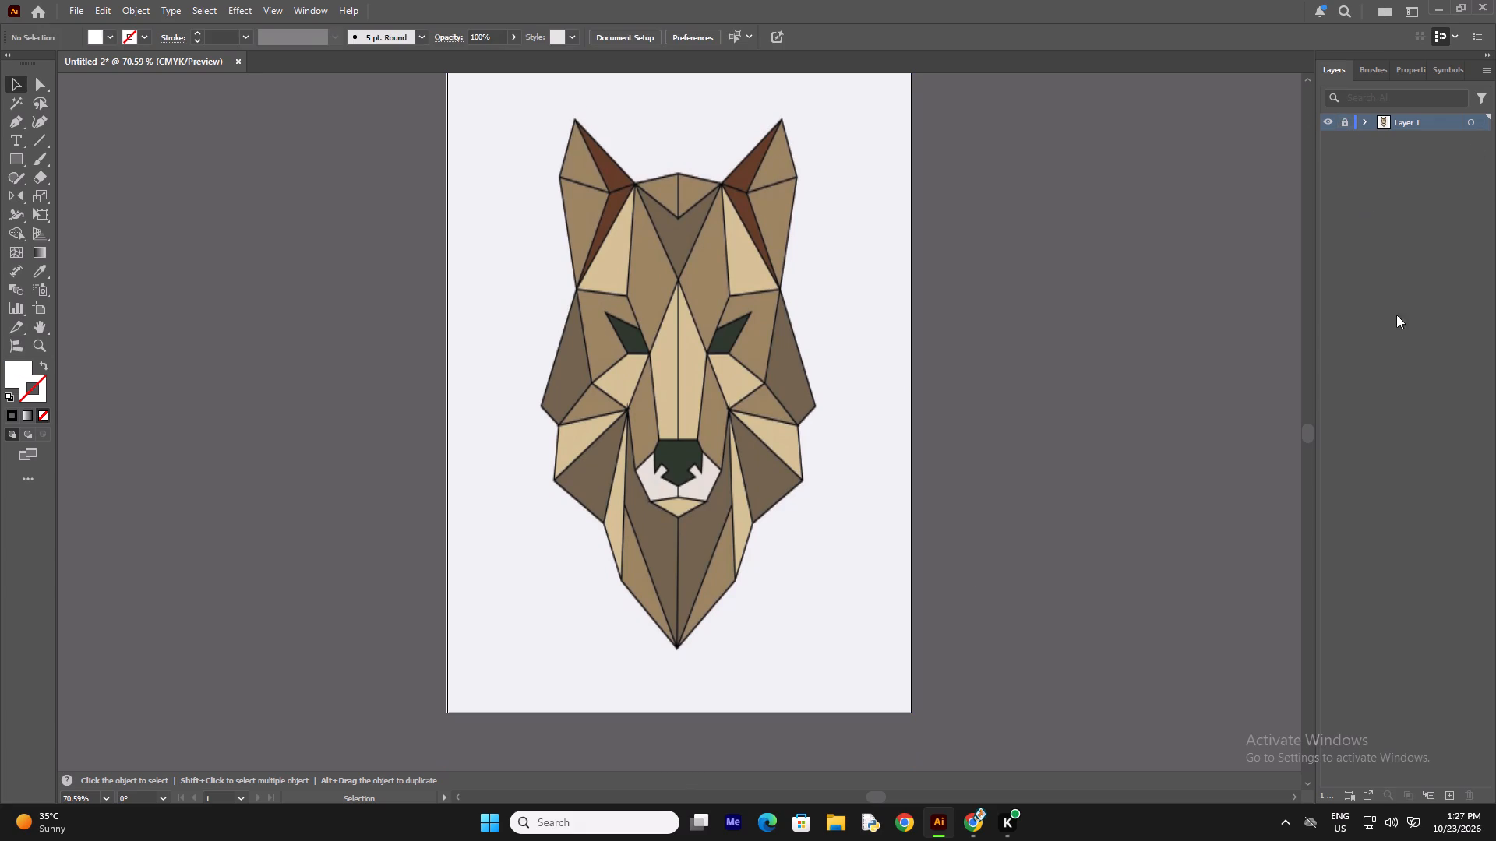
left_click(1452, 797)
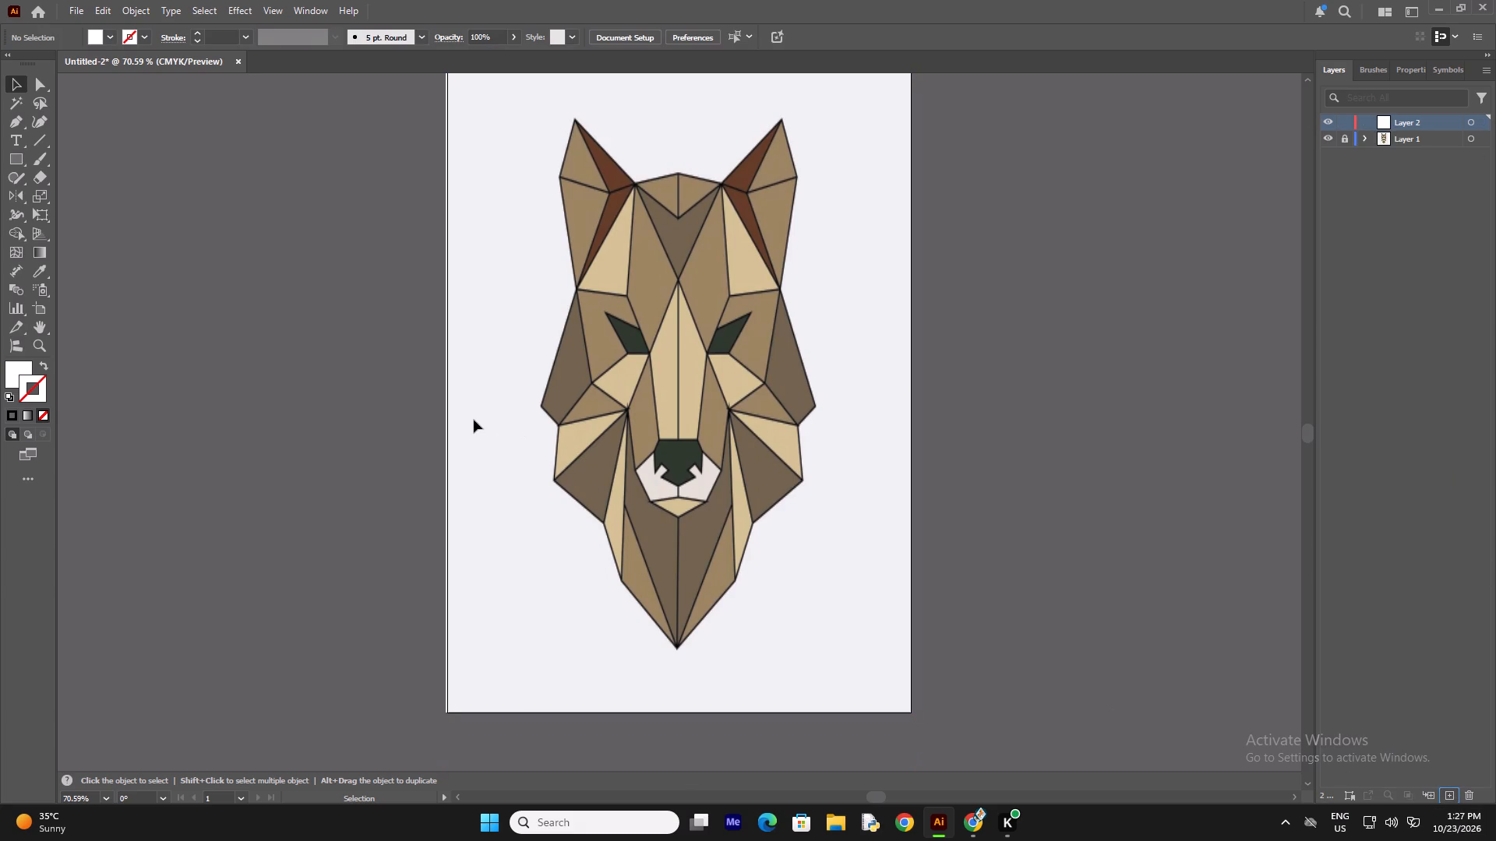
Sample the tan from the wolf's left ear and trace the ear's upper outer triangle with the Pen tool as a closed shape.
key("ctrl+plus")
key("ctrl+plus")
scroll(461, 415, "up", 11)
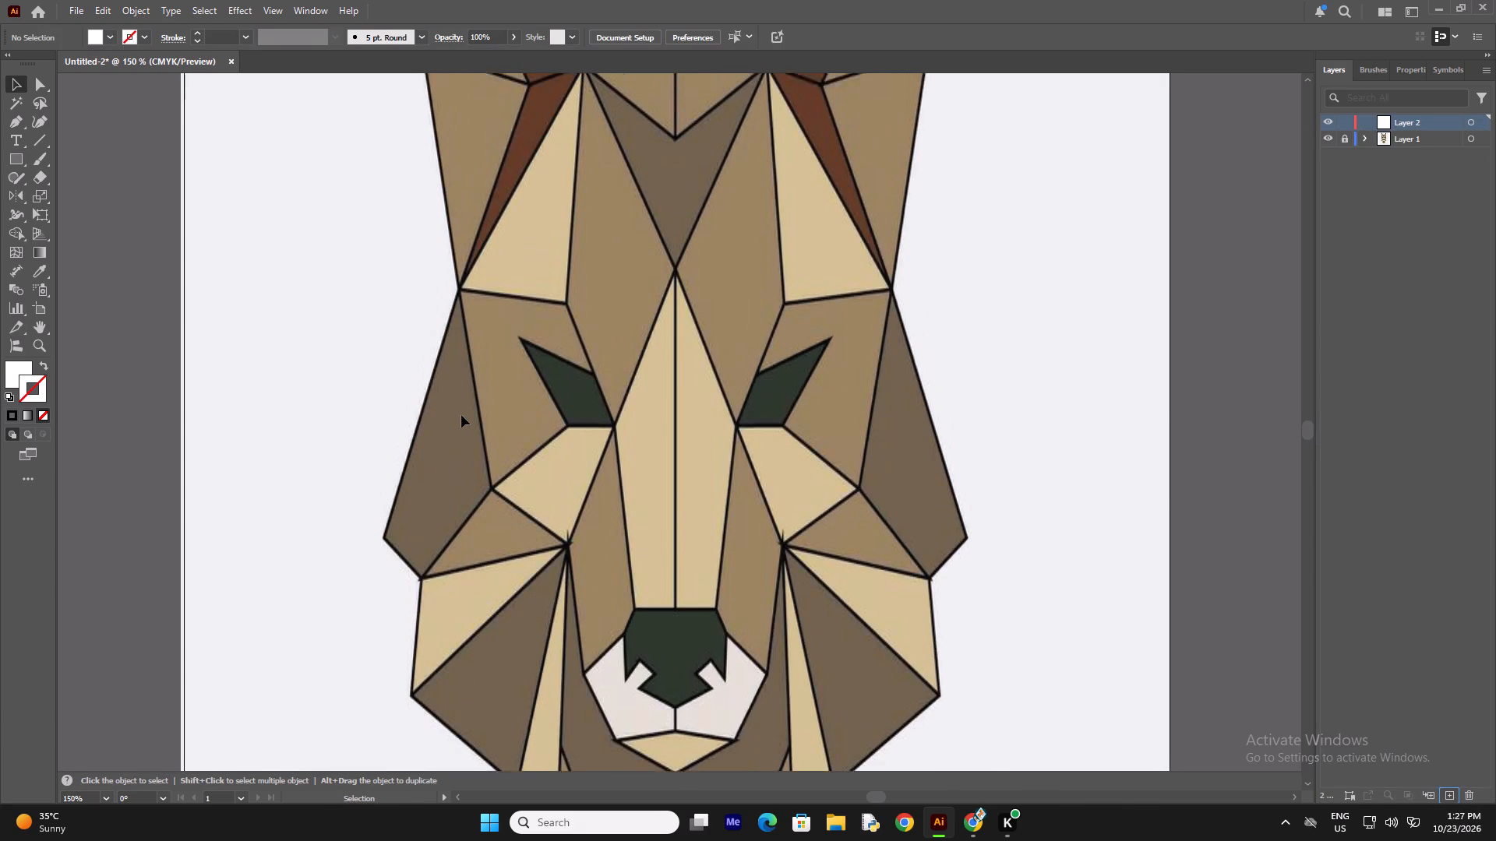
scroll(461, 415, "up", 12)
scroll(404, 387, "down", 3)
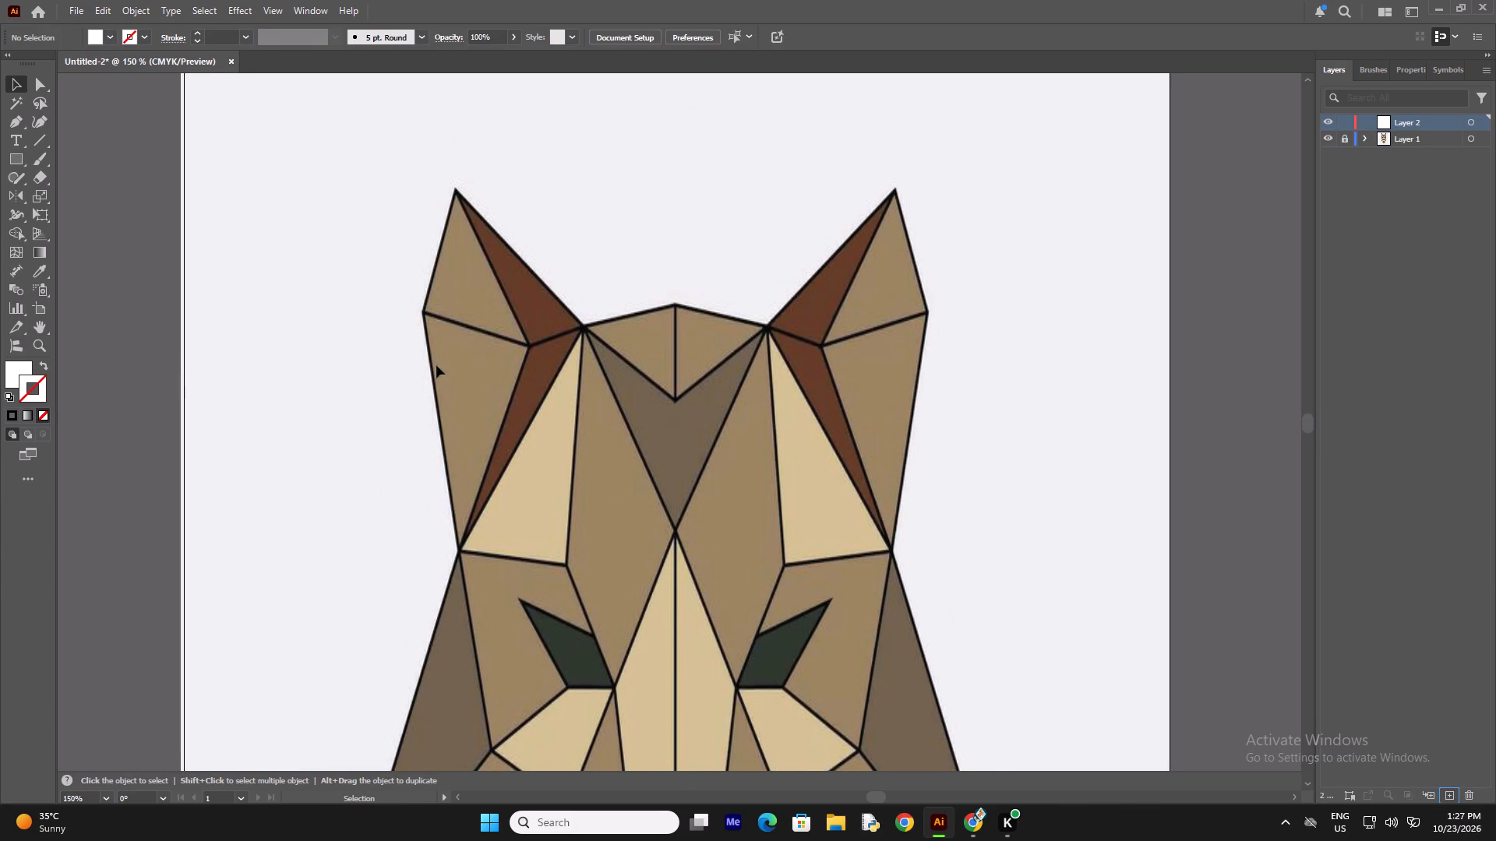
key("i")
key("i")
key("i")
key("i")
key("i")
key("i")
key("i")
key("i")
key("i")
key("i")
key("i")
key("i")
key("i")
key("i")
key("i")
key("i")
key("i")
key("i")
key("i")
key("i")
key("i")
key("i")
key("i")
key("i")
key("i")
key("i")
key("i")
key("i")
key("i")
key("i")
left_click(455, 269)
left_click(468, 245)
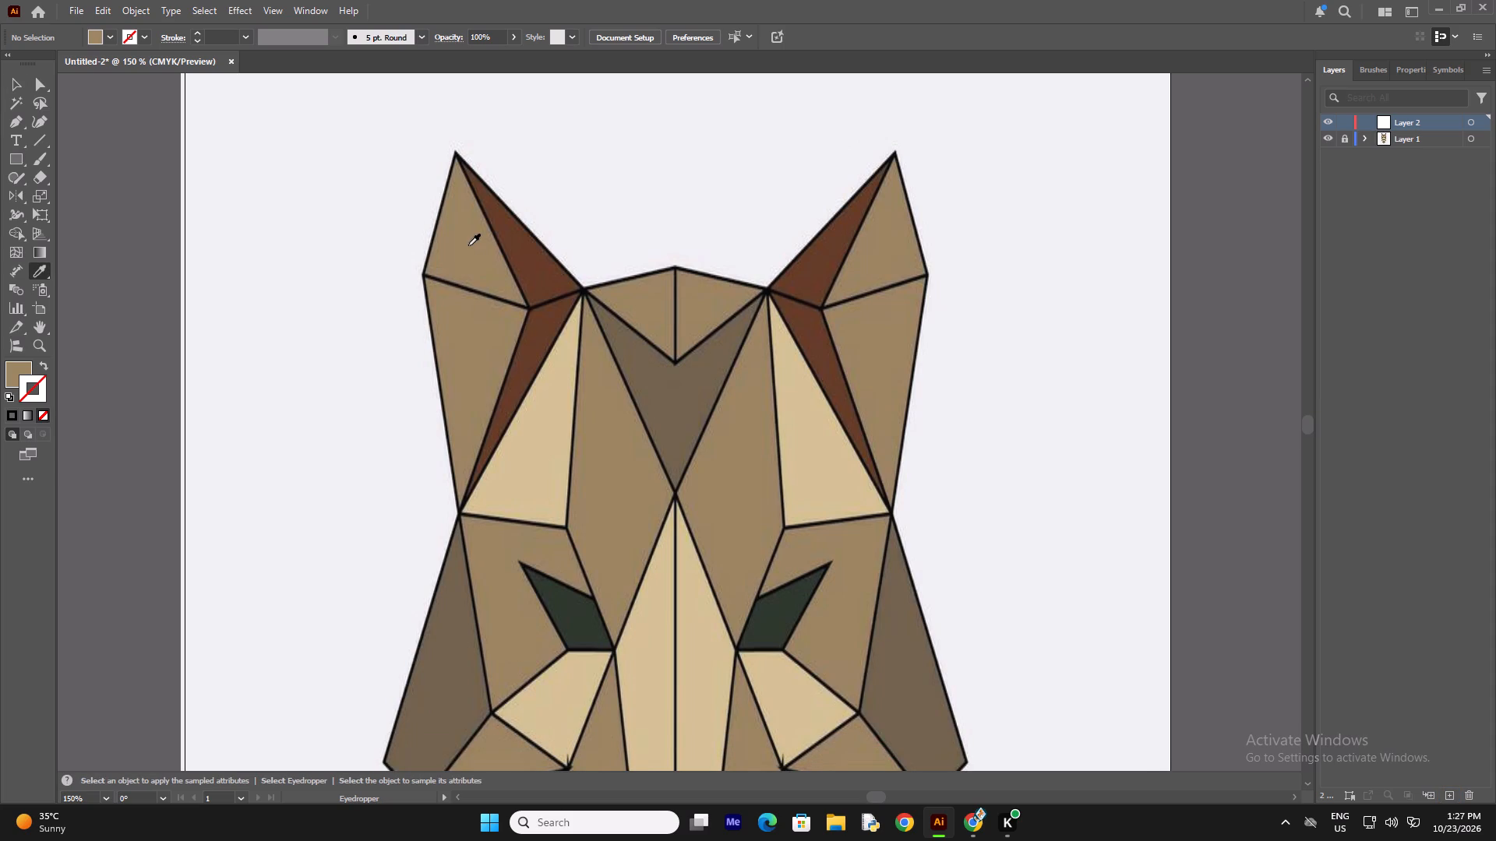
key("p")
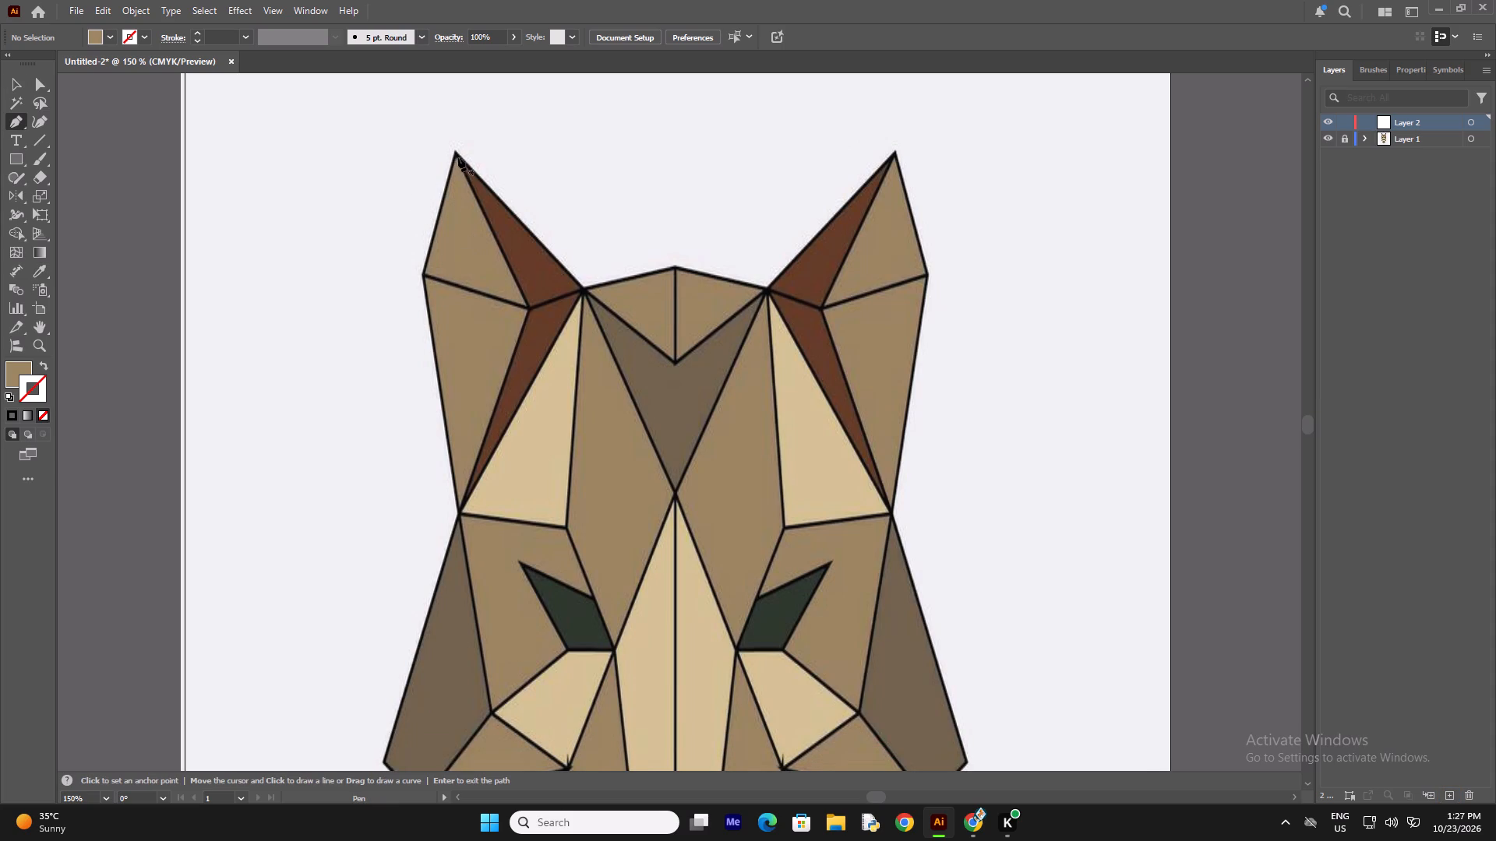
left_click(457, 157)
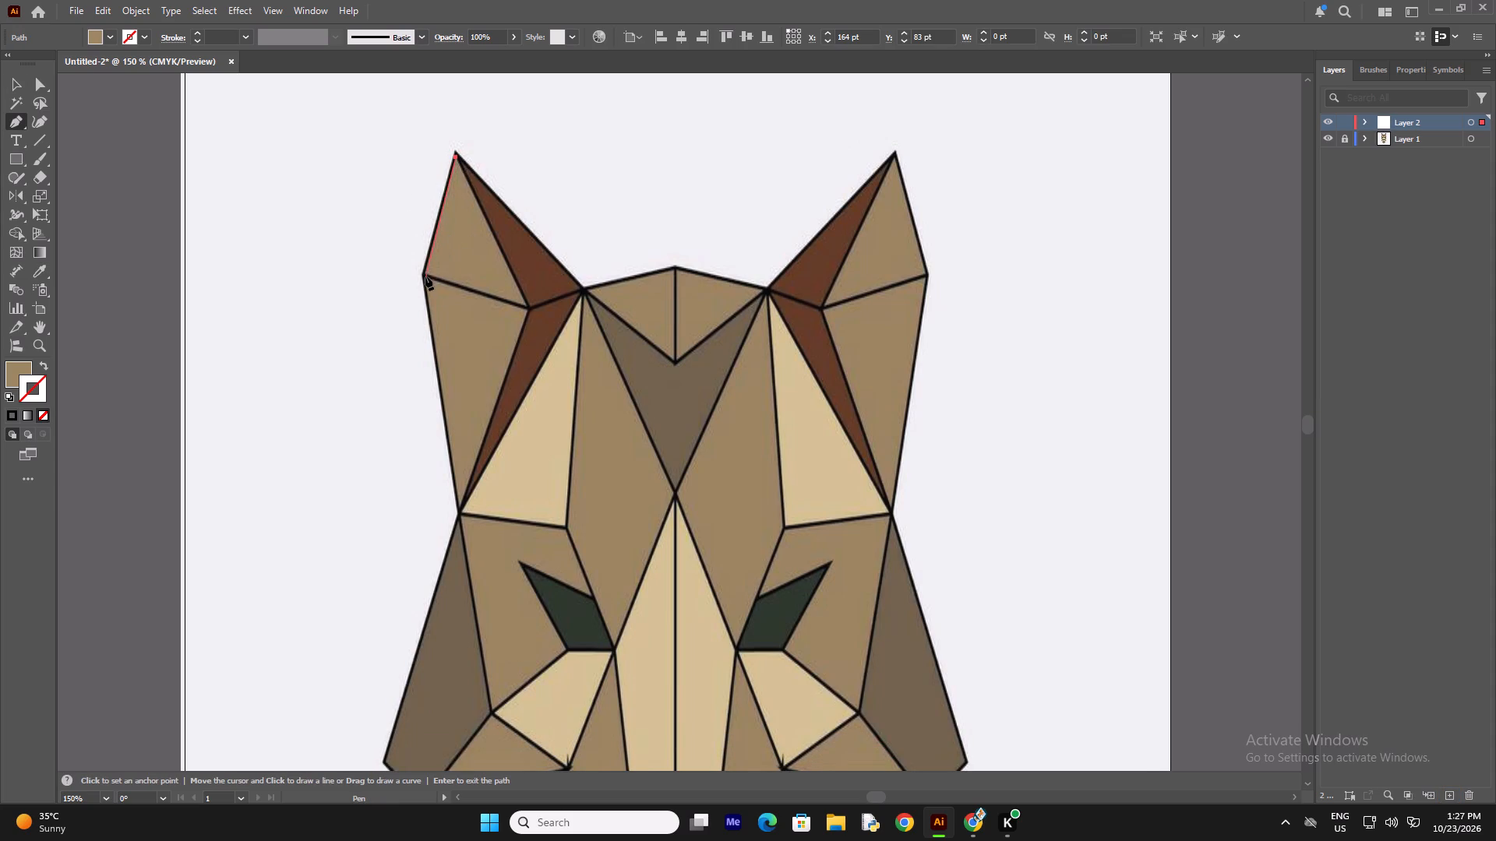
left_click(425, 273)
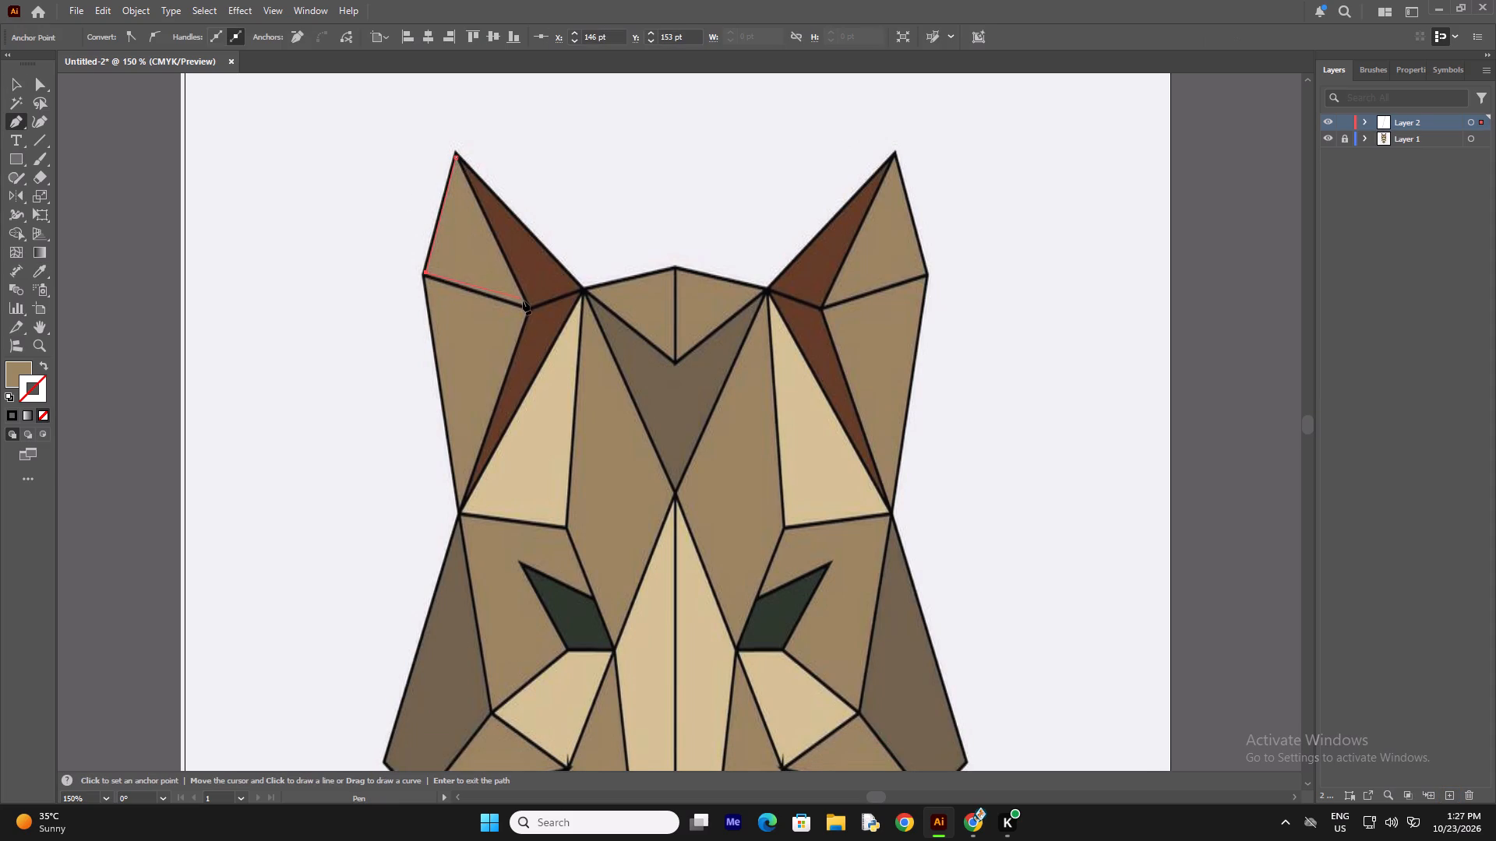
left_click(525, 306)
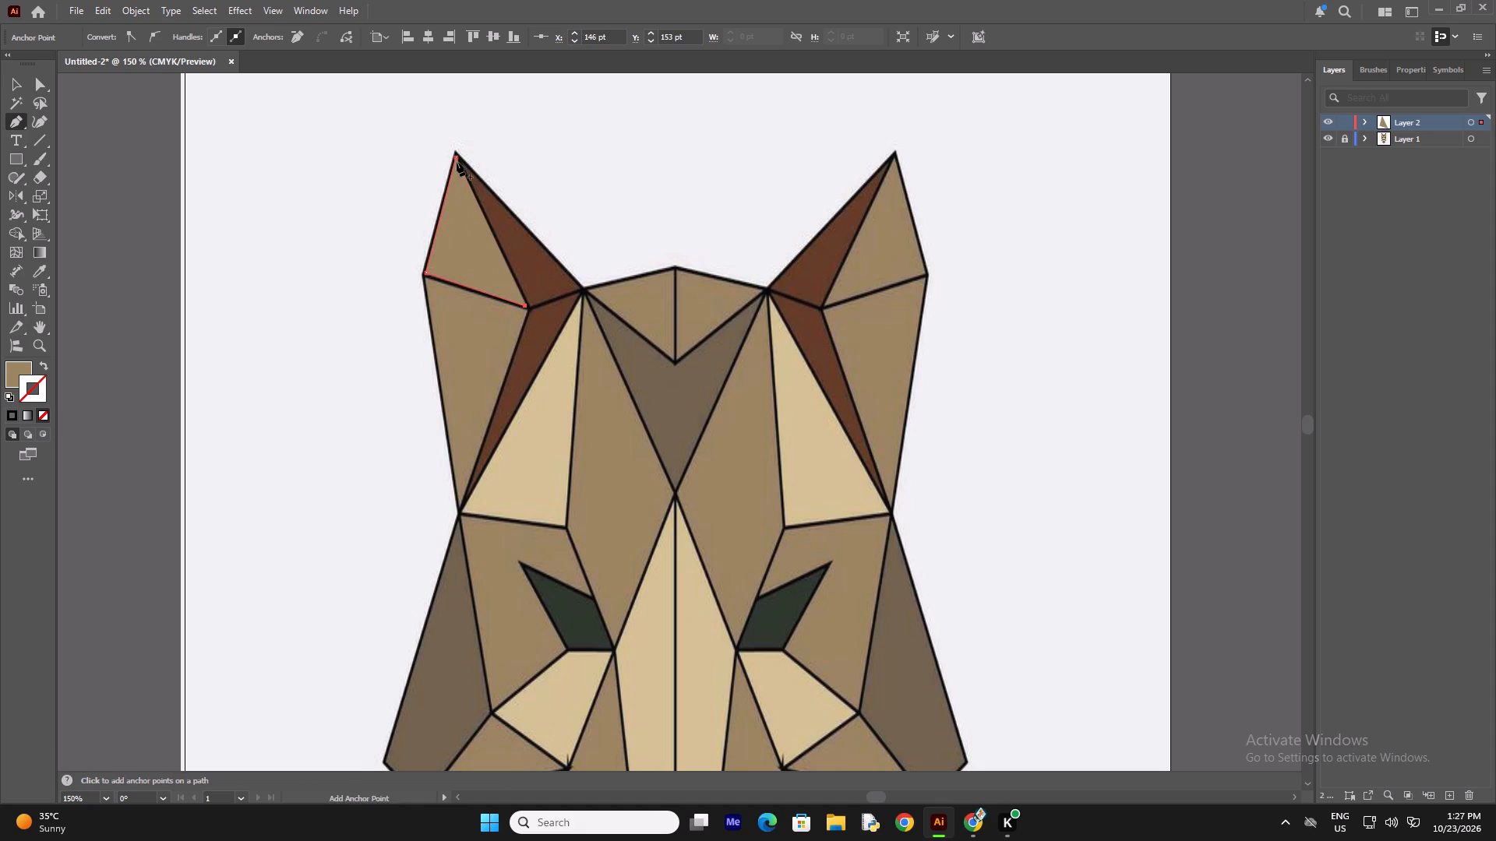
left_click(457, 156)
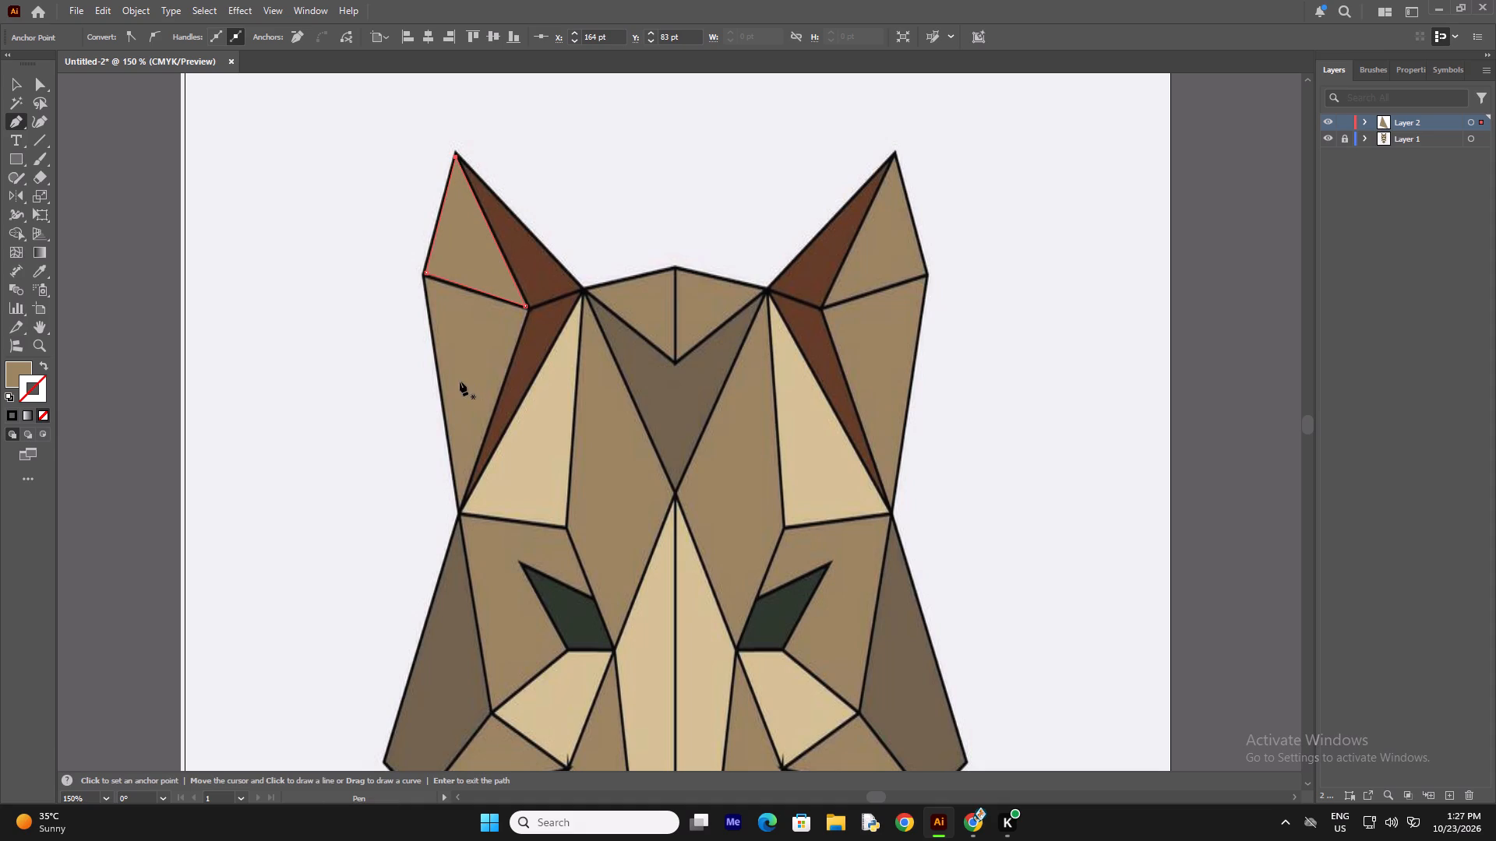
With the path deselected, resample the ear's tan and trace the lower outer facet of the left ear as a closed Pen shape.
left_click(439, 333)
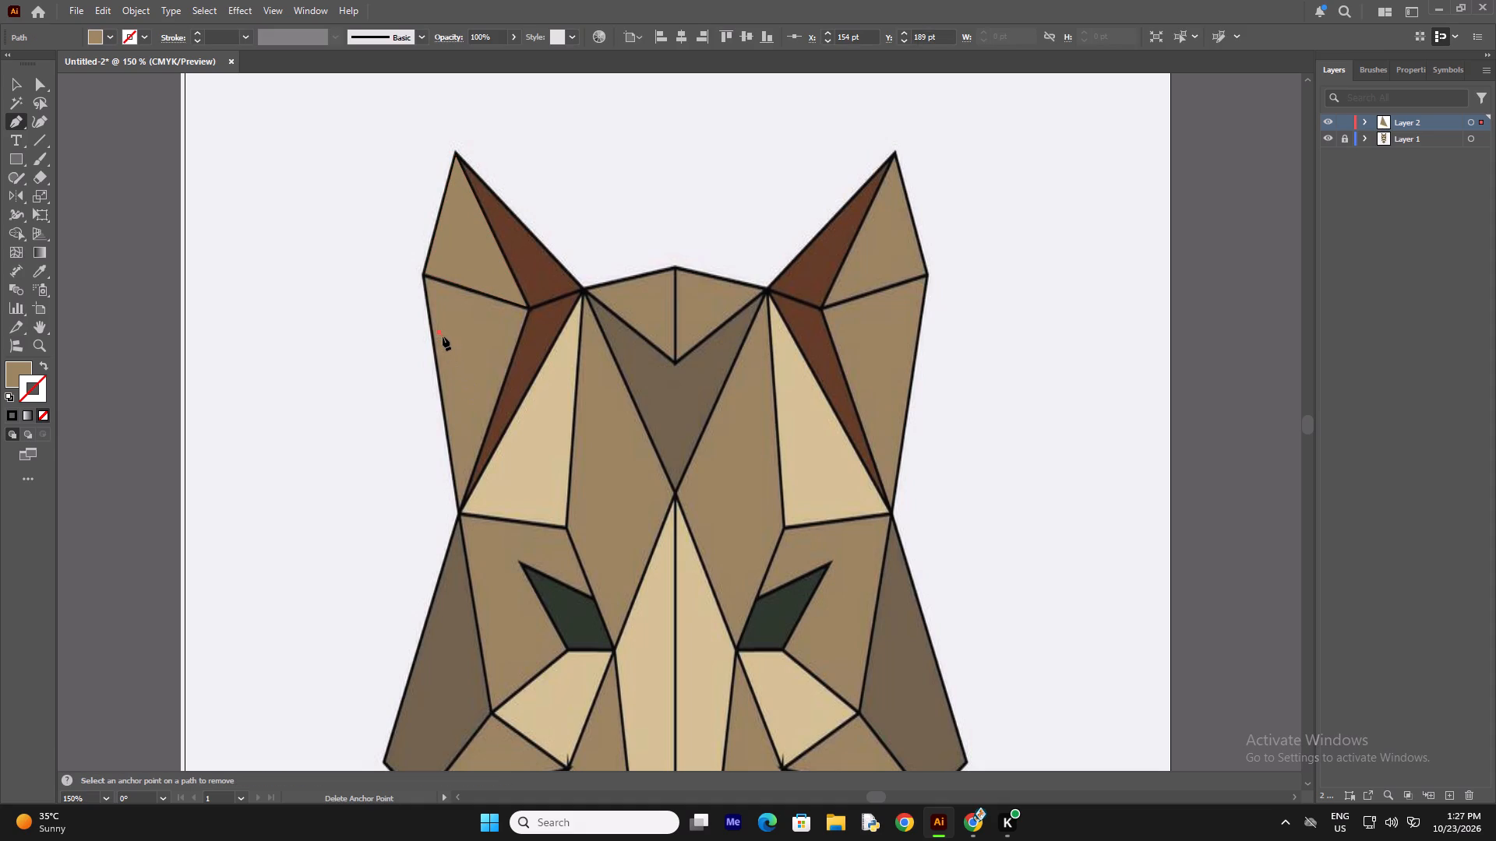
key("BackSpace")
key("i")
key("i")
key("i")
key("i")
key("i")
key("i")
key("i")
key("i")
key("i")
key("i")
key("i")
key("i")
key("i")
key("i")
key("i")
key("i")
key("i")
key("i")
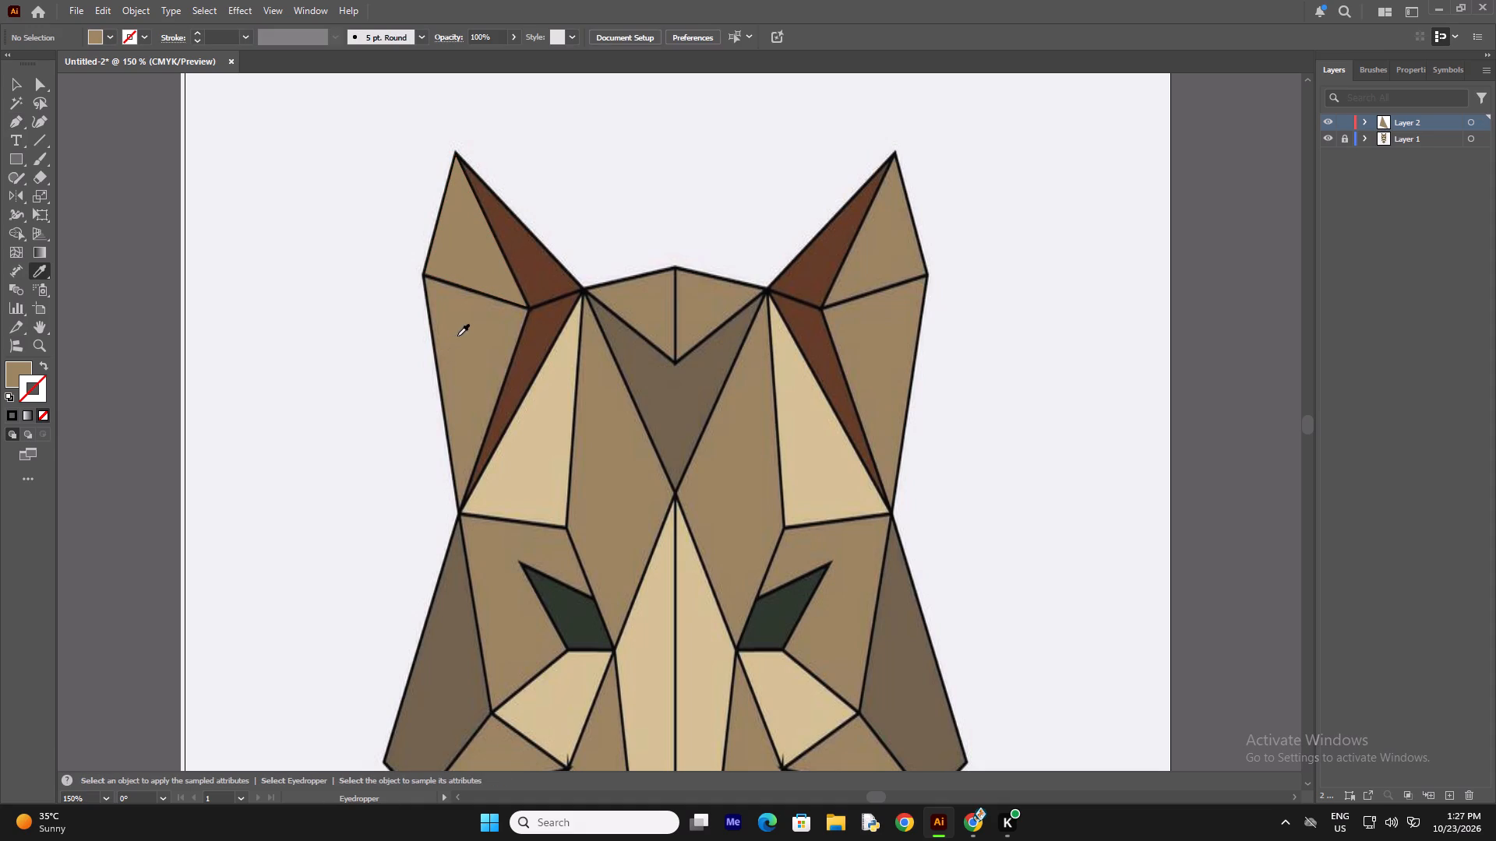
left_click(460, 336)
key("p")
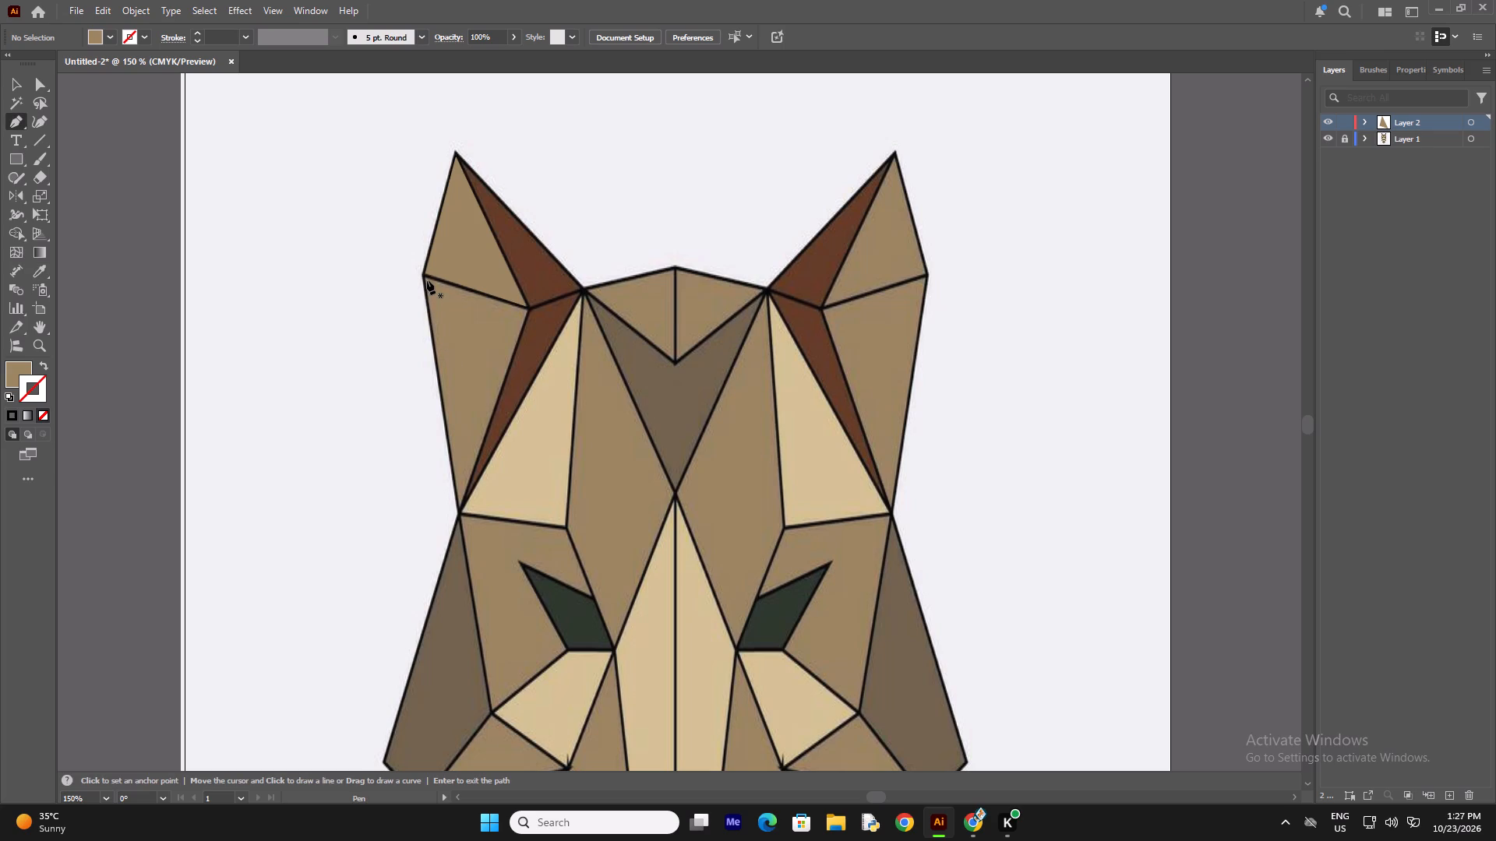
left_click(427, 280)
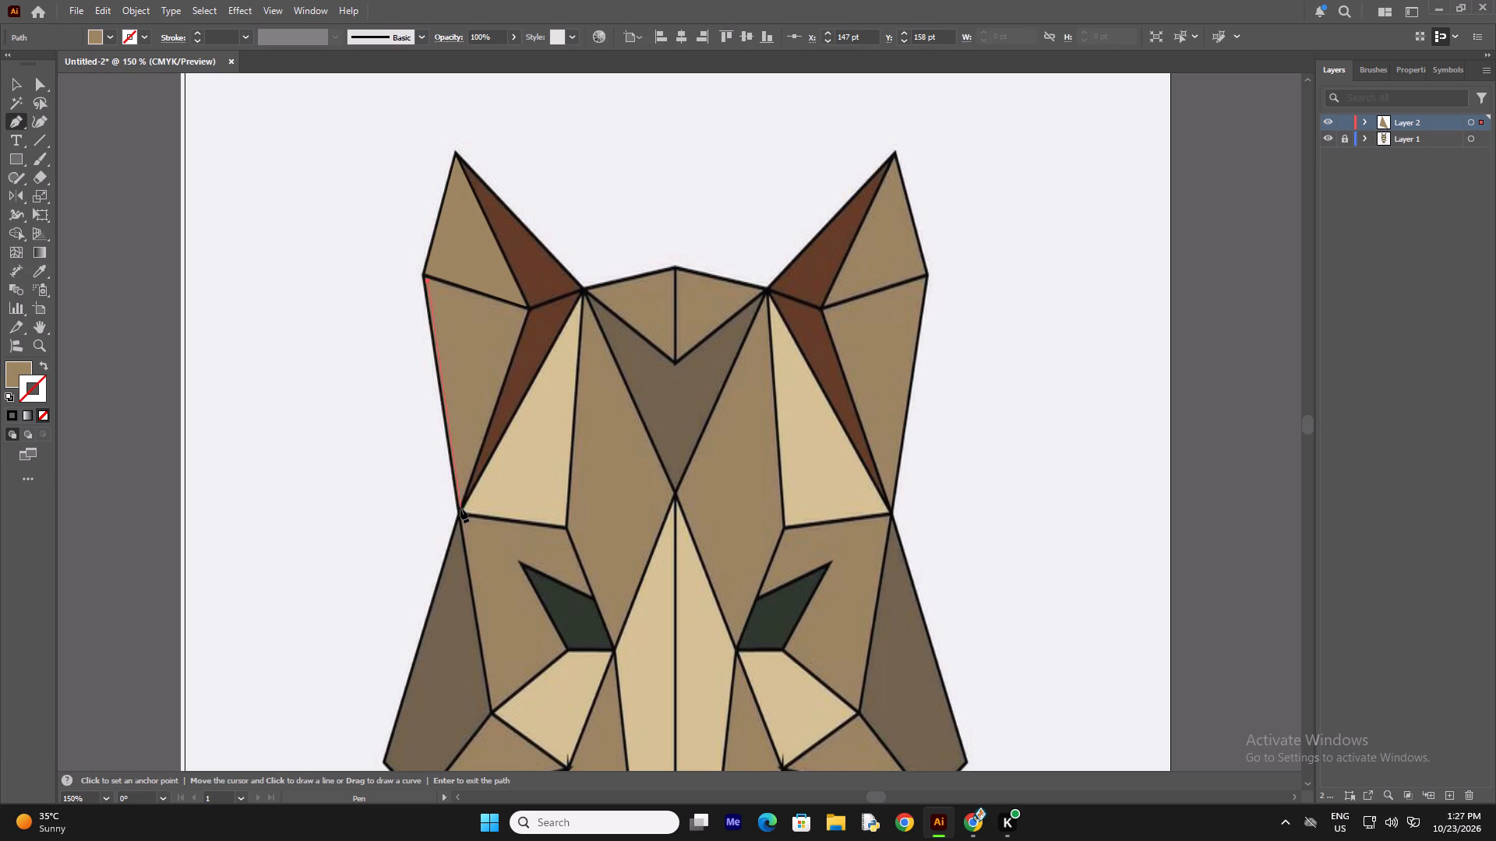
left_click(460, 507)
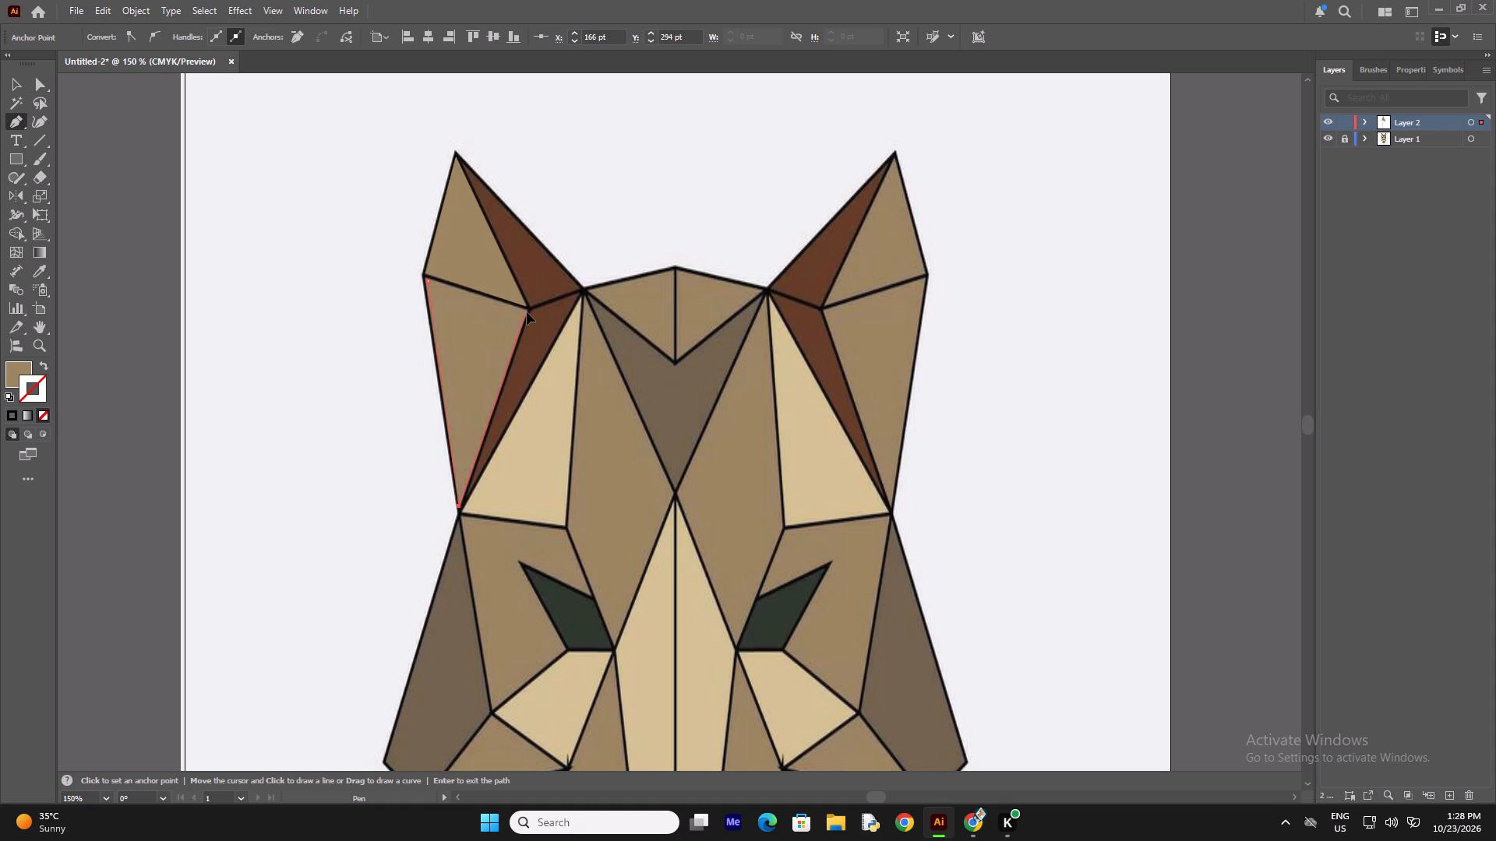
left_click(527, 312)
left_click(429, 281)
With the path deselected, sample the dark brown inner ear colour and trace the left ear's upper inner triangle as a closed Pen shape.
left_click(544, 278)
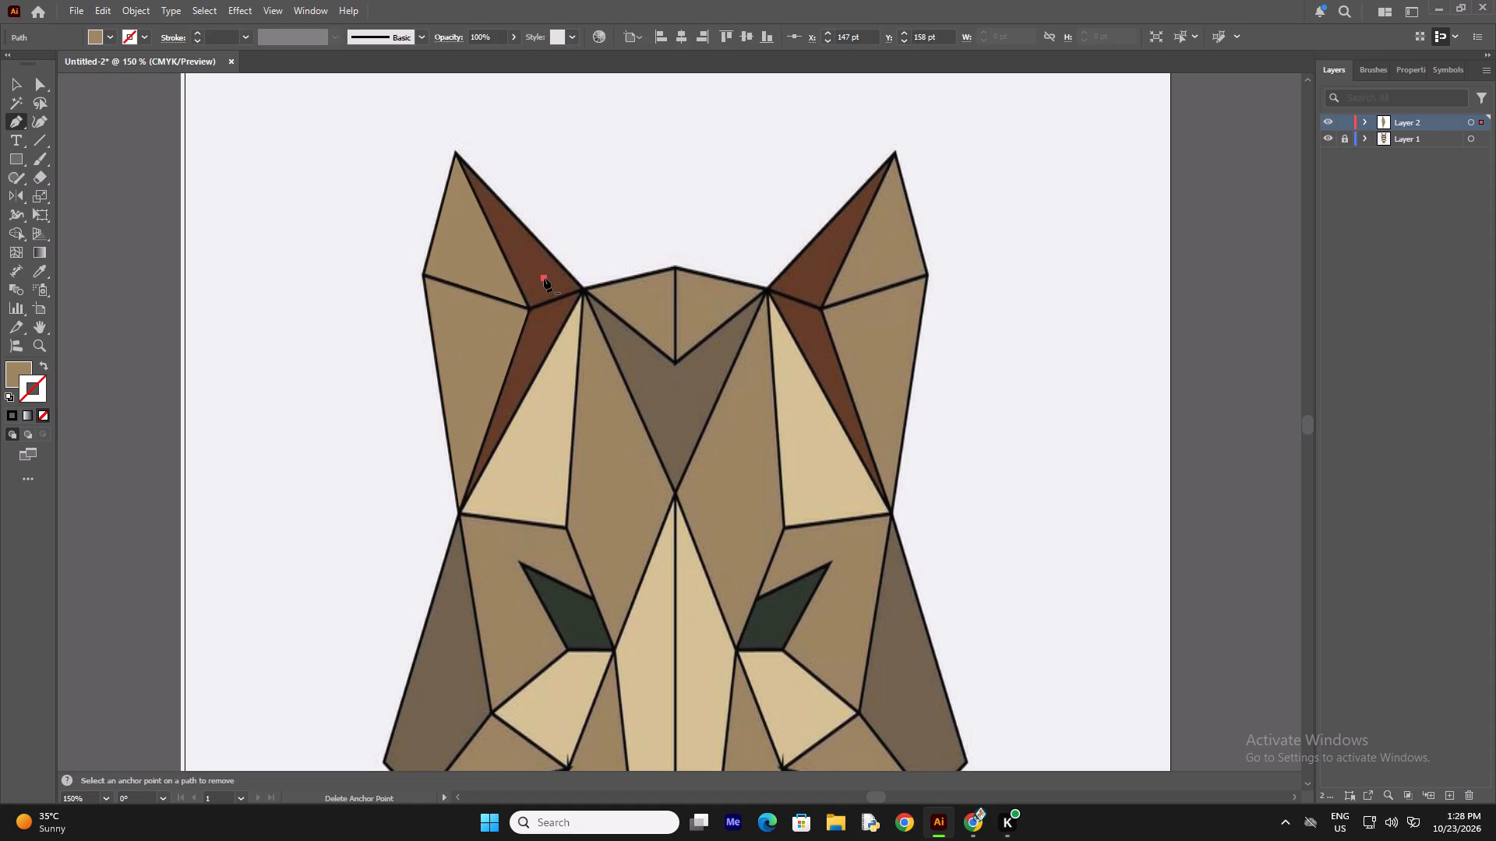
key("BackSpace")
key("i")
key("i")
key("i")
key("i")
key("i")
key("i")
key("i")
key("i")
key("i")
key("i")
key("i")
key("i")
key("i")
left_click(554, 283)
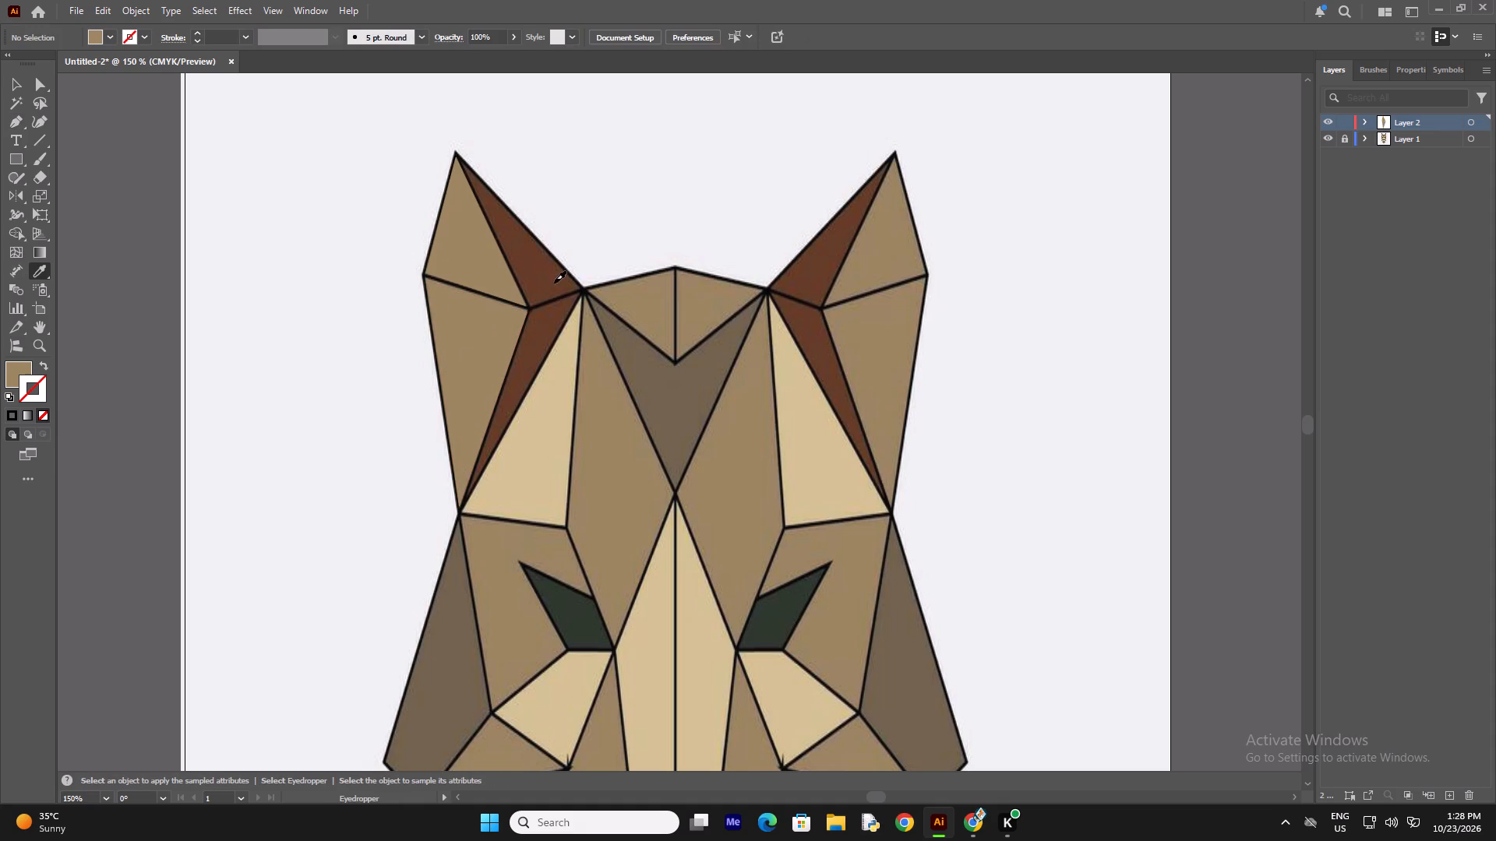
key("p")
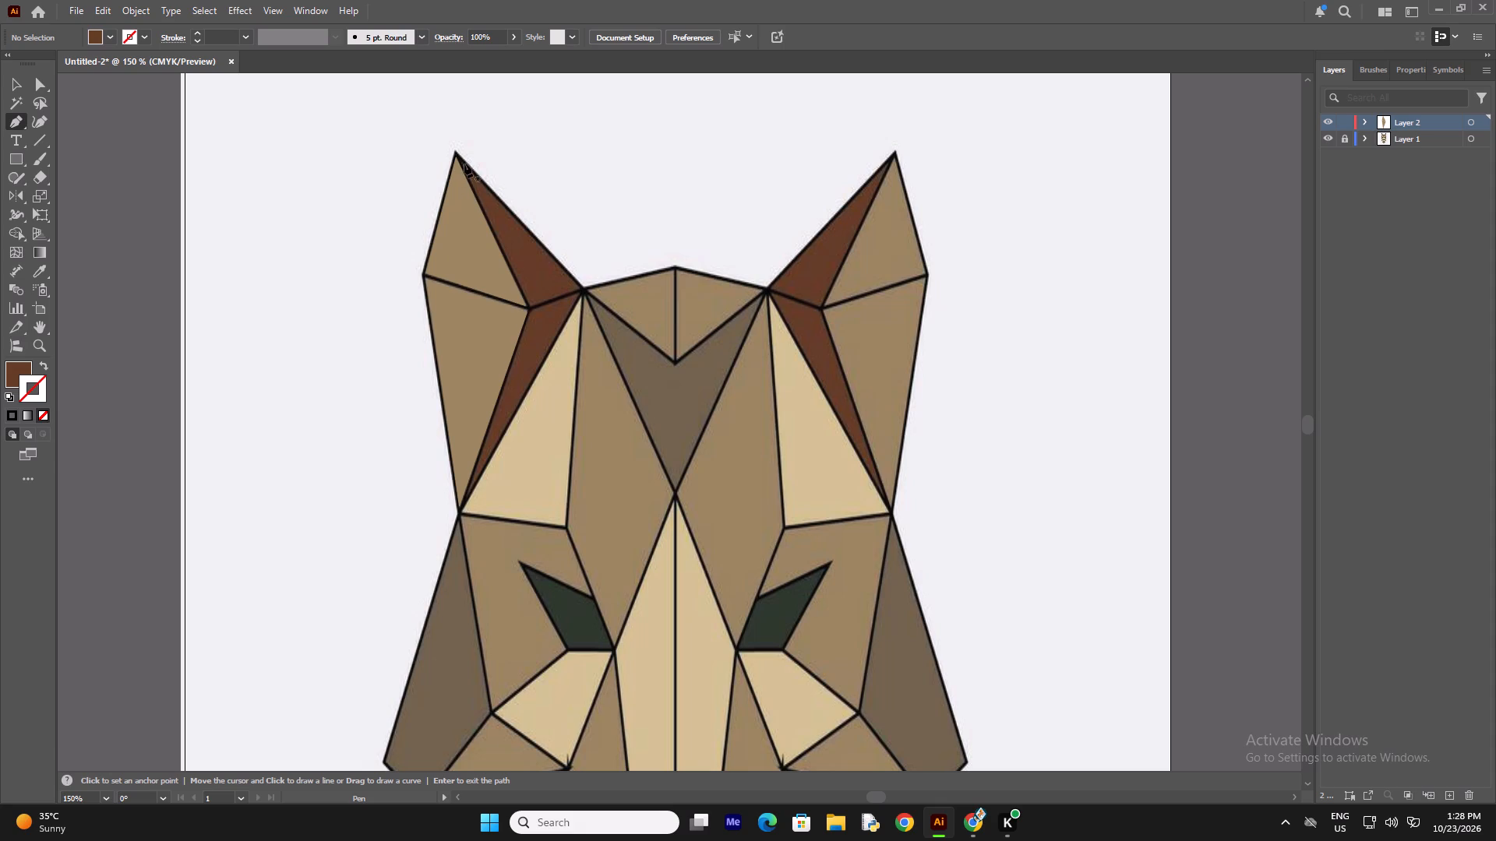
key("ctrl+plus")
key("ctrl+plus")
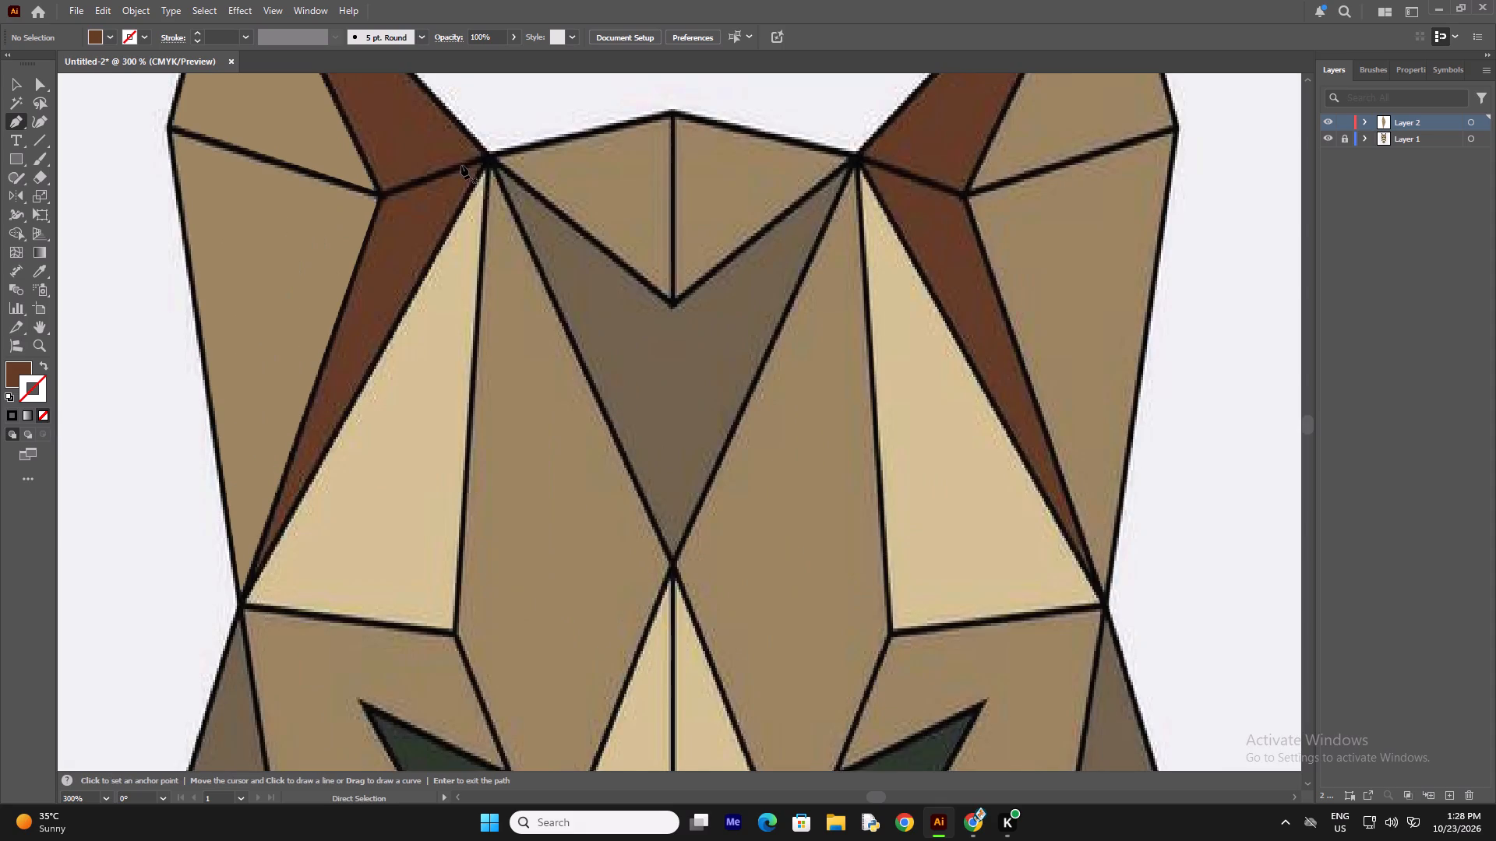
scroll(461, 165, "up", 14)
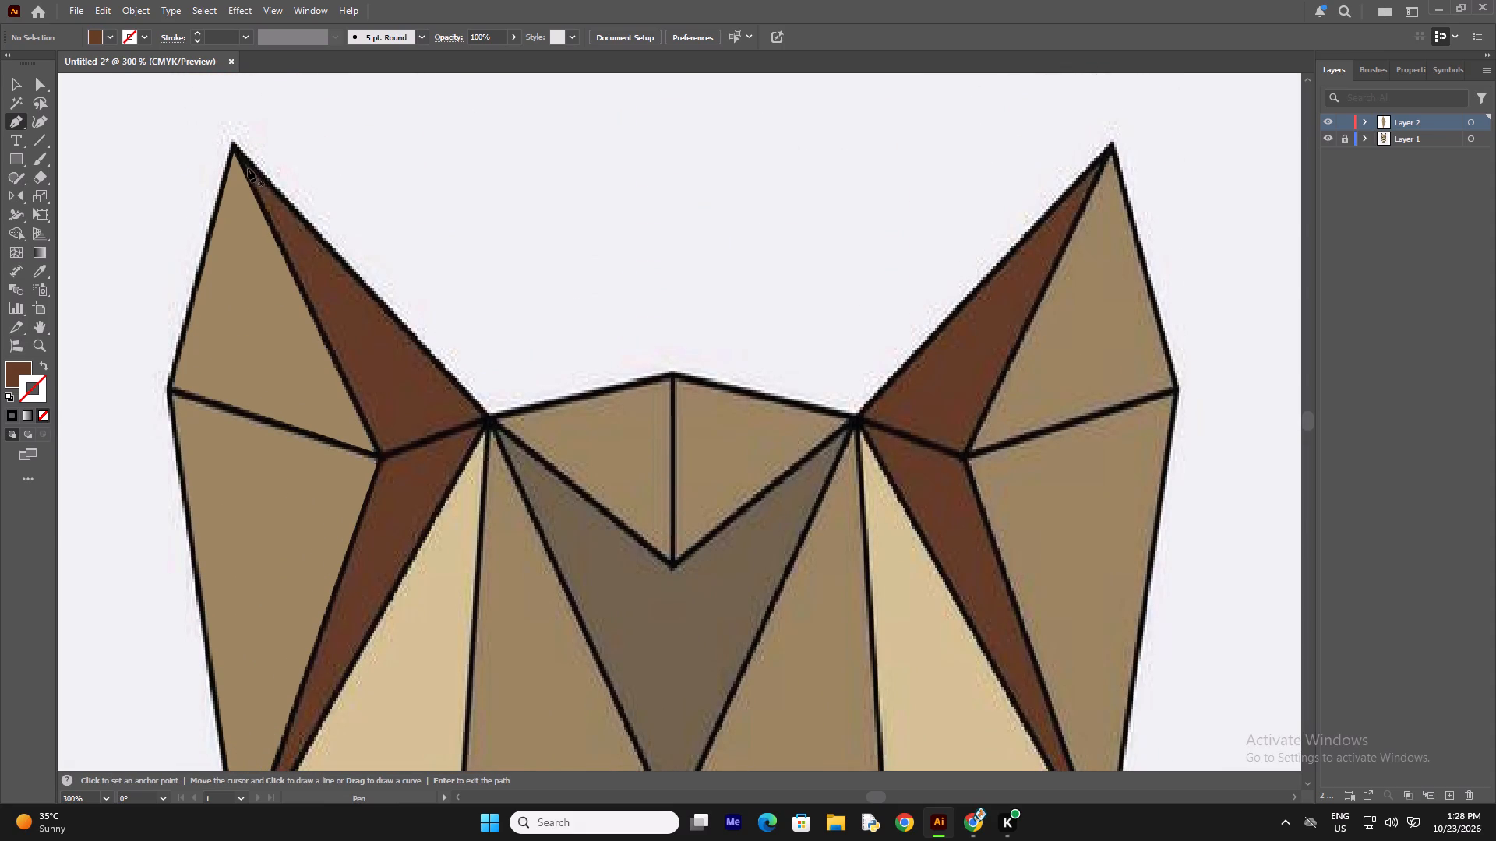
left_click(248, 168)
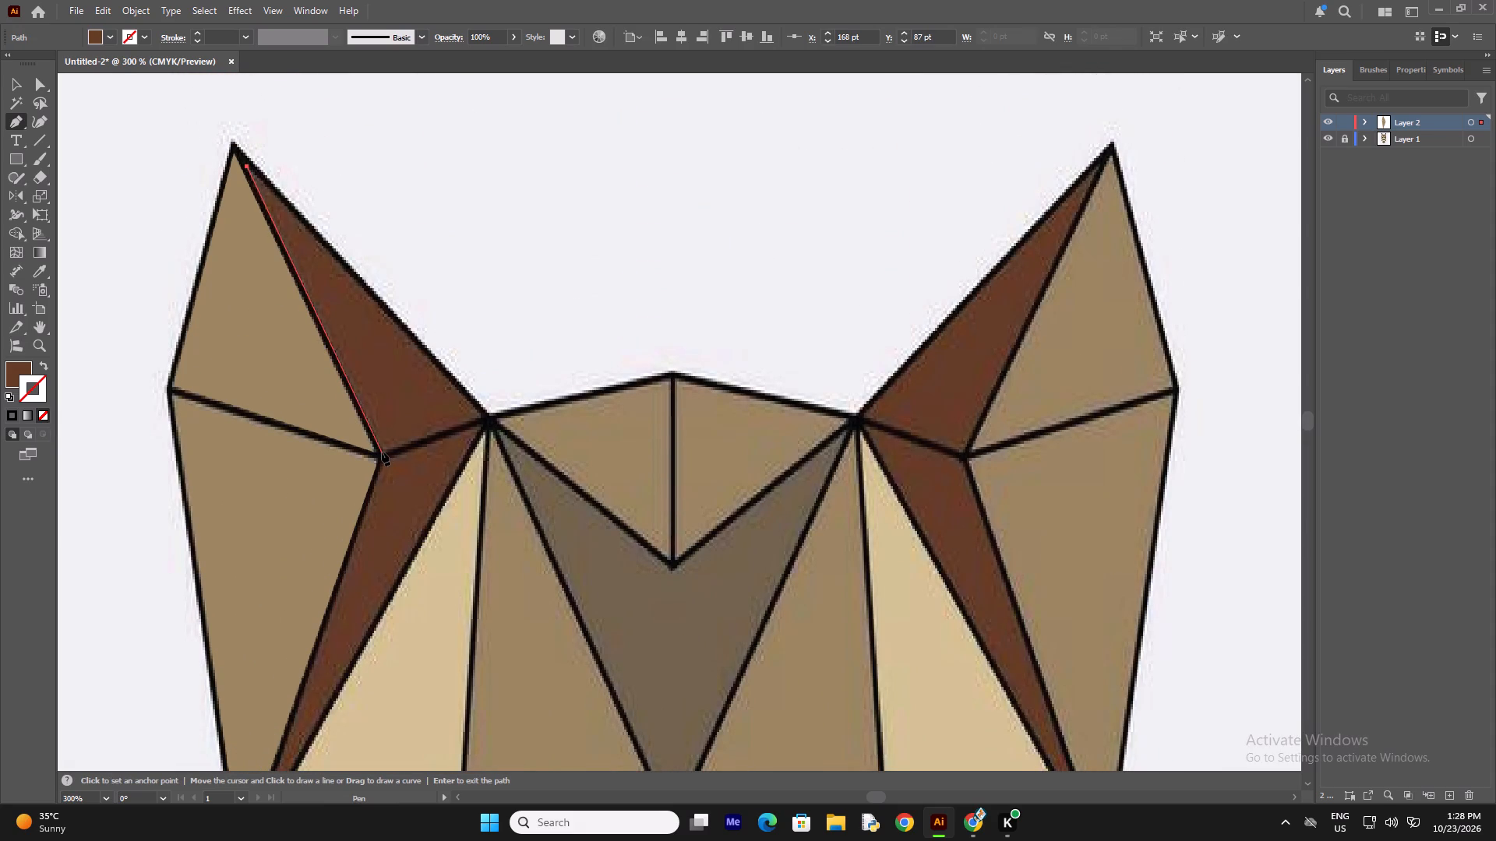
left_click(382, 452)
left_click(480, 417)
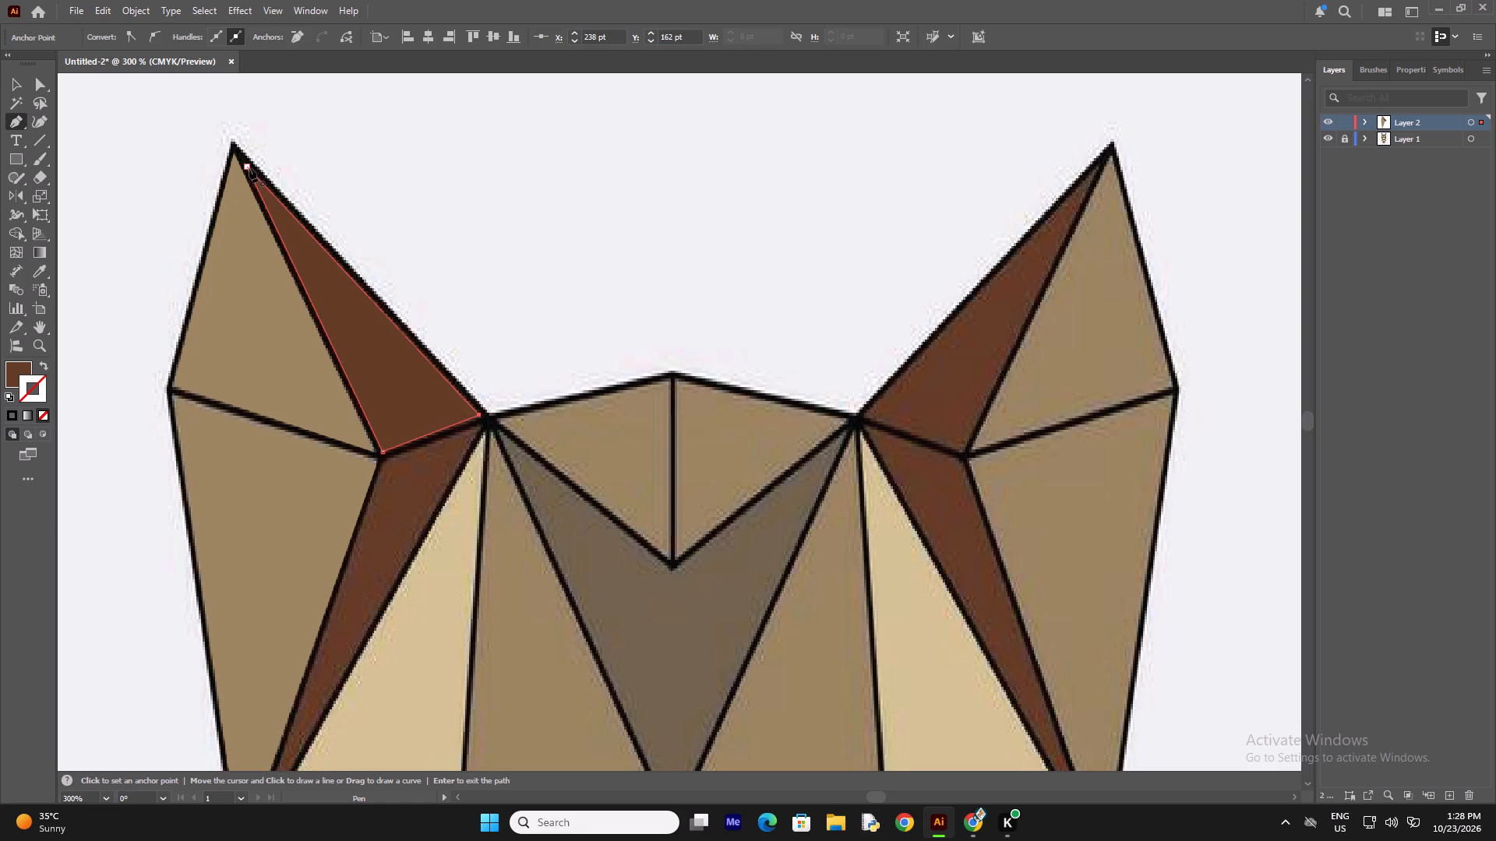
left_click(249, 167)
Trace the narrow lower inner facet of the left ear as a closed dark brown Pen shape.
scroll(354, 539, "down", 5)
scroll(348, 470, "down", 5)
left_click(385, 278)
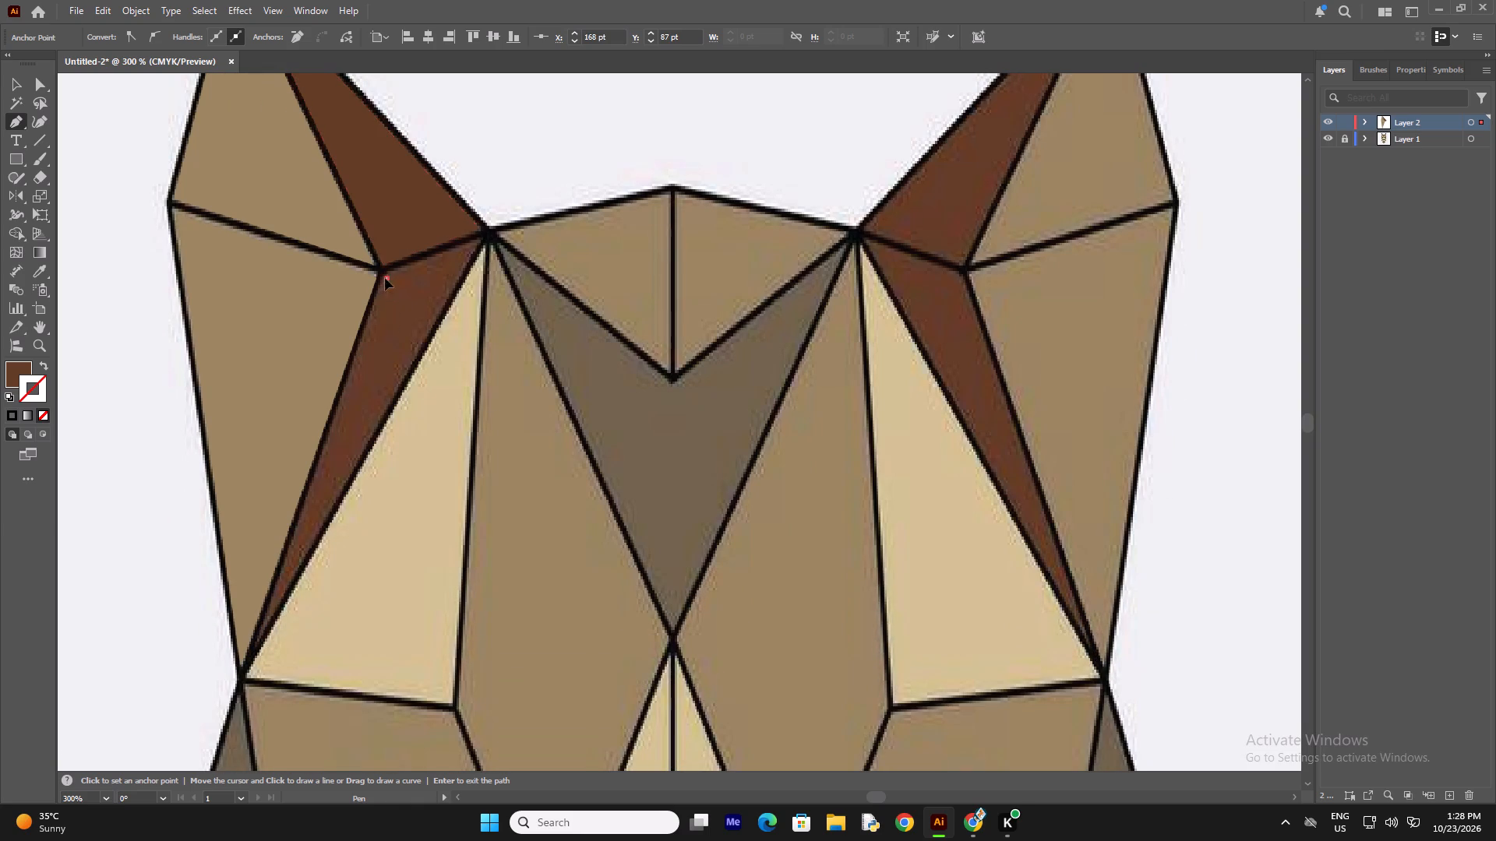
left_click(257, 642)
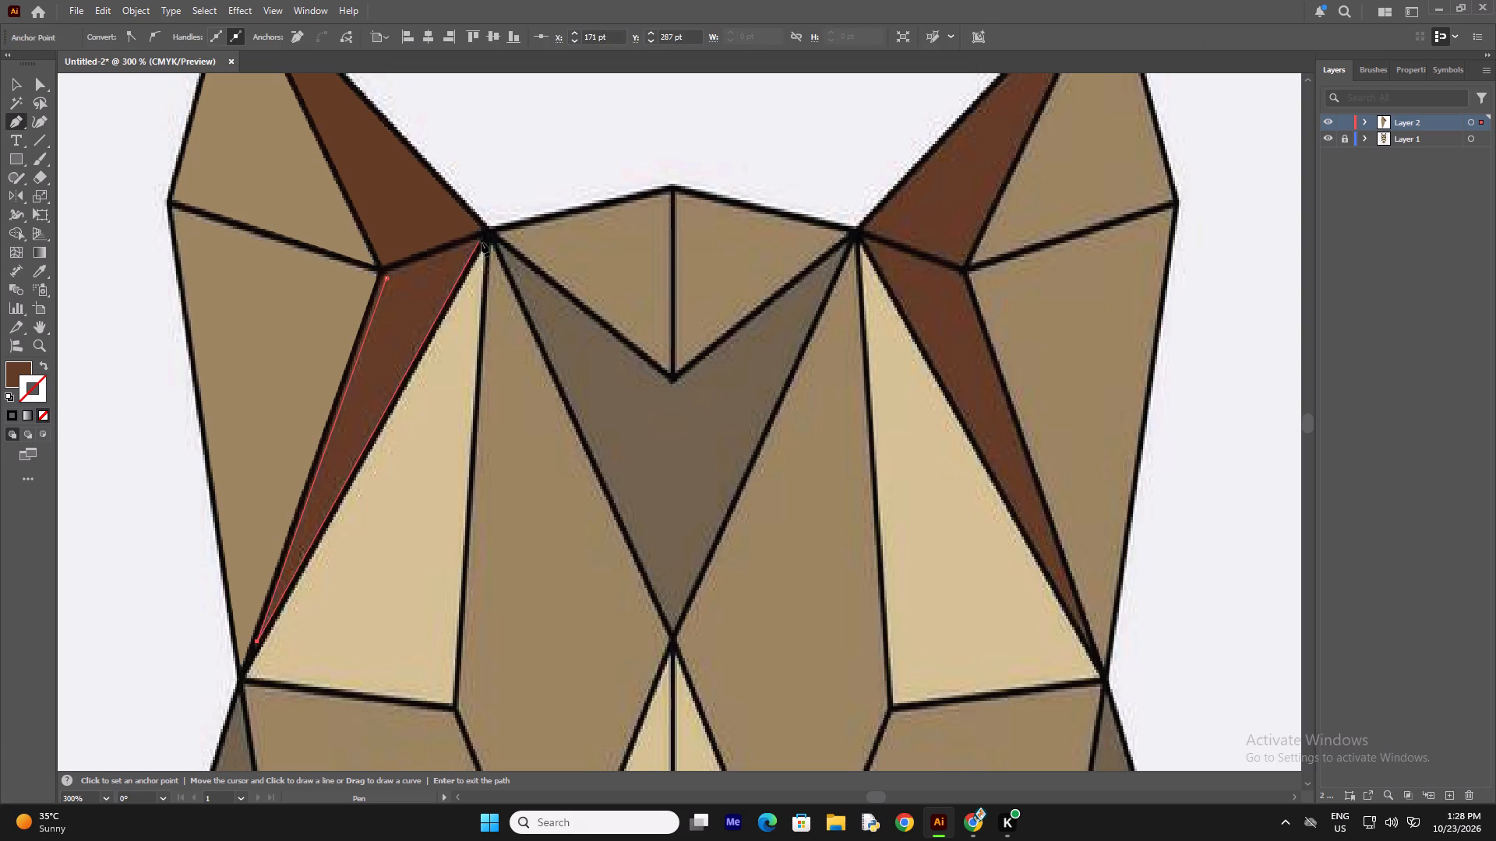
left_click(480, 242)
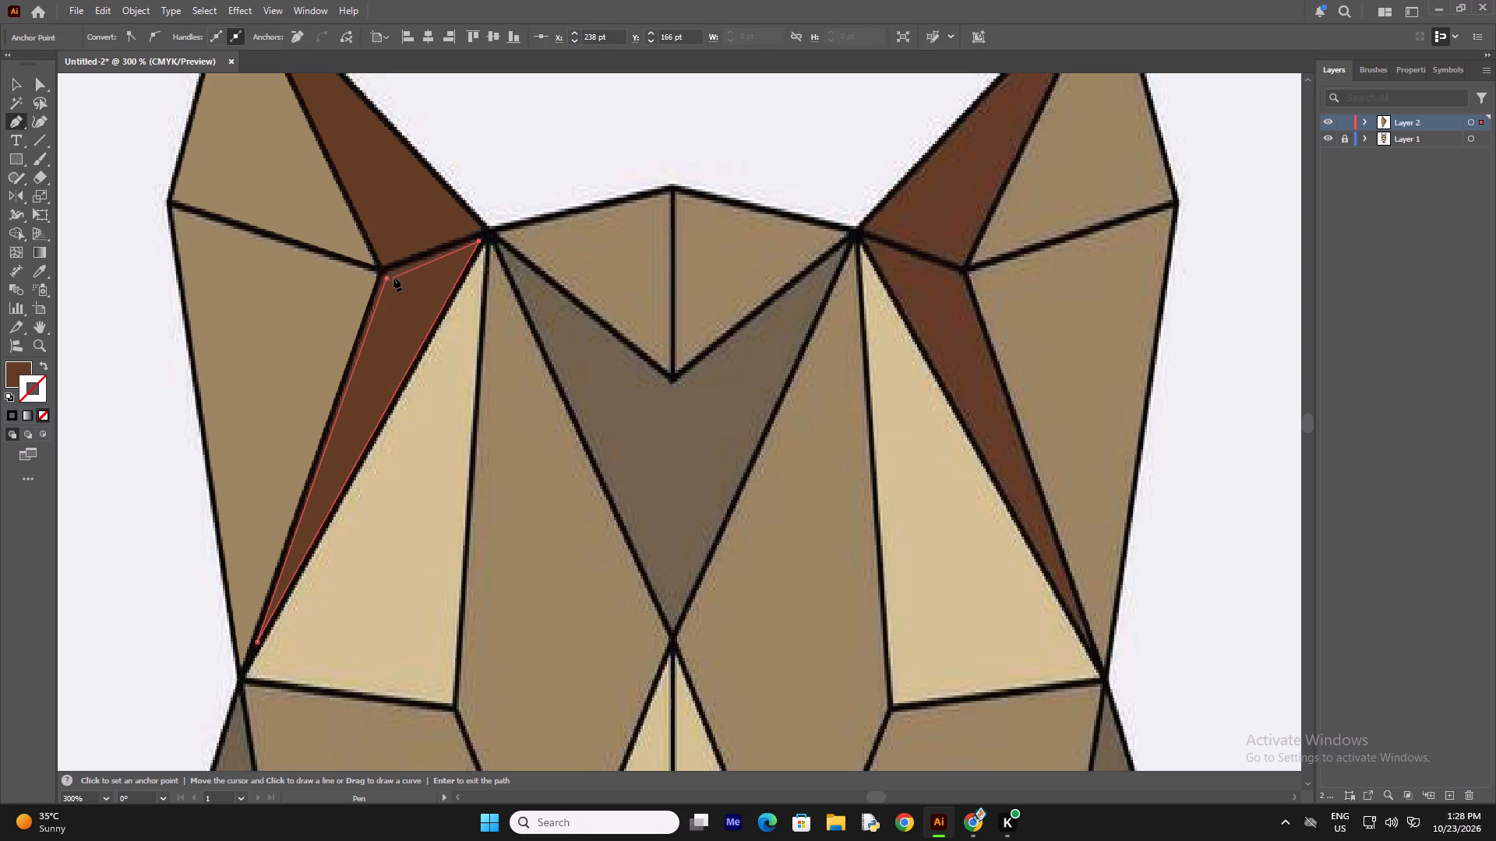
left_click(383, 278)
key("BackSpace")
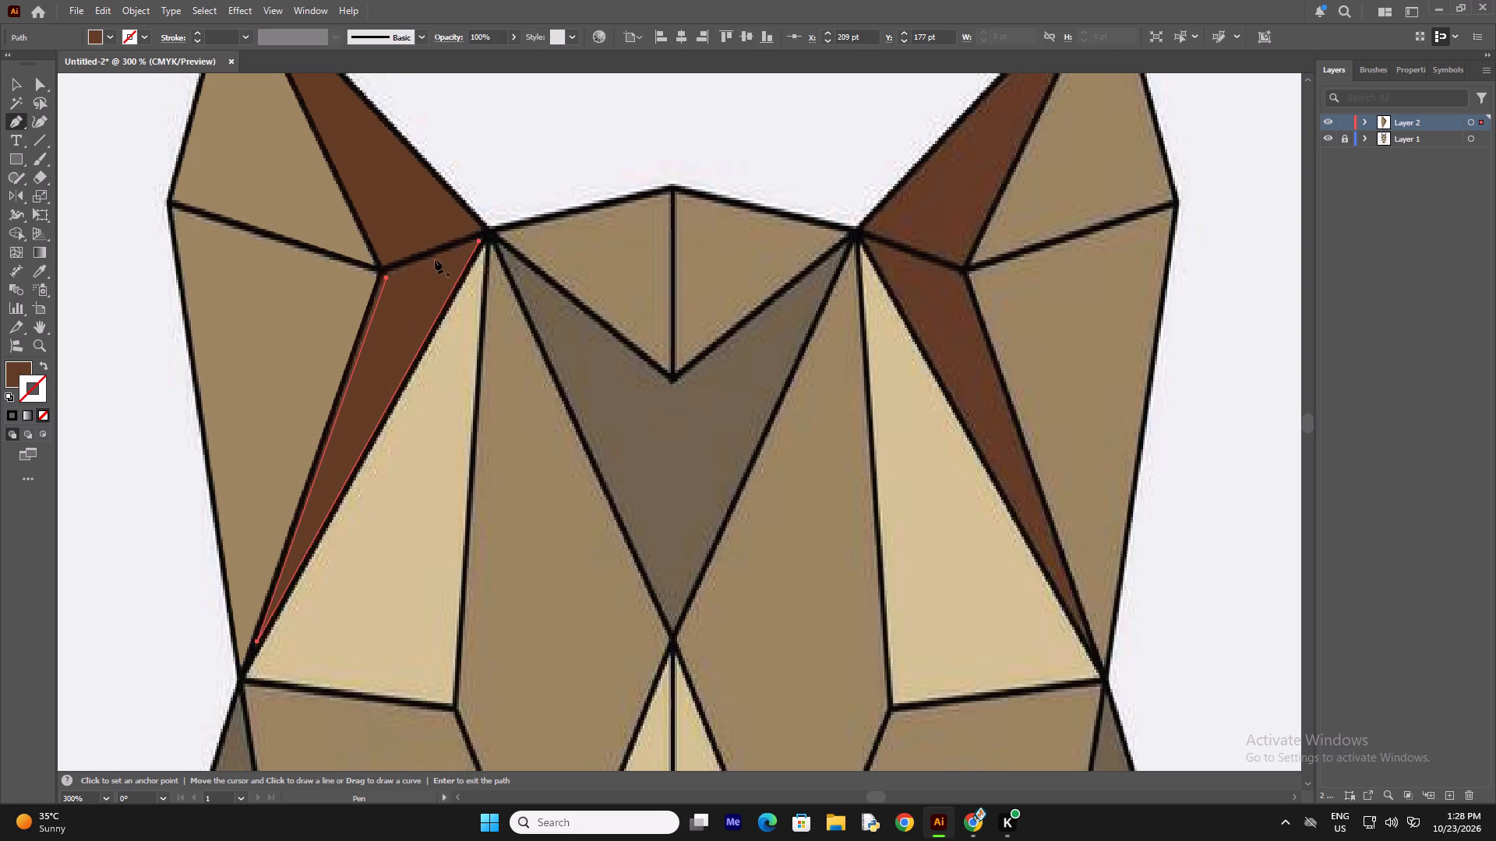
left_click(480, 241)
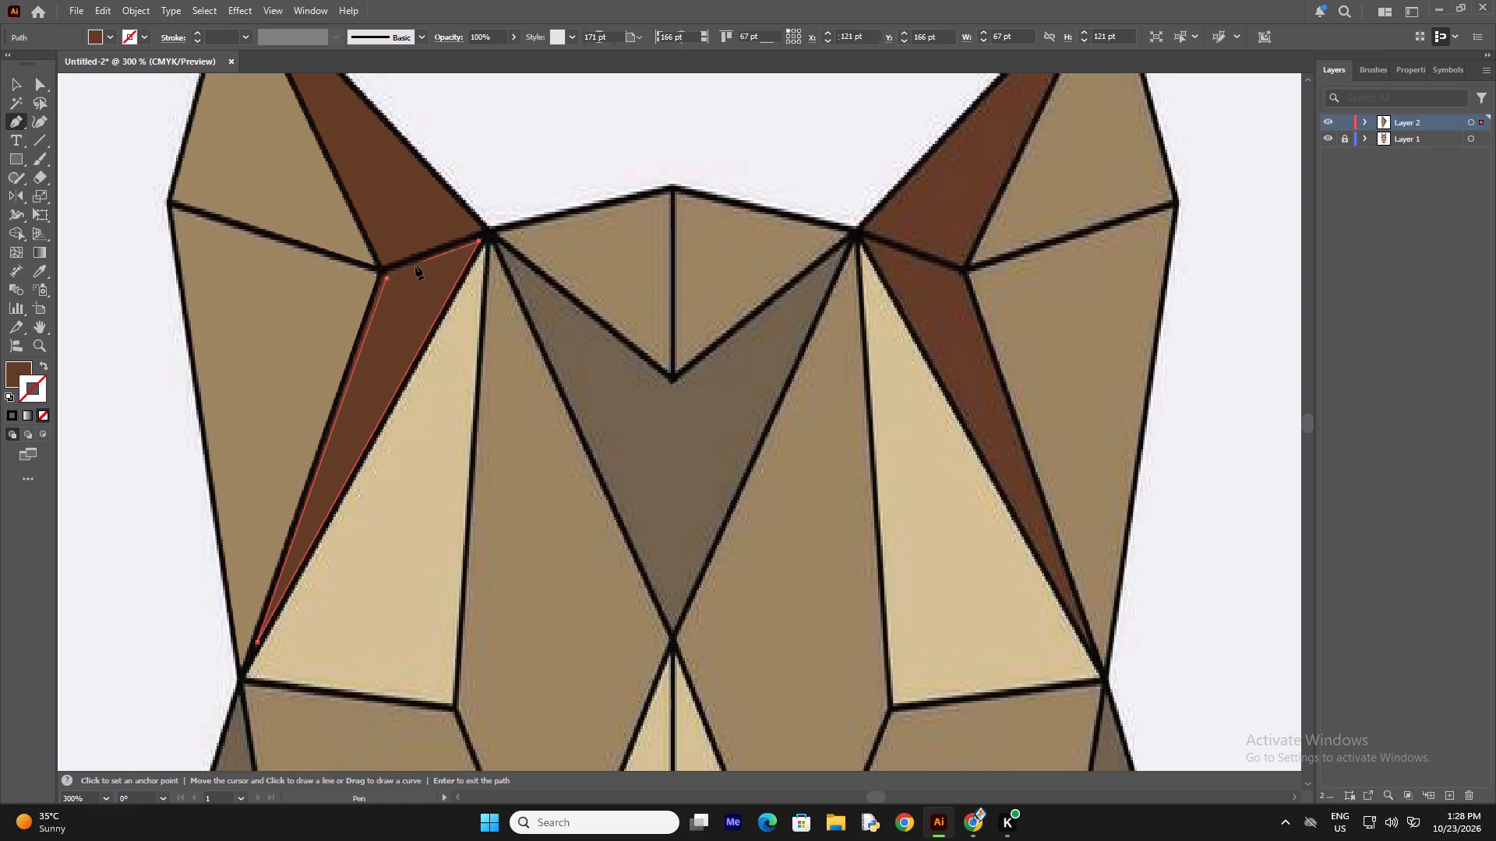
left_click(386, 277)
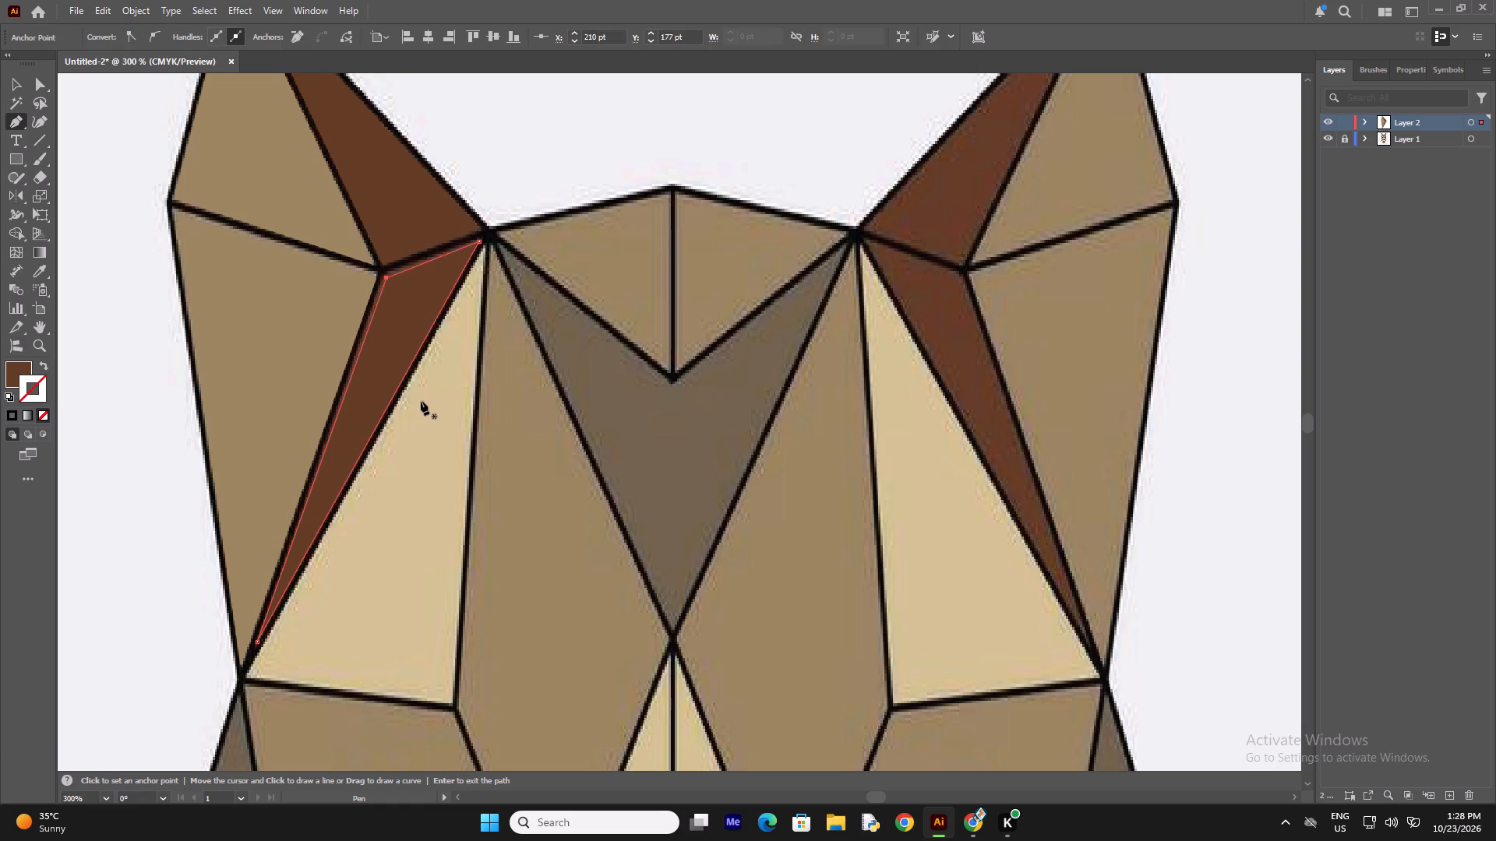
With the path deselected, sample the light cream beside the left ear and trace that triangular facet as a closed Pen shape.
scroll(418, 402, "down", 3)
left_click(411, 405)
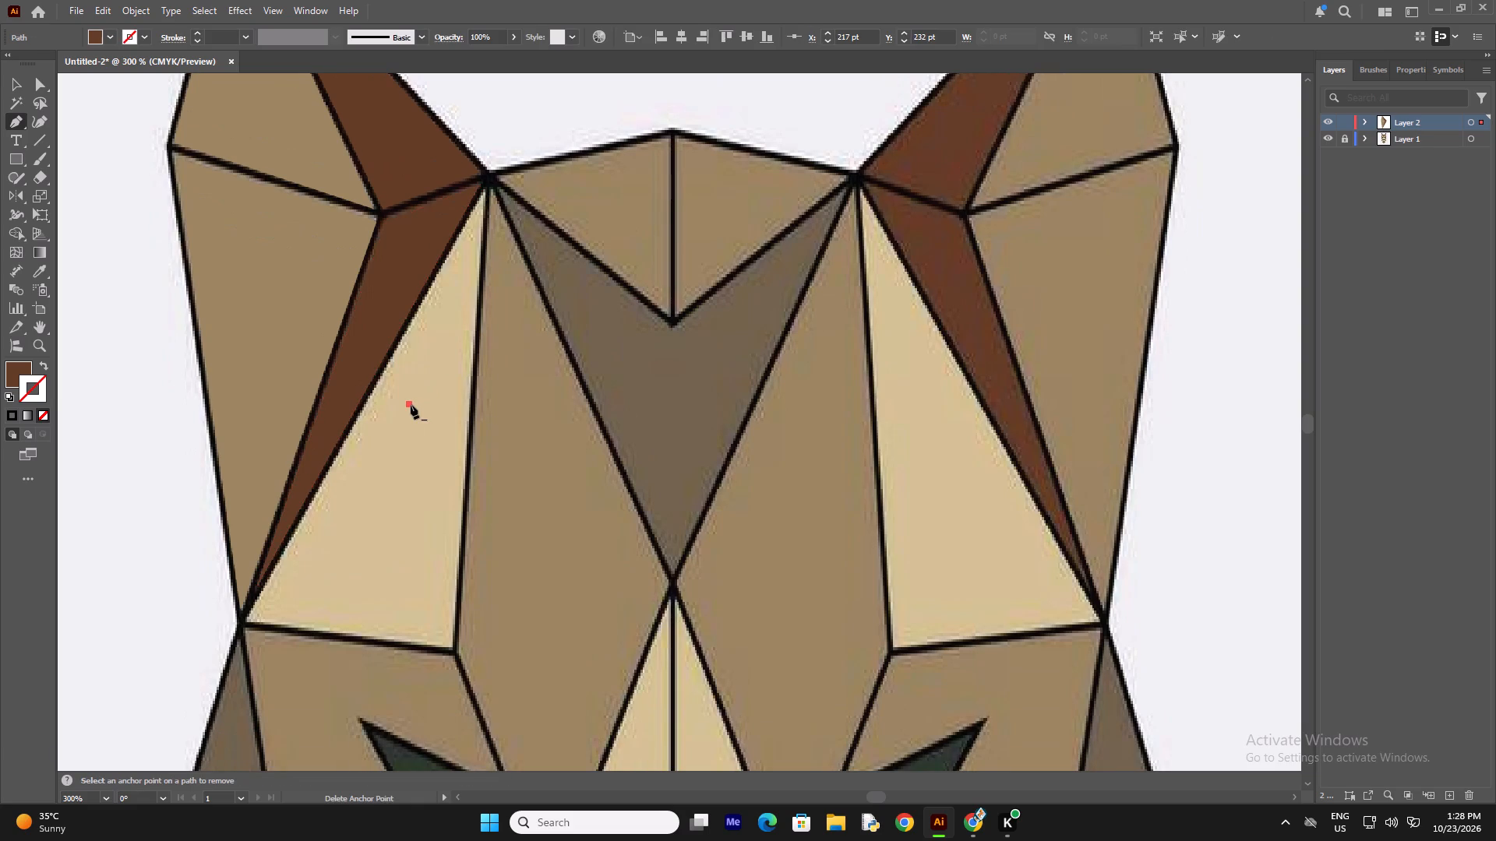
key("BackSpace")
key("i")
key("i")
key("i")
key("i")
key("i")
left_click(416, 398)
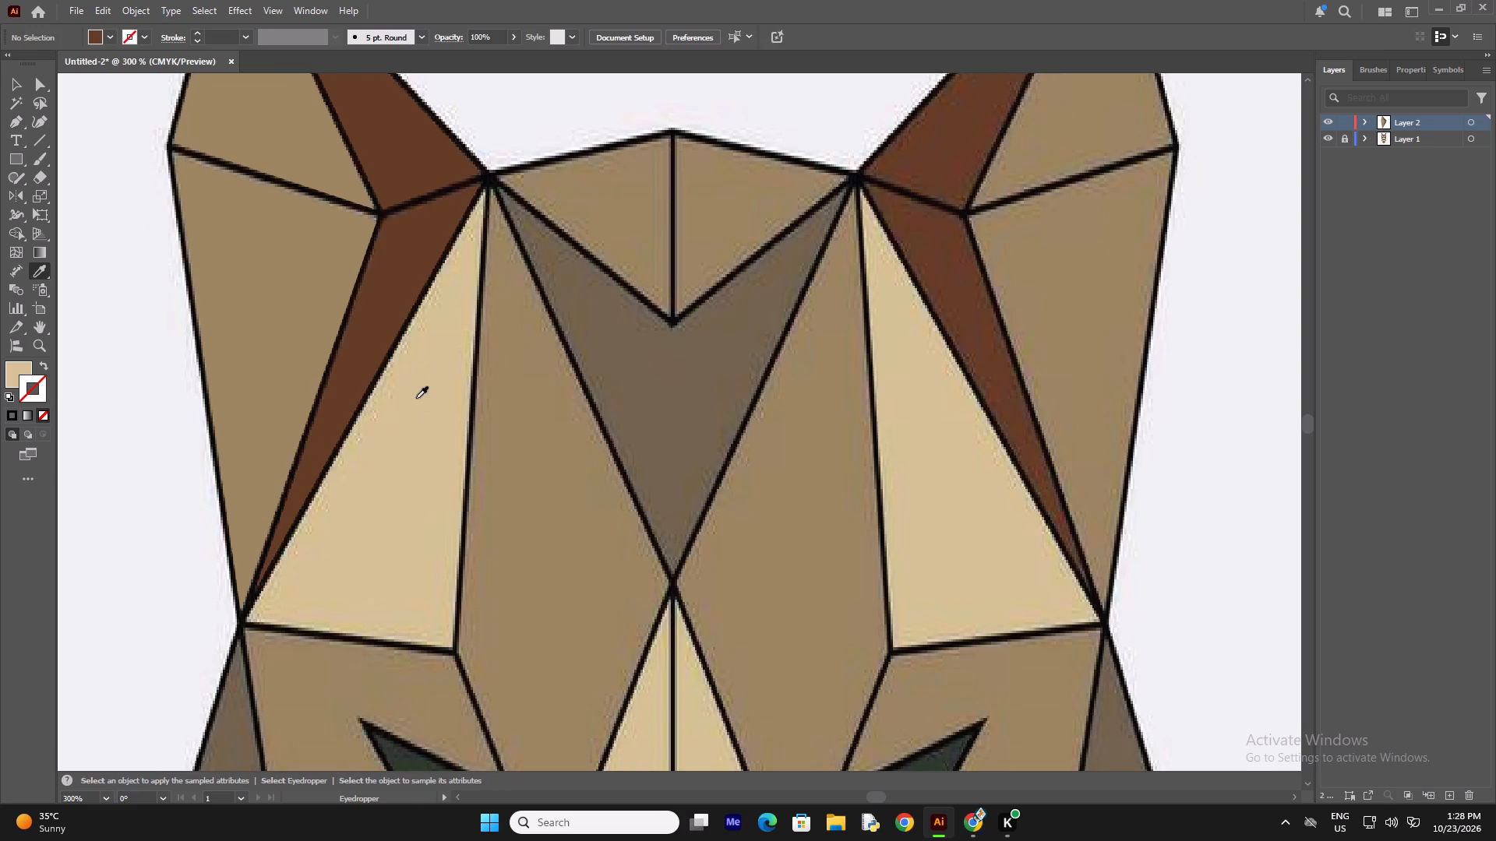
key("p")
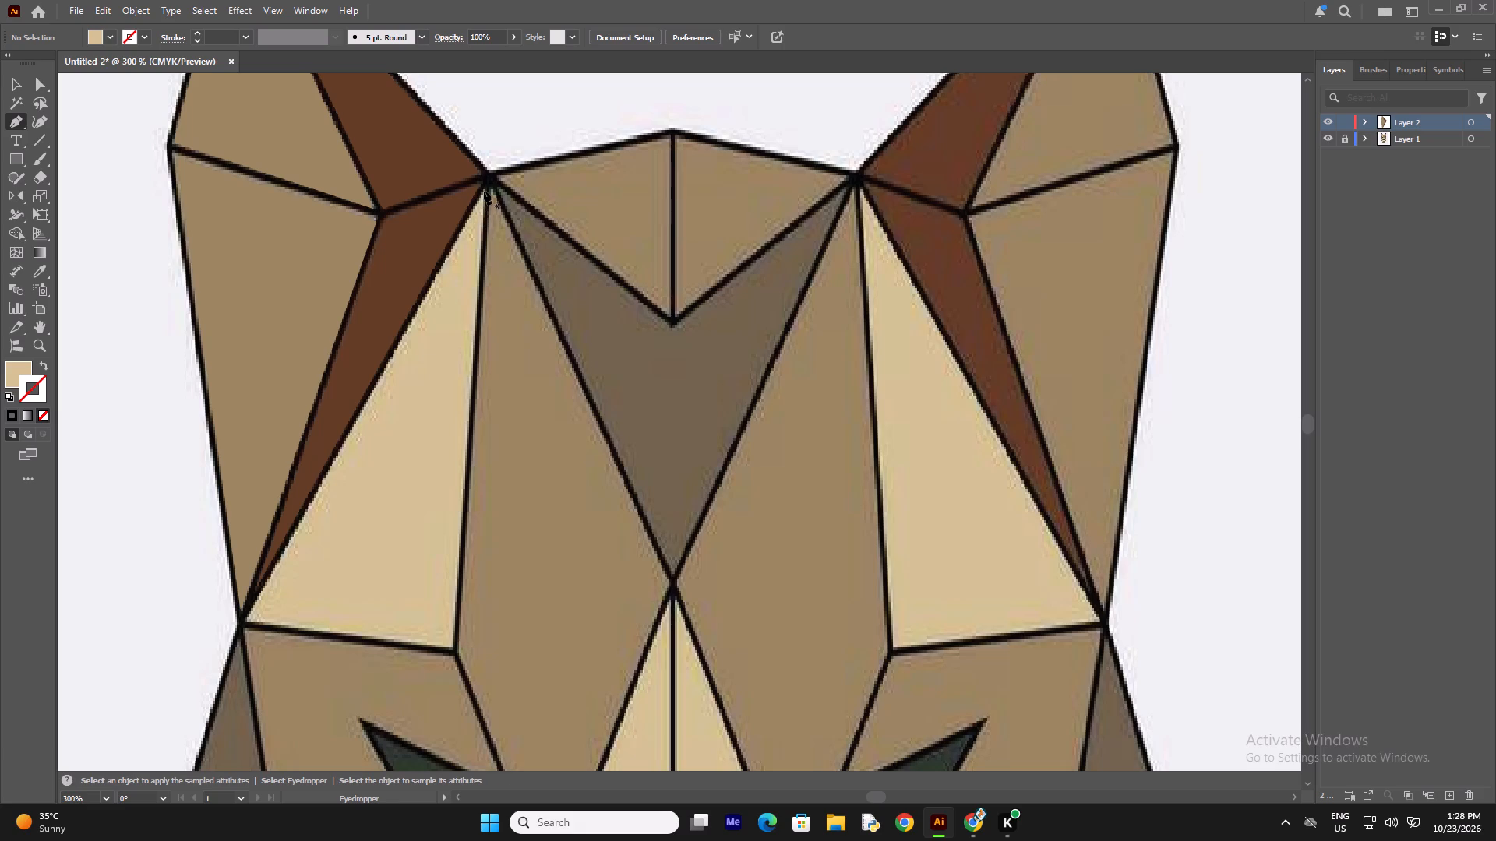
left_click(484, 191)
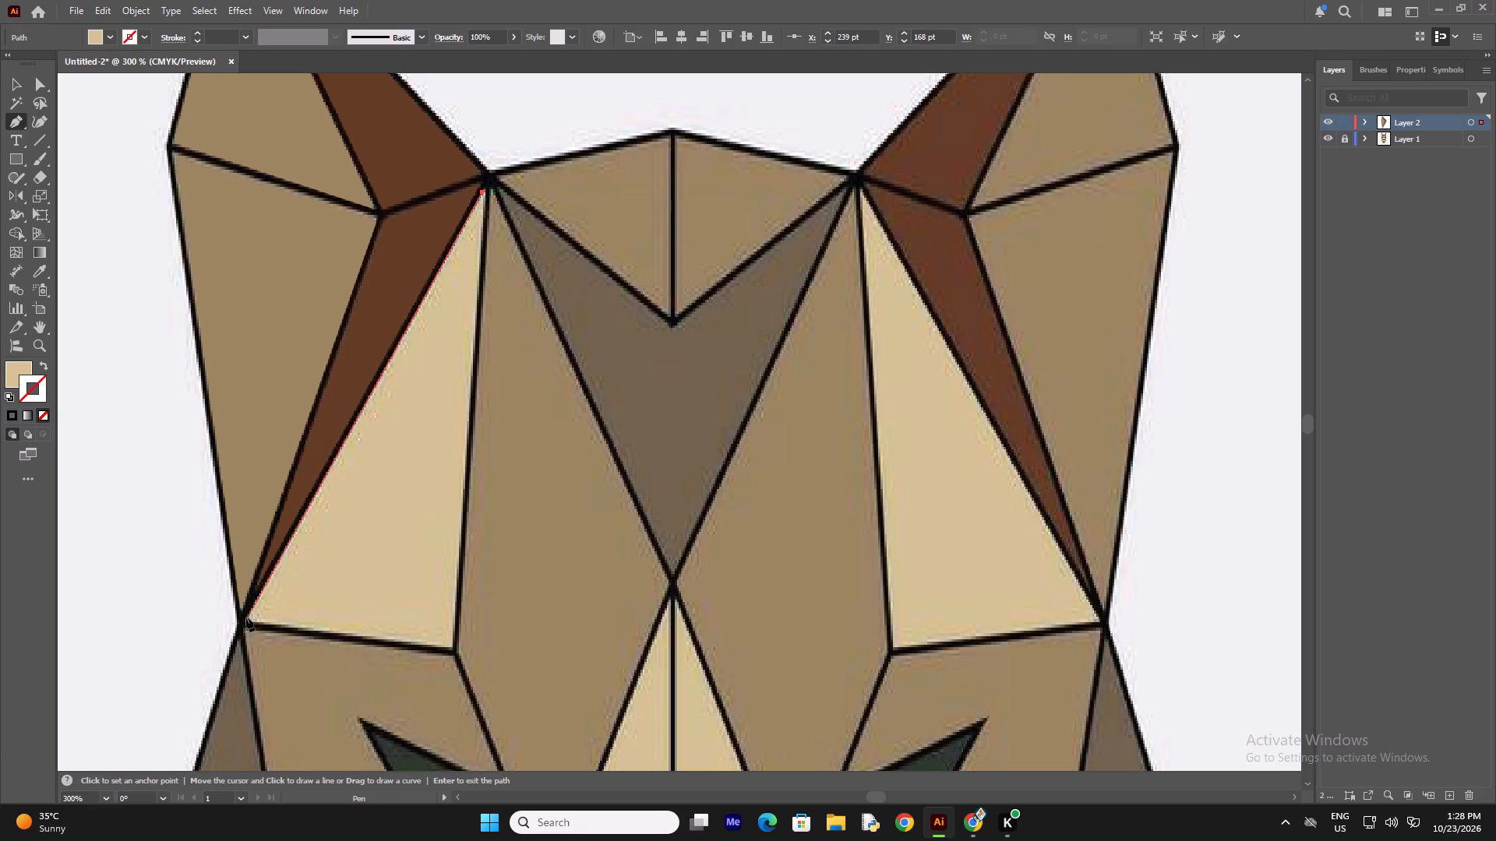
left_click(246, 618)
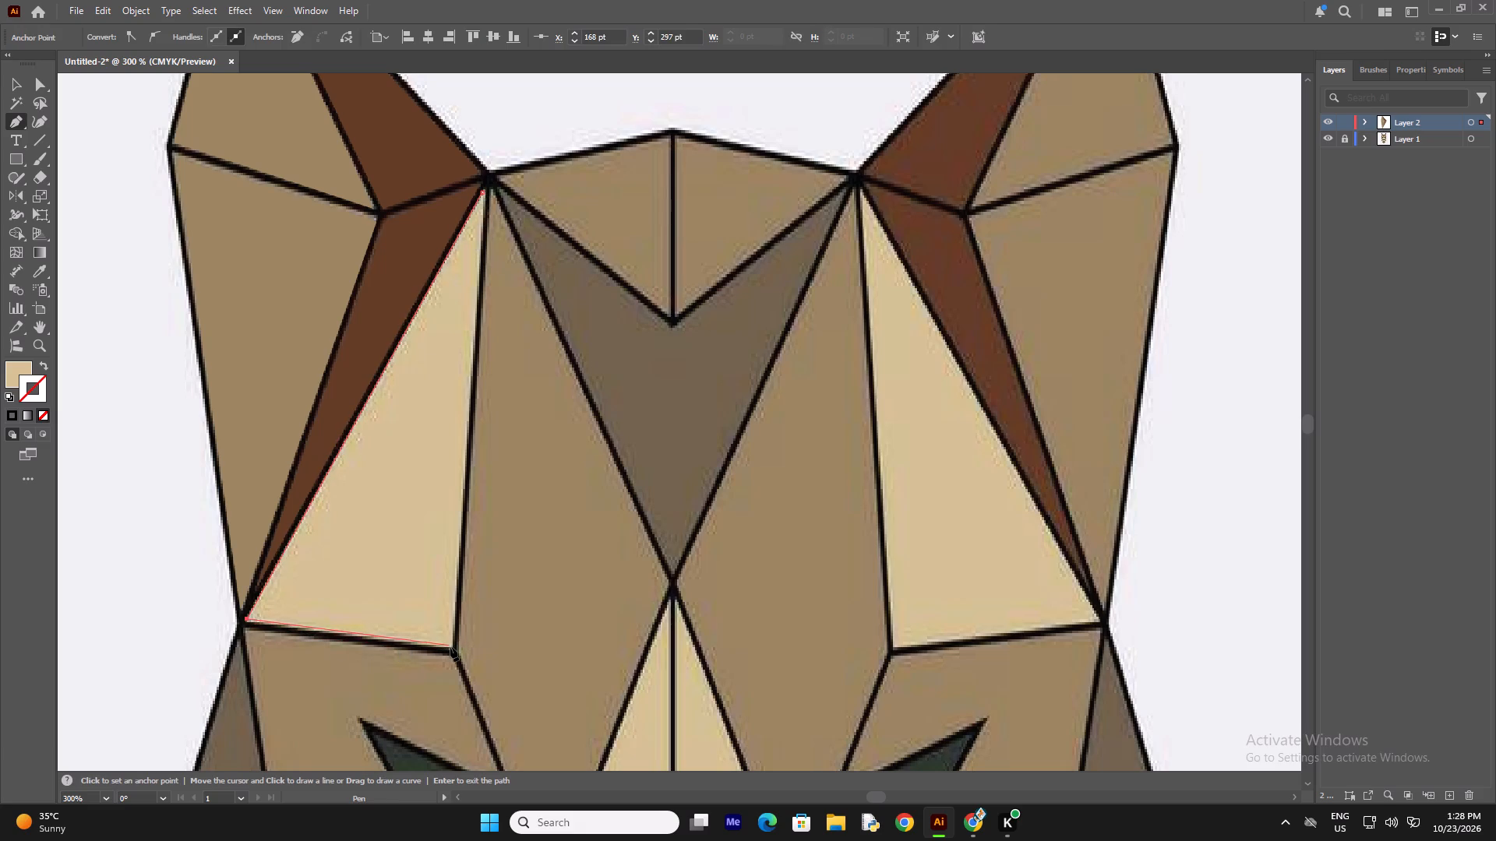
left_click(452, 647)
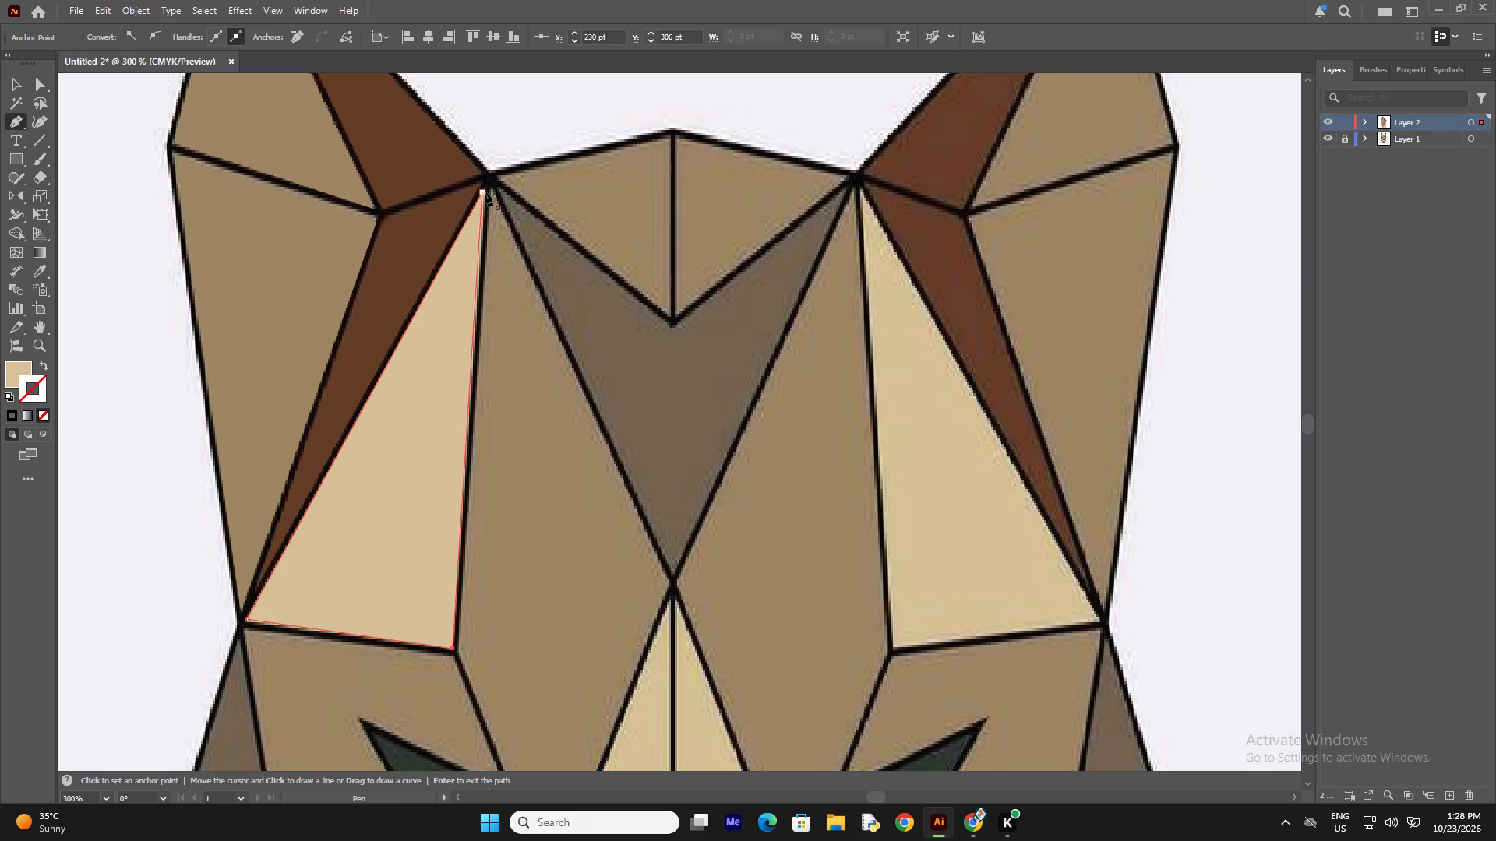
left_click(485, 192)
left_click(539, 435)
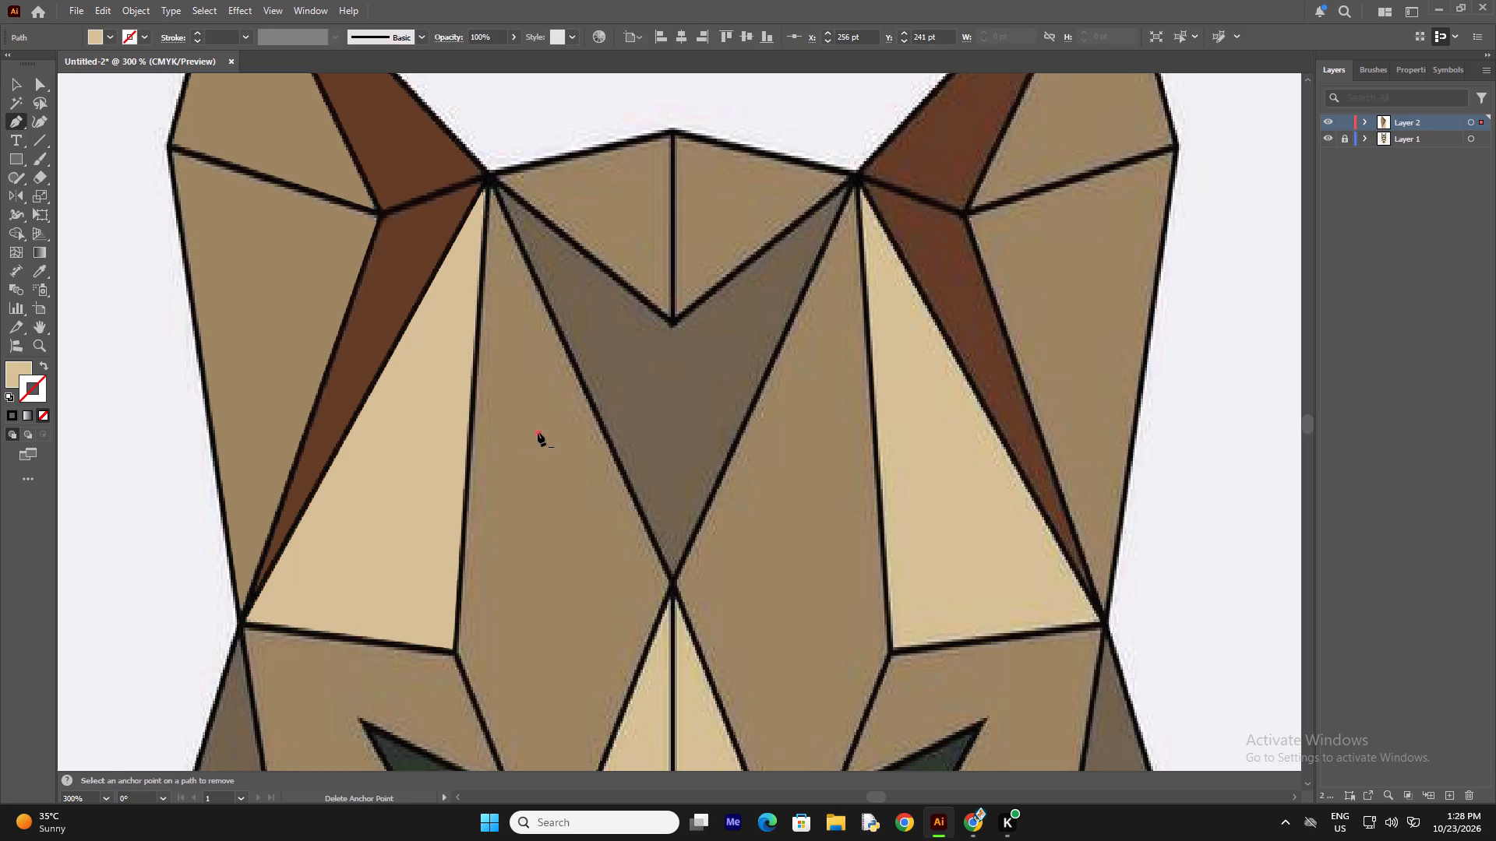
key("BackSpace")
Hide Layer 1 and move the cream facet and the tan lower ear facet against the narrow dark brown facet to close the gaps.
scroll(559, 268, "up", 4)
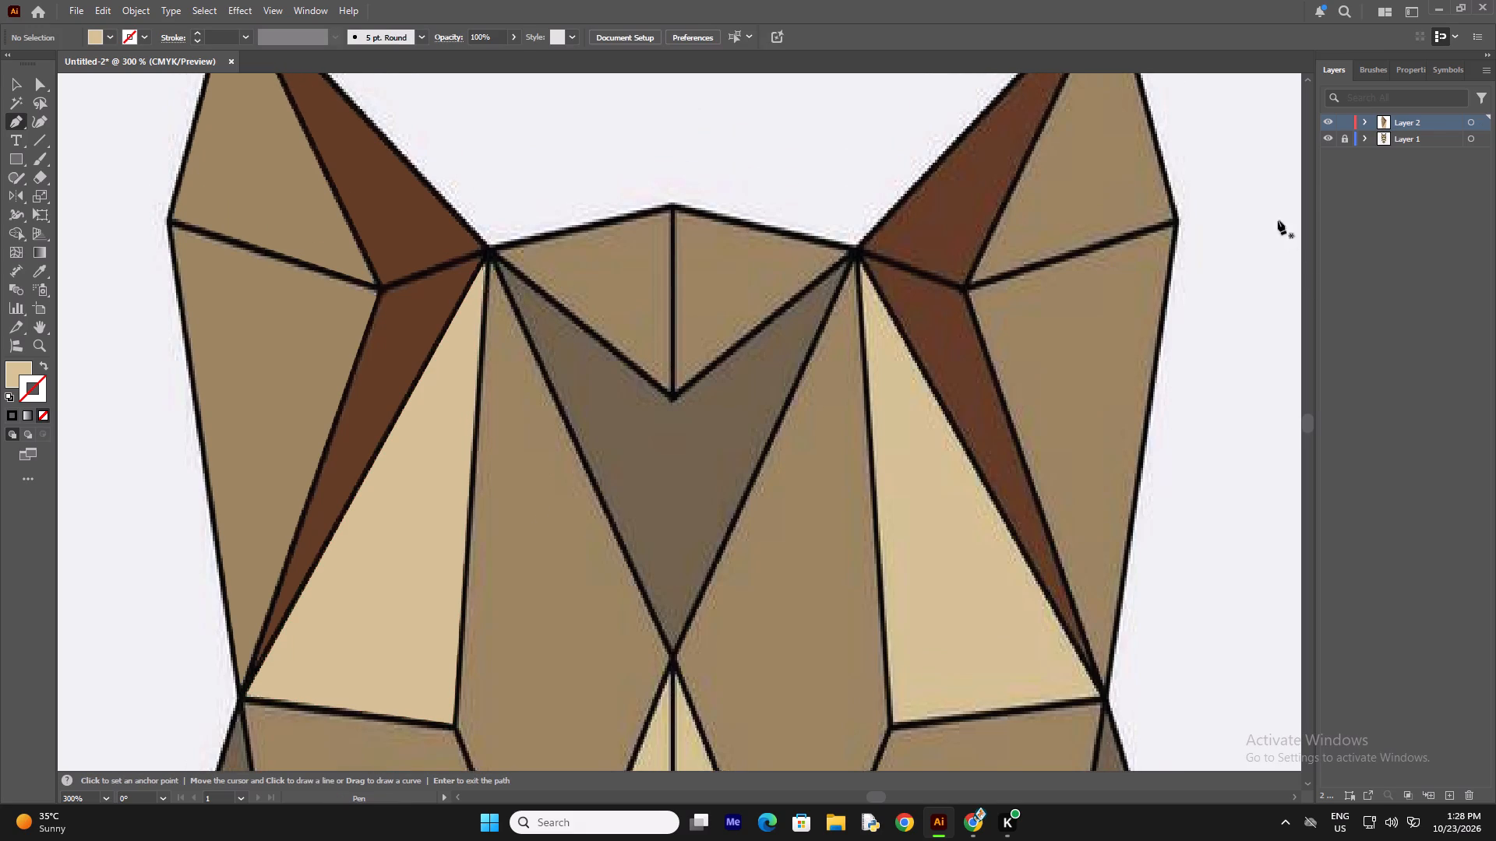
left_click(1325, 143)
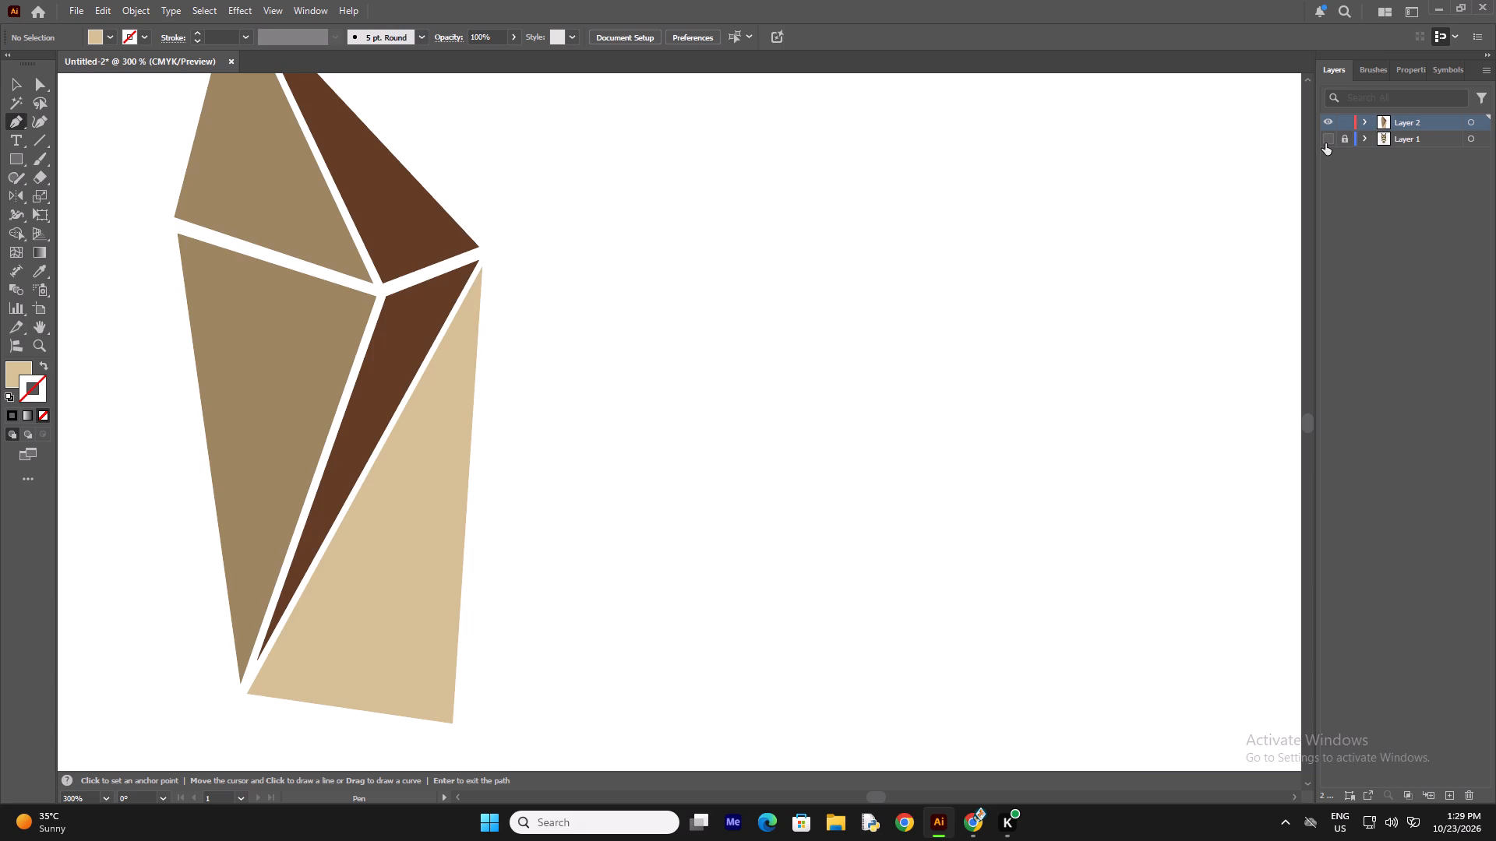
left_click(1325, 143)
left_click(1325, 143)
left_click(12, 90)
left_click_drag(421, 500, 422, 490)
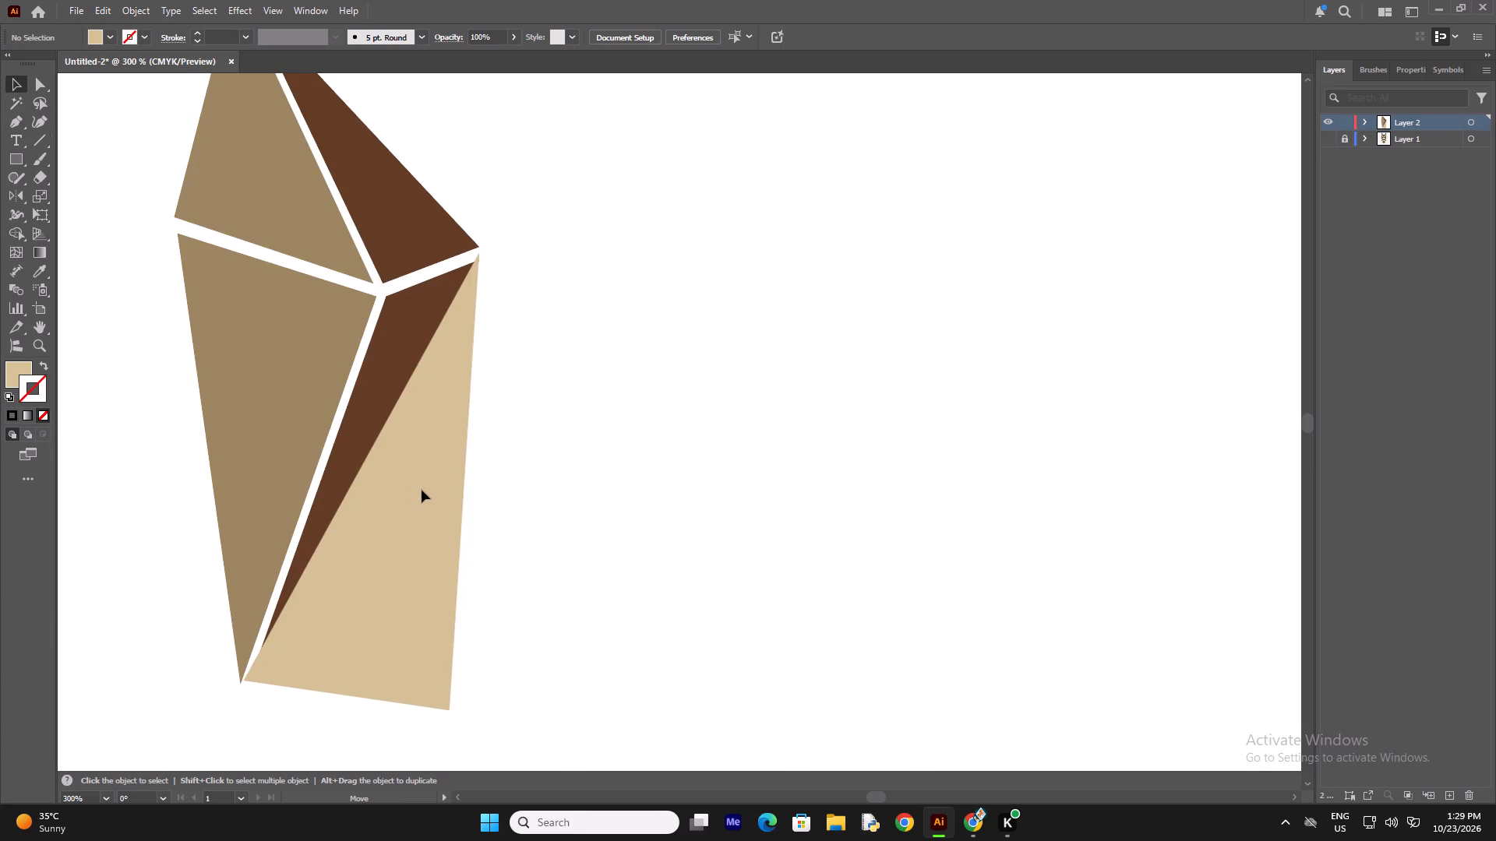
left_click_drag(422, 490, 418, 490)
left_click(298, 432)
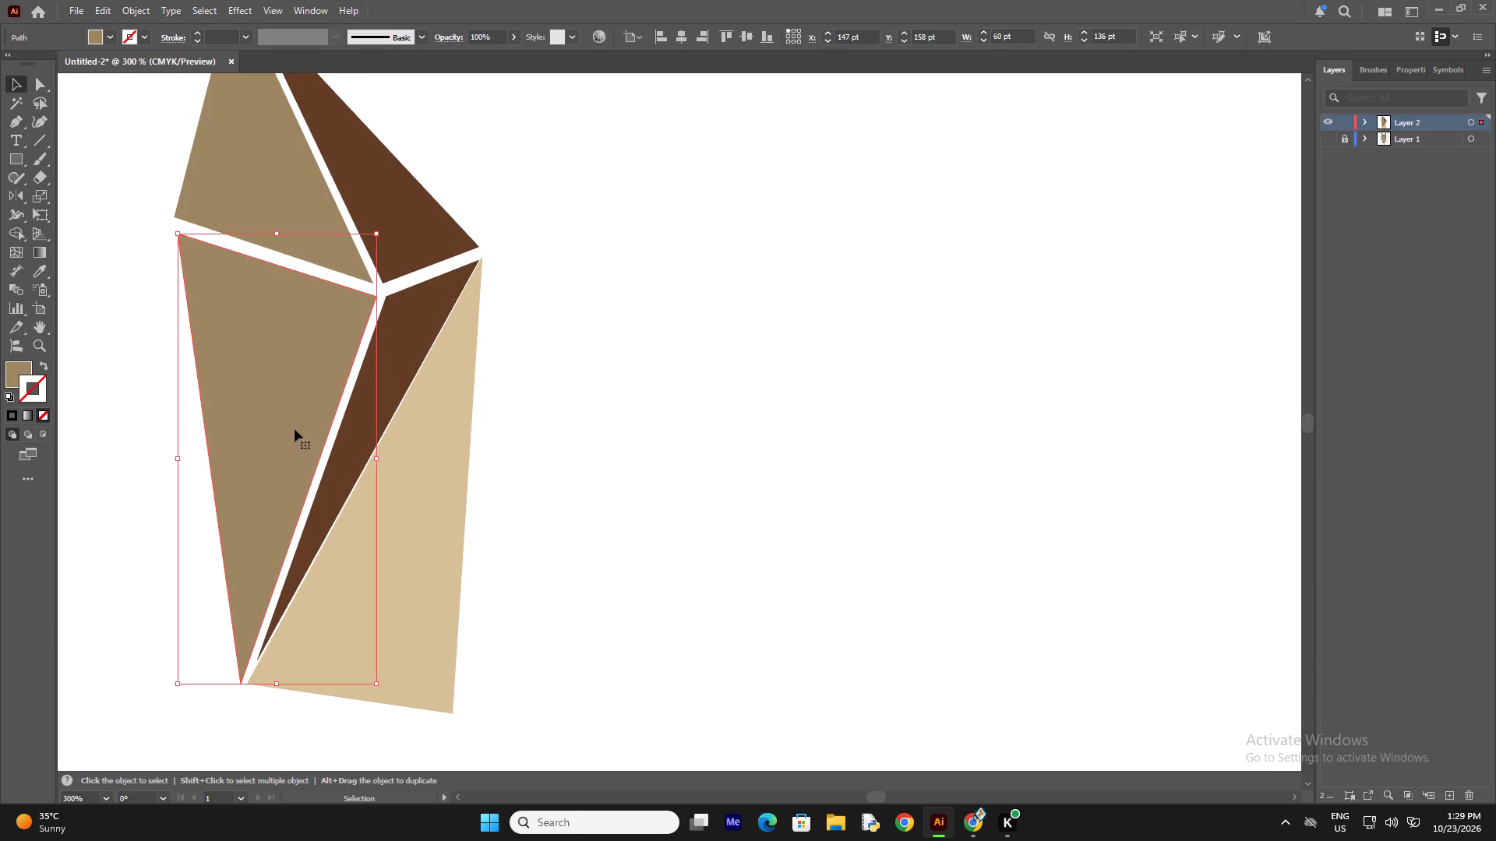
left_click_drag(295, 427, 303, 426)
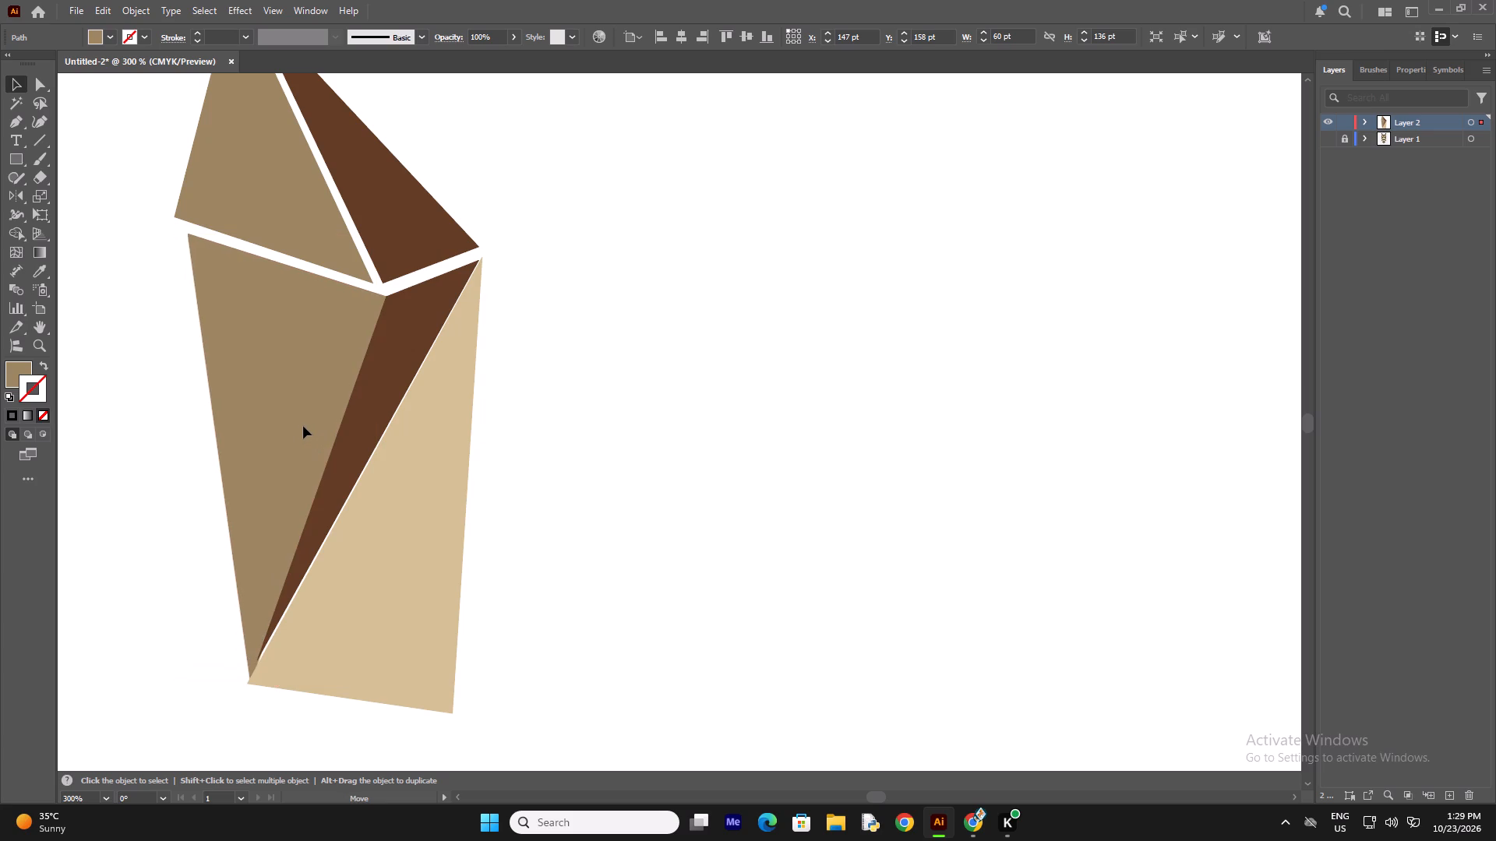
left_click_drag(303, 426, 305, 426)
left_click(490, 522)
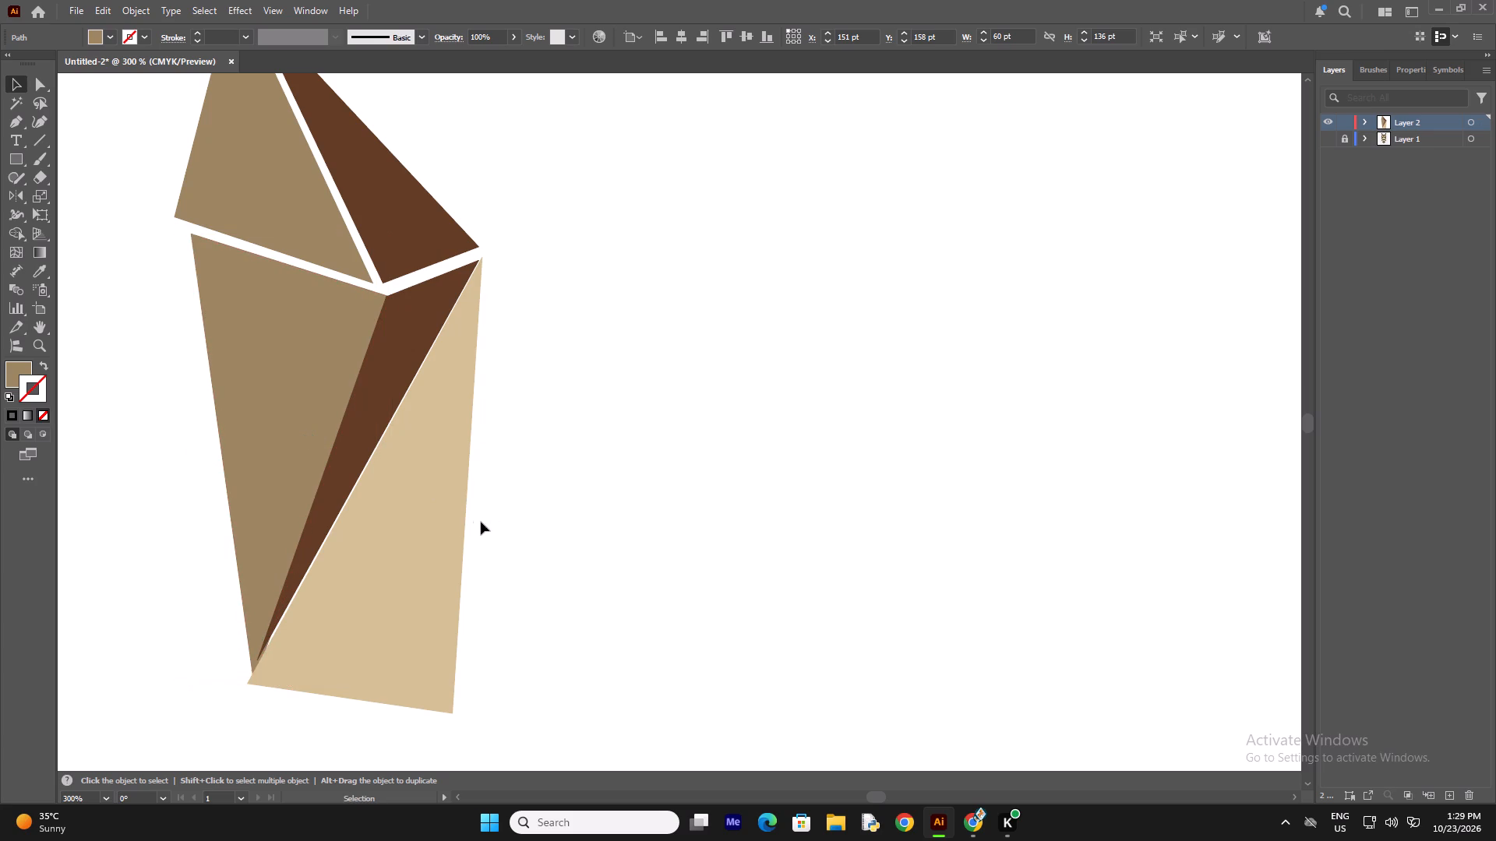
left_click(457, 522)
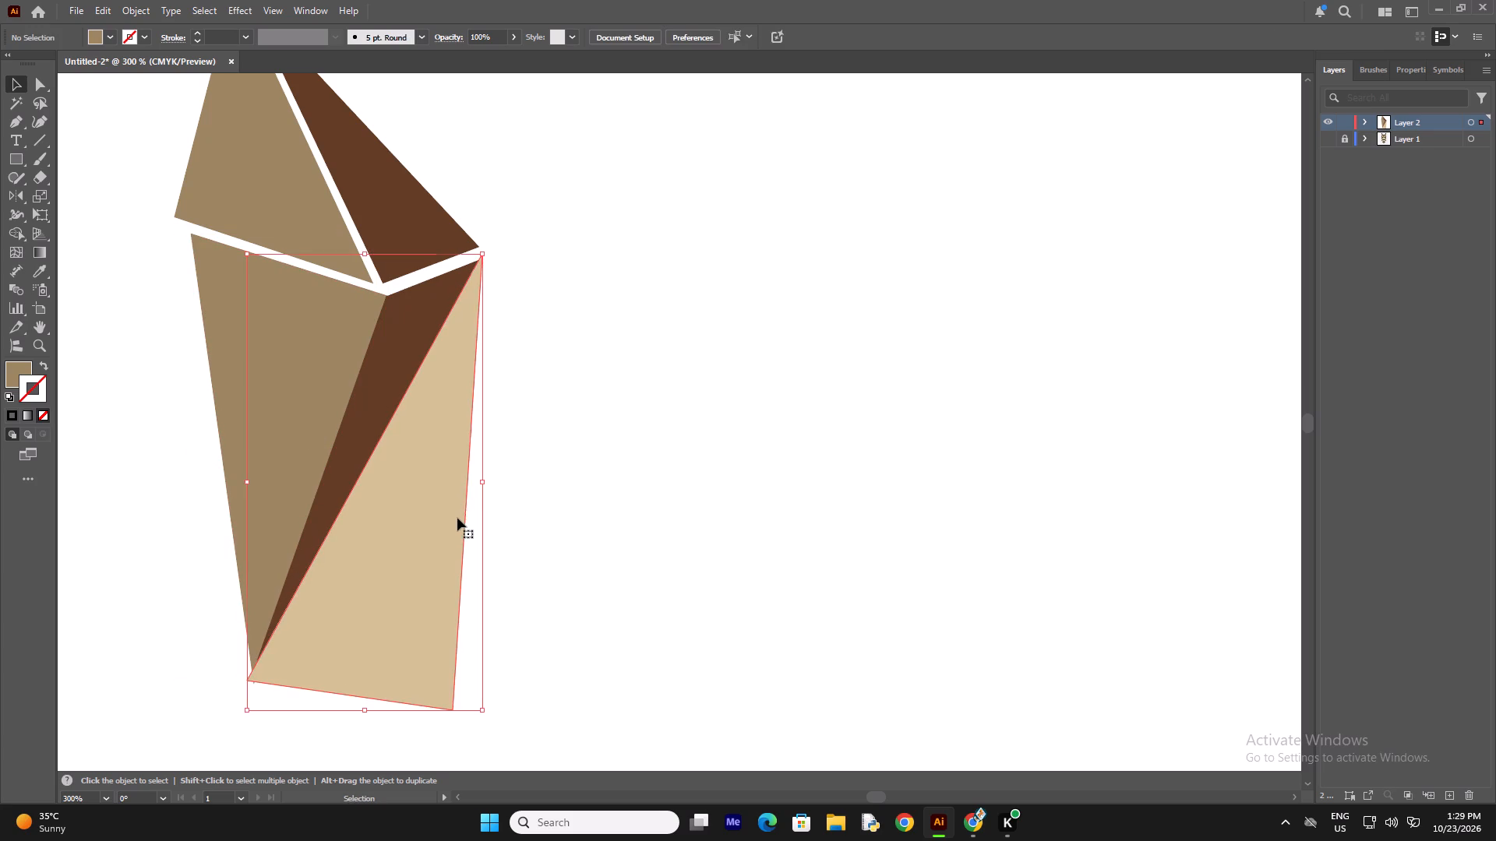
left_click(518, 450)
left_click(398, 550)
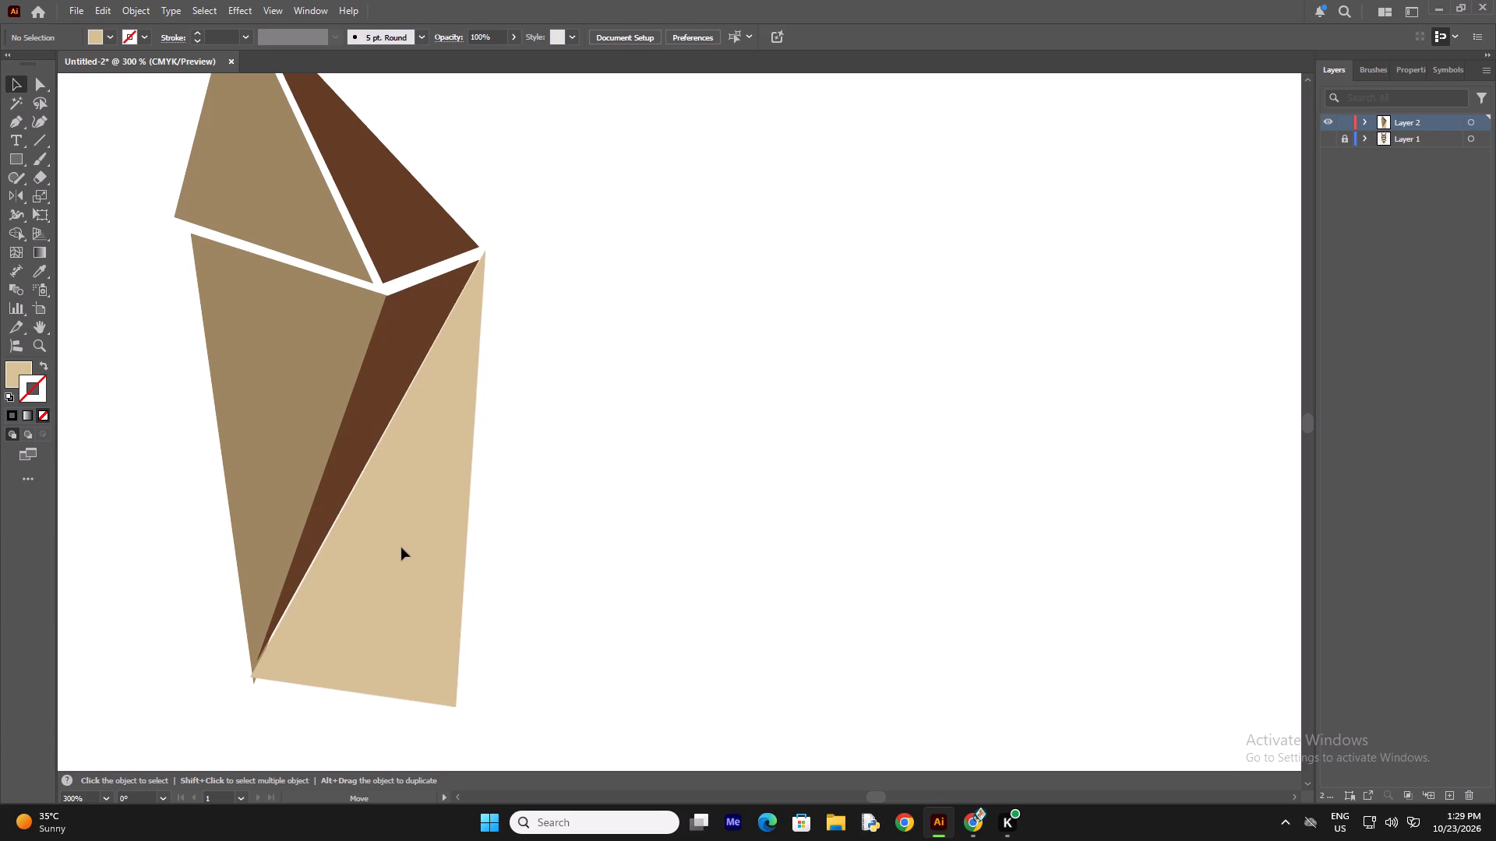
Move the left ear's upper dark brown and upper tan facets against the lower facets to close the remaining gaps.
left_click_drag(376, 200, 382, 202)
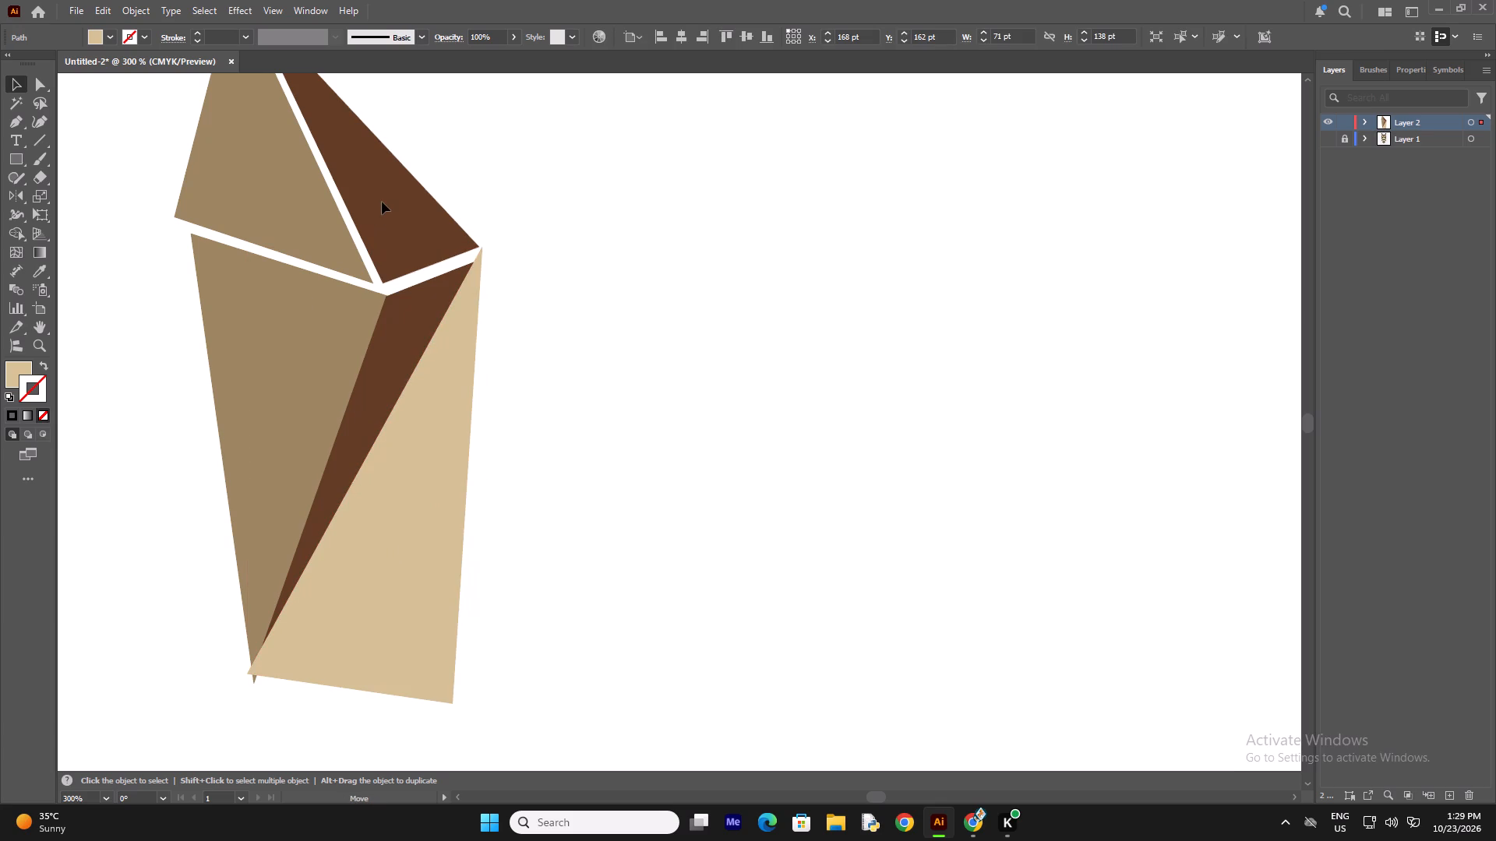
left_click_drag(382, 202, 379, 215)
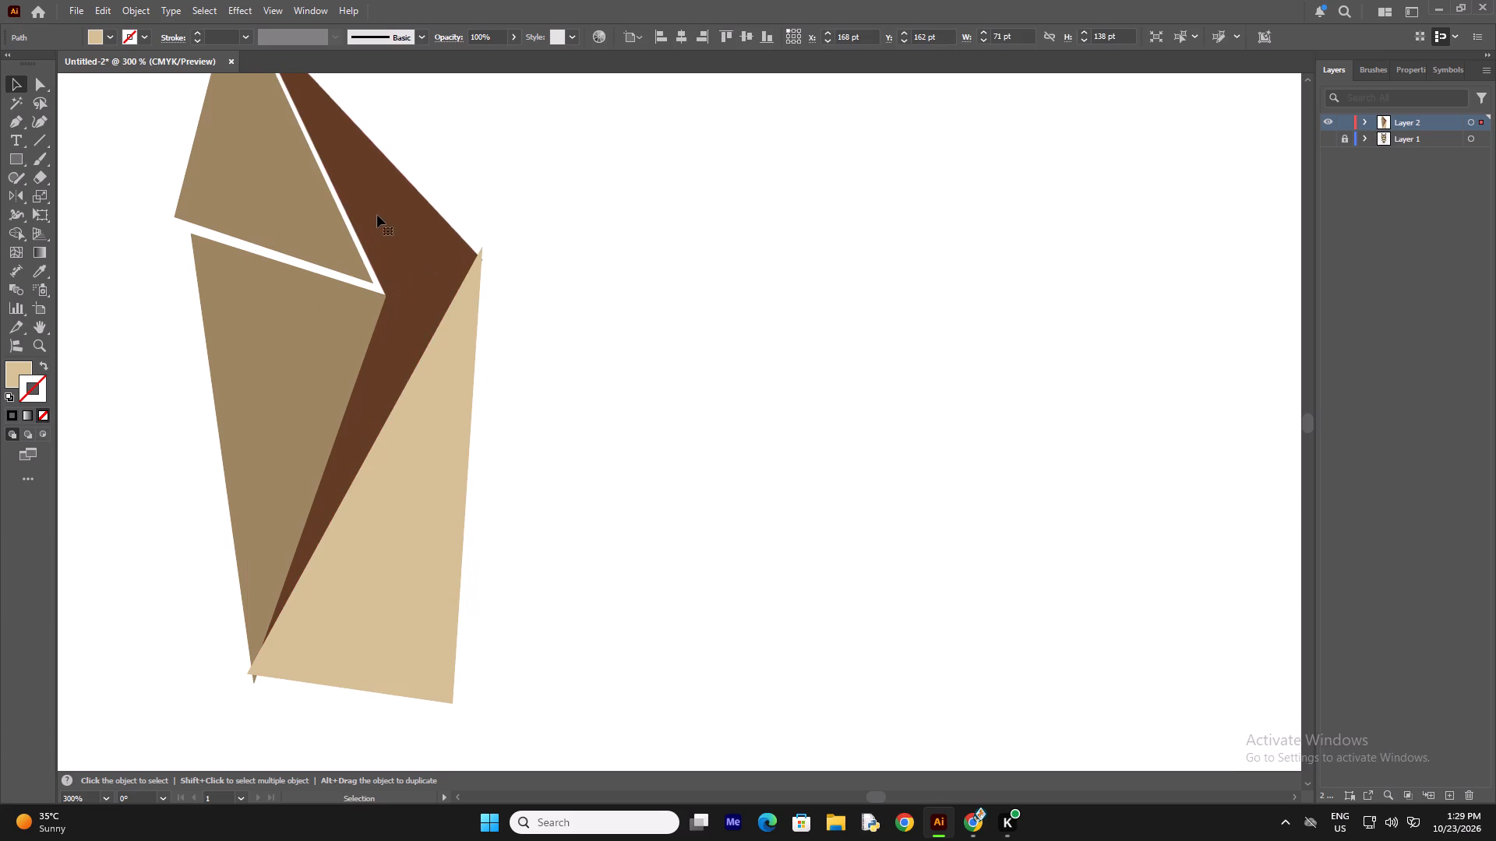
left_click_drag(322, 220, 337, 233)
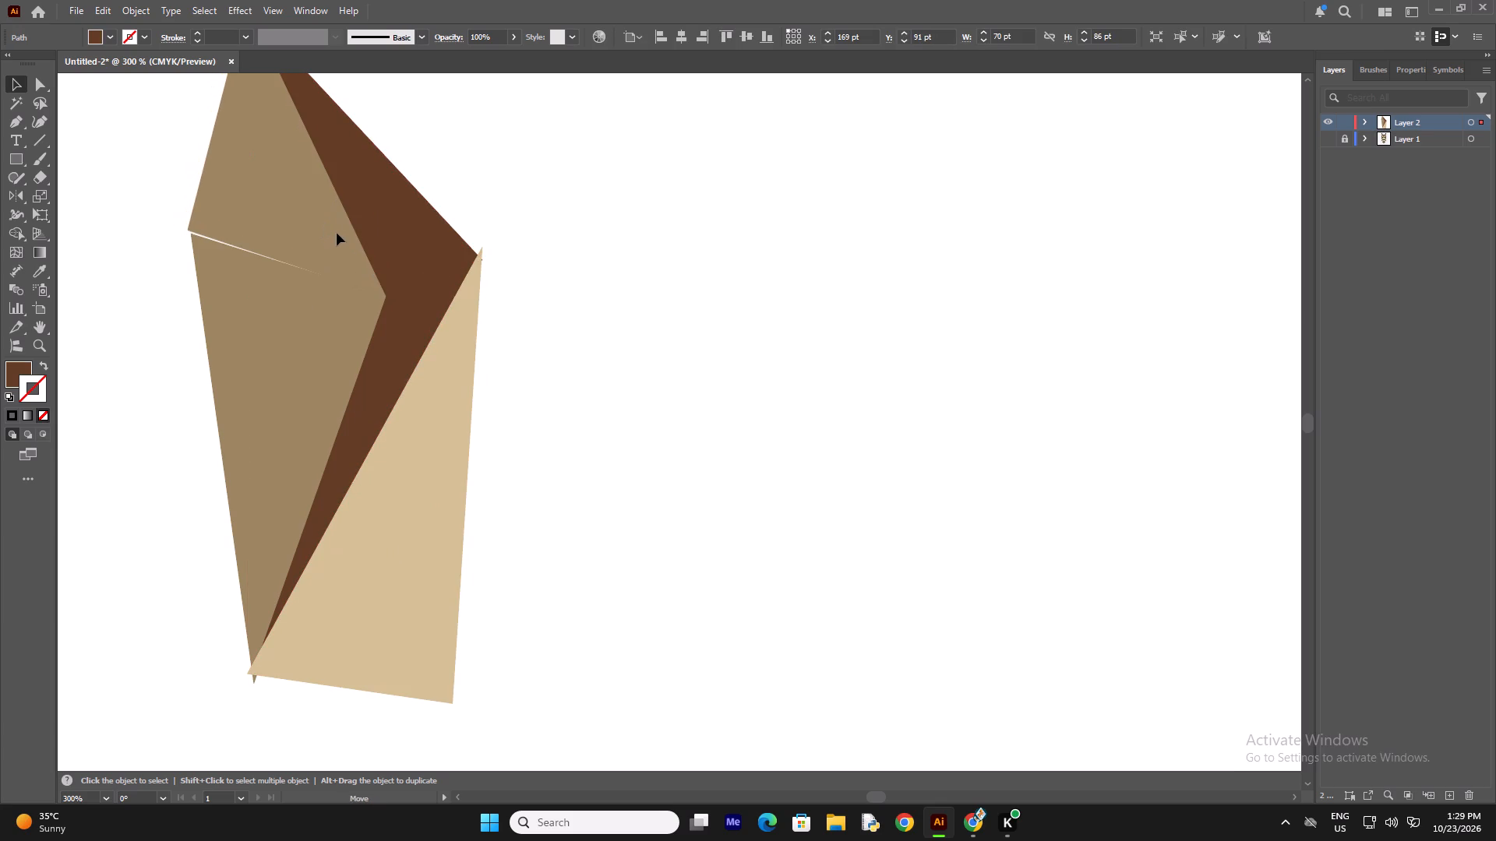
left_click_drag(337, 233, 337, 240)
left_click(686, 354)
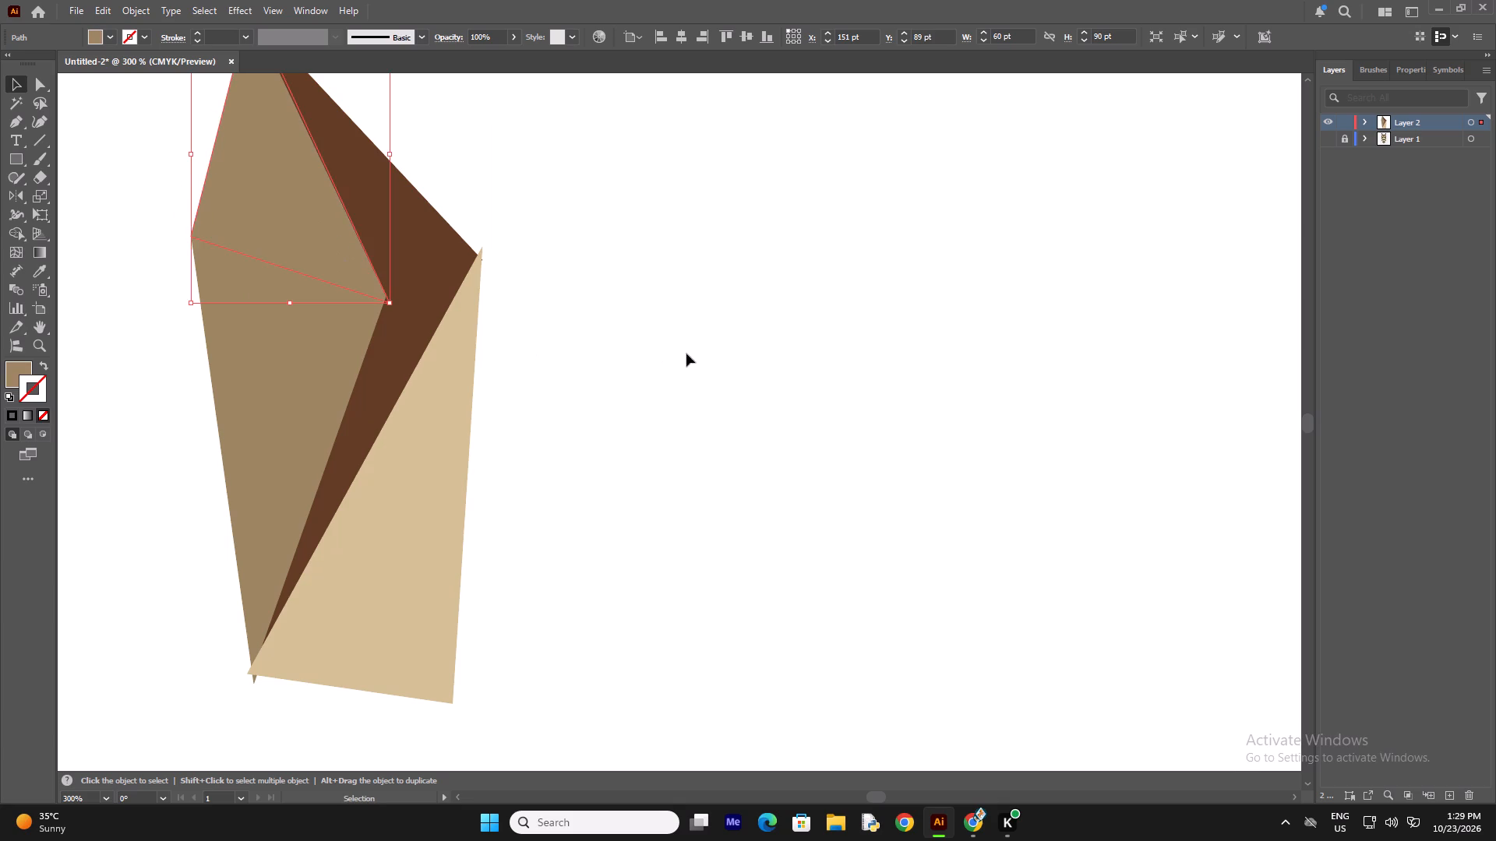
Show Layer 1 again and reposition the cream facet to fit the reference outline beside the dark brown inner ear.
left_click(1328, 138)
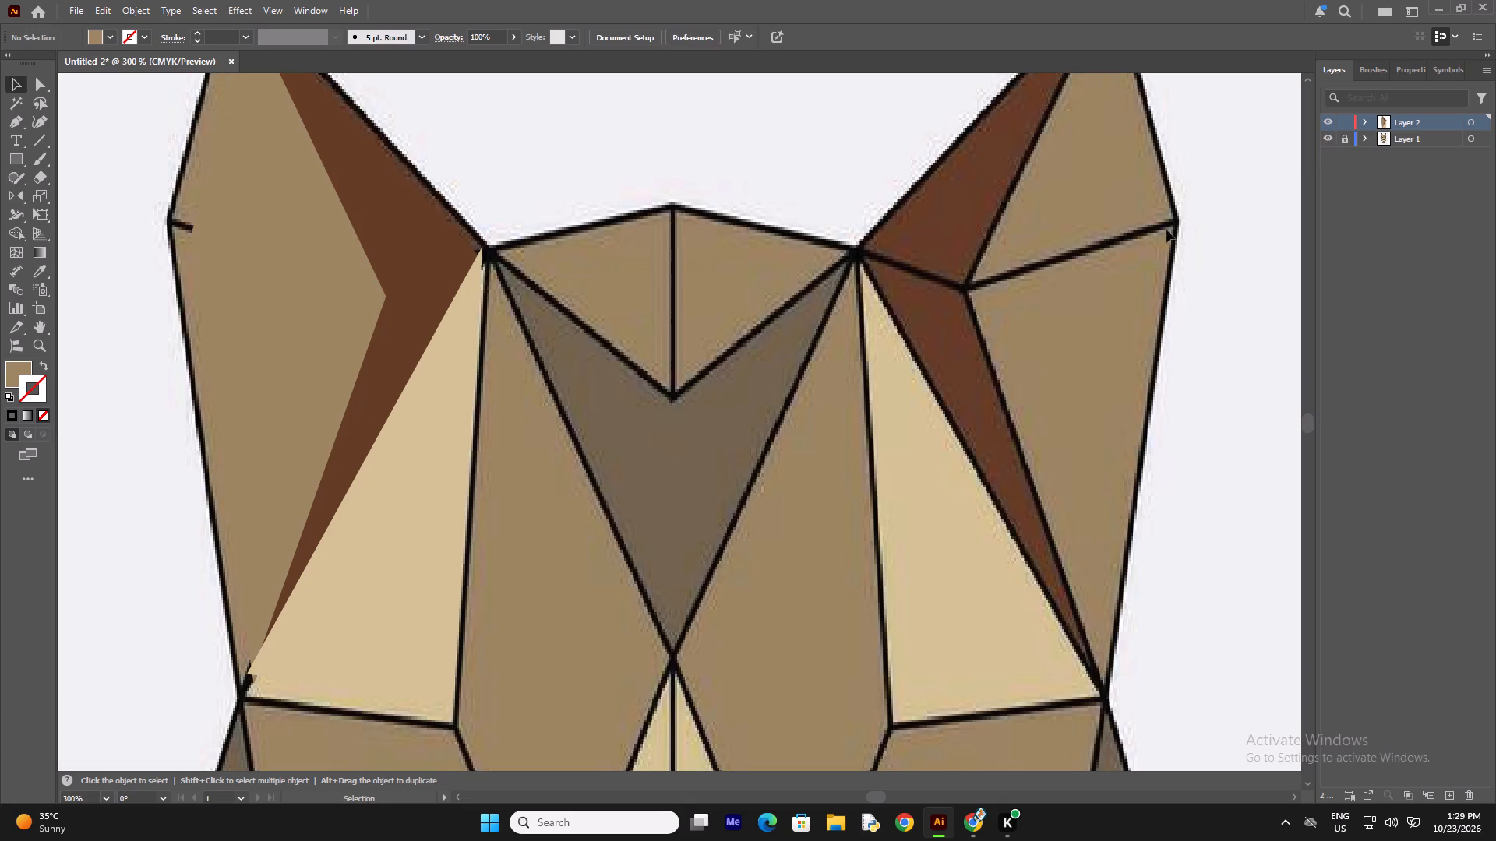
left_click(527, 108)
left_click_drag(372, 602, 377, 613)
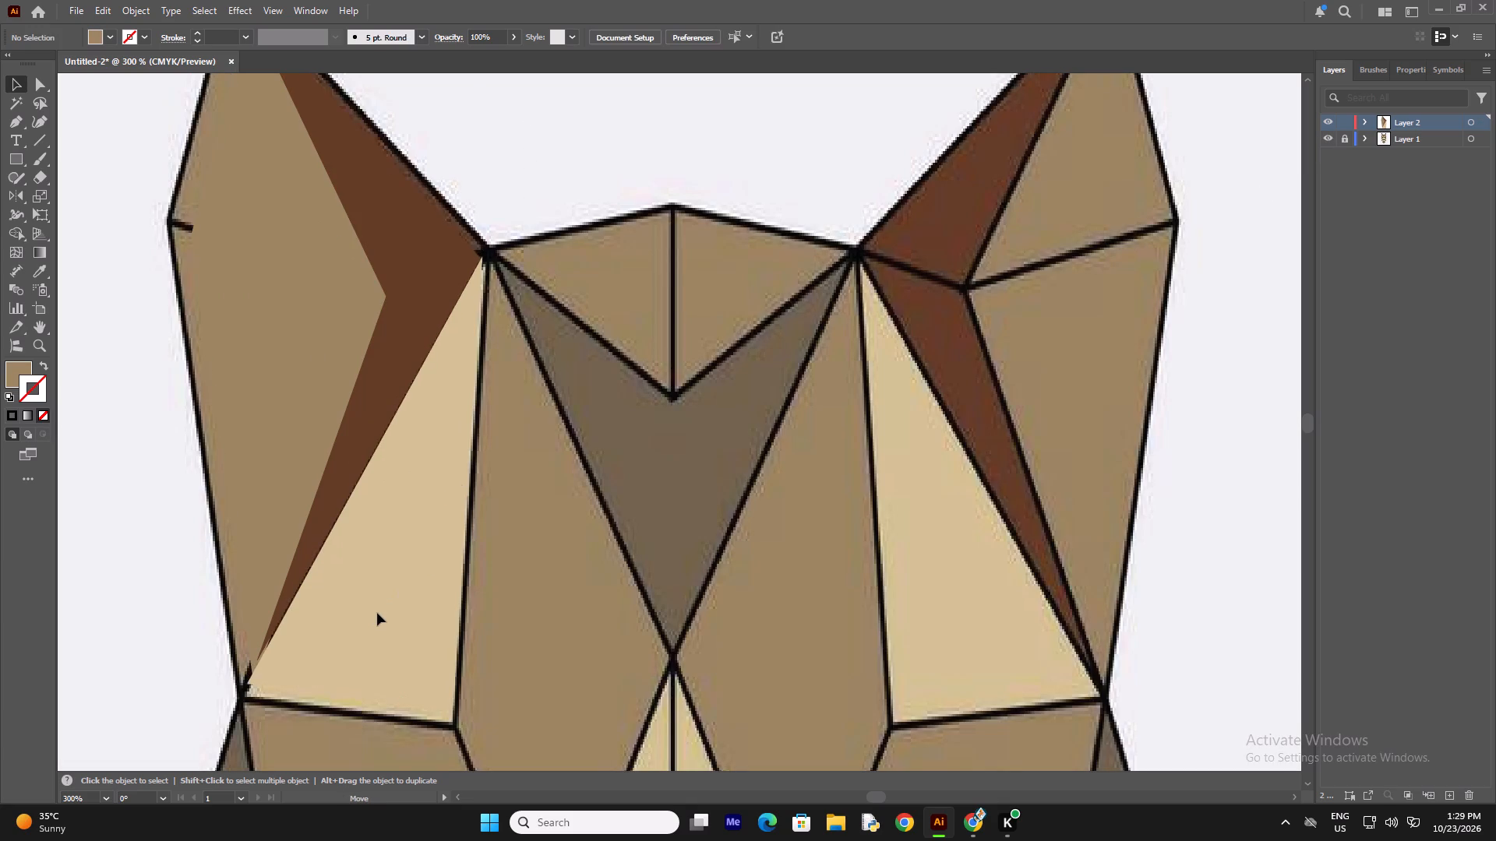
left_click_drag(377, 613, 379, 603)
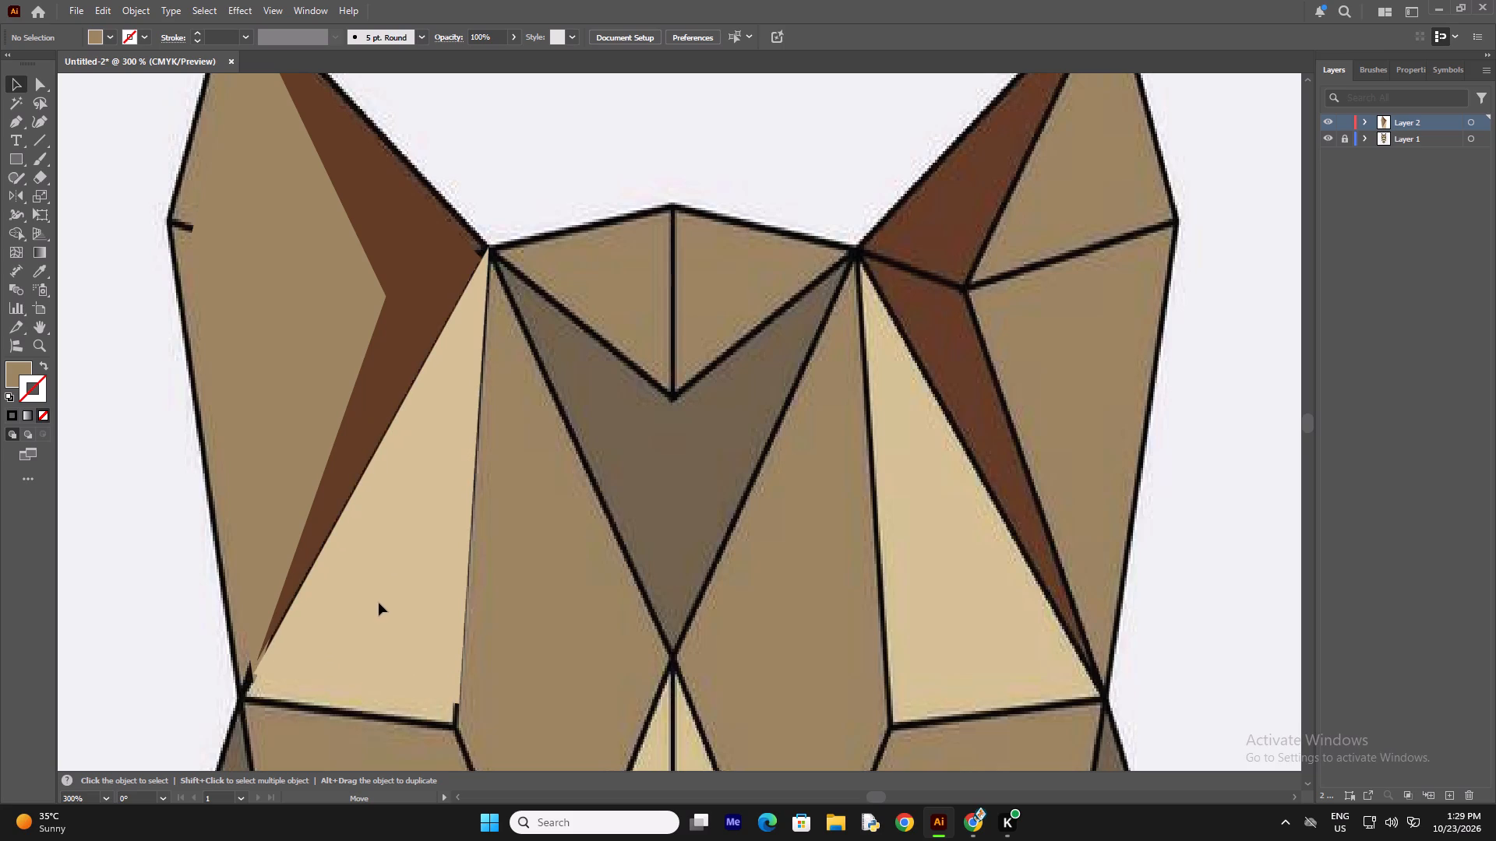
left_click_drag(379, 603, 393, 605)
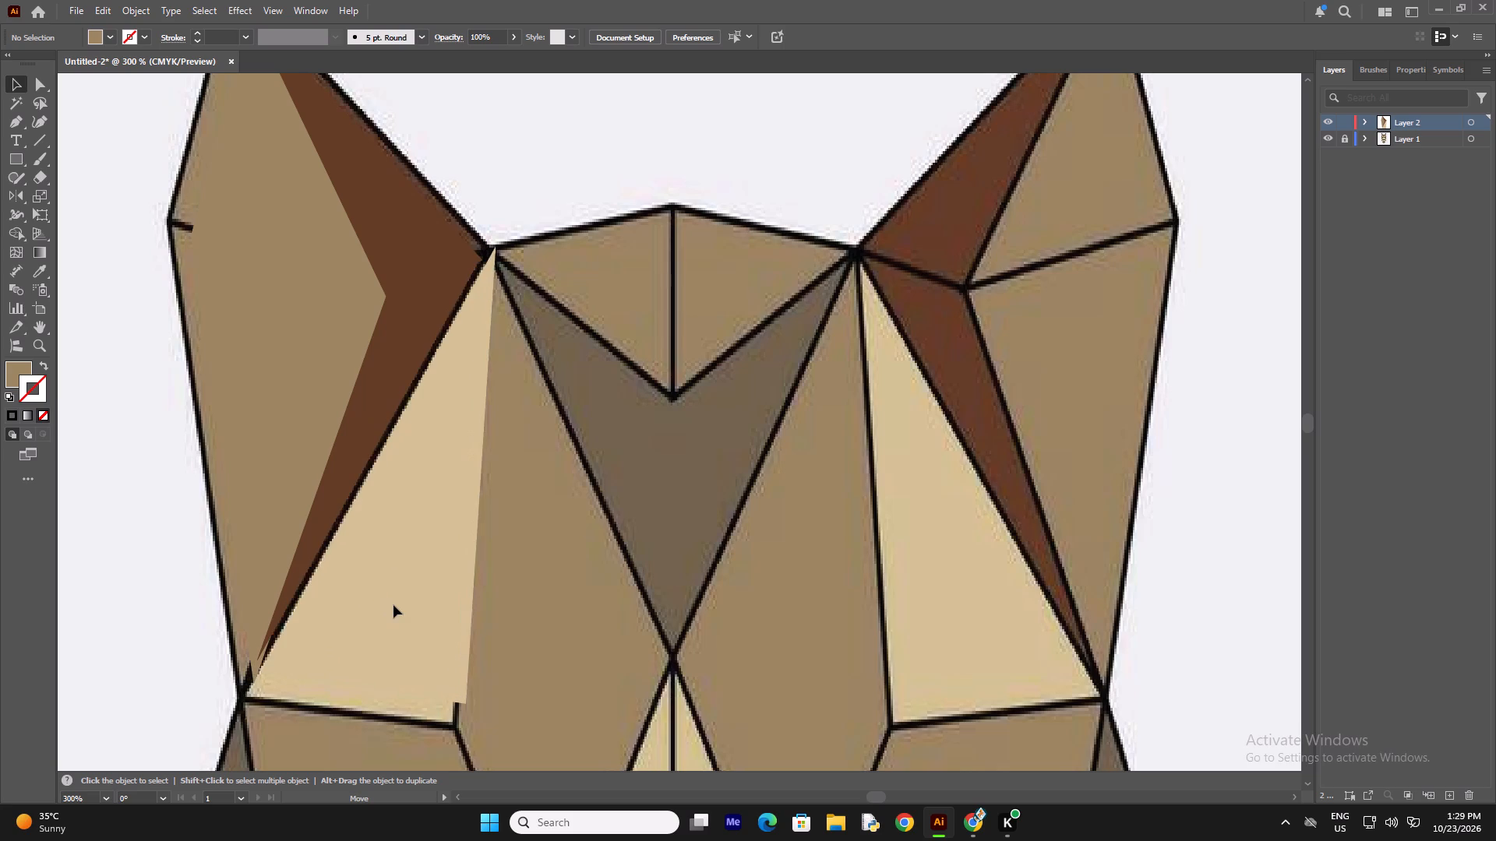
left_click_drag(393, 605, 374, 613)
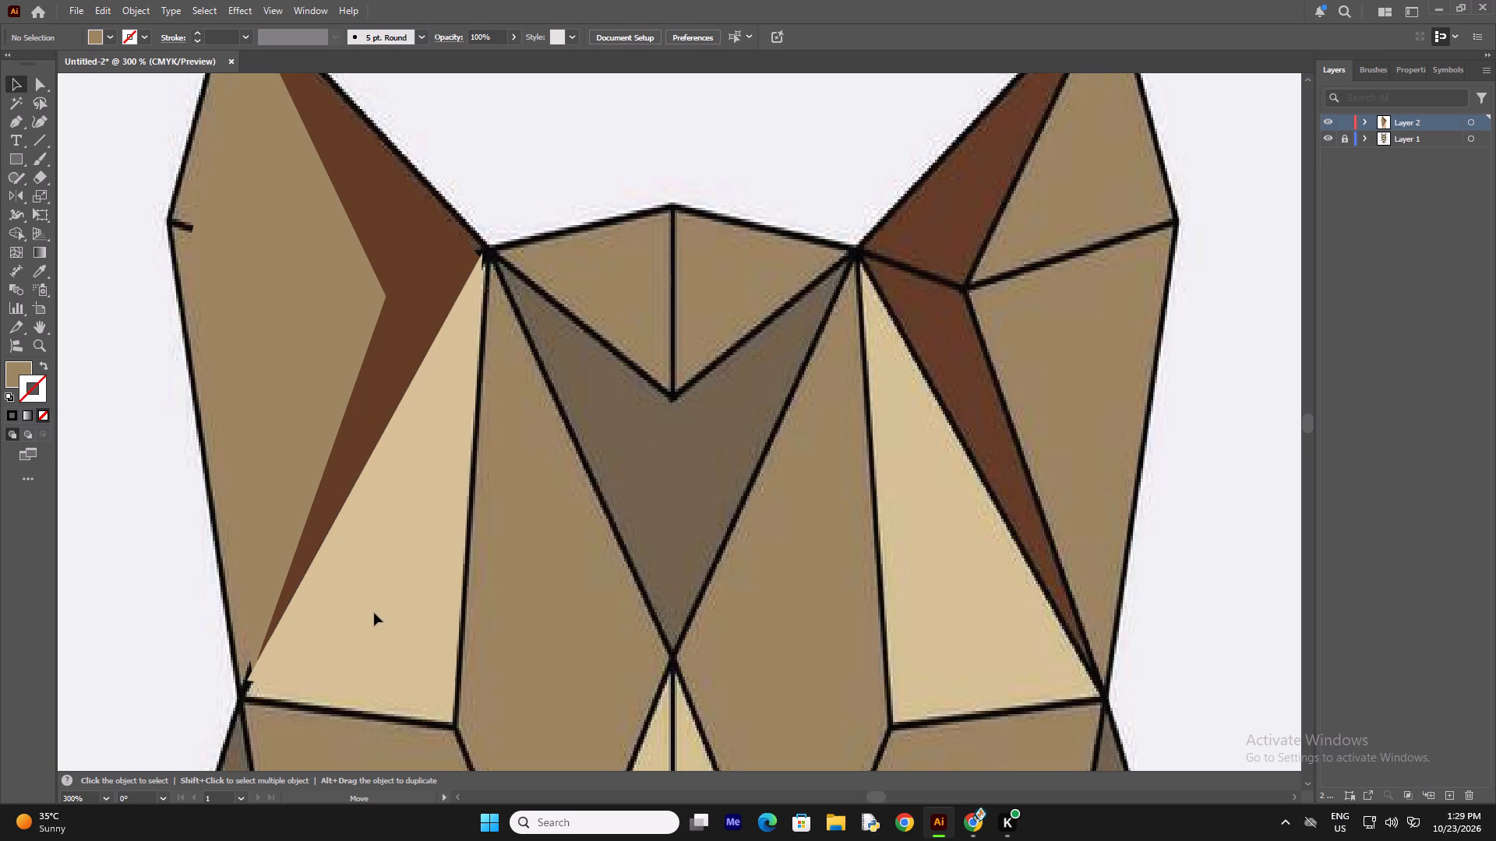
left_click_drag(374, 613, 369, 609)
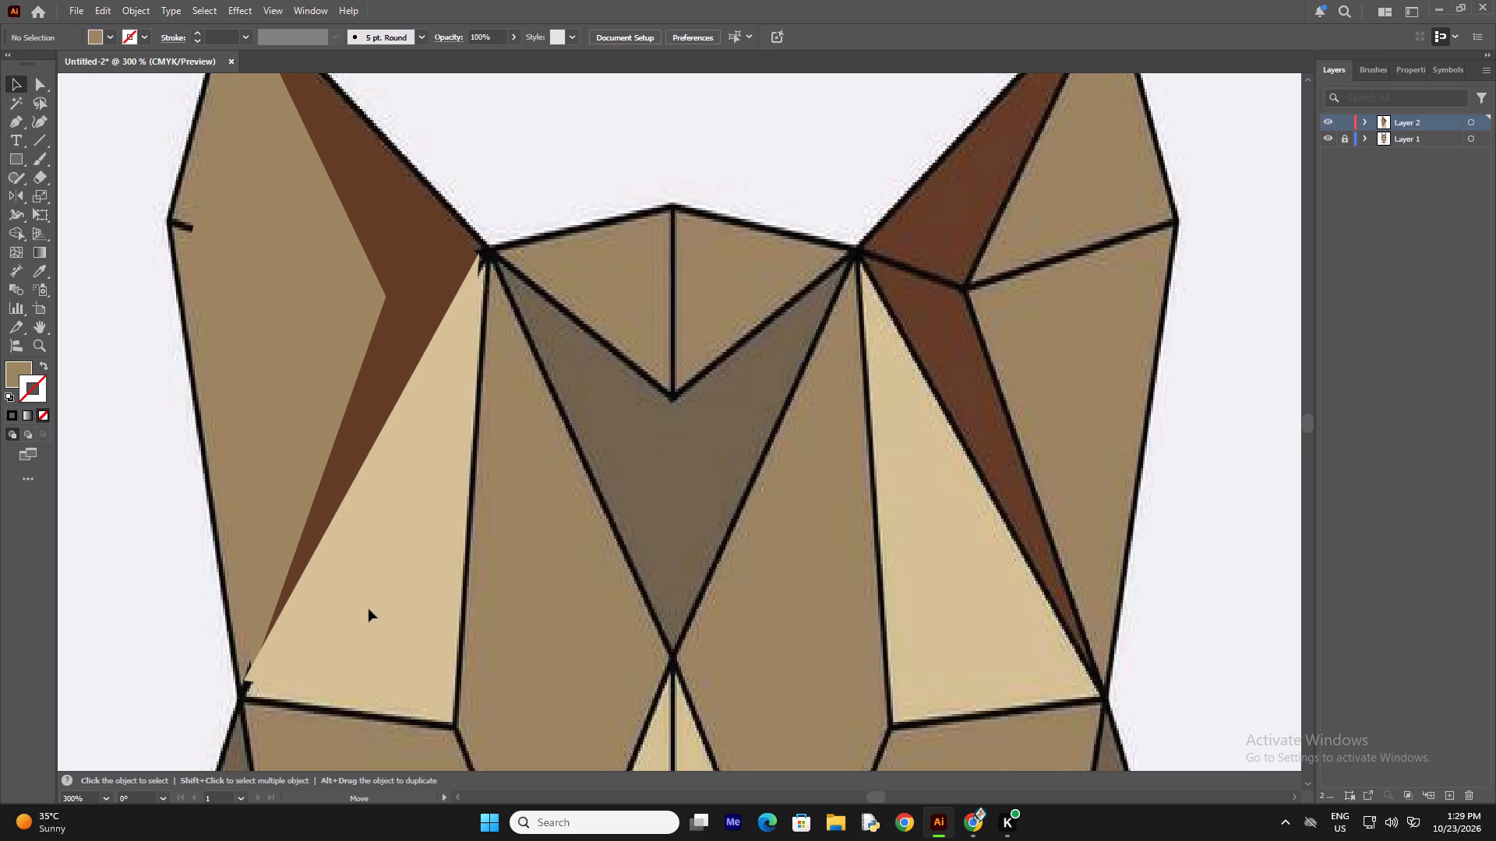
left_click_drag(369, 609, 370, 609)
left_click(612, 547)
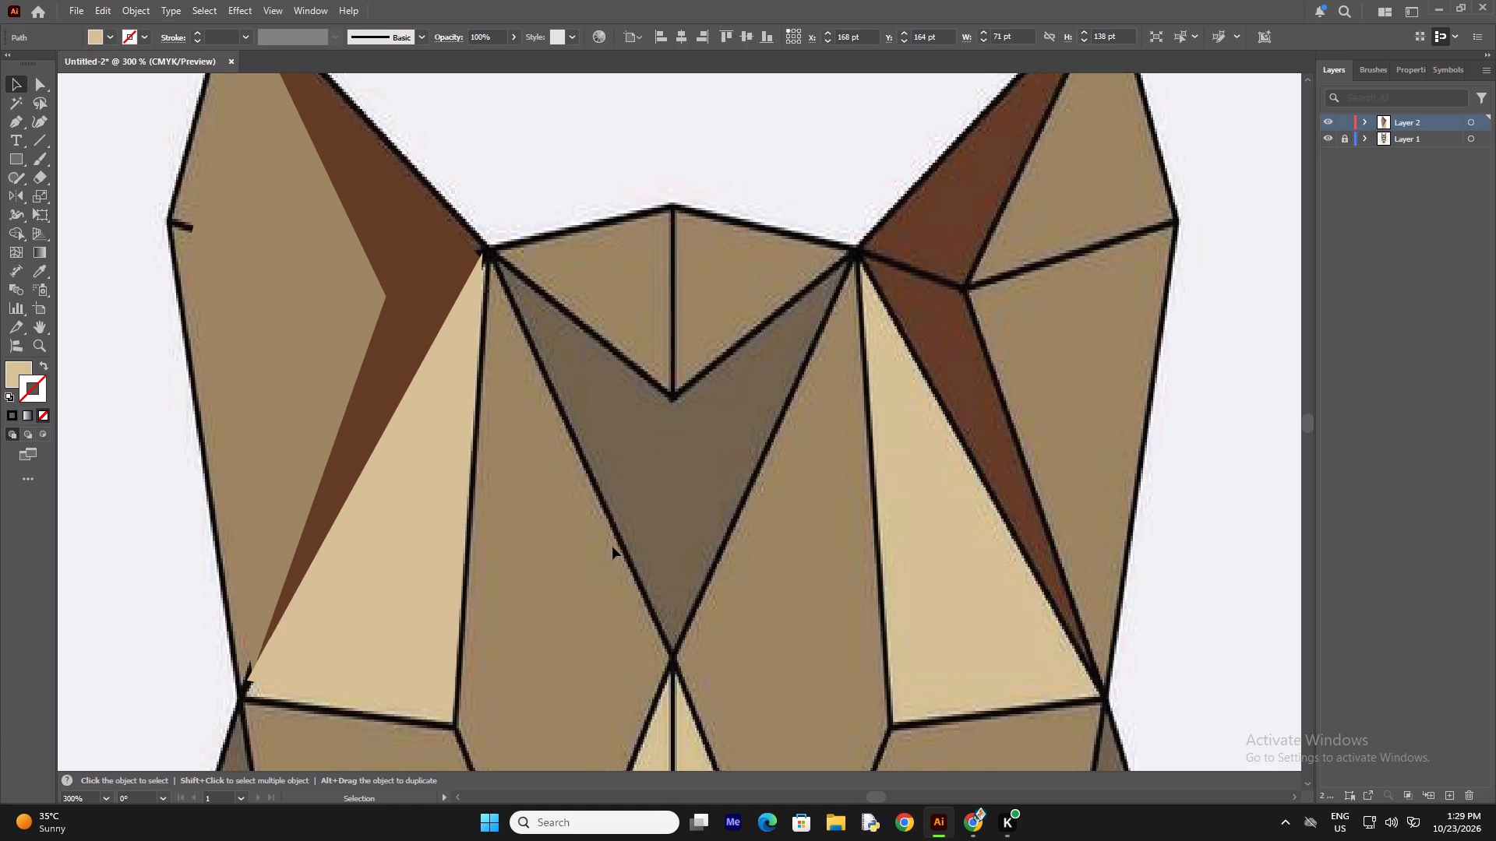
Sample the tan between the left cream facet and the forehead, trace that facet as a closed Pen shape, and check it with Layer 1 briefly hidden.
scroll(579, 247, "down", 8)
scroll(578, 253, "up", 4)
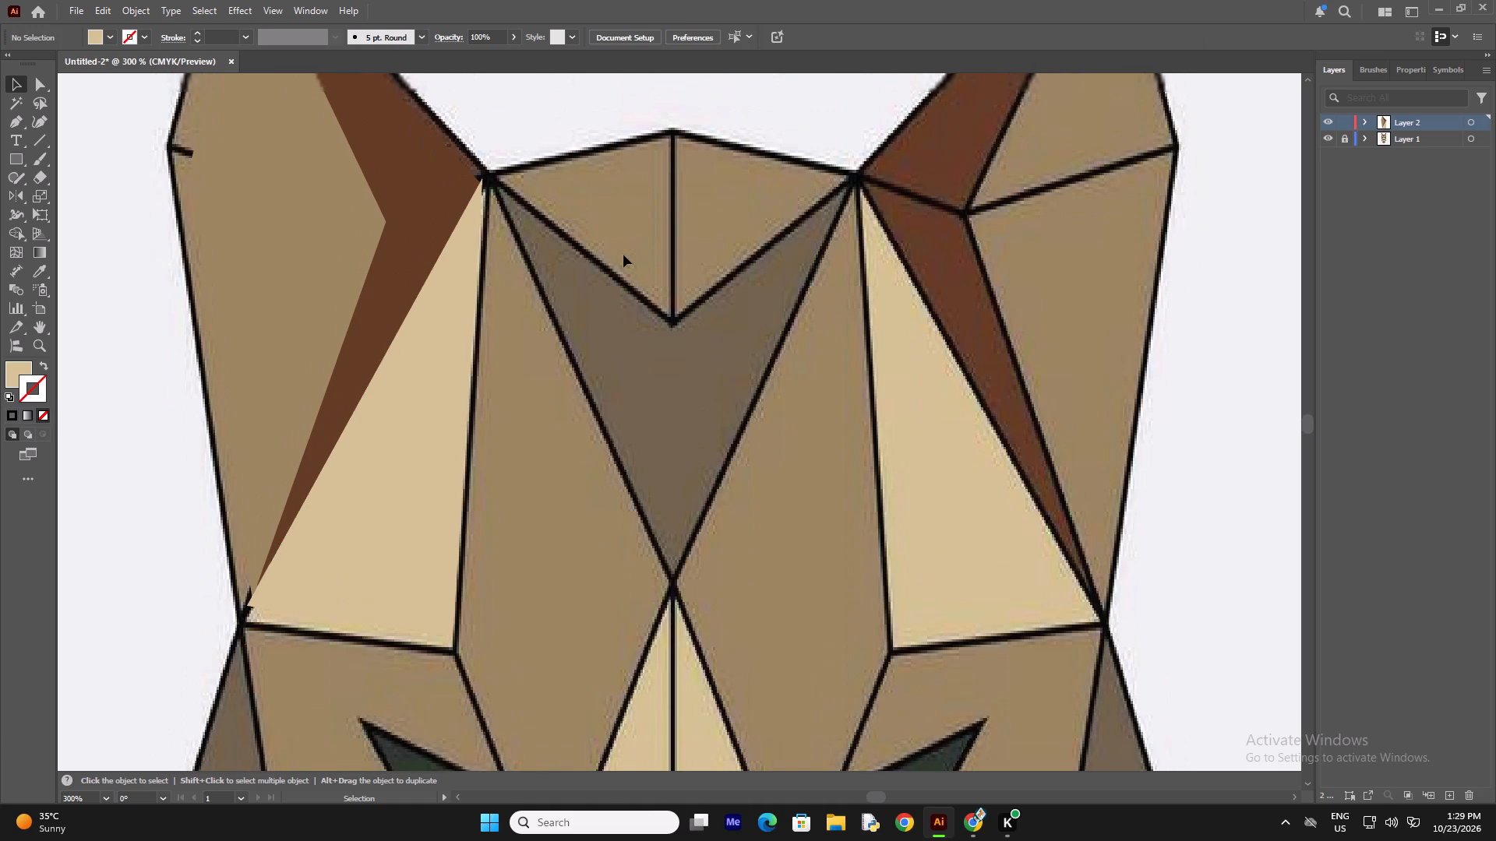
key("i")
key("i")
key("i")
key("i")
key("i")
key("i")
key("i")
key("i")
key("i")
key("i")
key("i")
key("i")
key("i")
key("i")
key("i")
key("i")
key("i")
key("i")
key("i")
key("i")
left_click(543, 390)
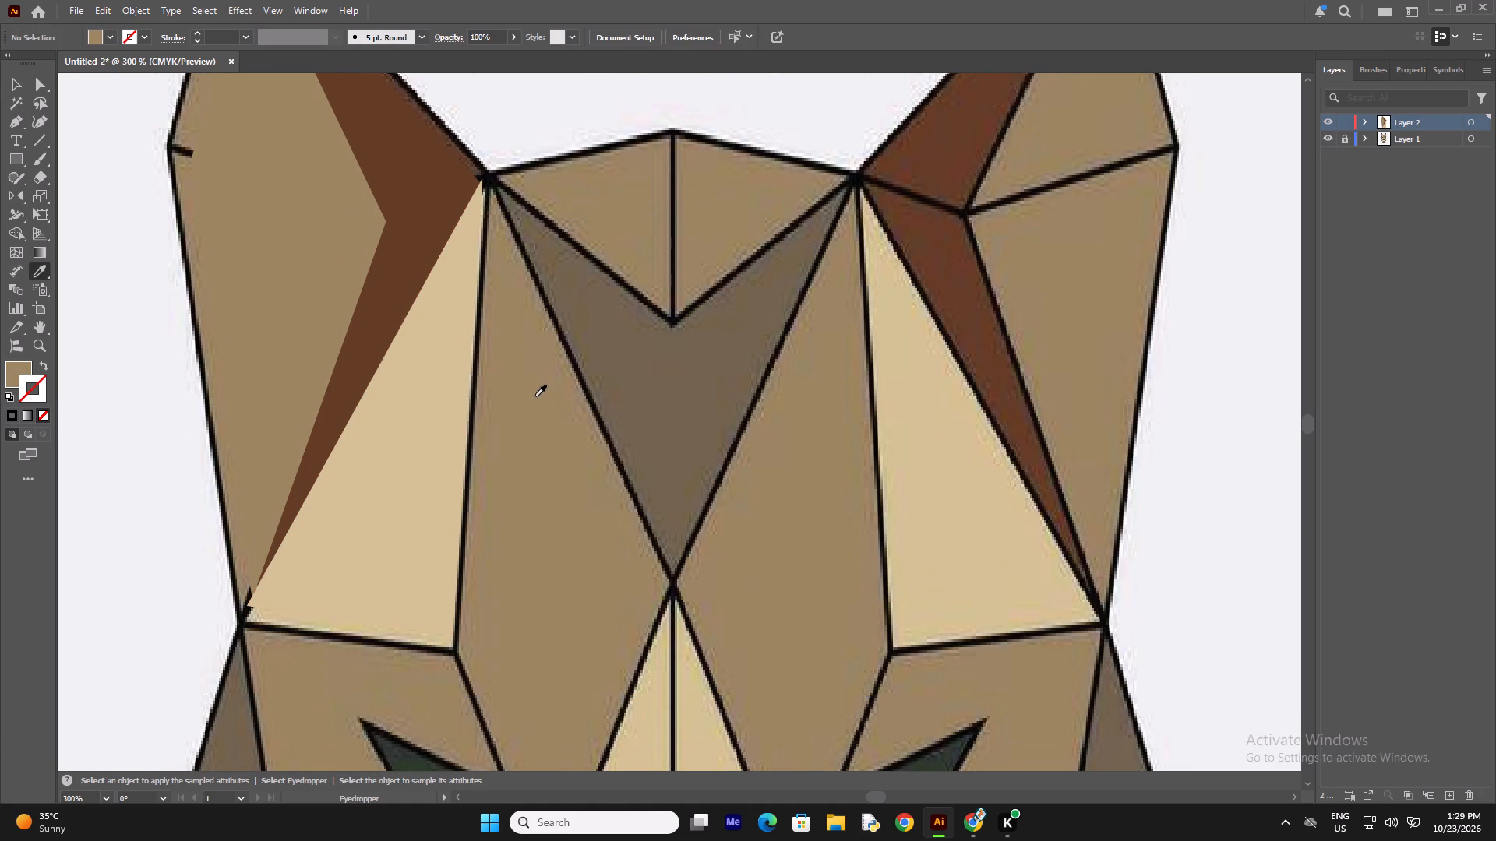
key("p")
scroll(521, 358, "down", 7)
scroll(531, 307, "up", 4)
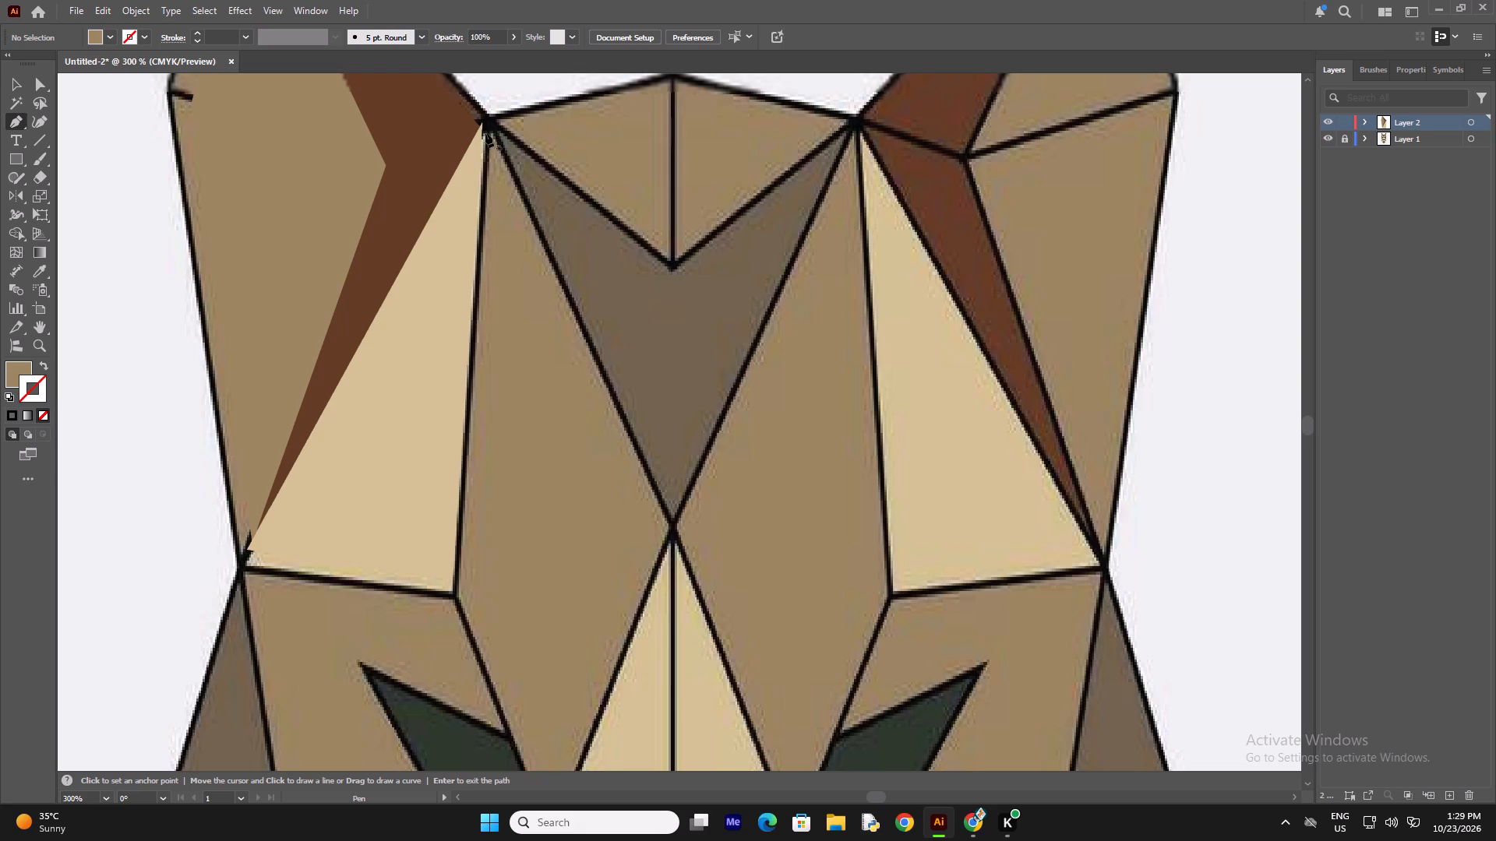
left_click(484, 122)
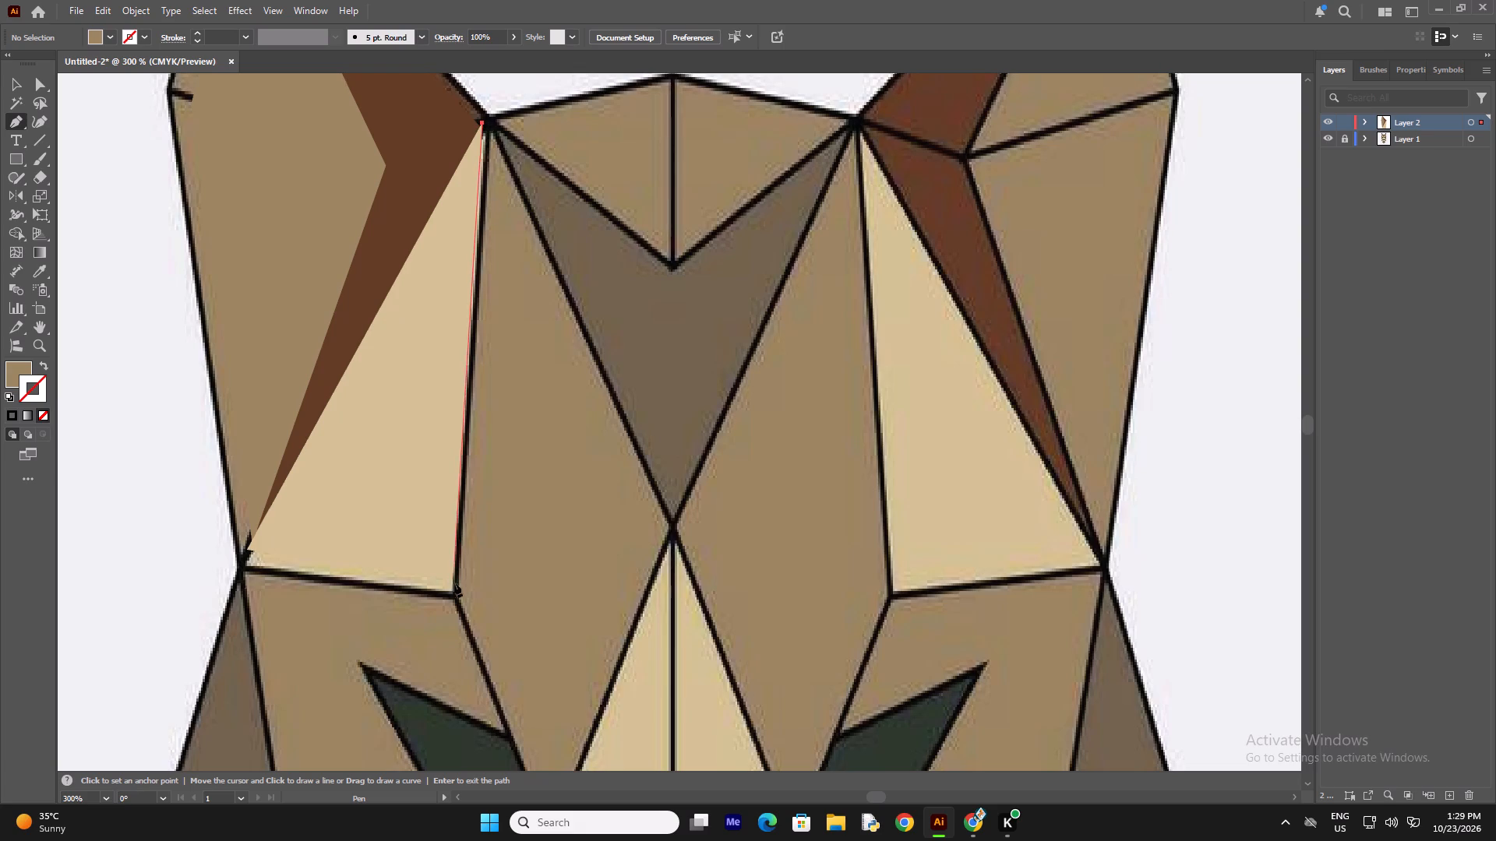
left_click(452, 594)
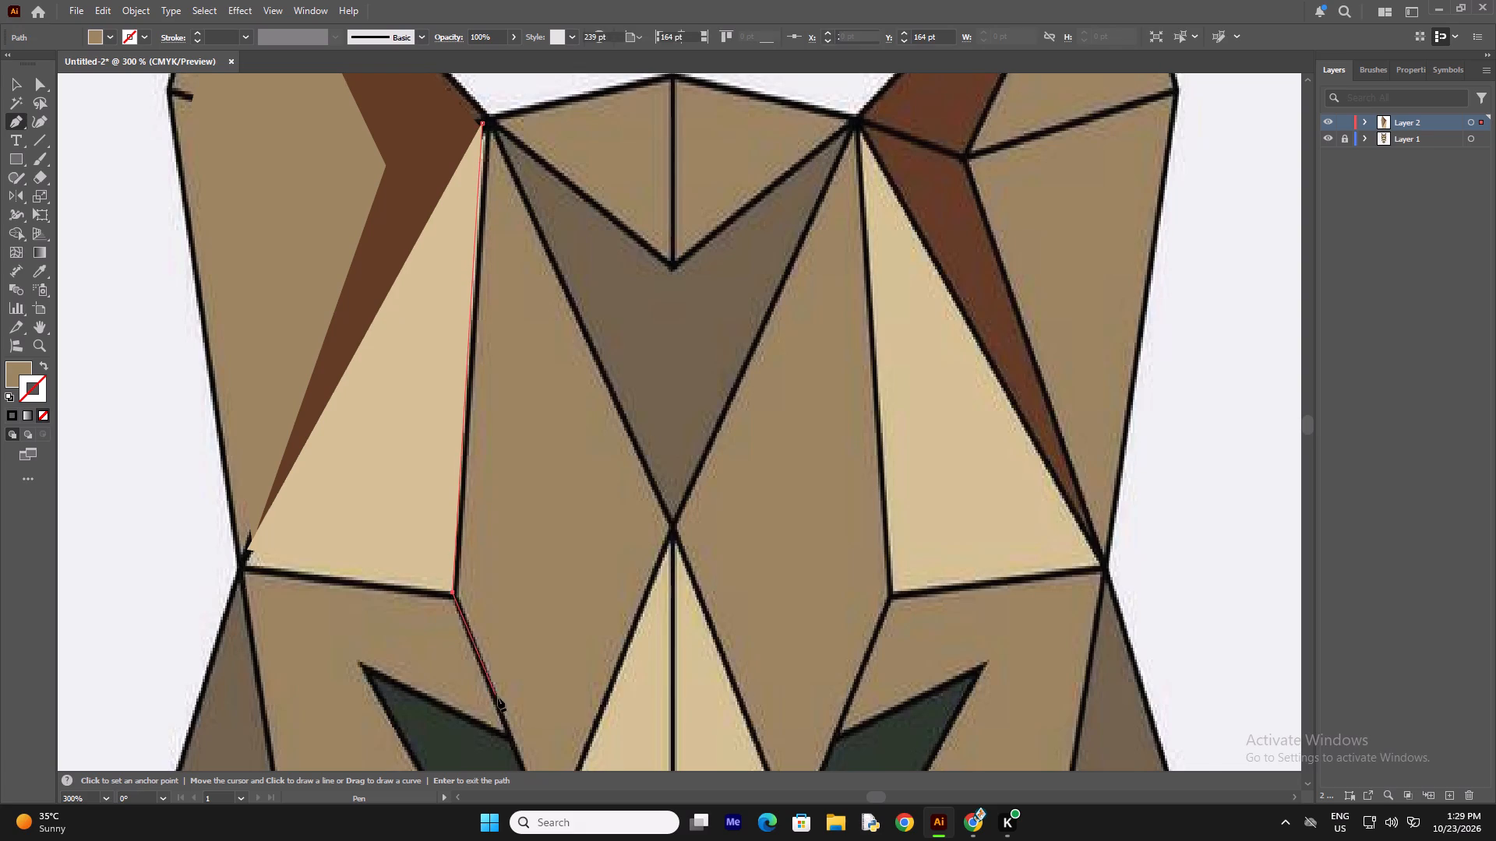
scroll(498, 698, "down", 10)
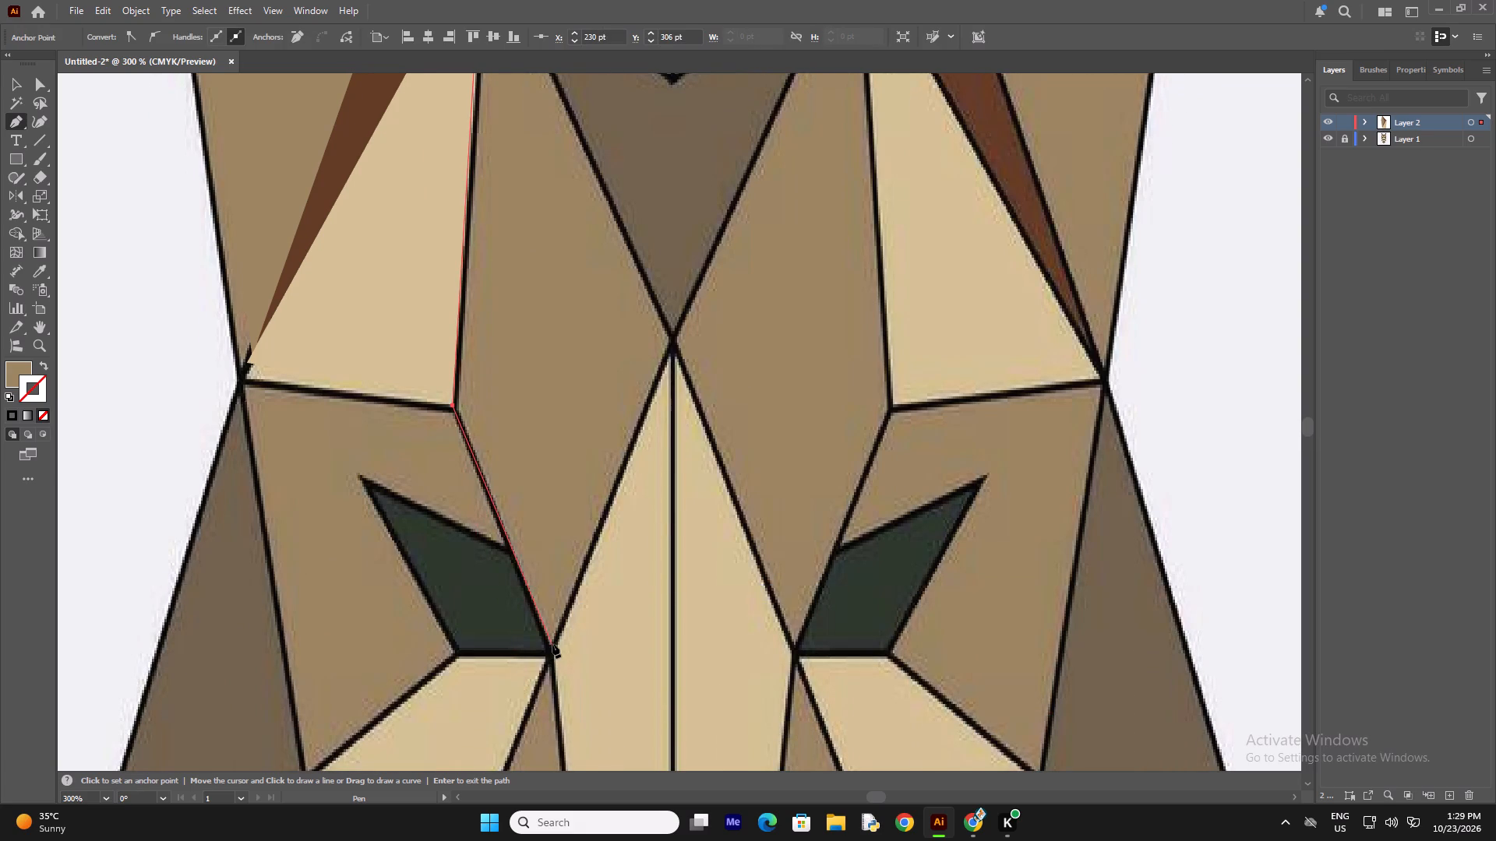
left_click(552, 644)
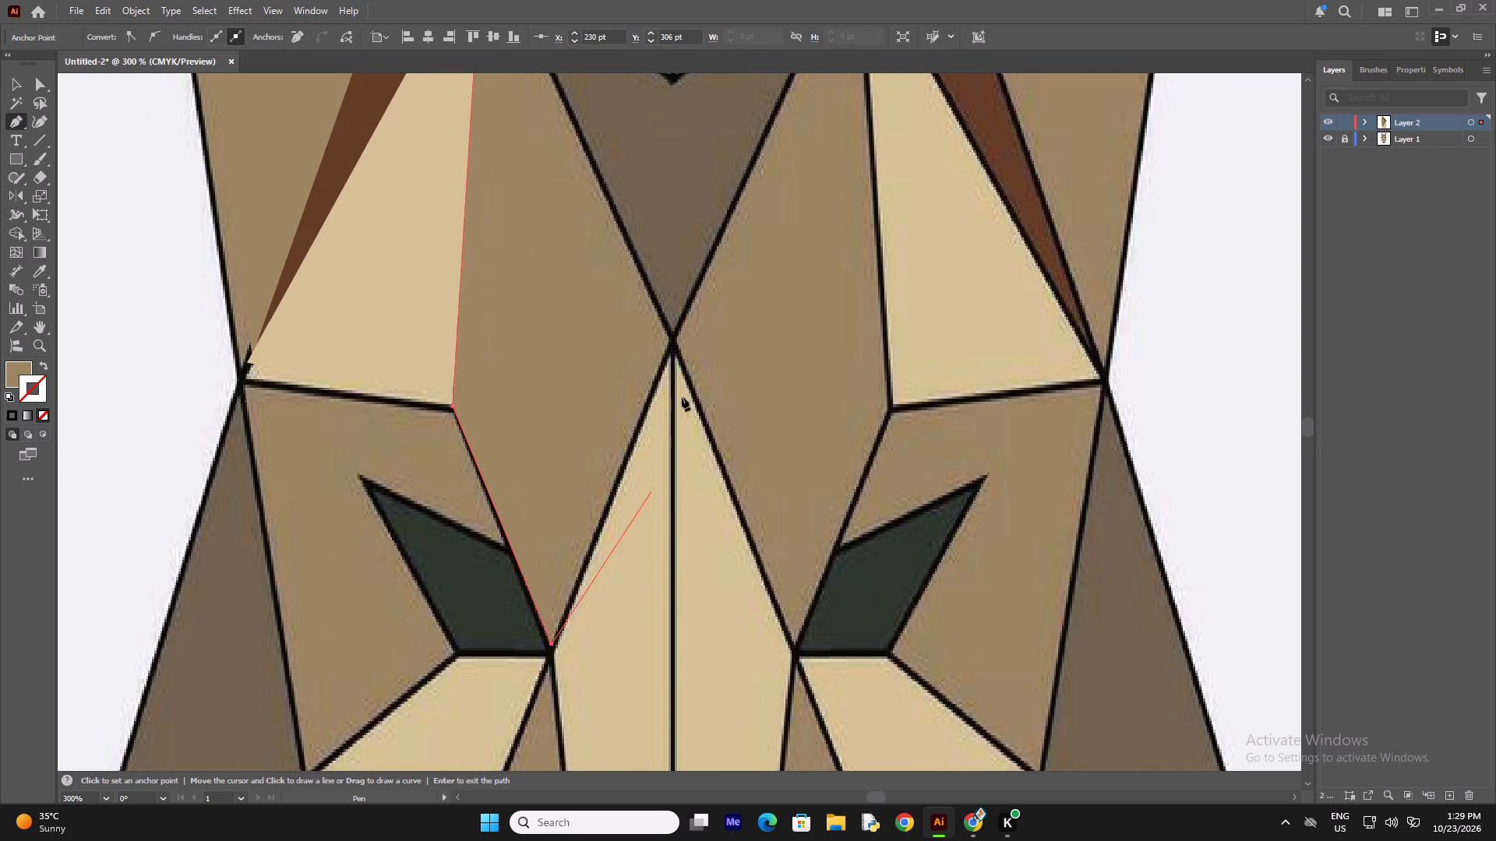
left_click(671, 340)
scroll(641, 300, "up", 3)
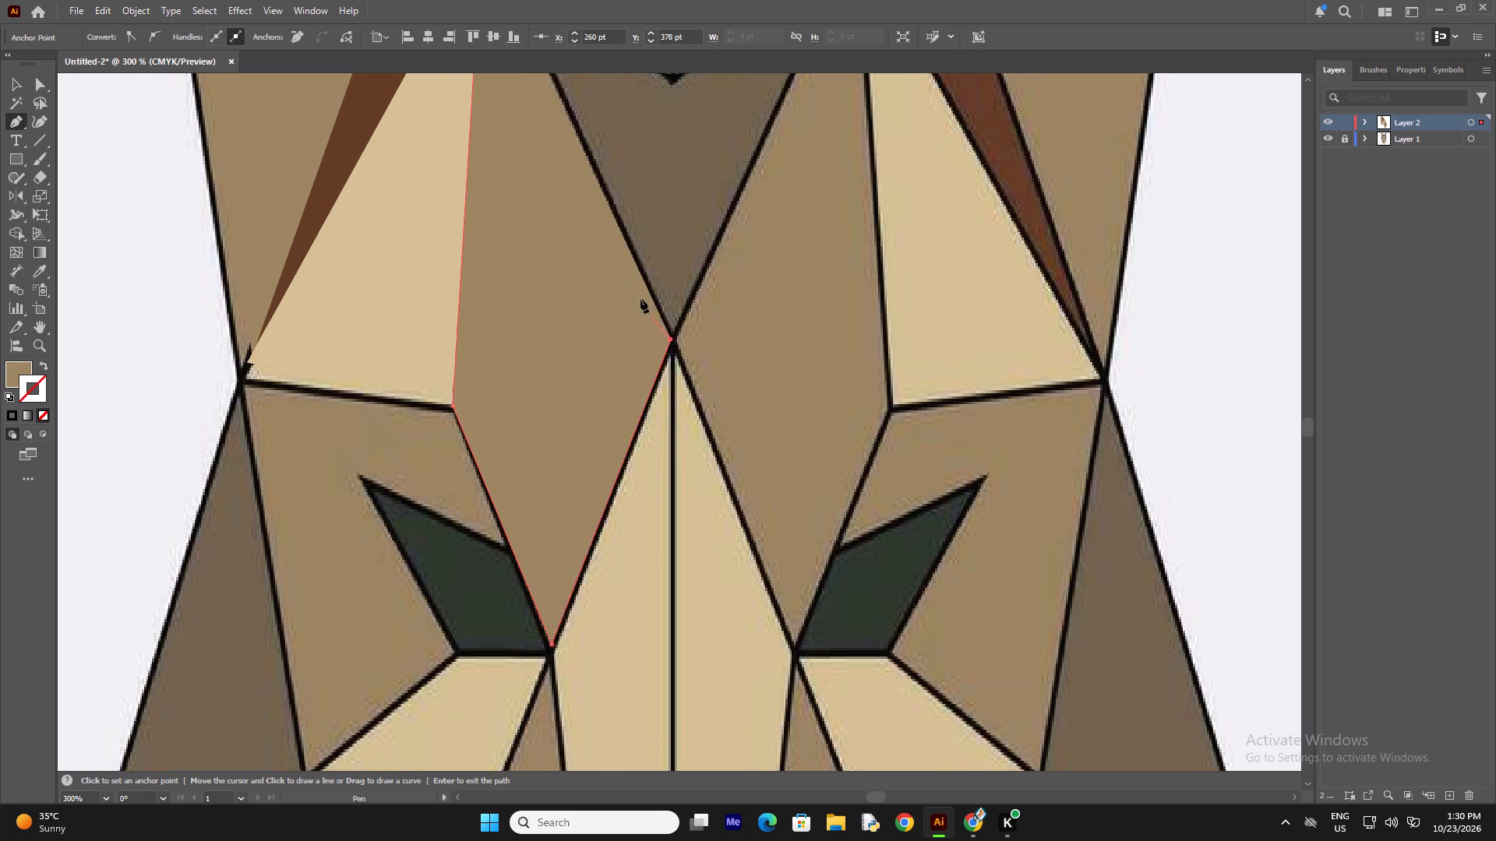
scroll(640, 299, "up", 7)
scroll(436, 223, "up", 3)
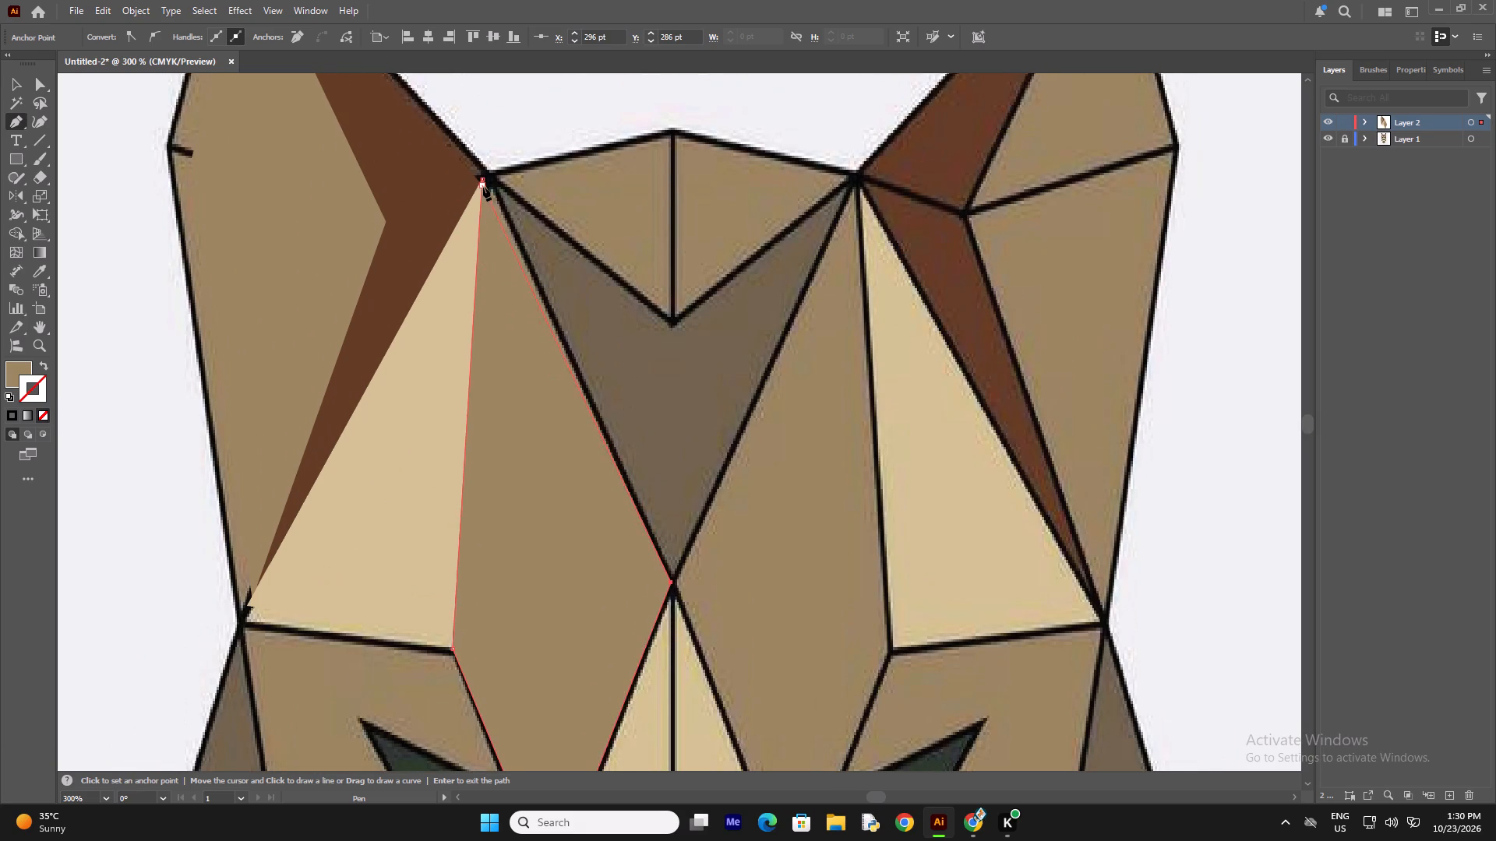
left_click(485, 178)
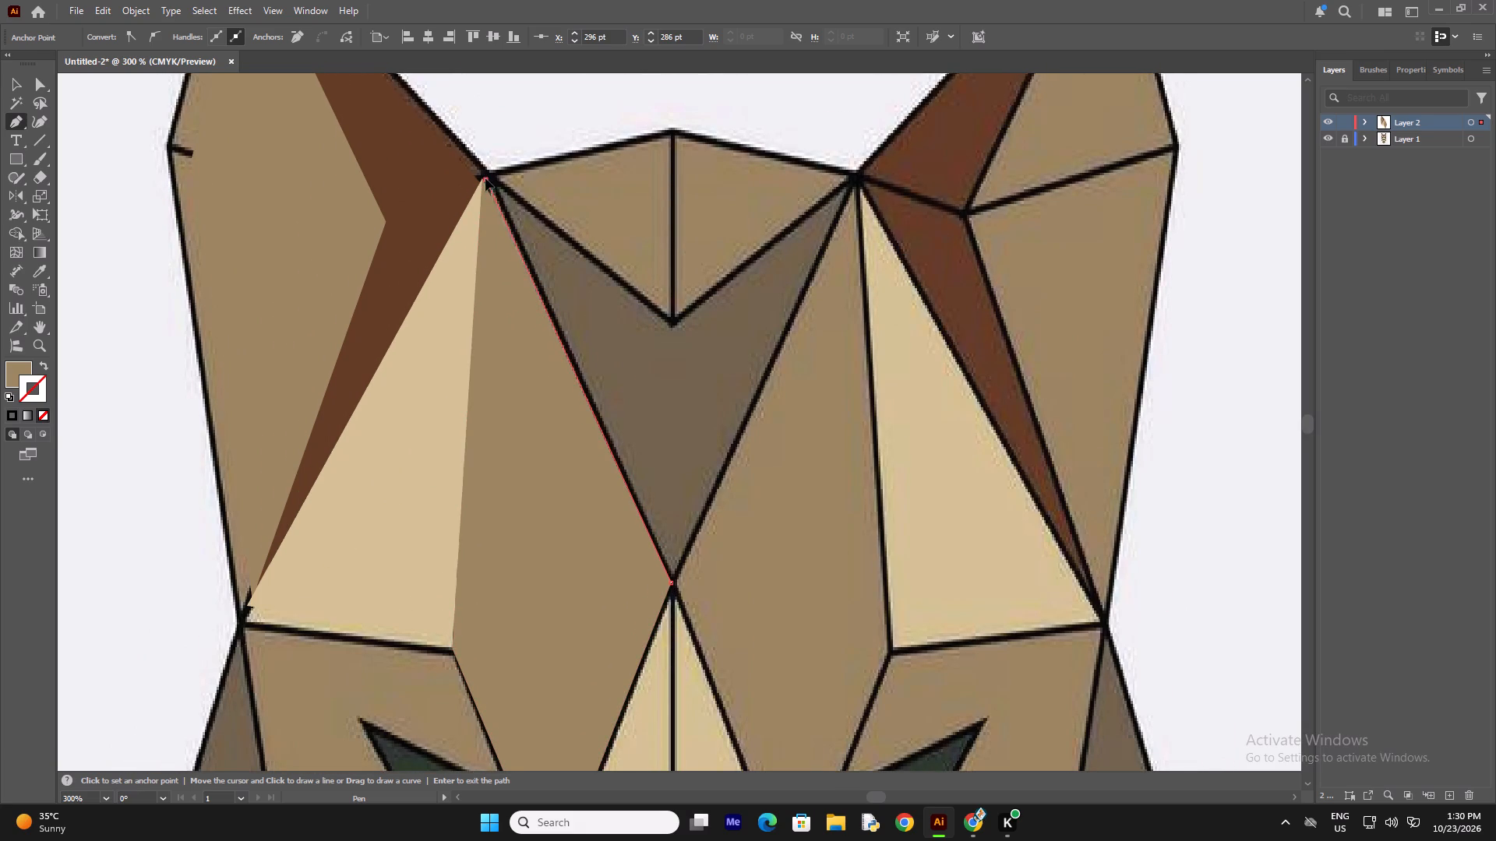
left_click(482, 179)
right_click(528, 346)
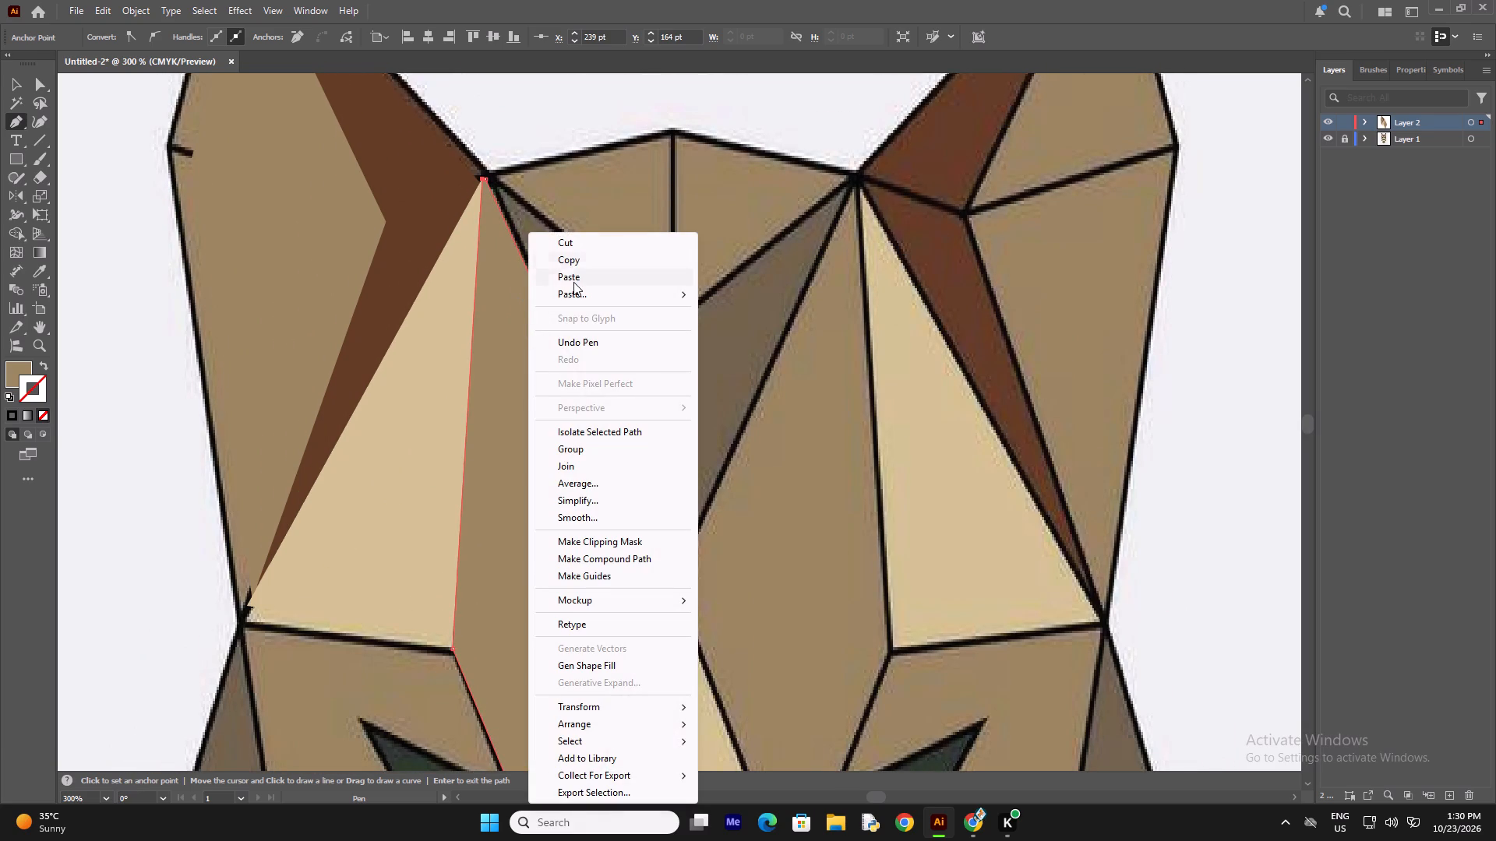
left_click(573, 282)
key("BackSpace")
key("ctrl+minus")
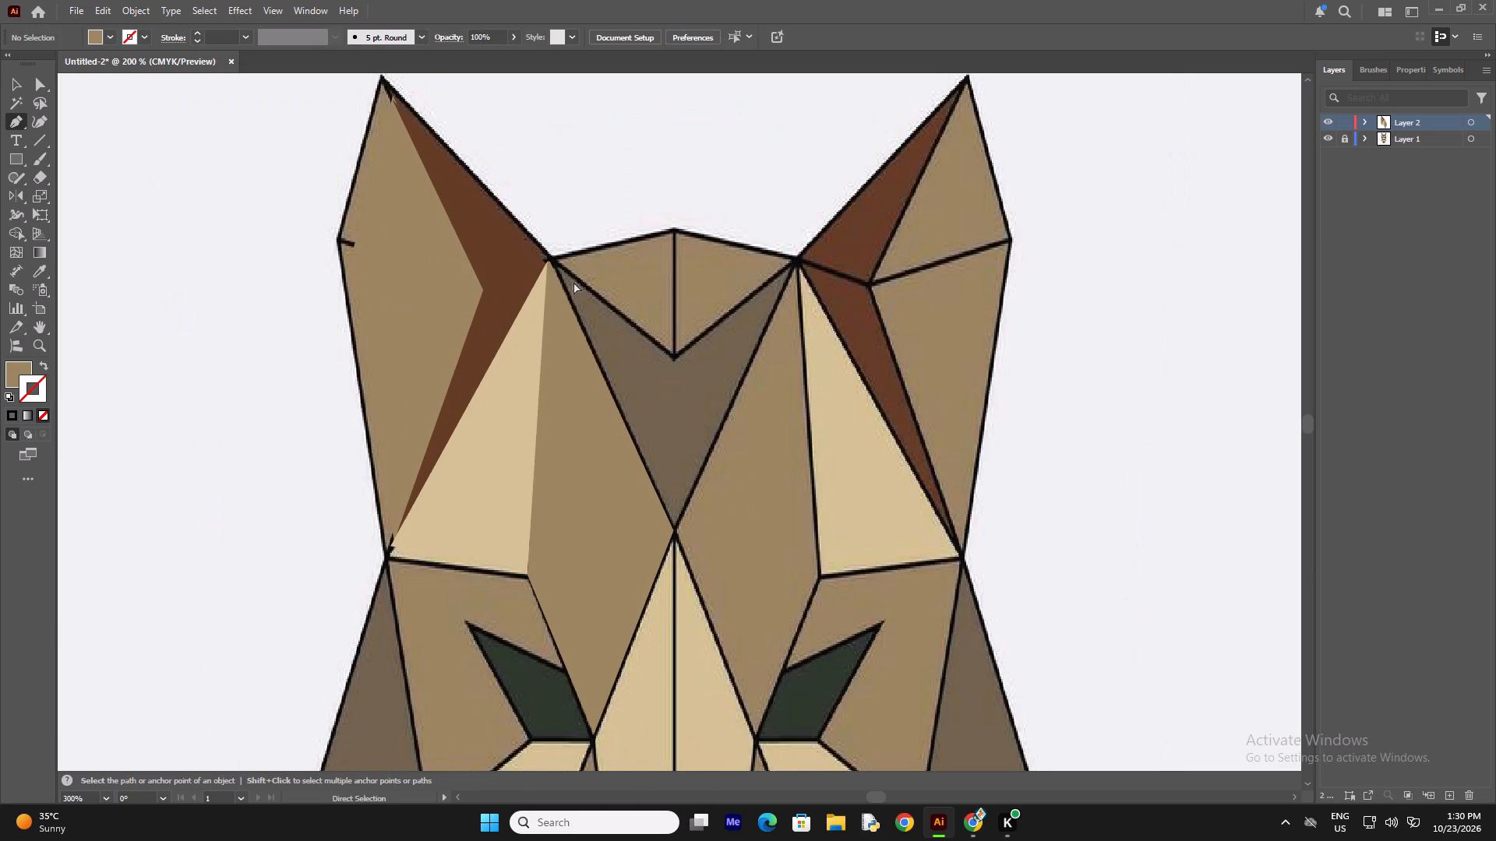
left_click(1331, 143)
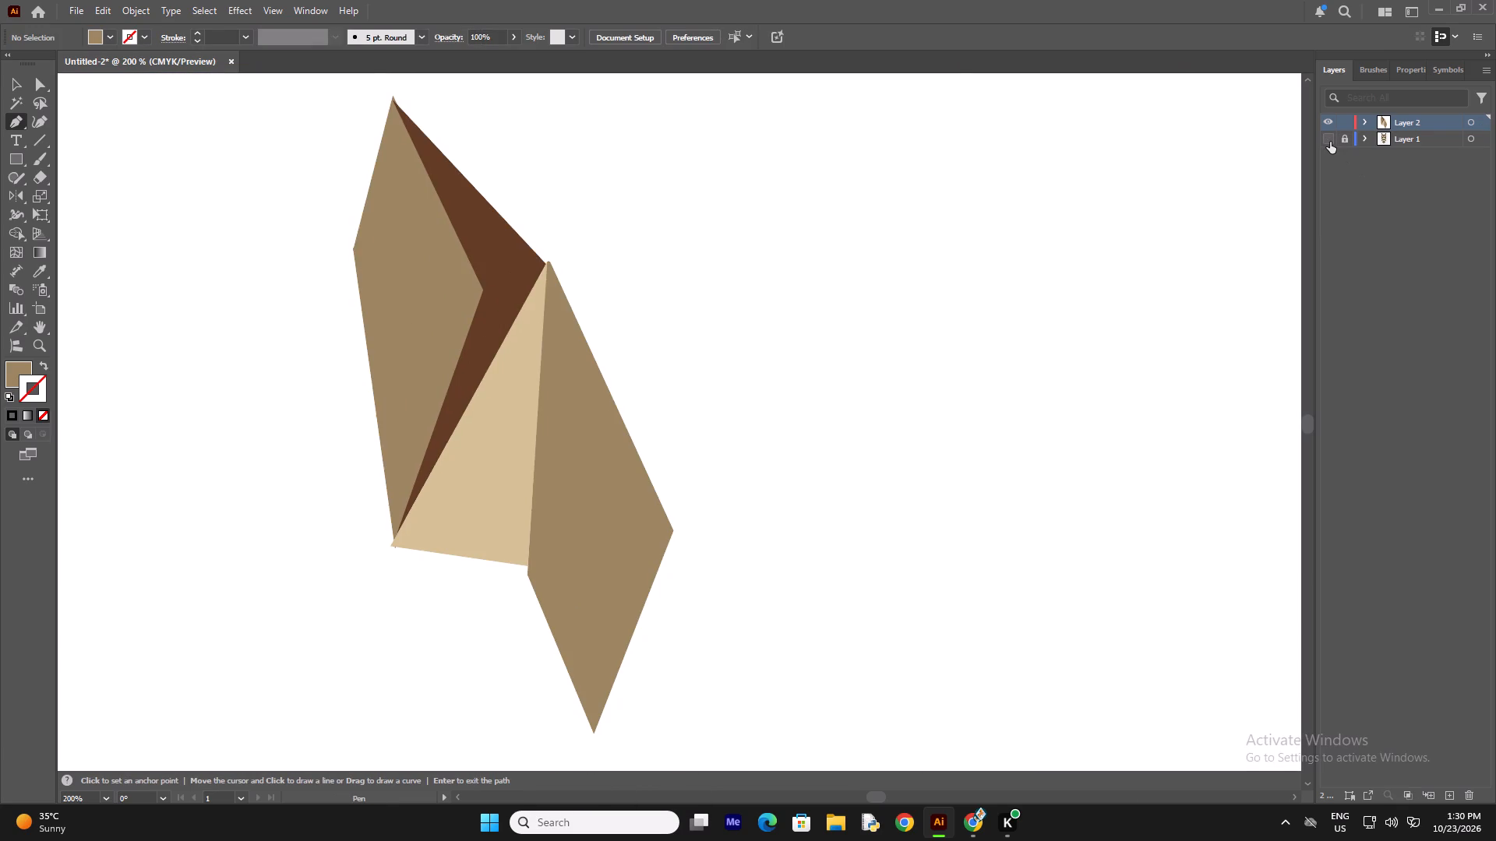
left_click(1330, 142)
Sample the tan and trace the facet around the left eye as a closed Pen shape, removing the fill while tracing and restoring #9a8560.
scroll(621, 357, "down", 5)
scroll(491, 390, "down", 2)
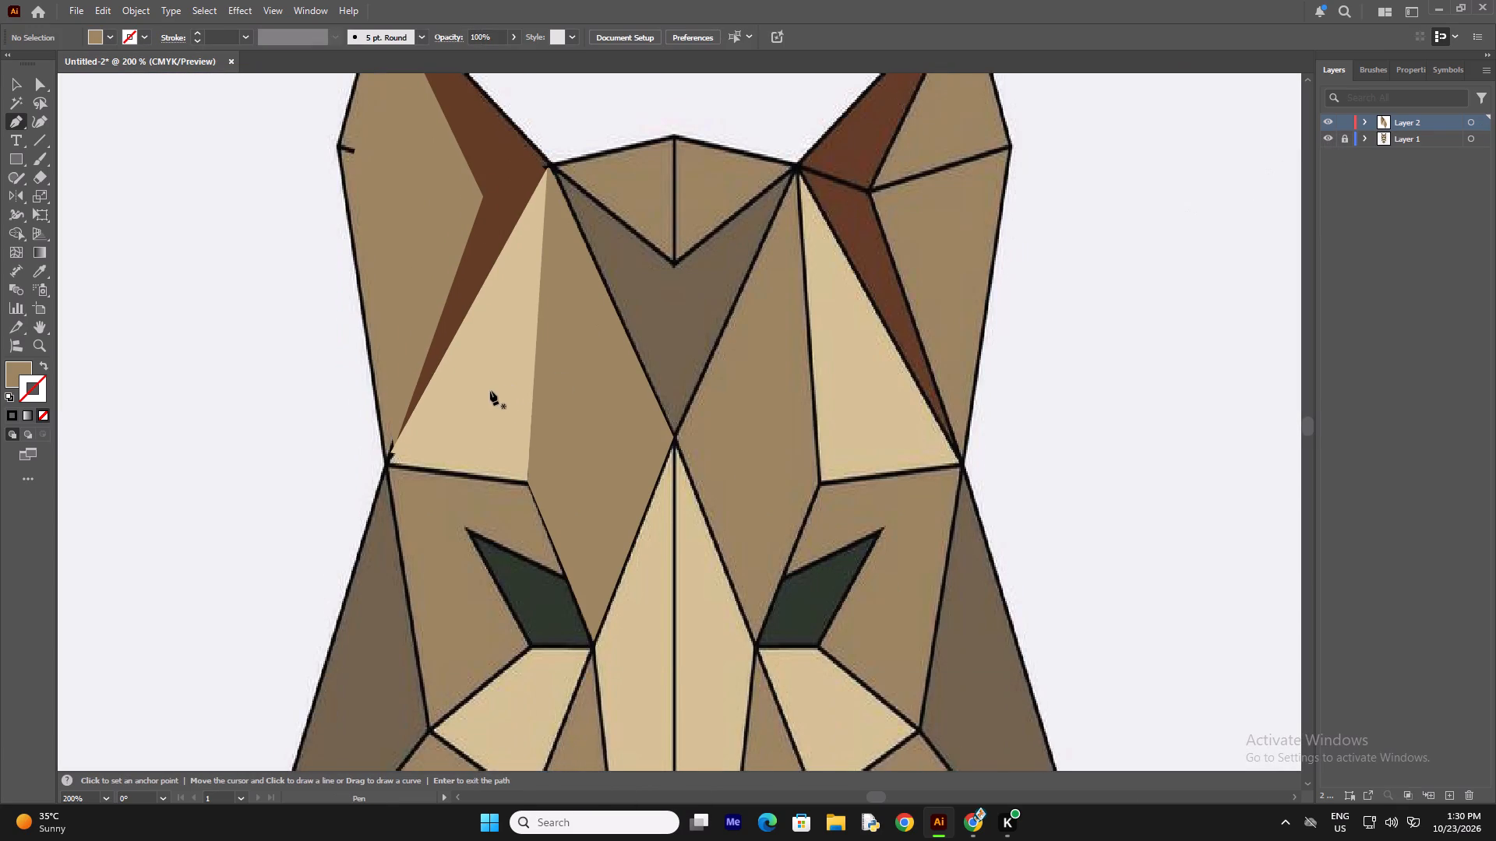
scroll(490, 391, "down", 7)
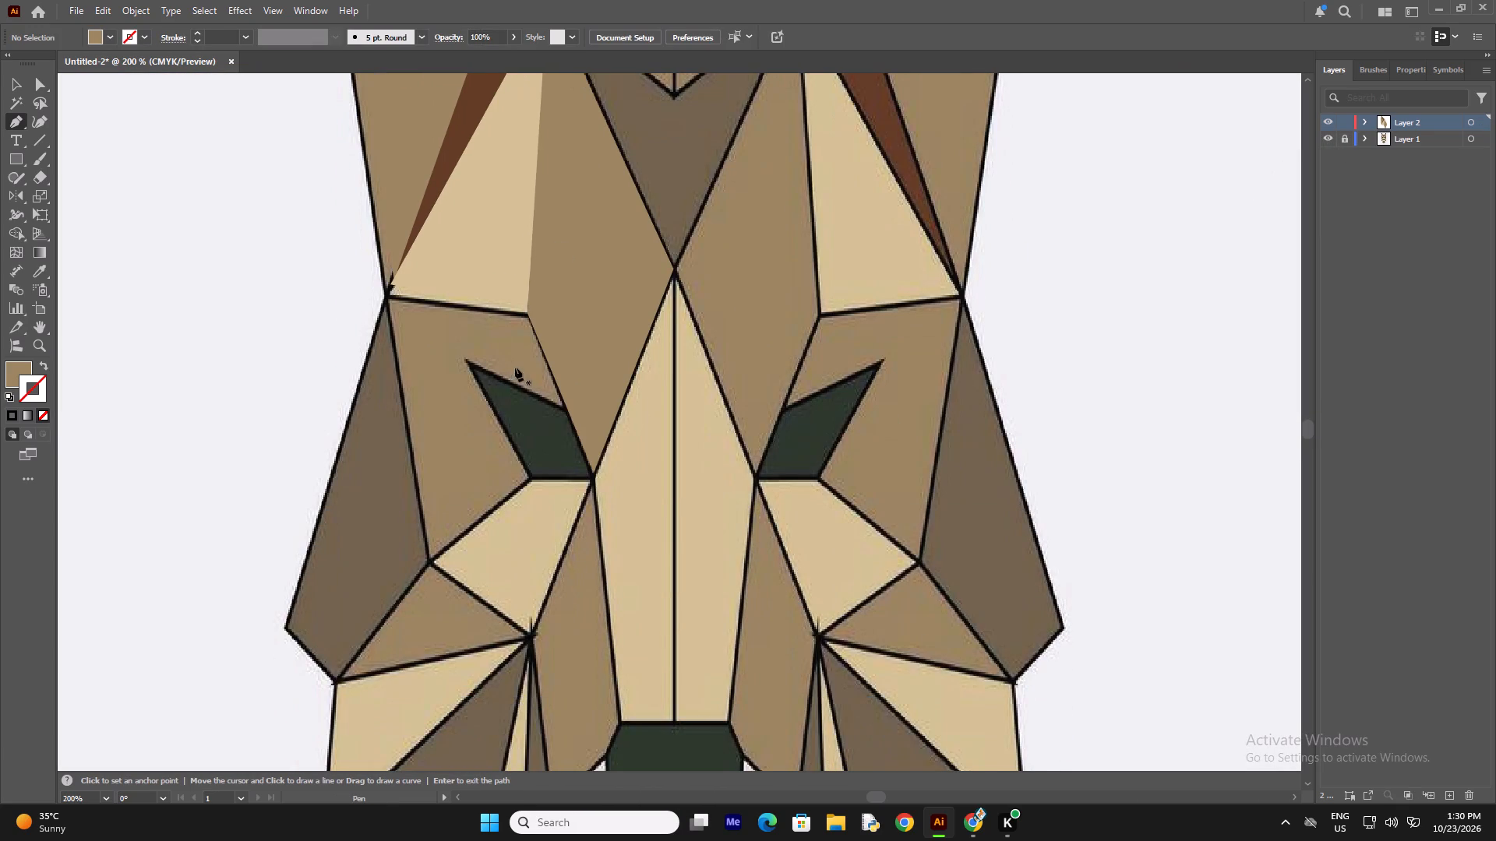
key("i")
key("i")
key("i")
key("i")
key("i")
key("i")
key("i")
key("i")
key("i")
key("i")
key("i")
key("i")
key("i")
key("i")
key("i")
key("i")
key("i")
left_click(451, 406)
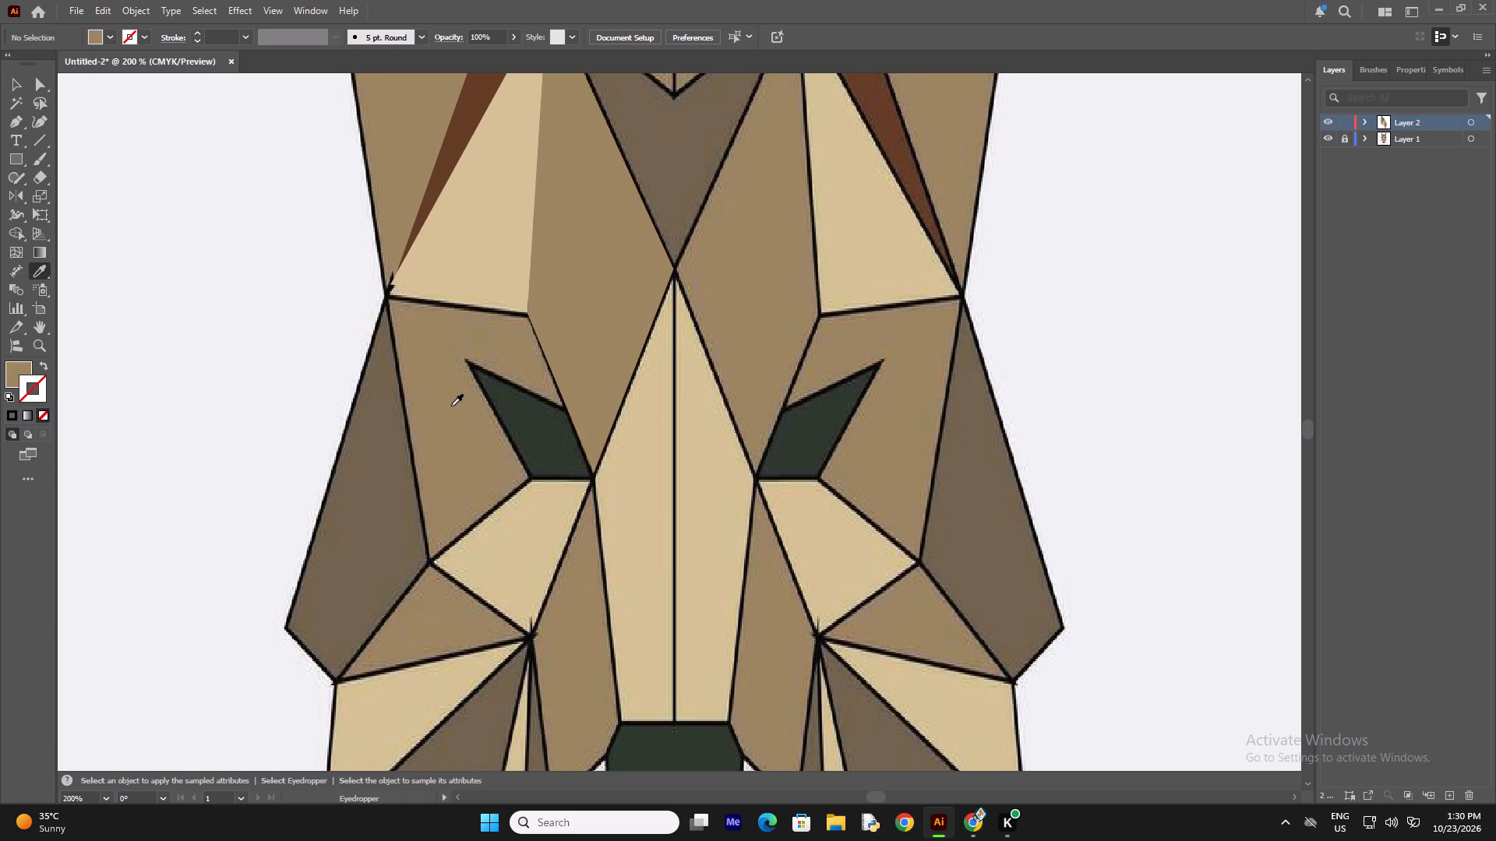
key("p")
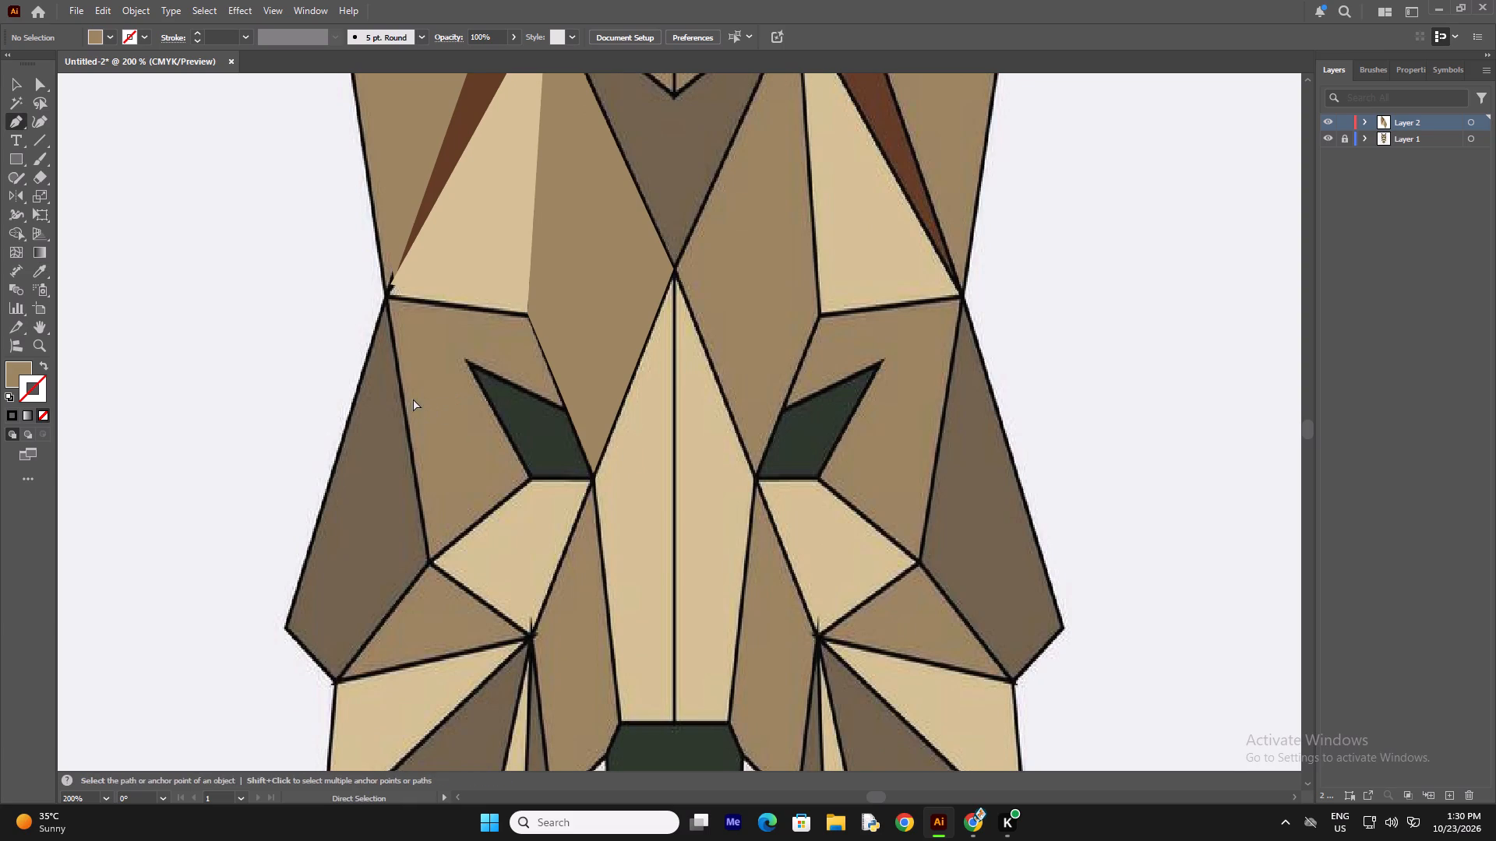
key("ctrl+plus")
scroll(384, 396, "down", 5)
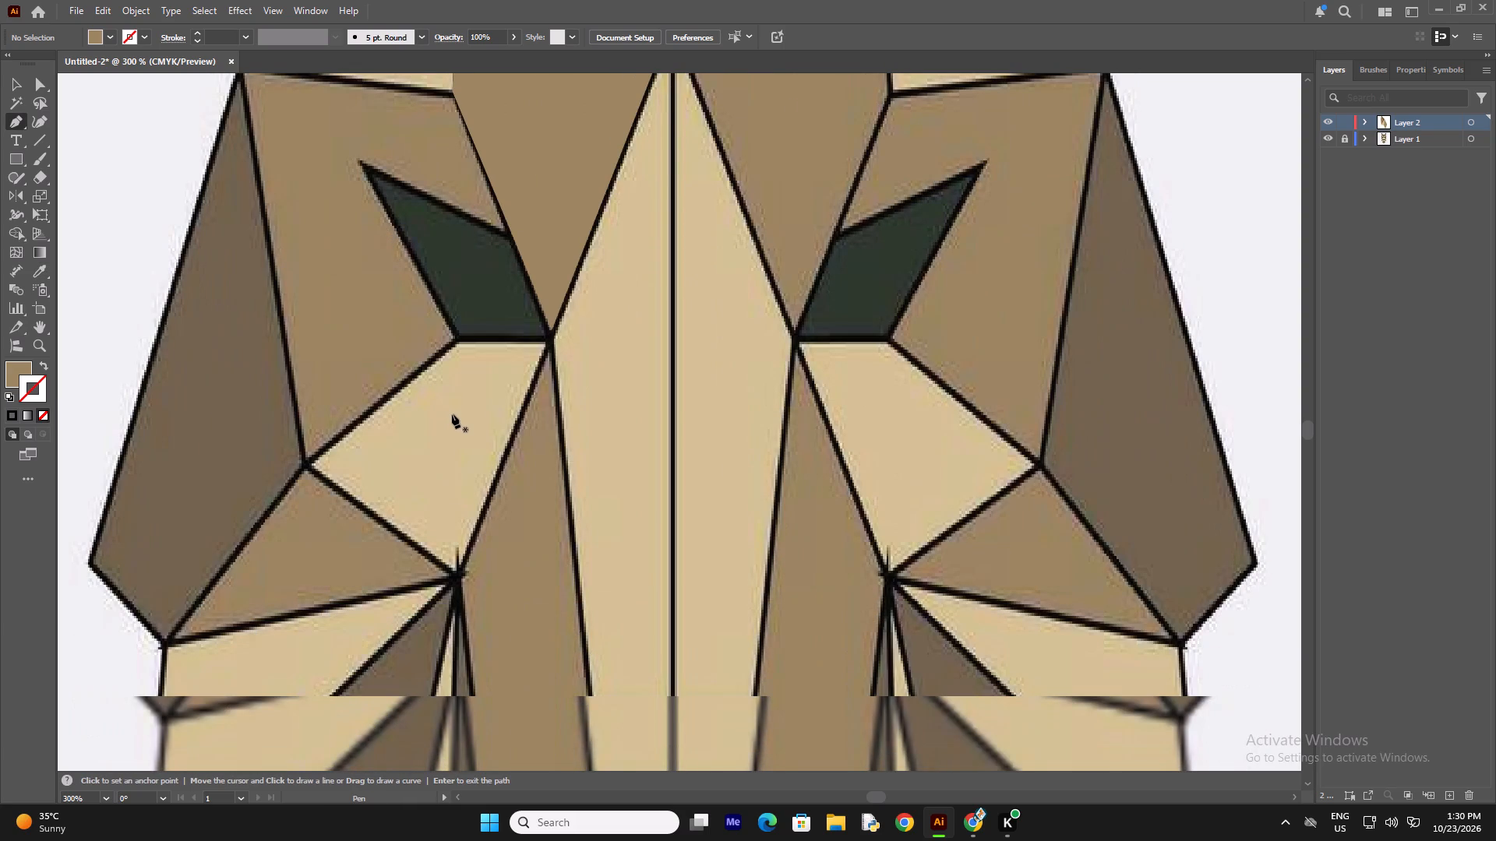
left_click(452, 414)
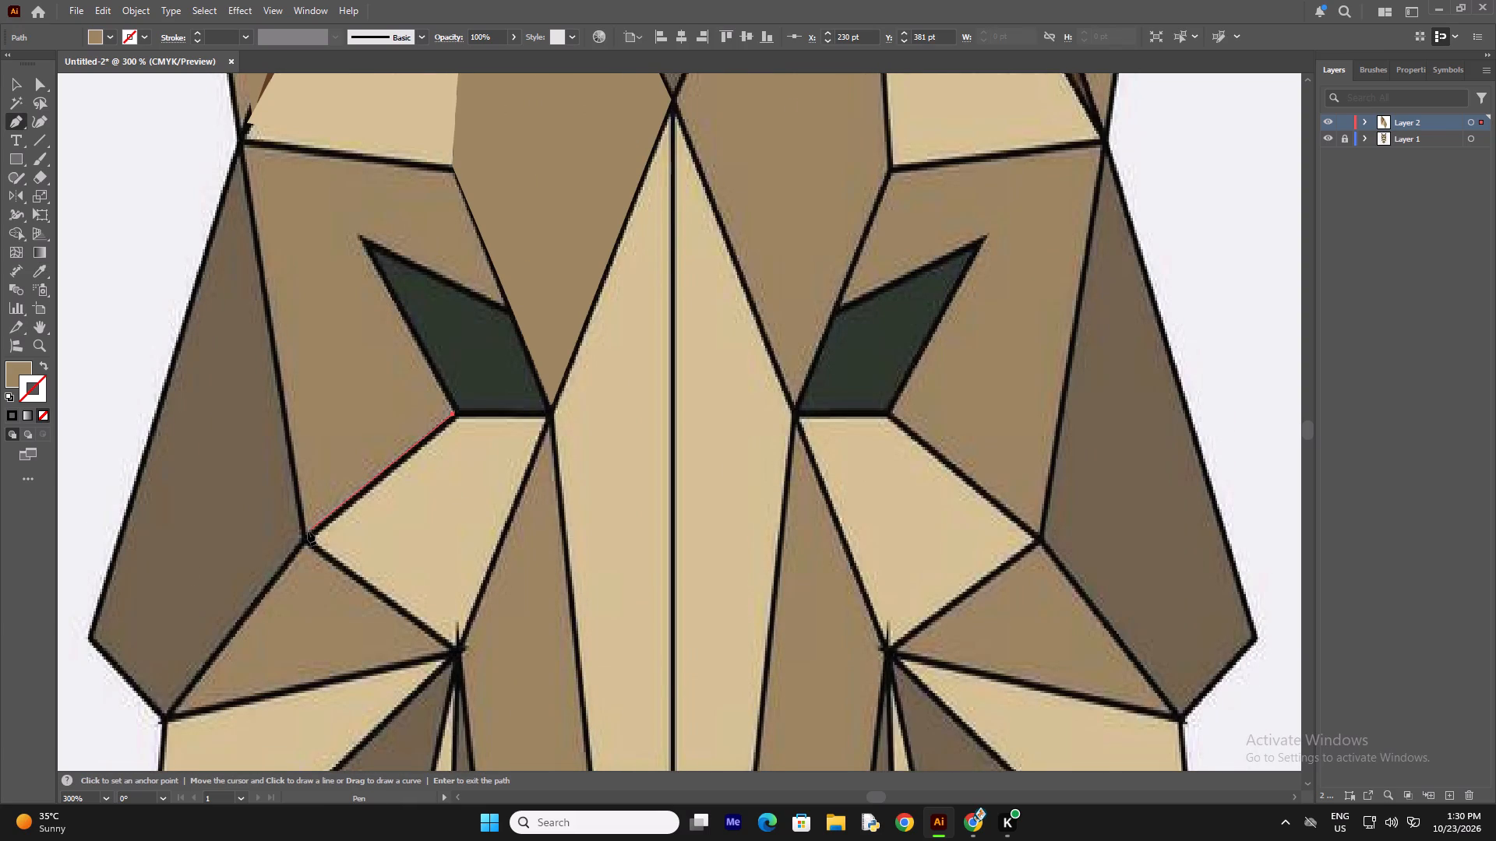
left_click(308, 531)
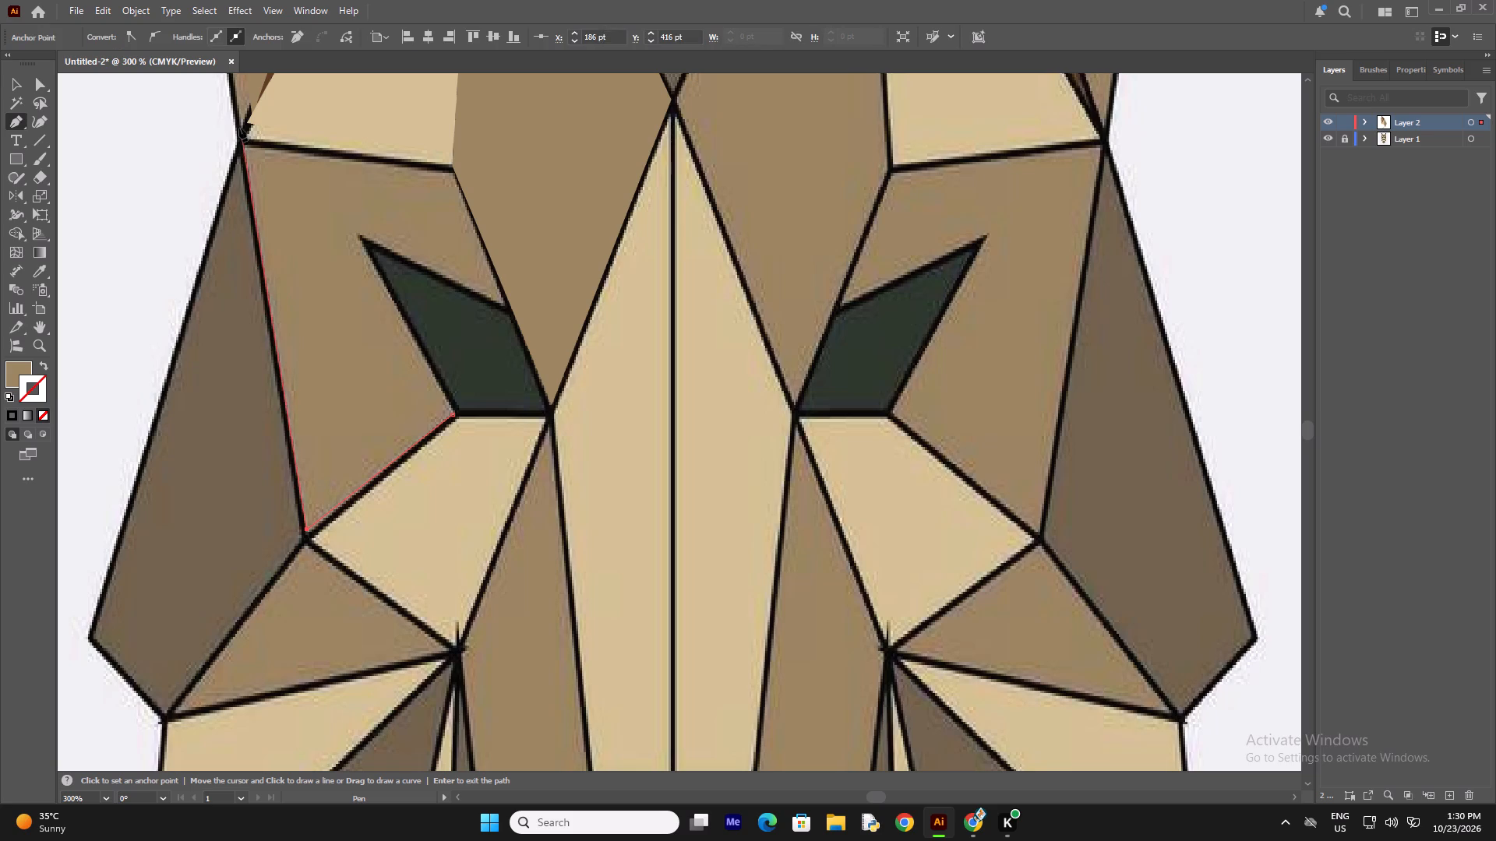
left_click(249, 121)
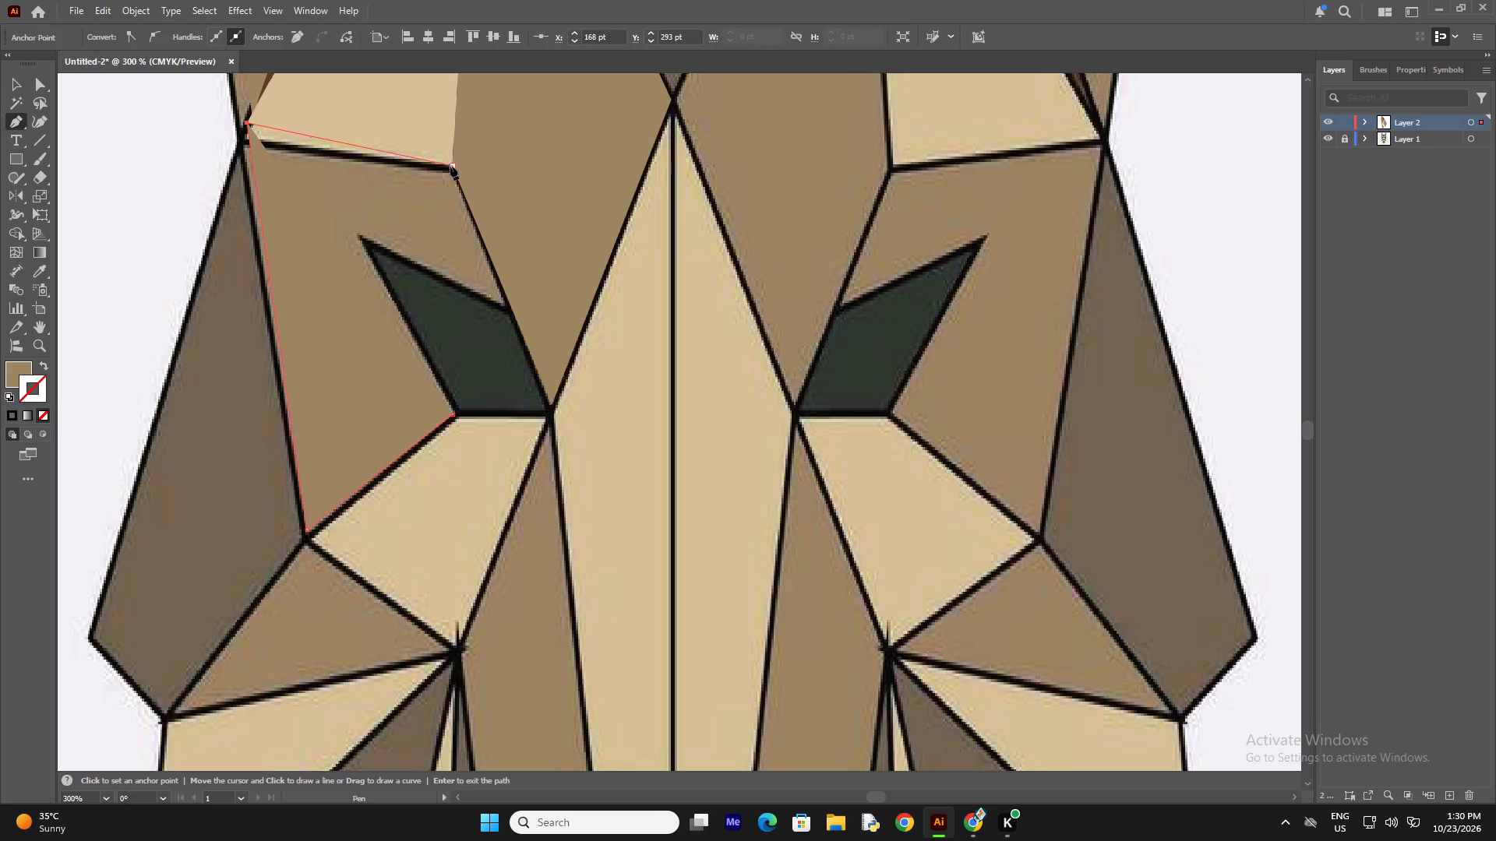
left_click(450, 166)
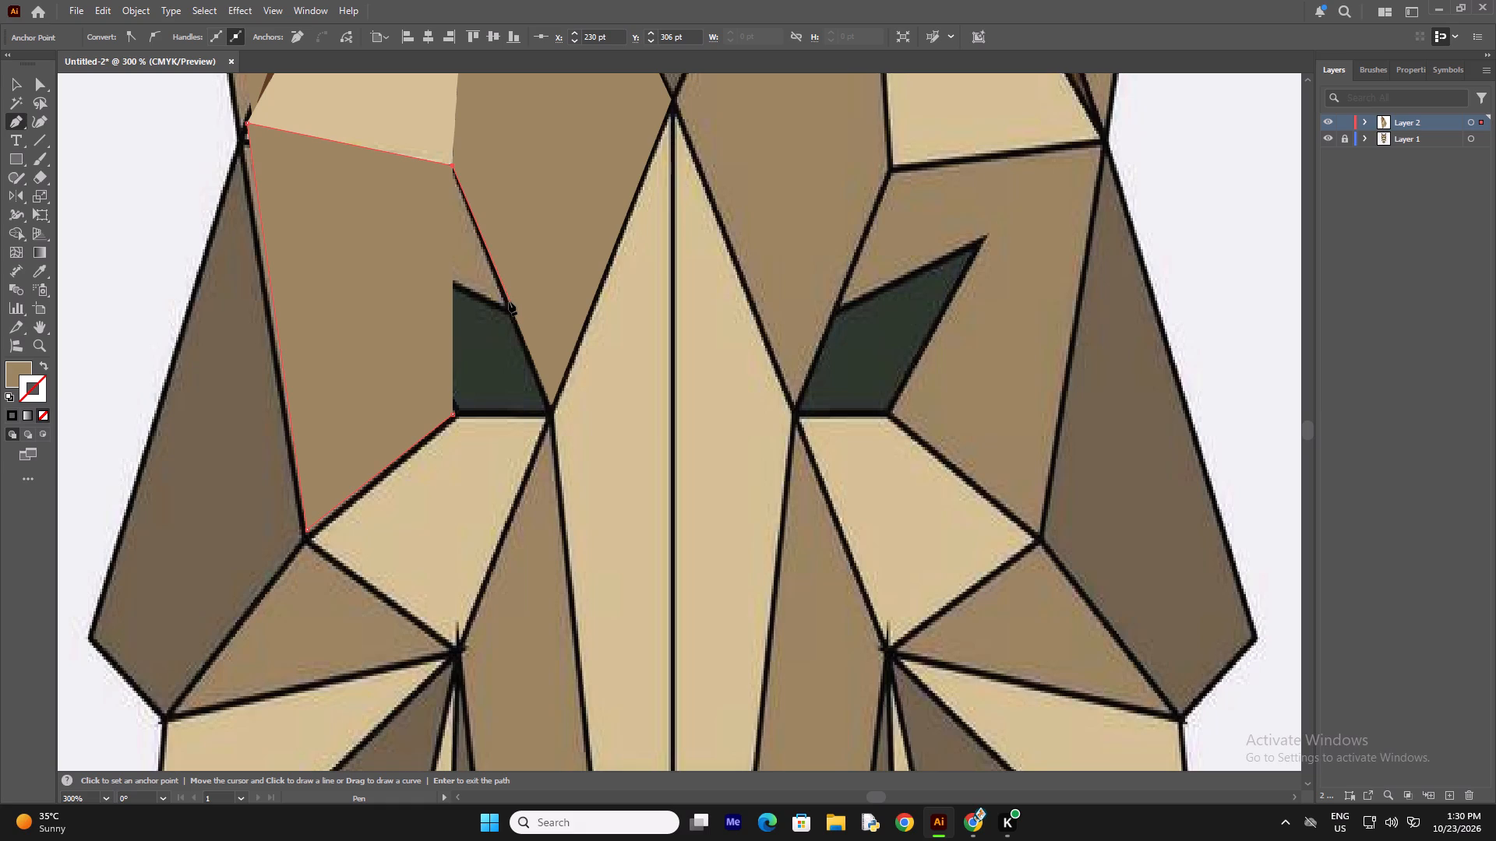
left_click(509, 301)
left_click(9, 369)
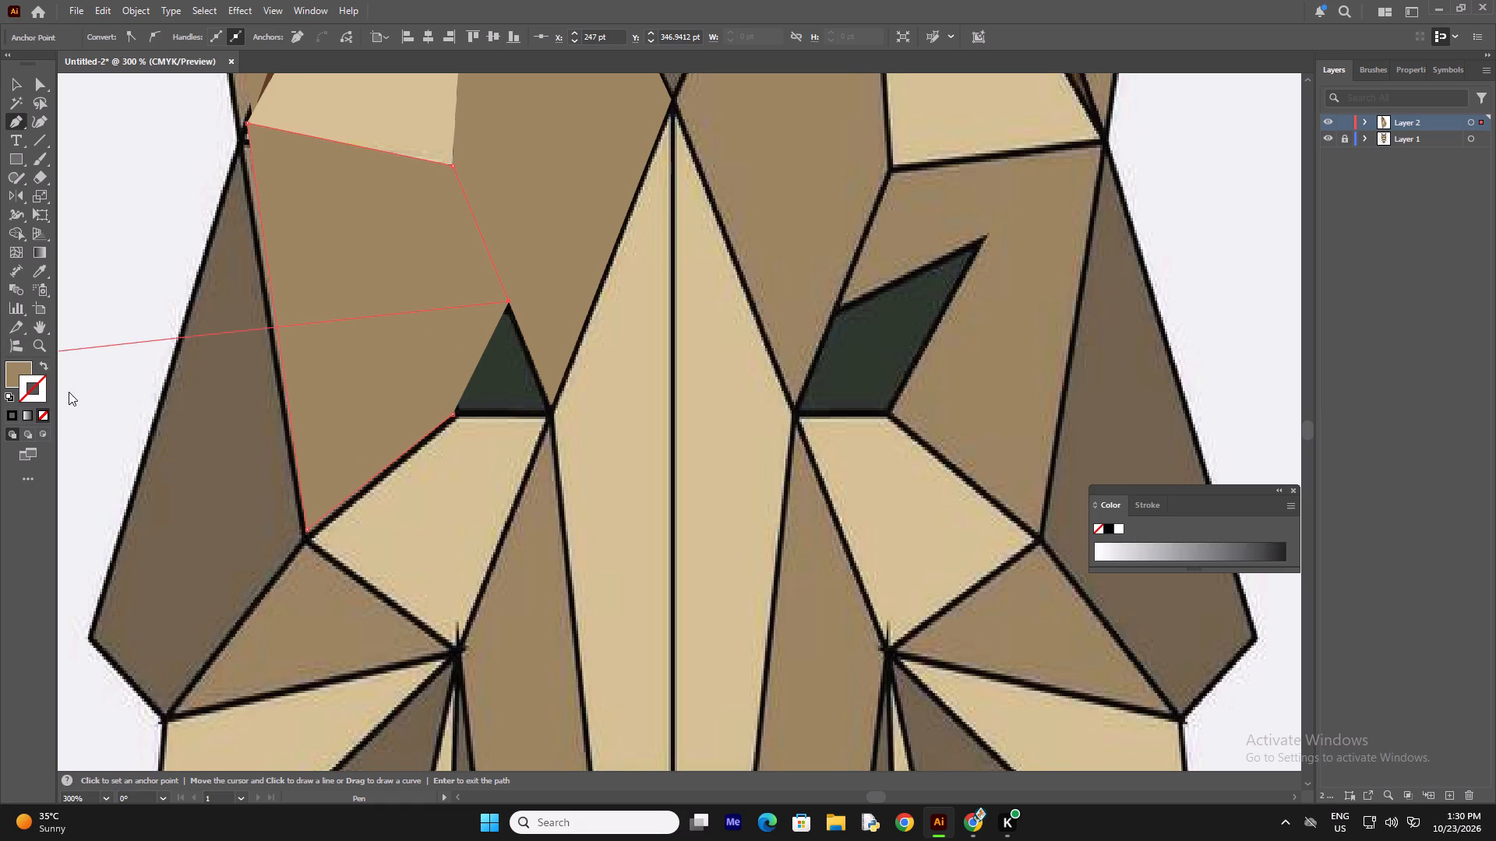
left_click(44, 418)
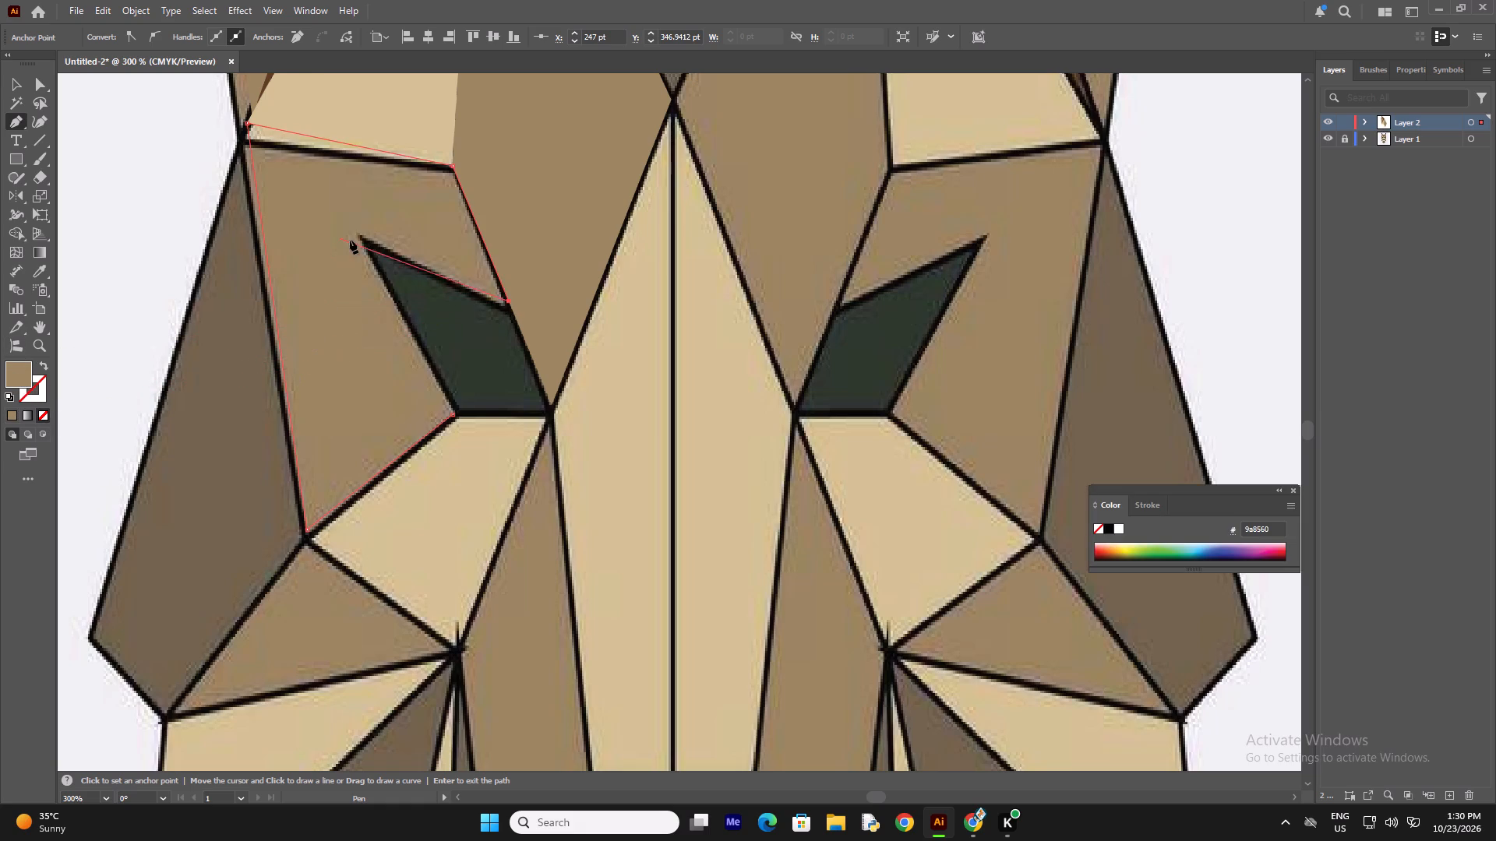
left_click(356, 234)
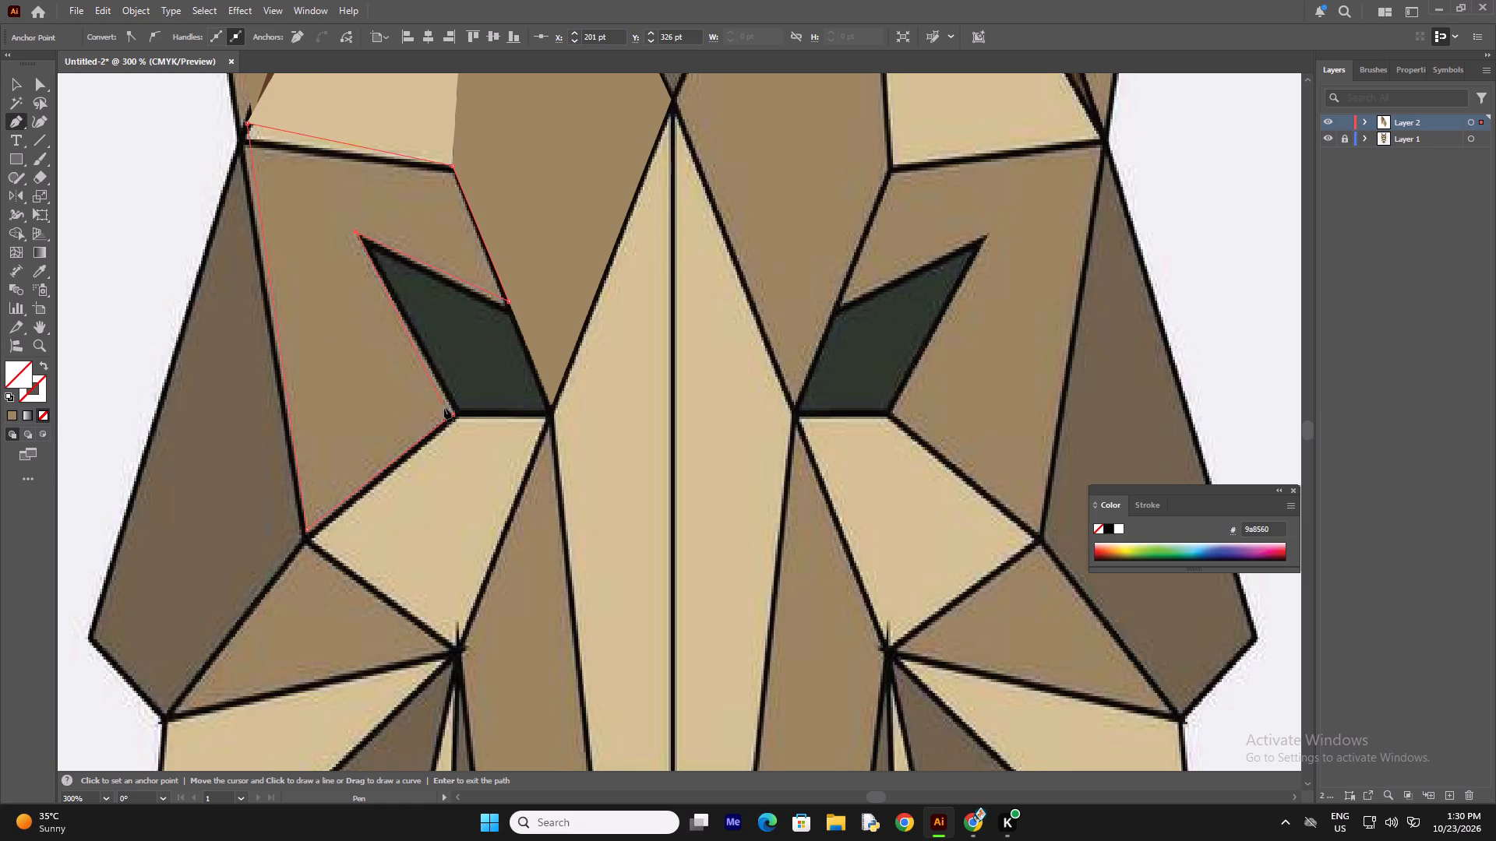
left_click(450, 412)
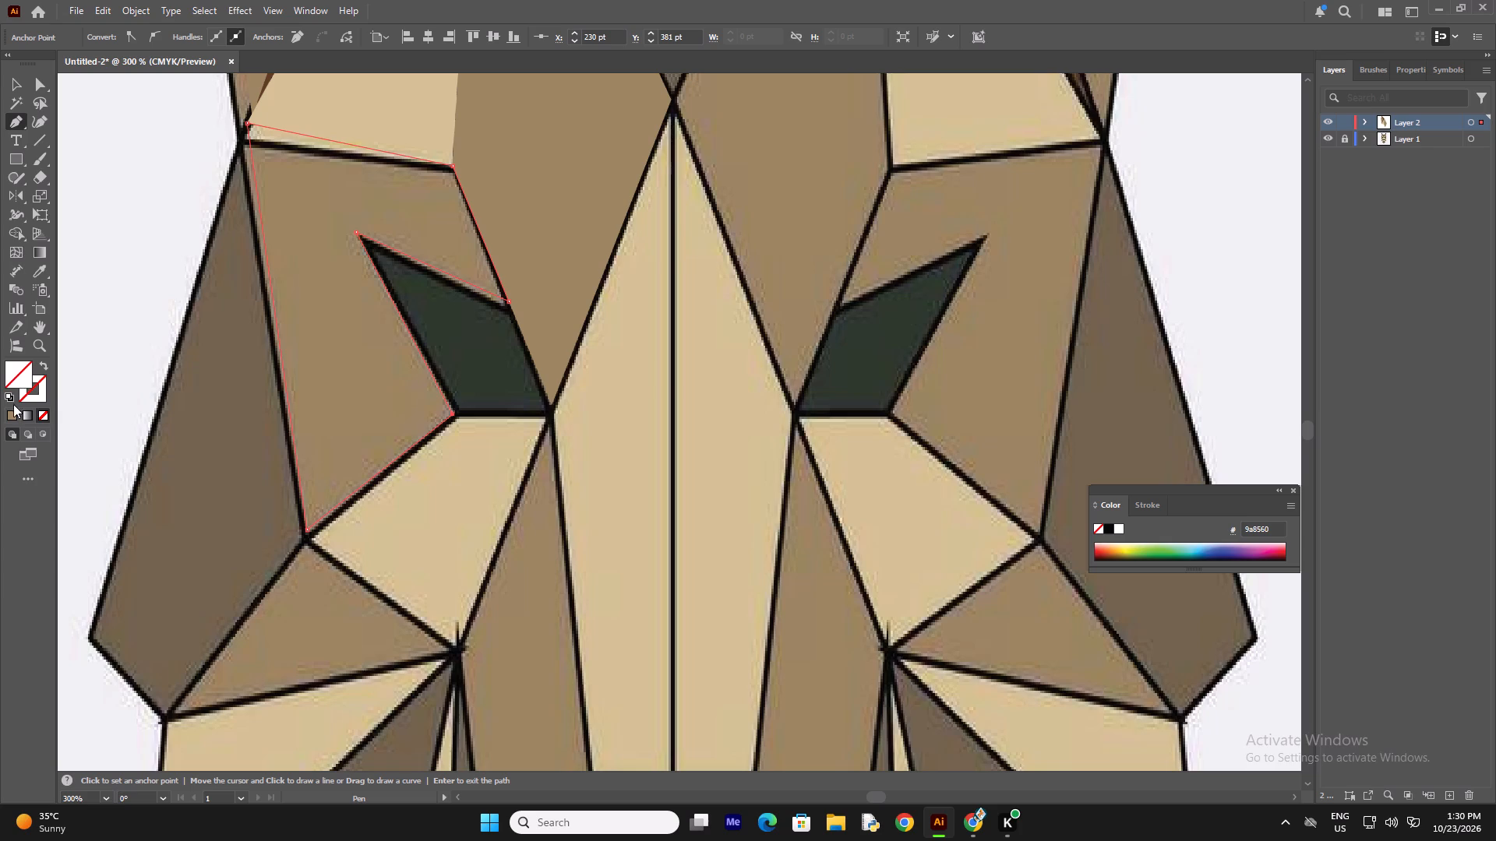
left_click(13, 417)
right_click(210, 241)
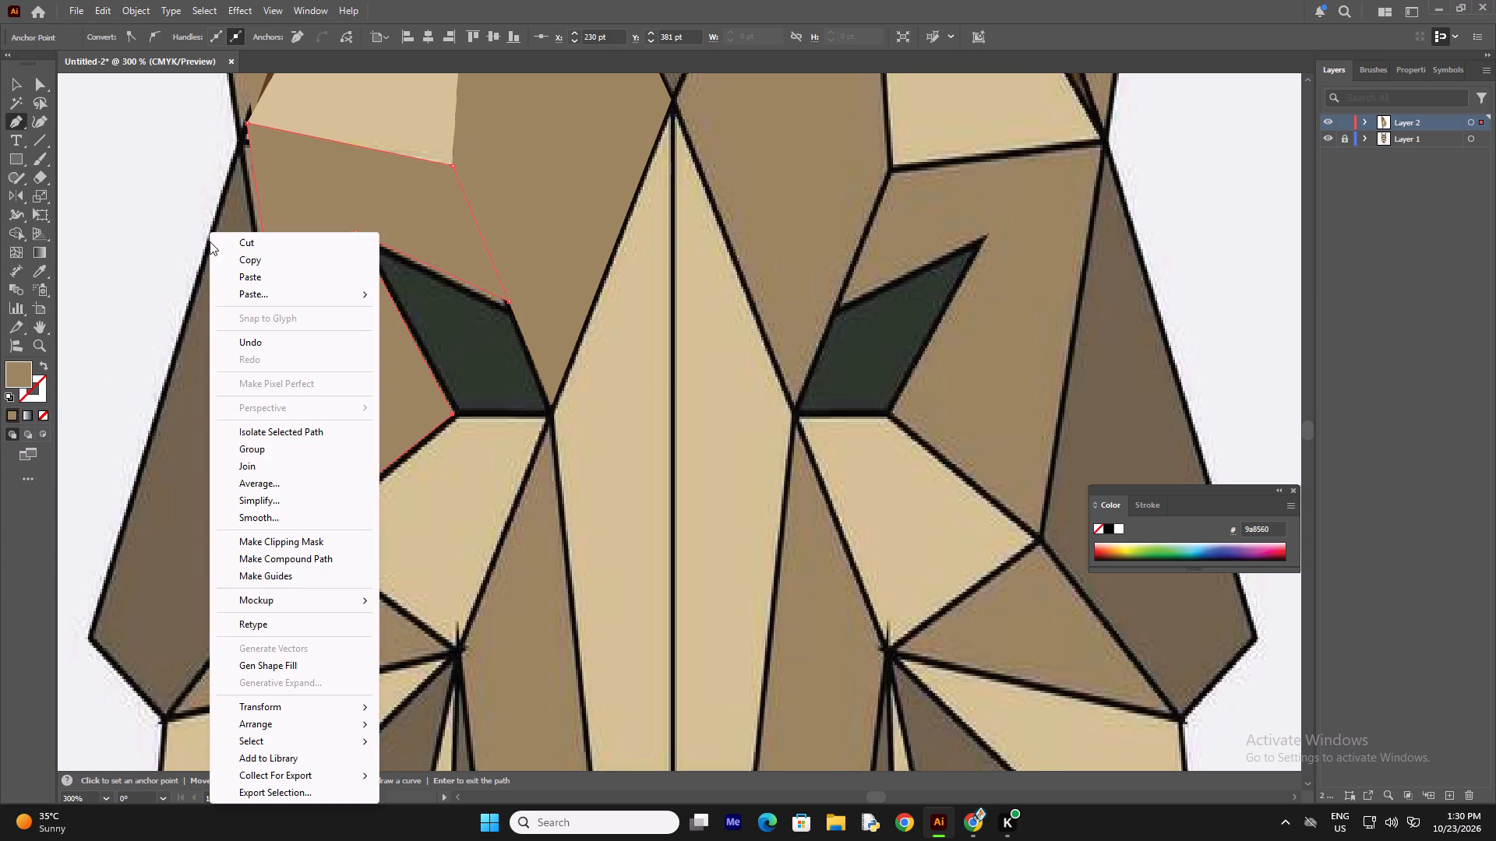
left_click(232, 269)
key("BackSpace")
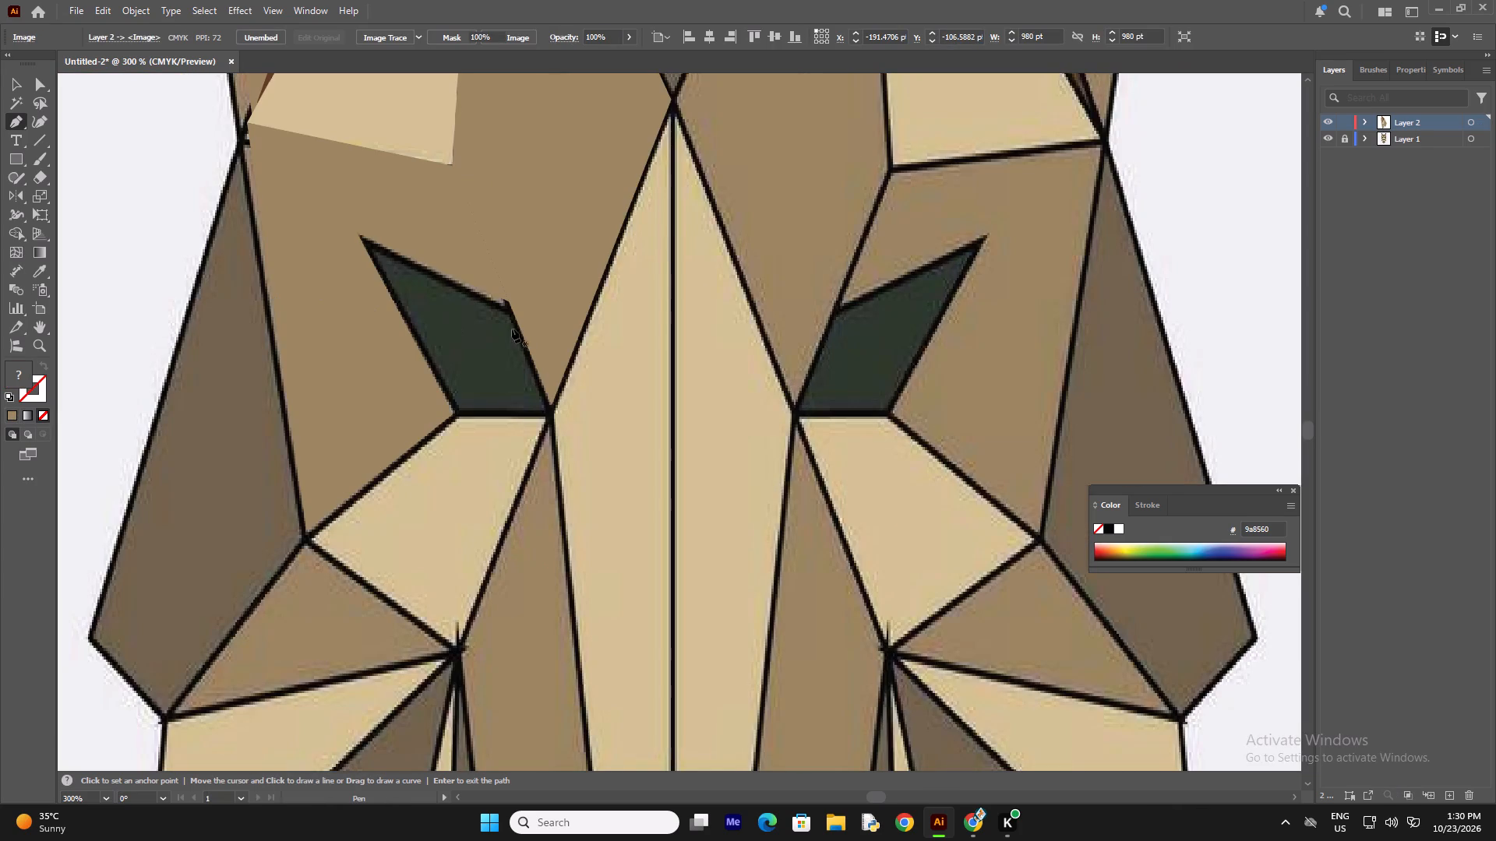
Sample the left eye's dark green (#30372f) from the reference, trace the eye as a closed four-point Pen shape, and remove the stray anchor.
key("i")
key("i")
key("i")
key("i")
key("i")
key("i")
key("i")
key("i")
key("i")
key("i")
key("i")
key("i")
key("i")
key("i")
left_click(471, 318)
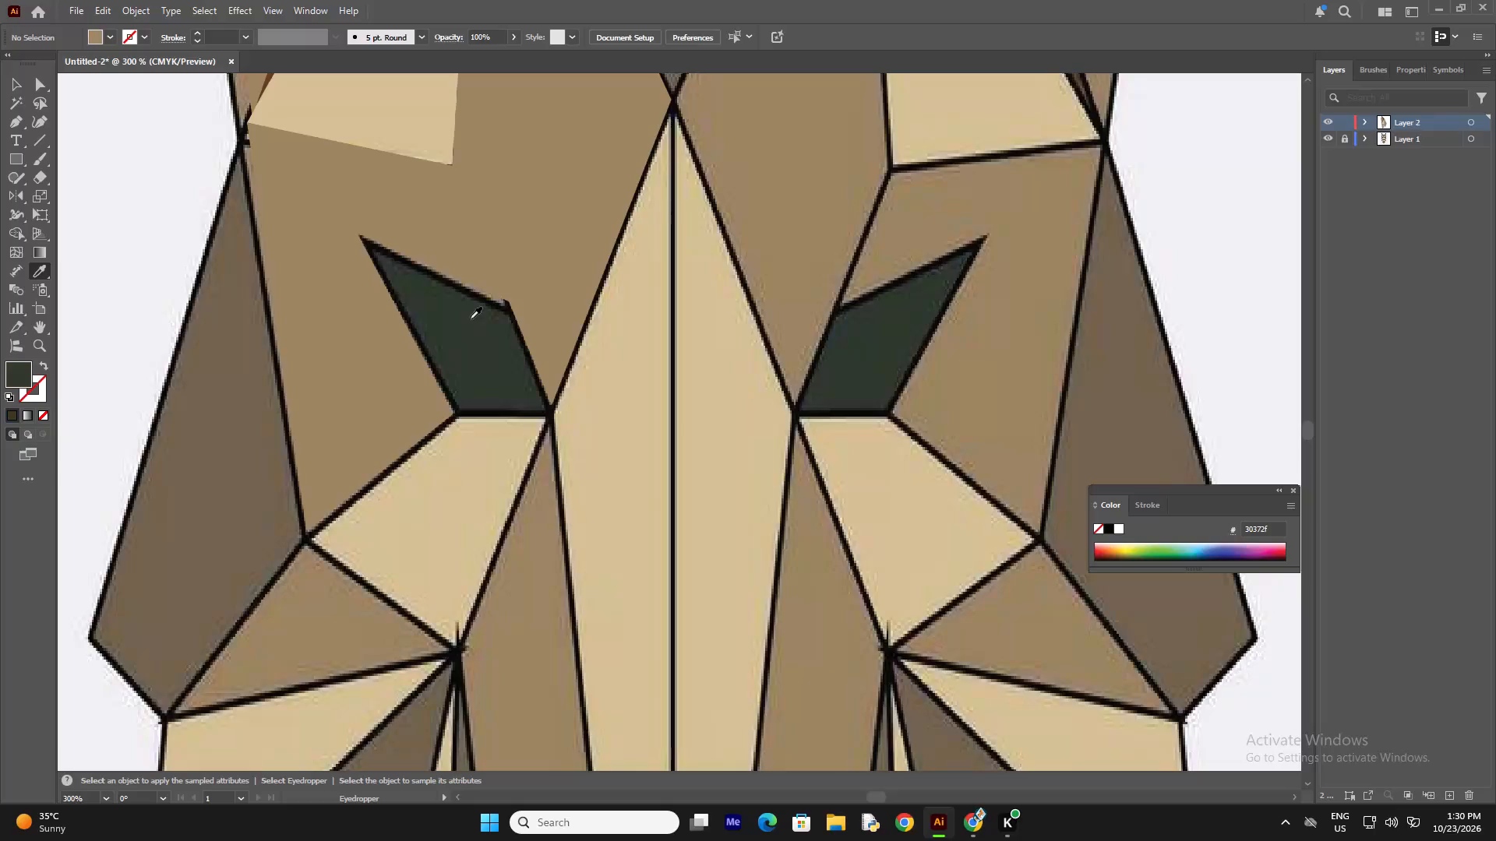
key("p")
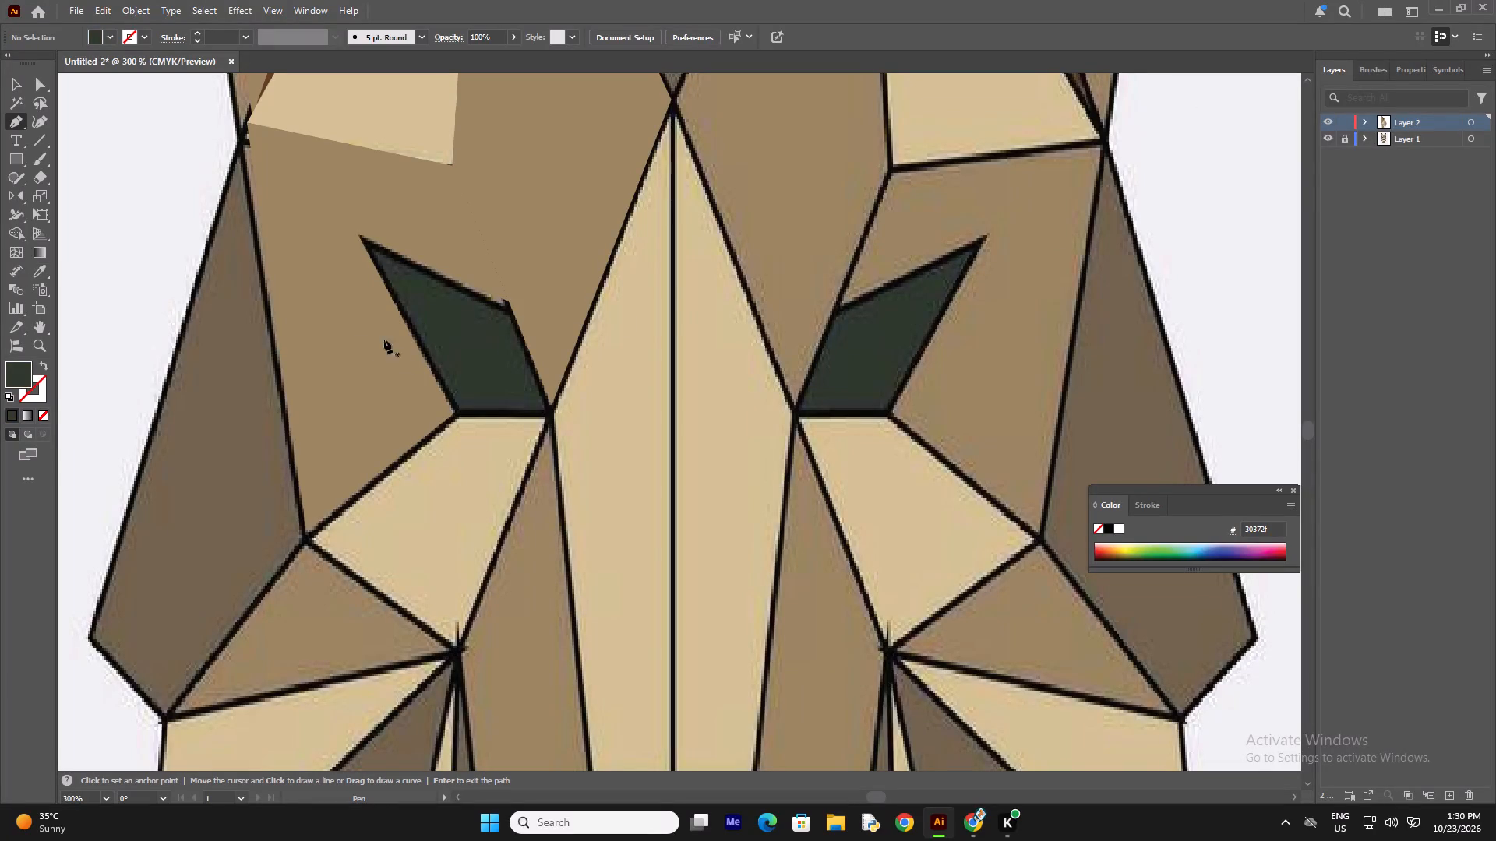
left_click(453, 411)
left_click(357, 235)
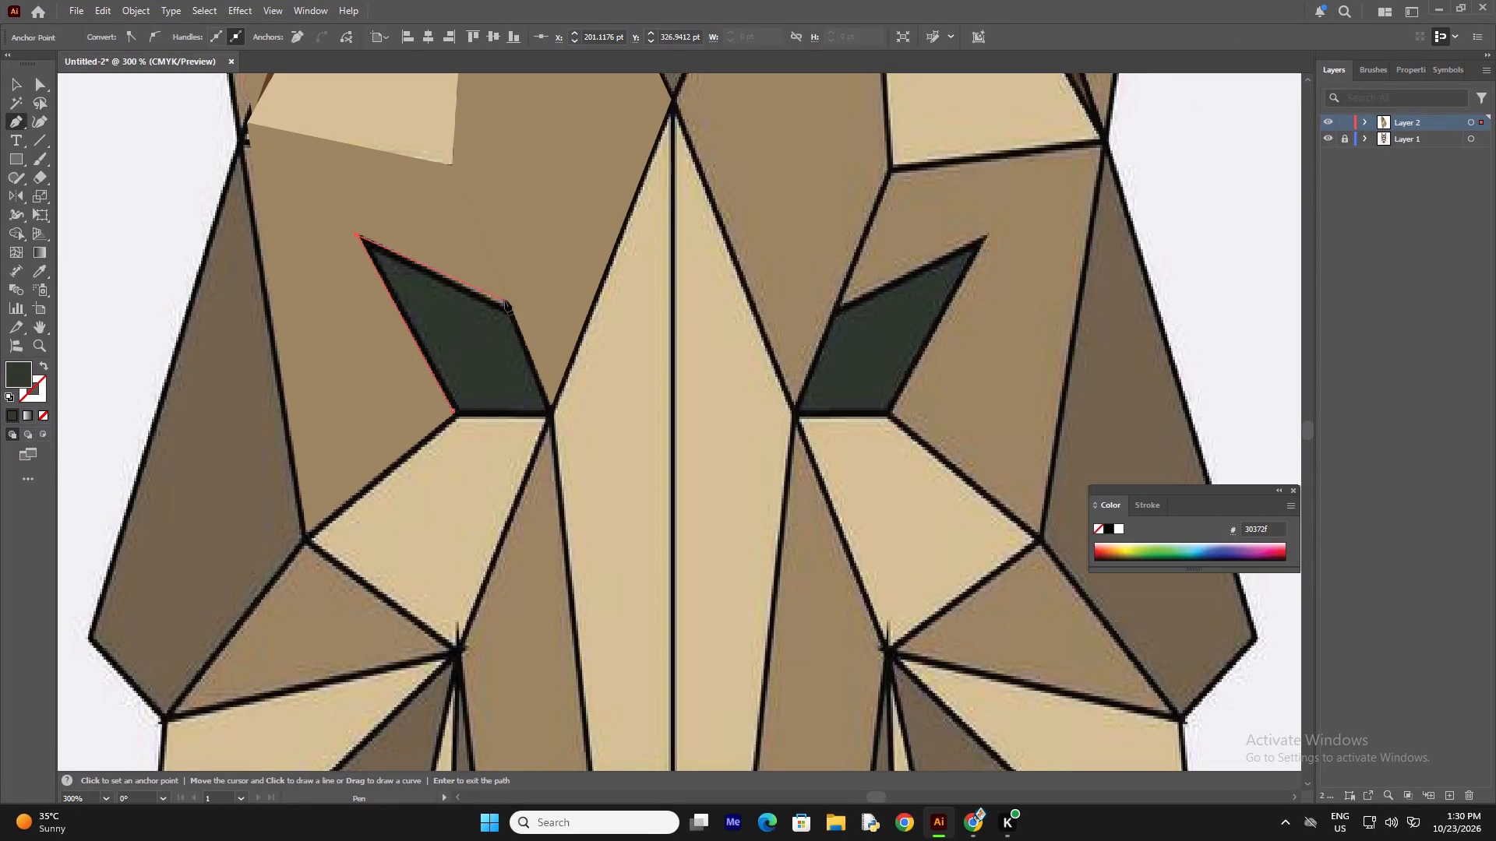
left_click(507, 303)
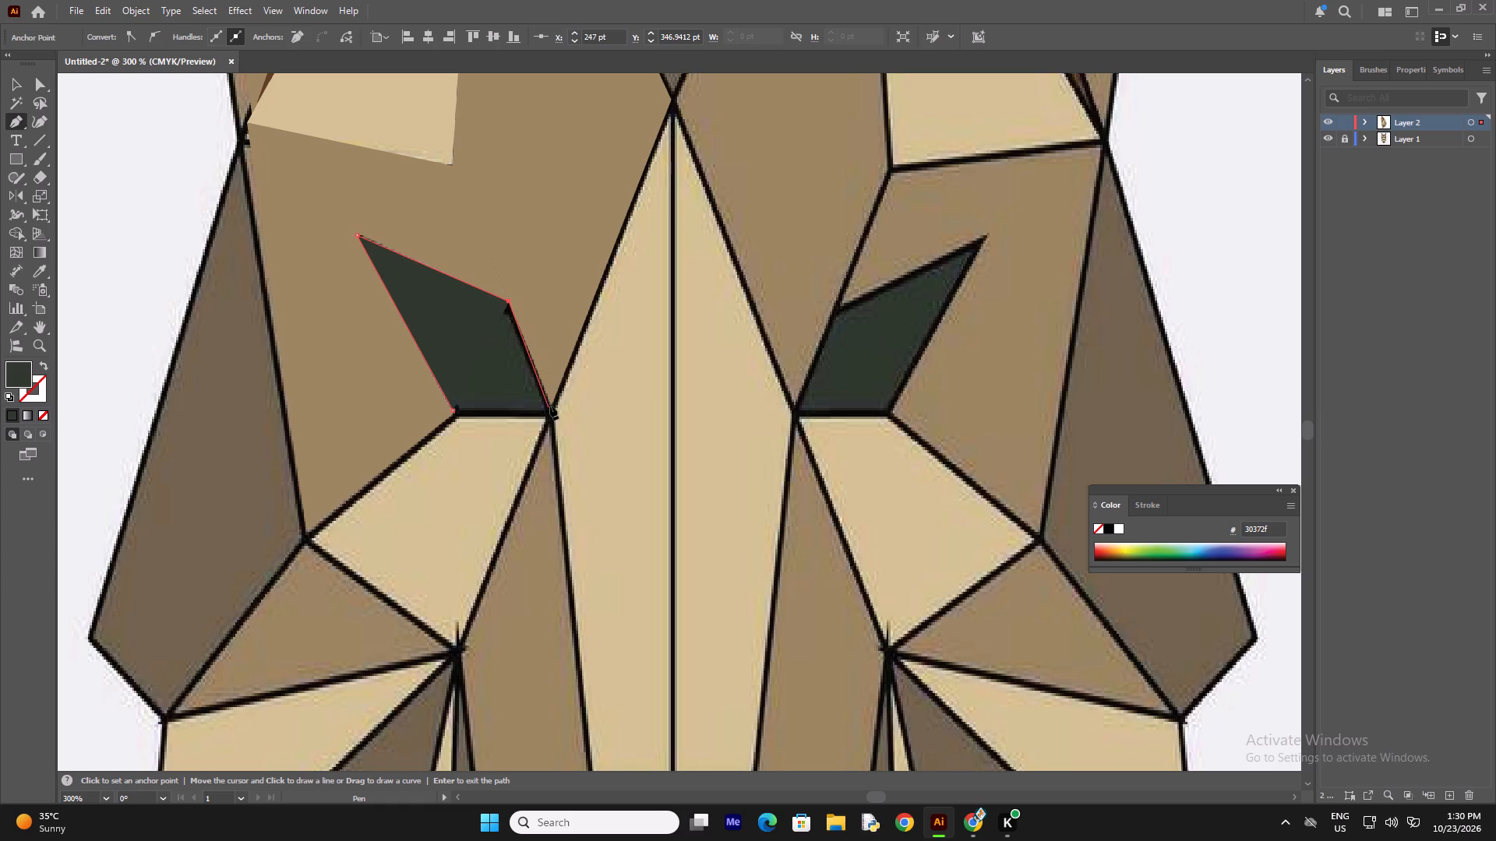
left_click(550, 406)
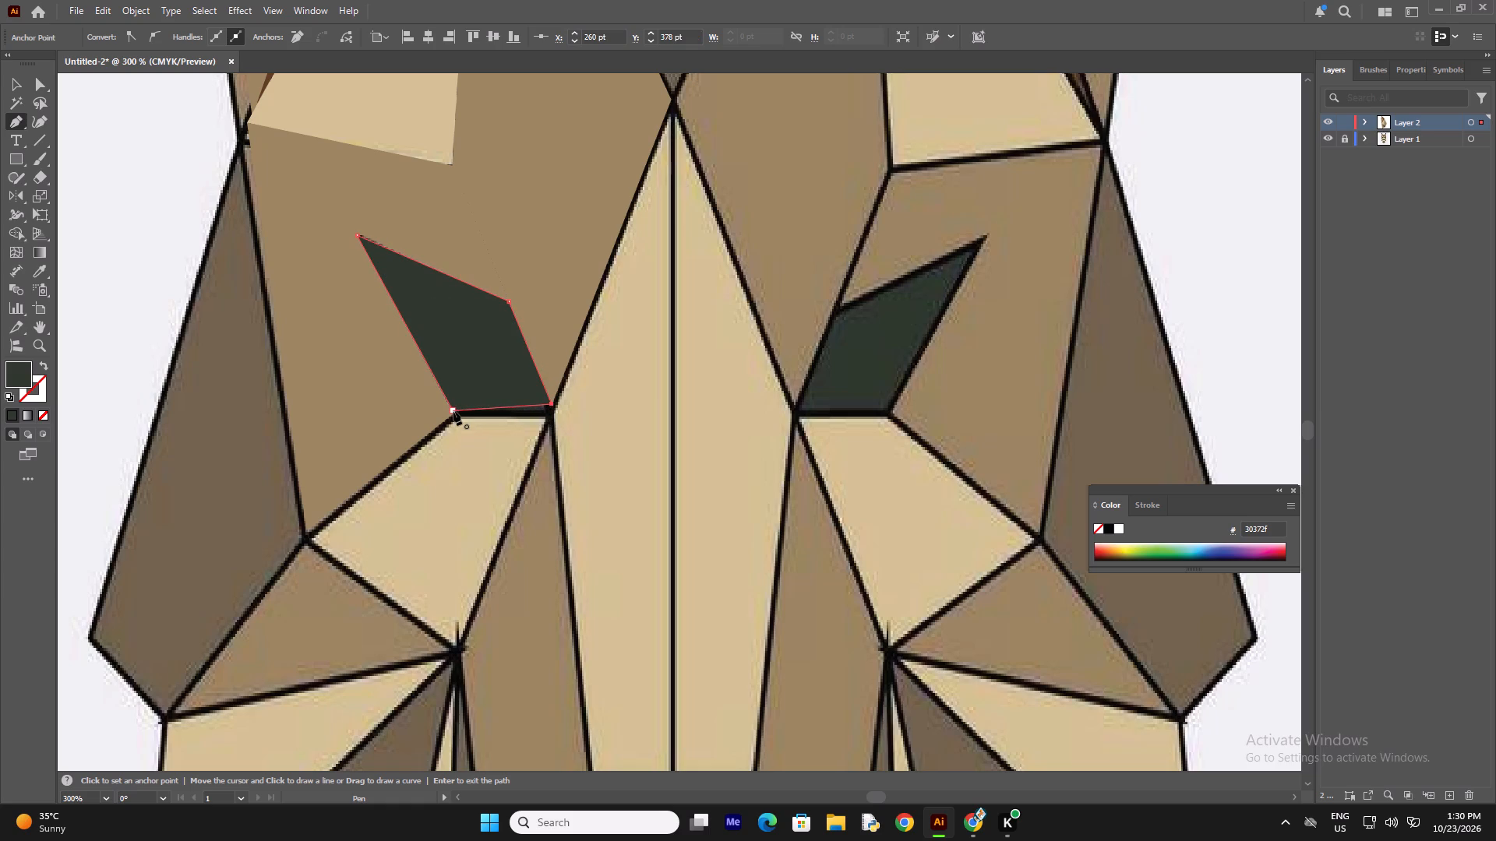
left_click(453, 410)
left_click(581, 375)
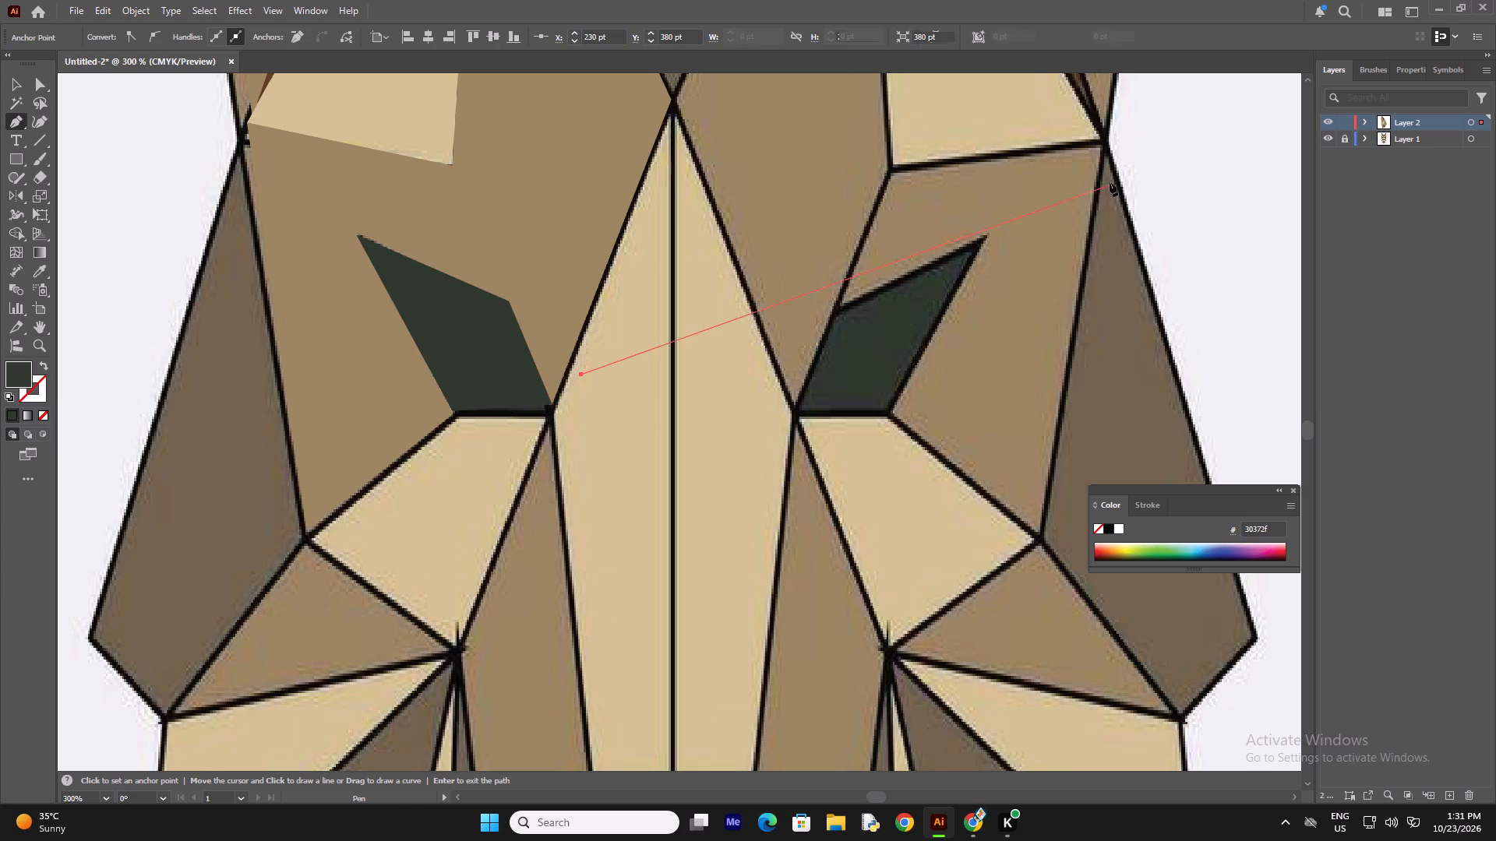
key("BackSpace")
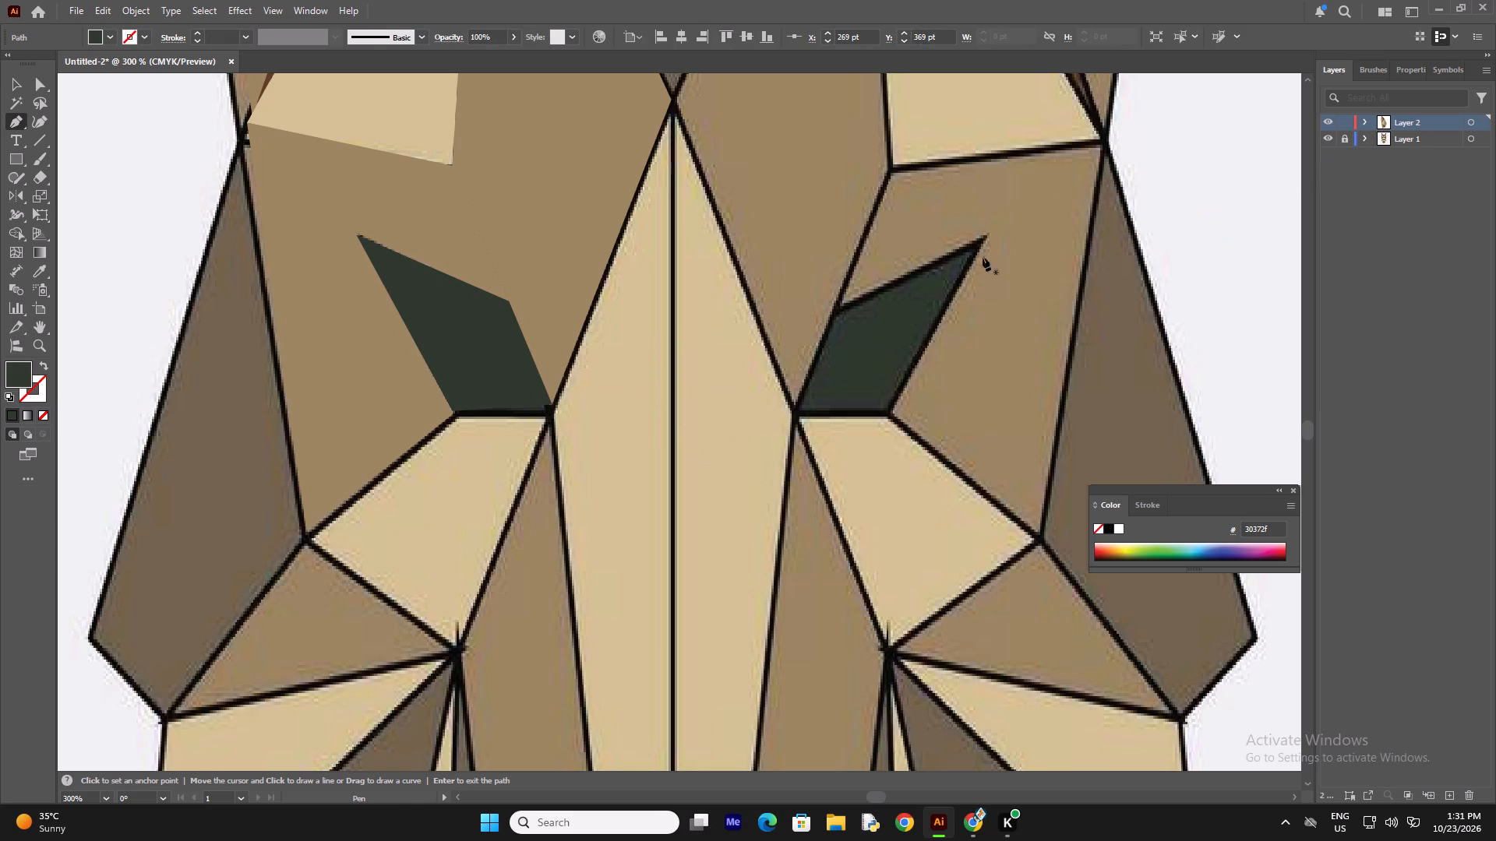
Examine the traced ear, forehead and eye facets on their own and against the reference by toggling Layer 1's visibility.
left_click(1325, 139)
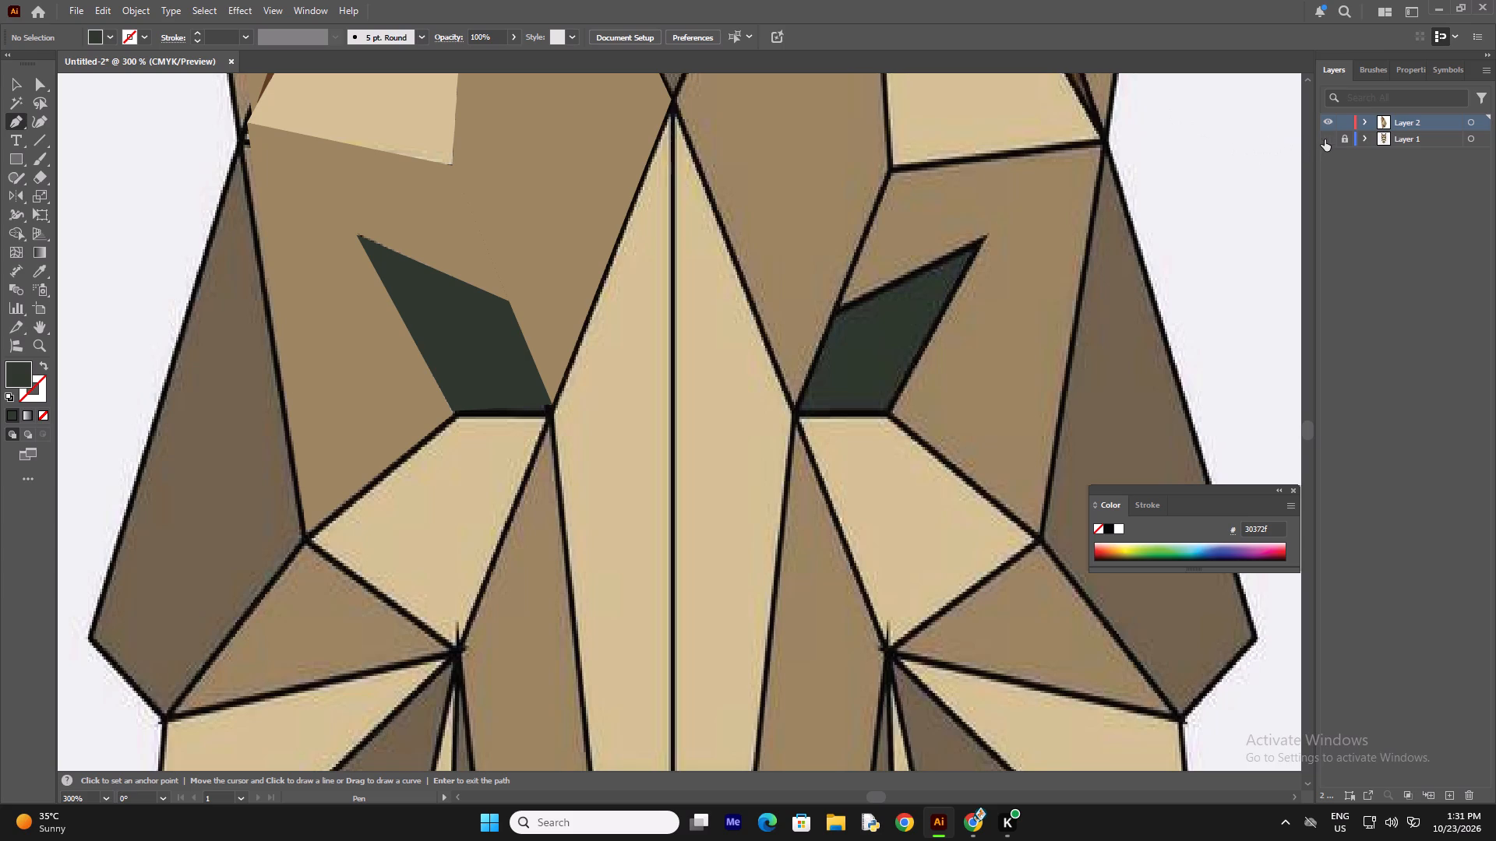
key("ctrl+minus")
key("ctrl+minus")
key("minus")
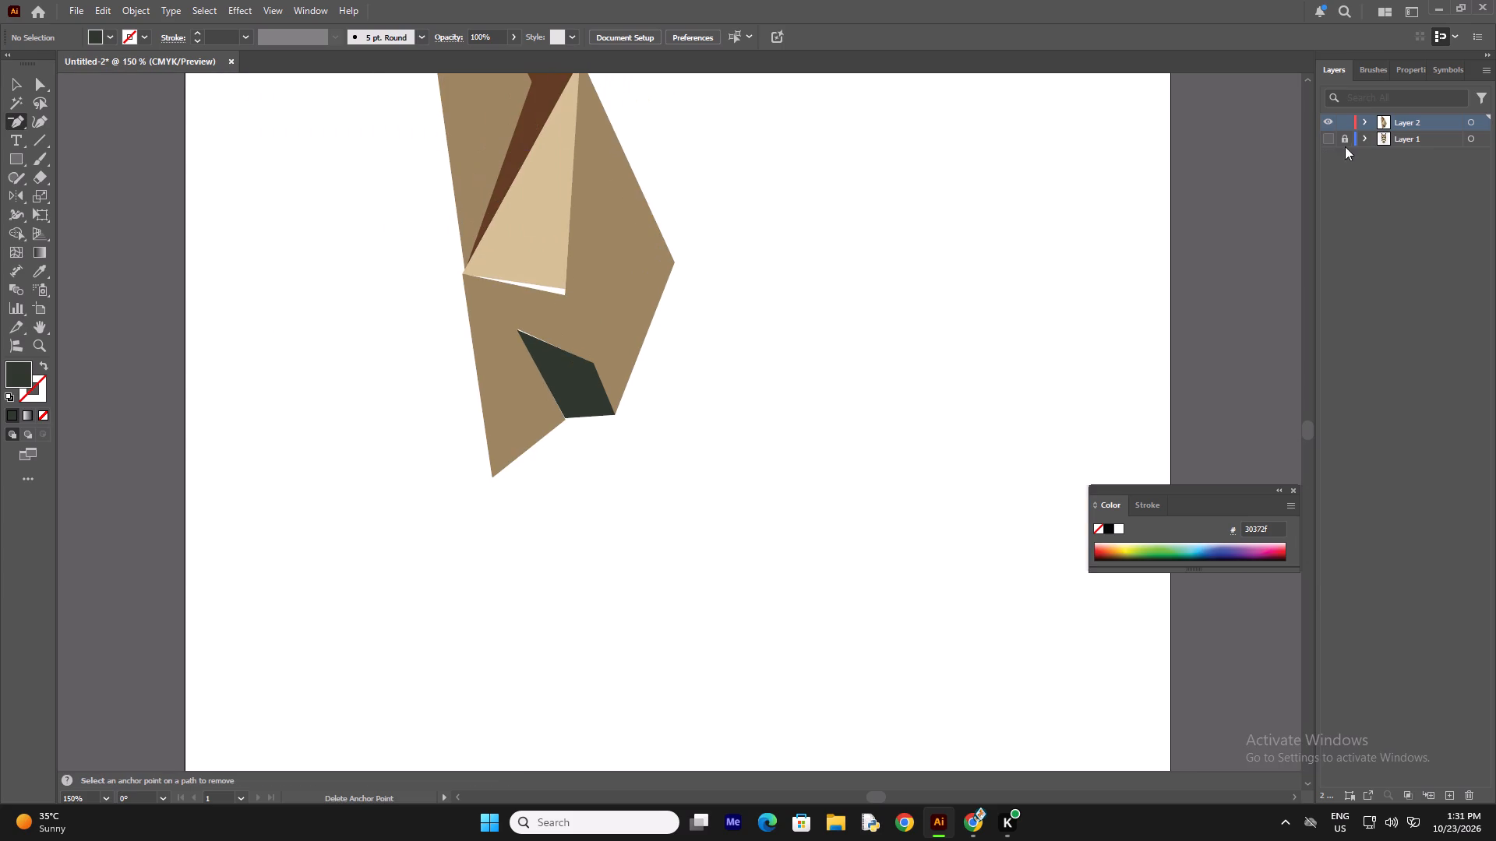
scroll(1347, 147, "up", 18)
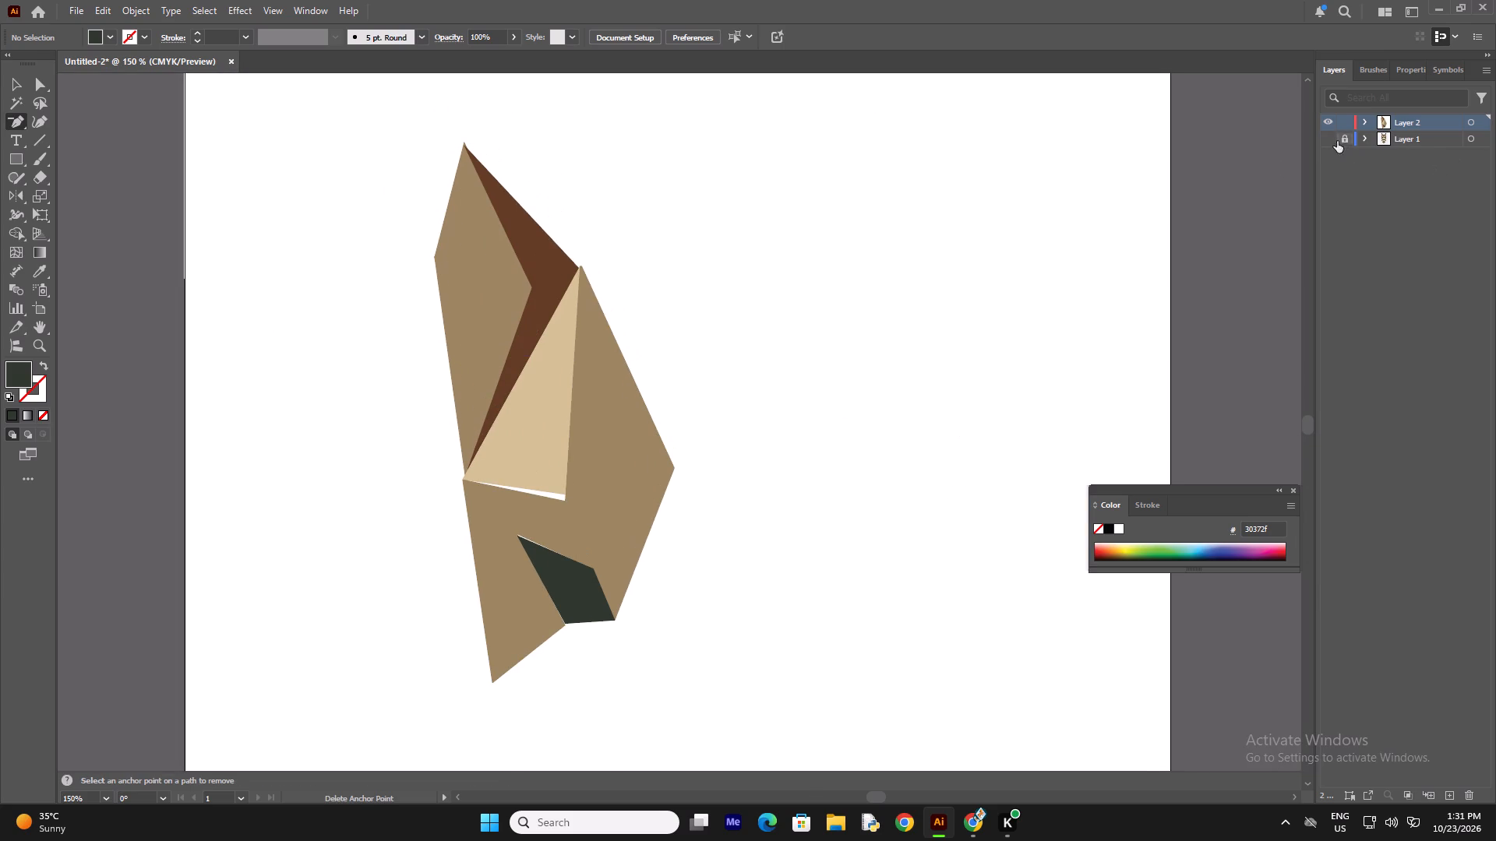
left_click(1332, 140)
left_click(1332, 140)
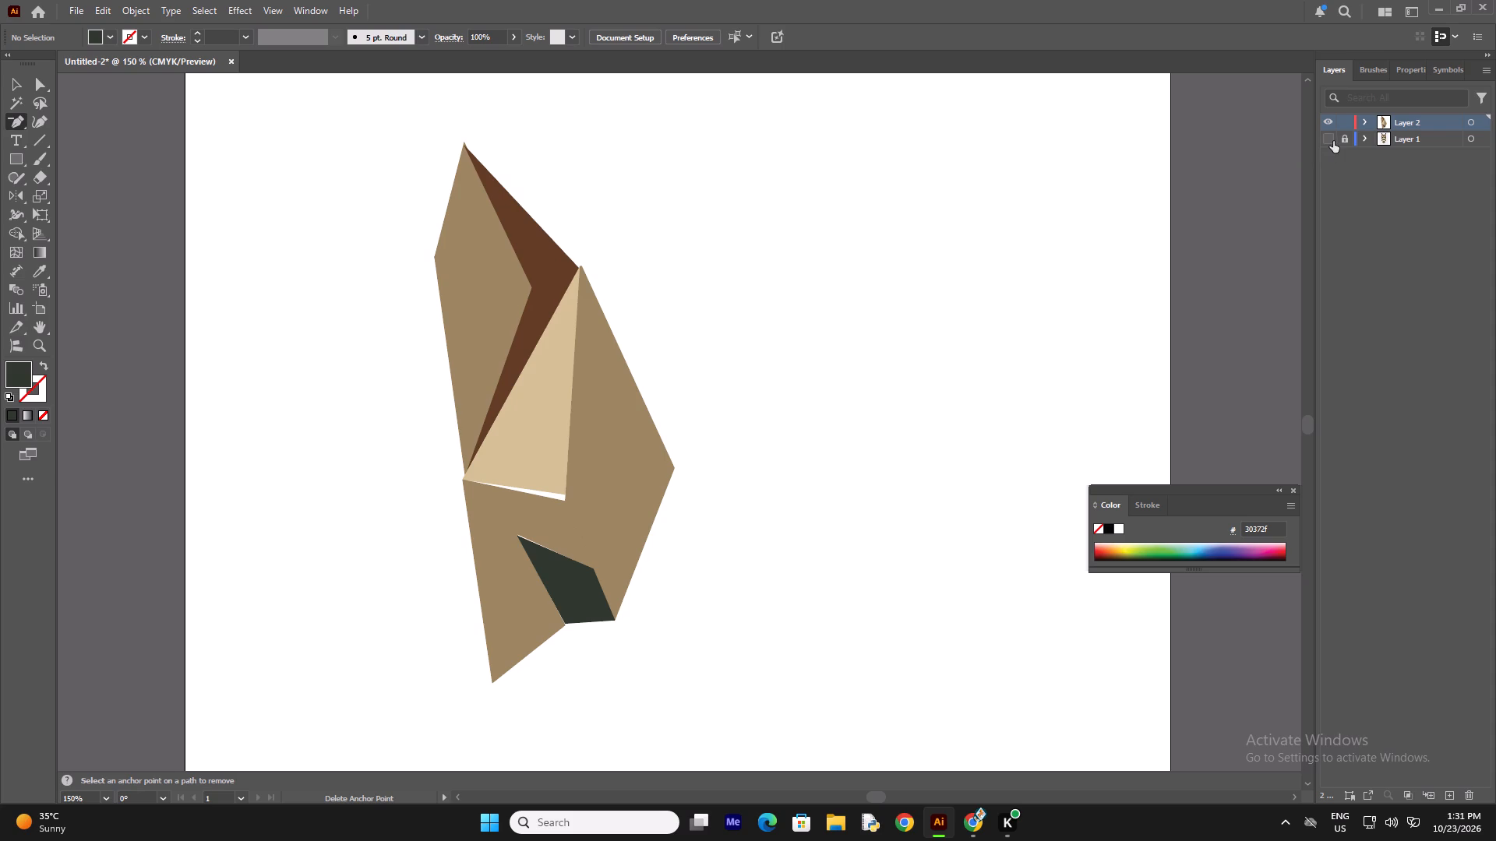
left_click(1332, 140)
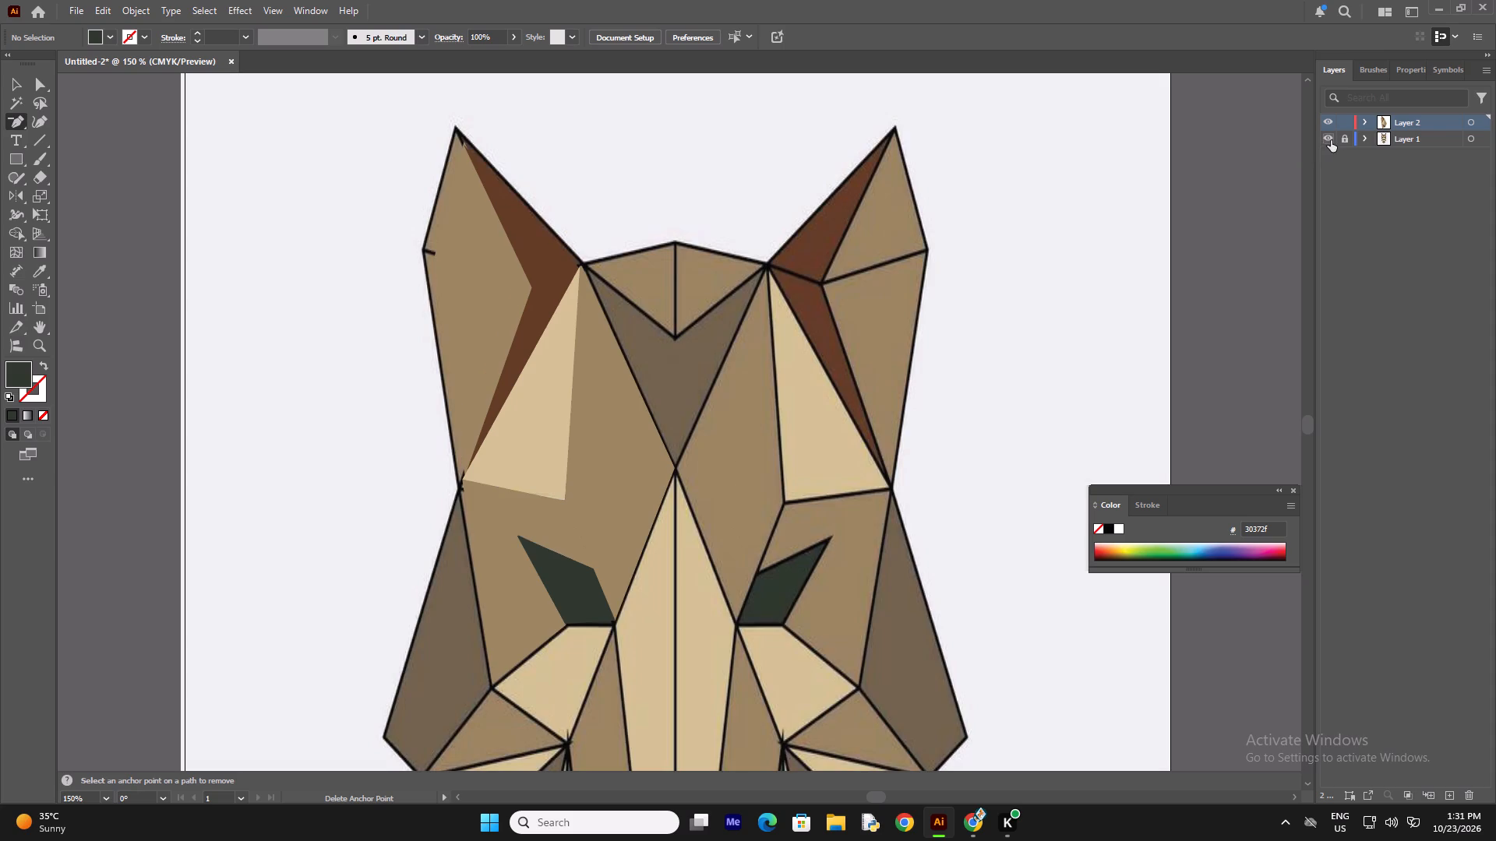
left_click(1331, 140)
left_click(1331, 140)
Sample the cream (#d5bf93) below the left eye, trace that facet as a closed Pen shape, and check it with Layer 1 briefly hidden.
scroll(688, 566, "down", 3)
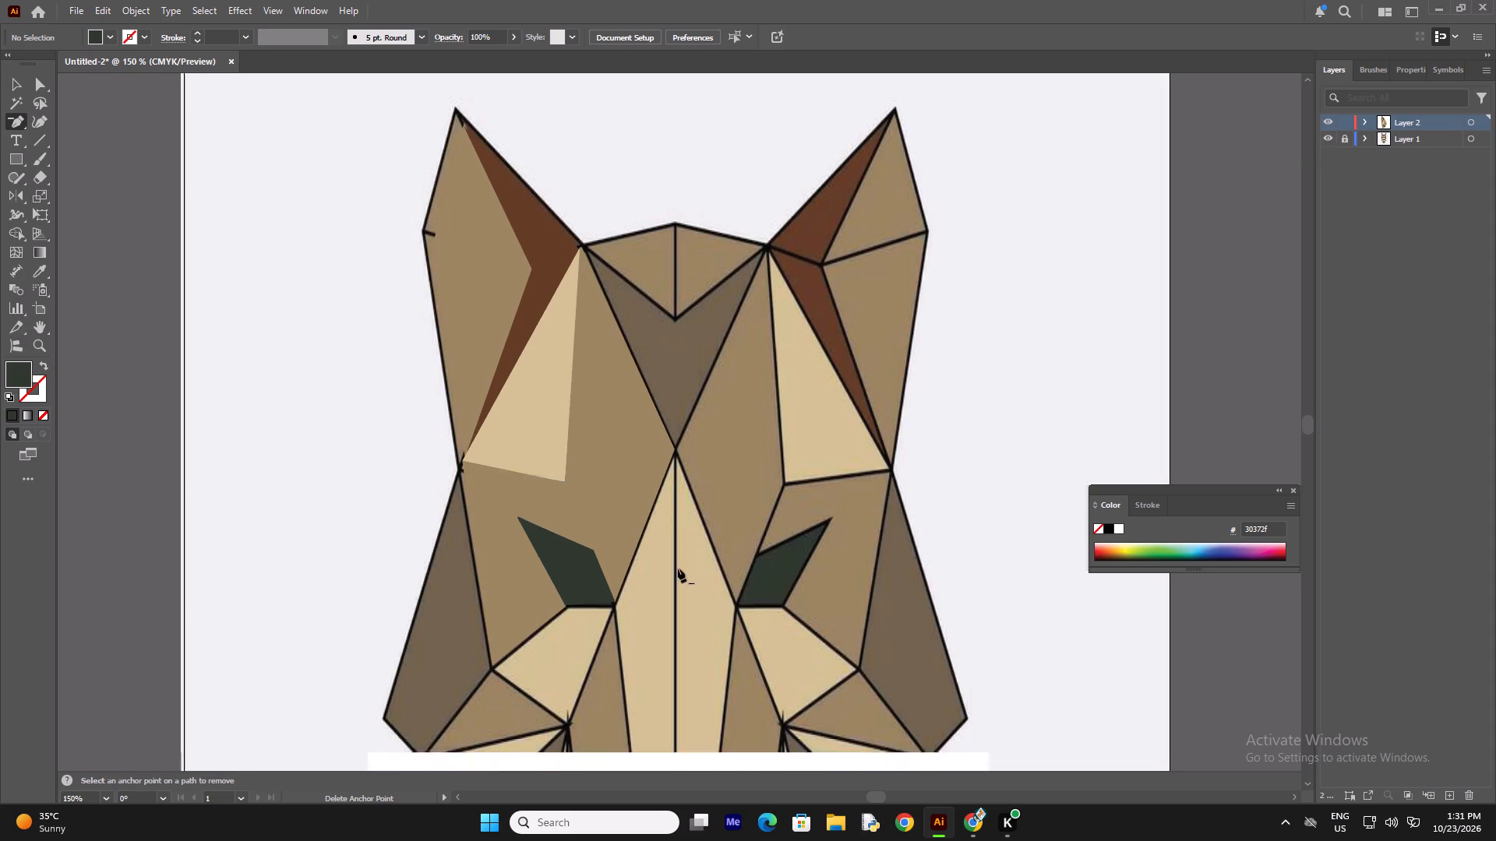
scroll(678, 568, "down", 3)
scroll(580, 517, "down", 5)
key("i")
key("i")
key("i")
key("i")
key("i")
key("i")
key("i")
key("i")
key("i")
key("i")
key("i")
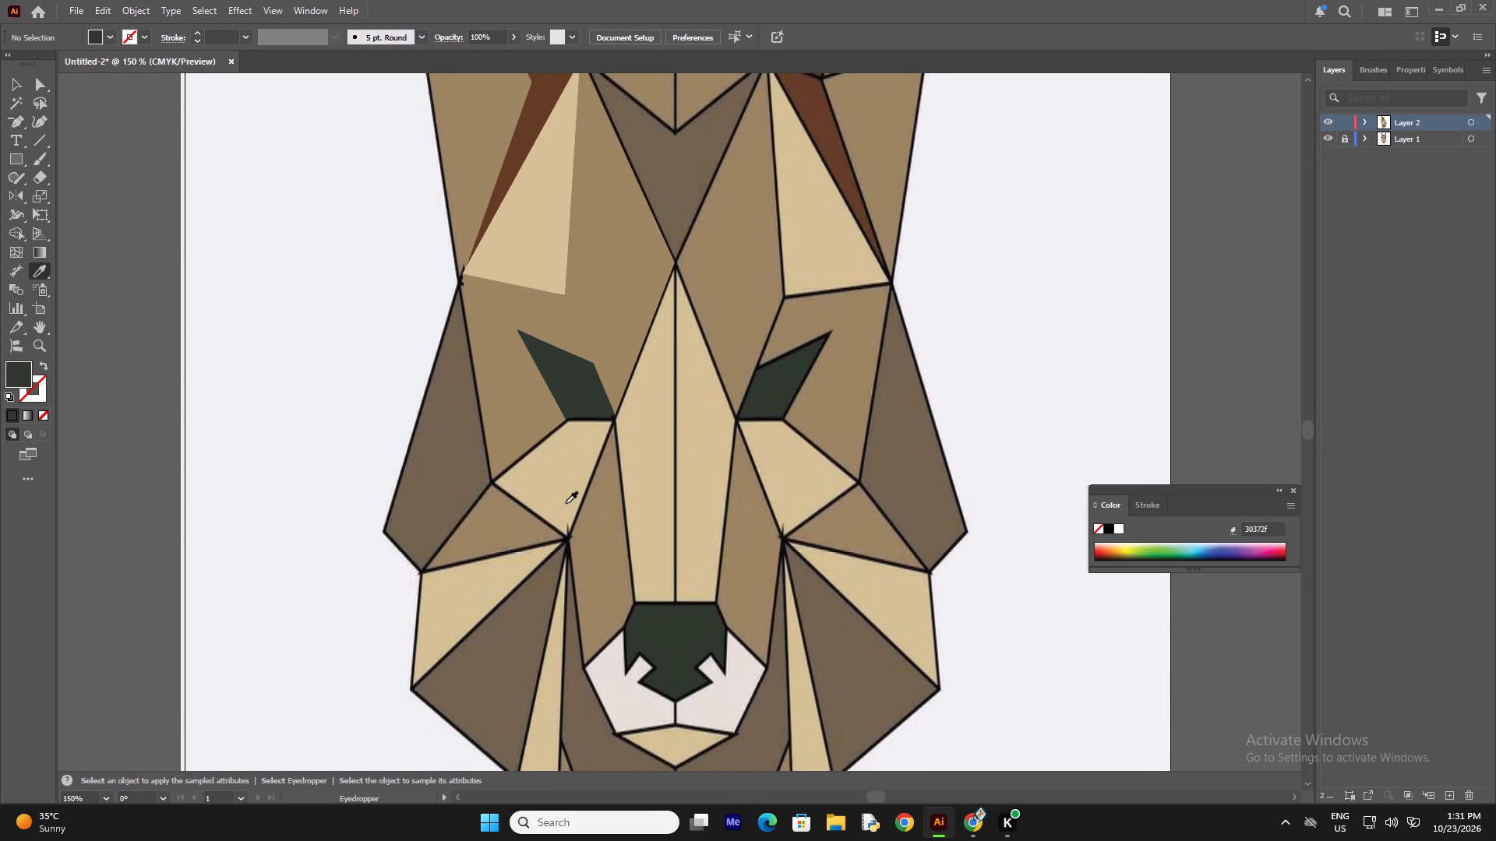
left_click(561, 505)
key("p")
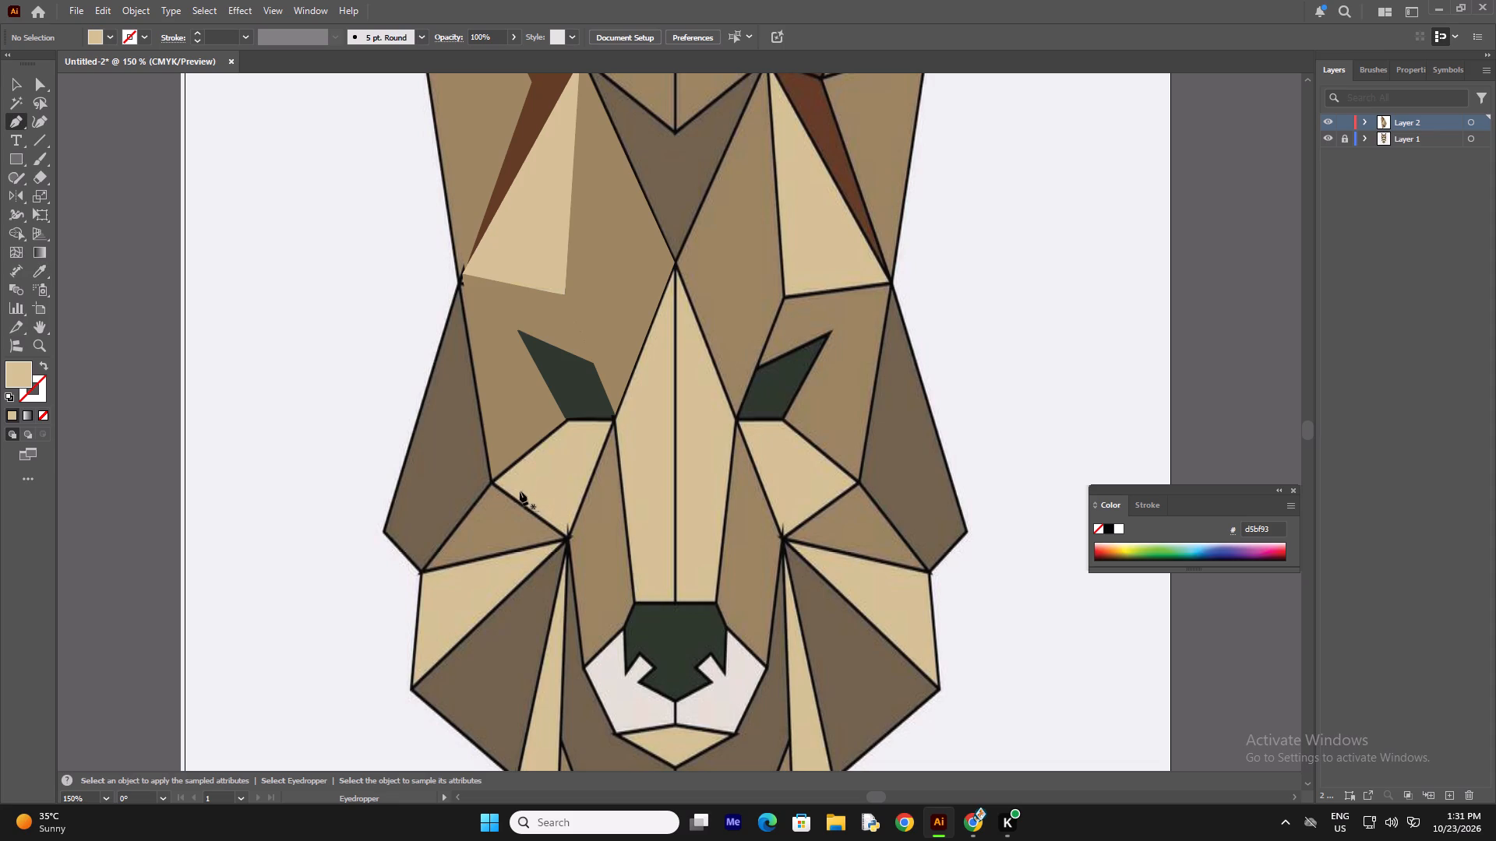
left_click(492, 480)
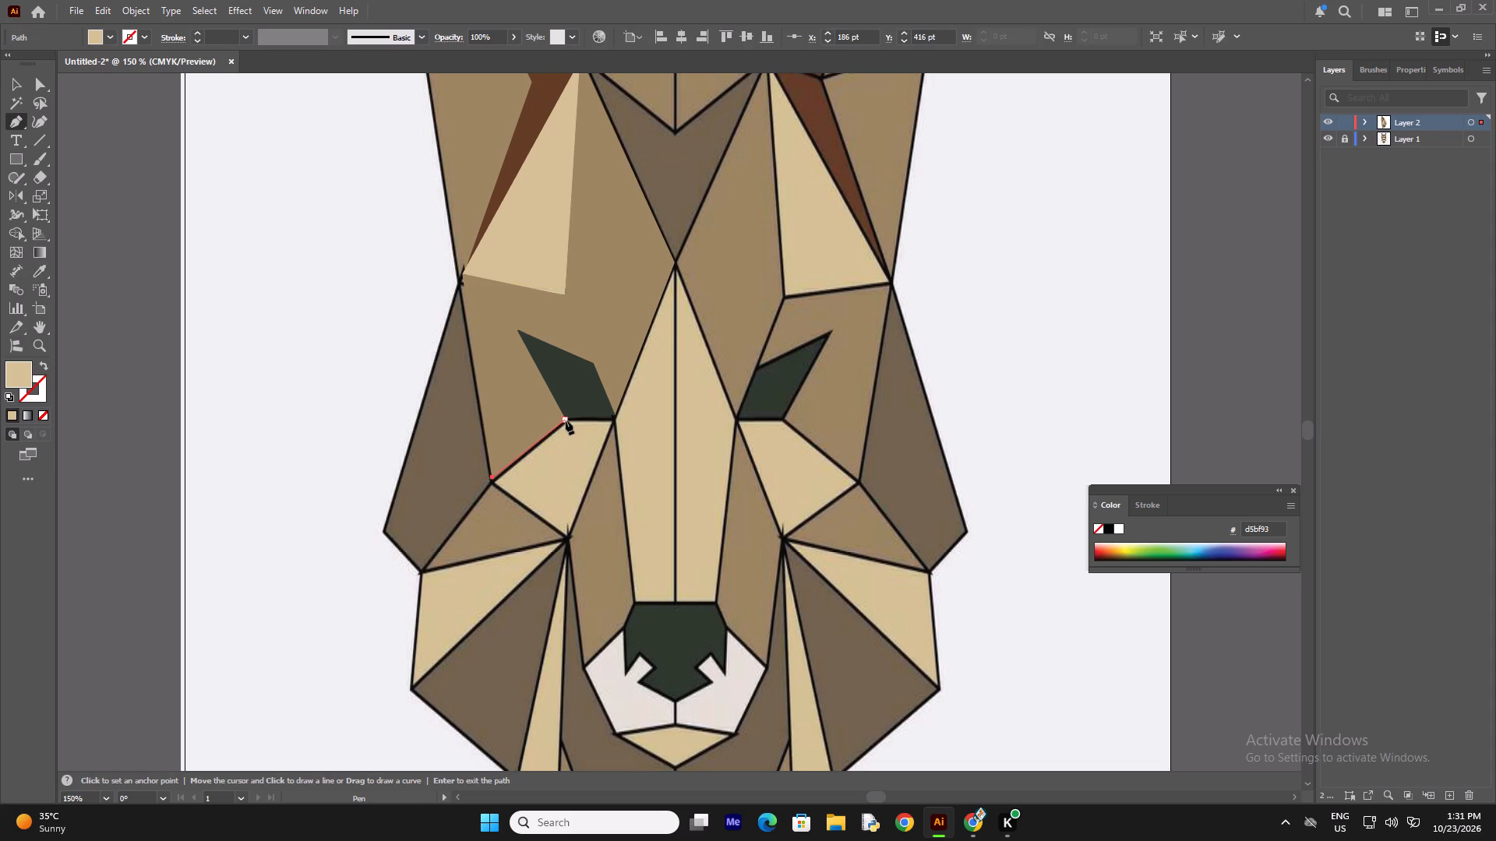
left_click(566, 420)
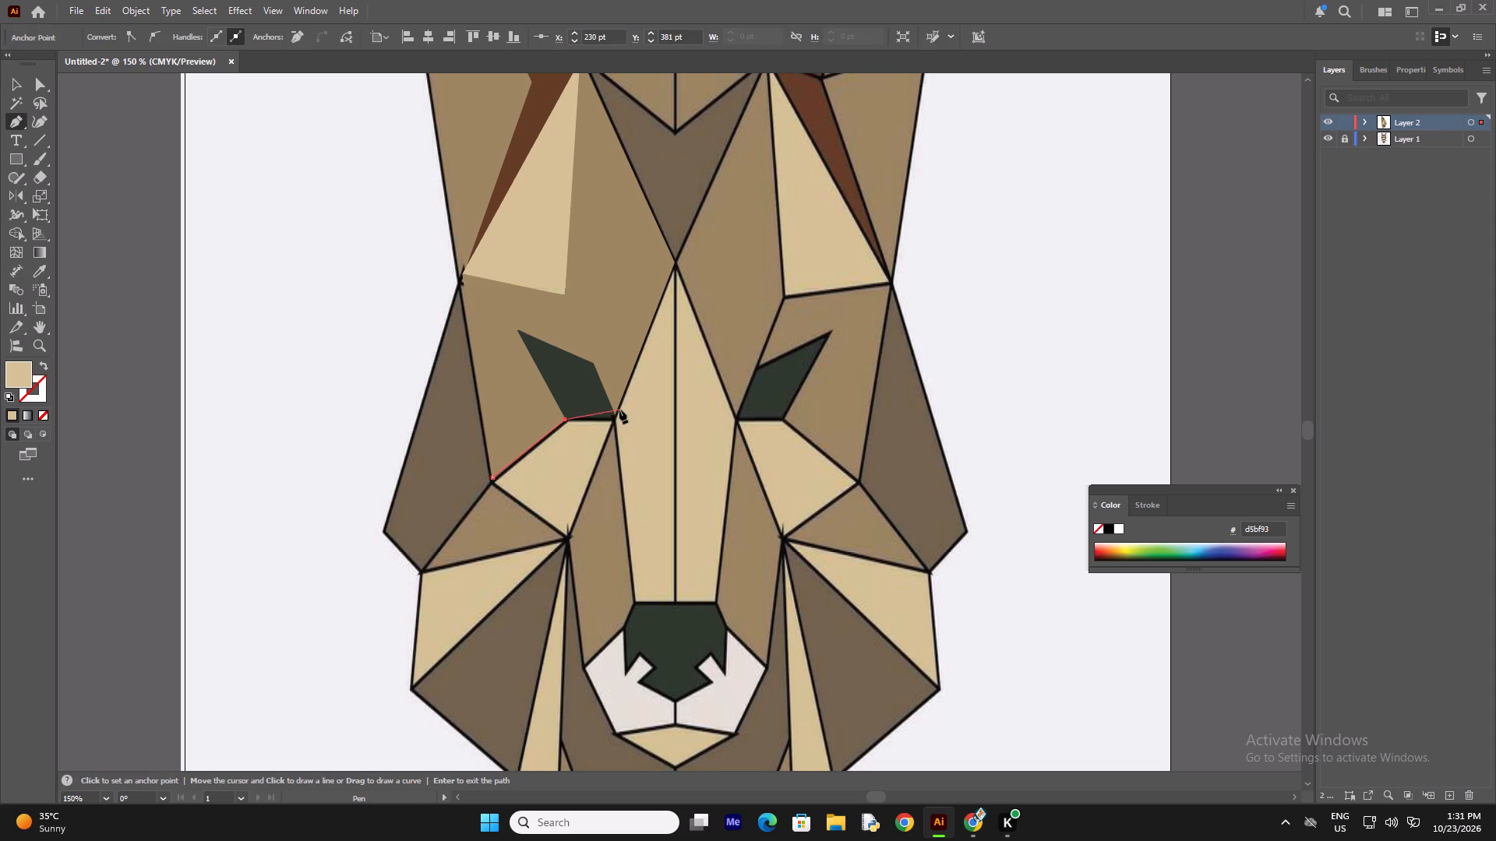
left_click(616, 414)
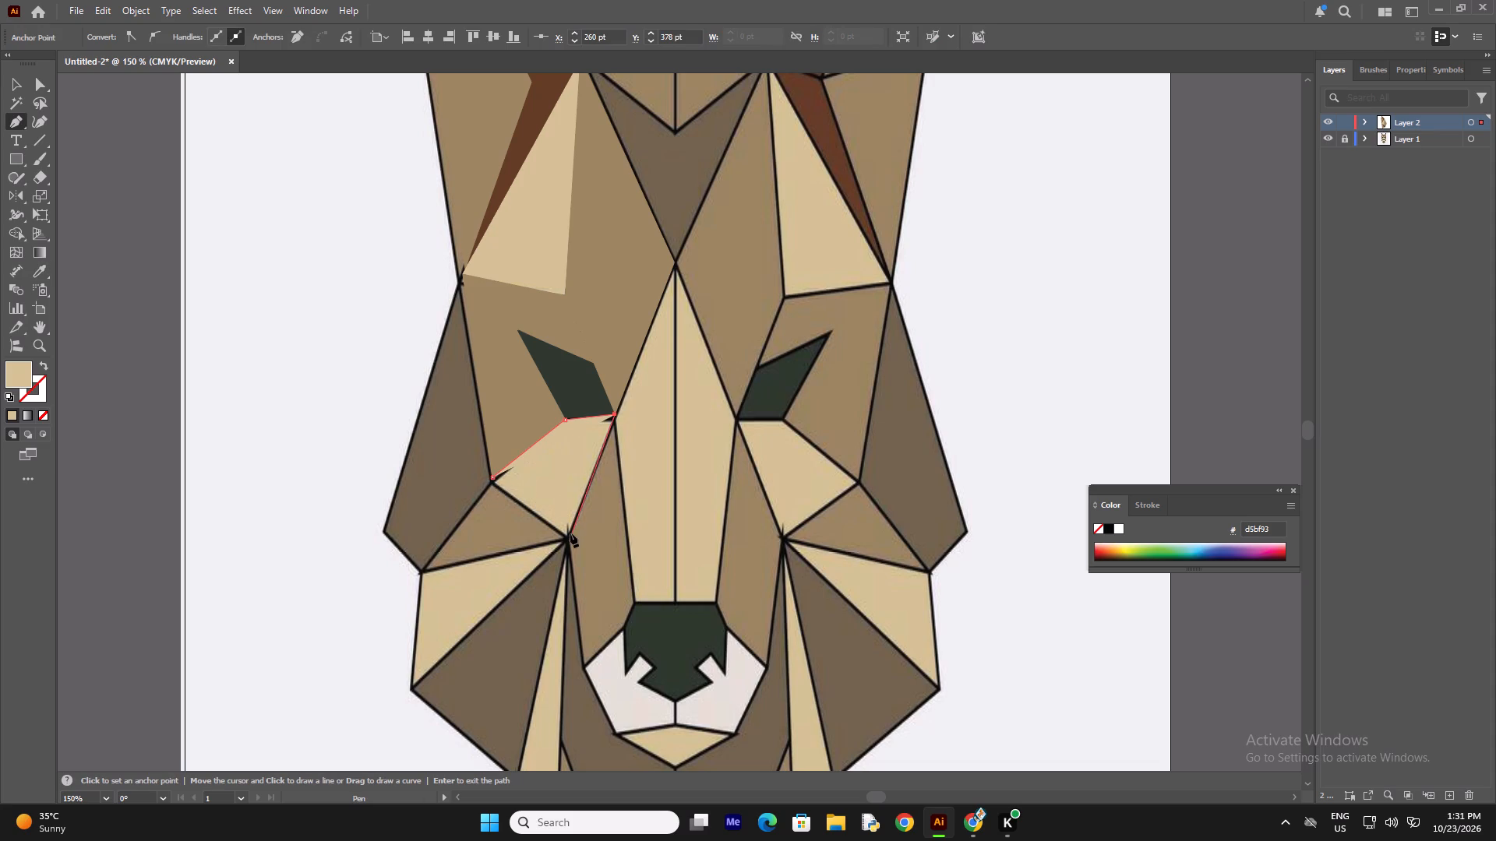
left_click(570, 533)
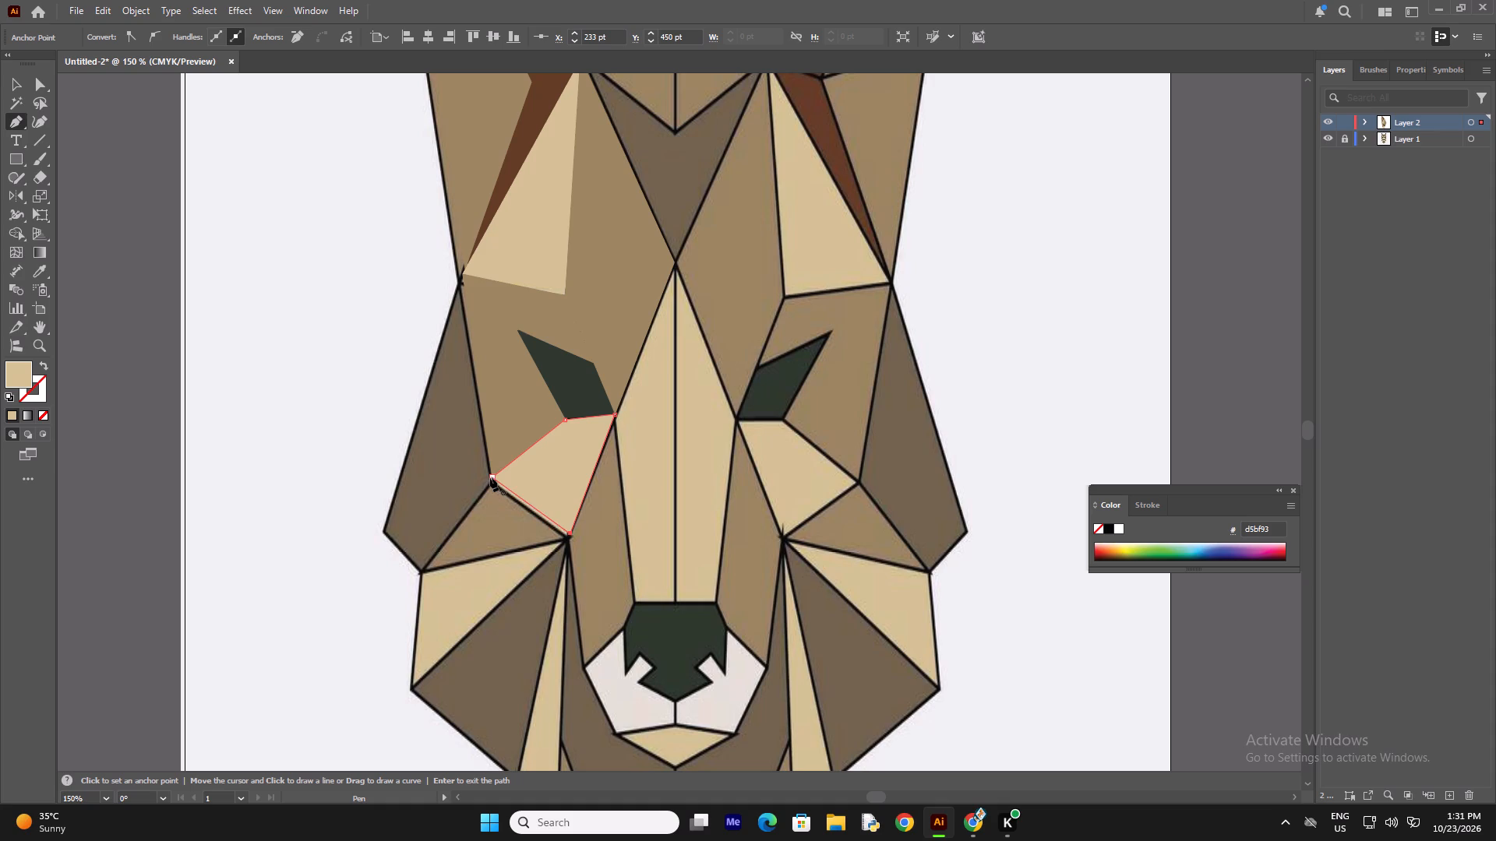
left_click(490, 477)
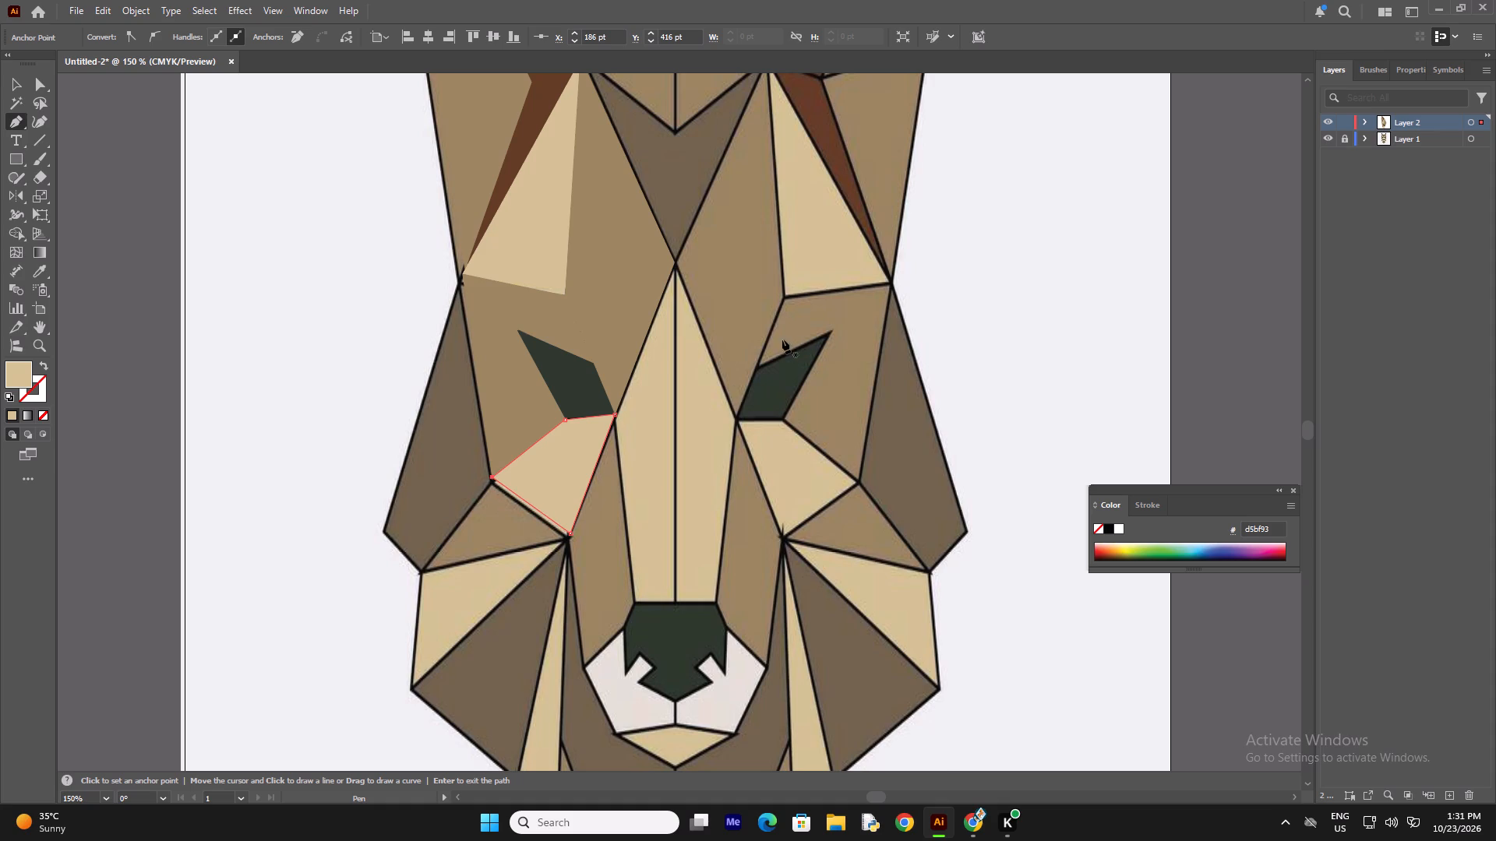
right_click(782, 340)
left_click(825, 278)
key("BackSpace")
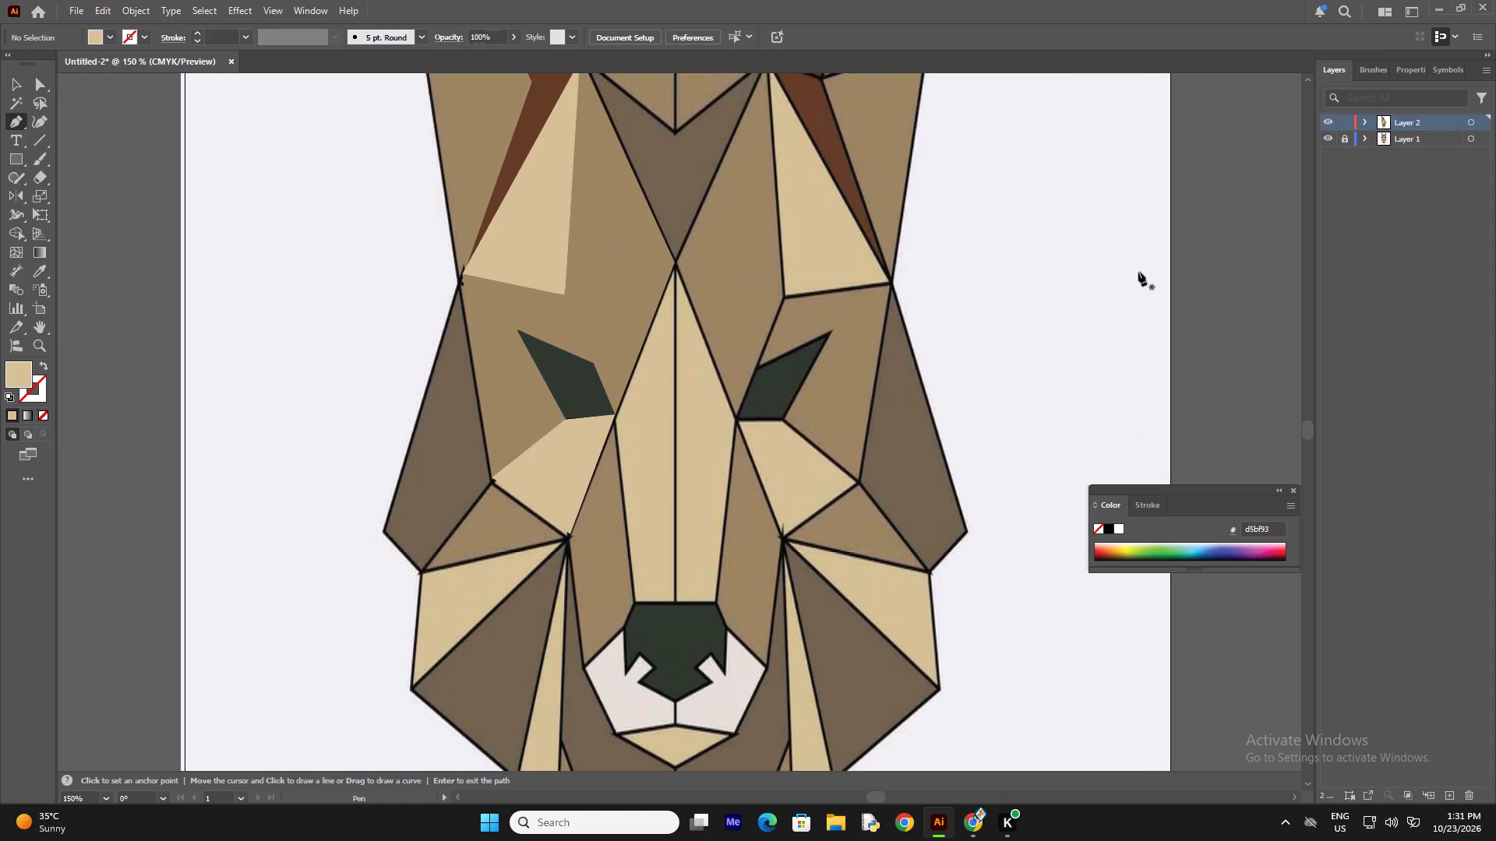
left_click(1326, 141)
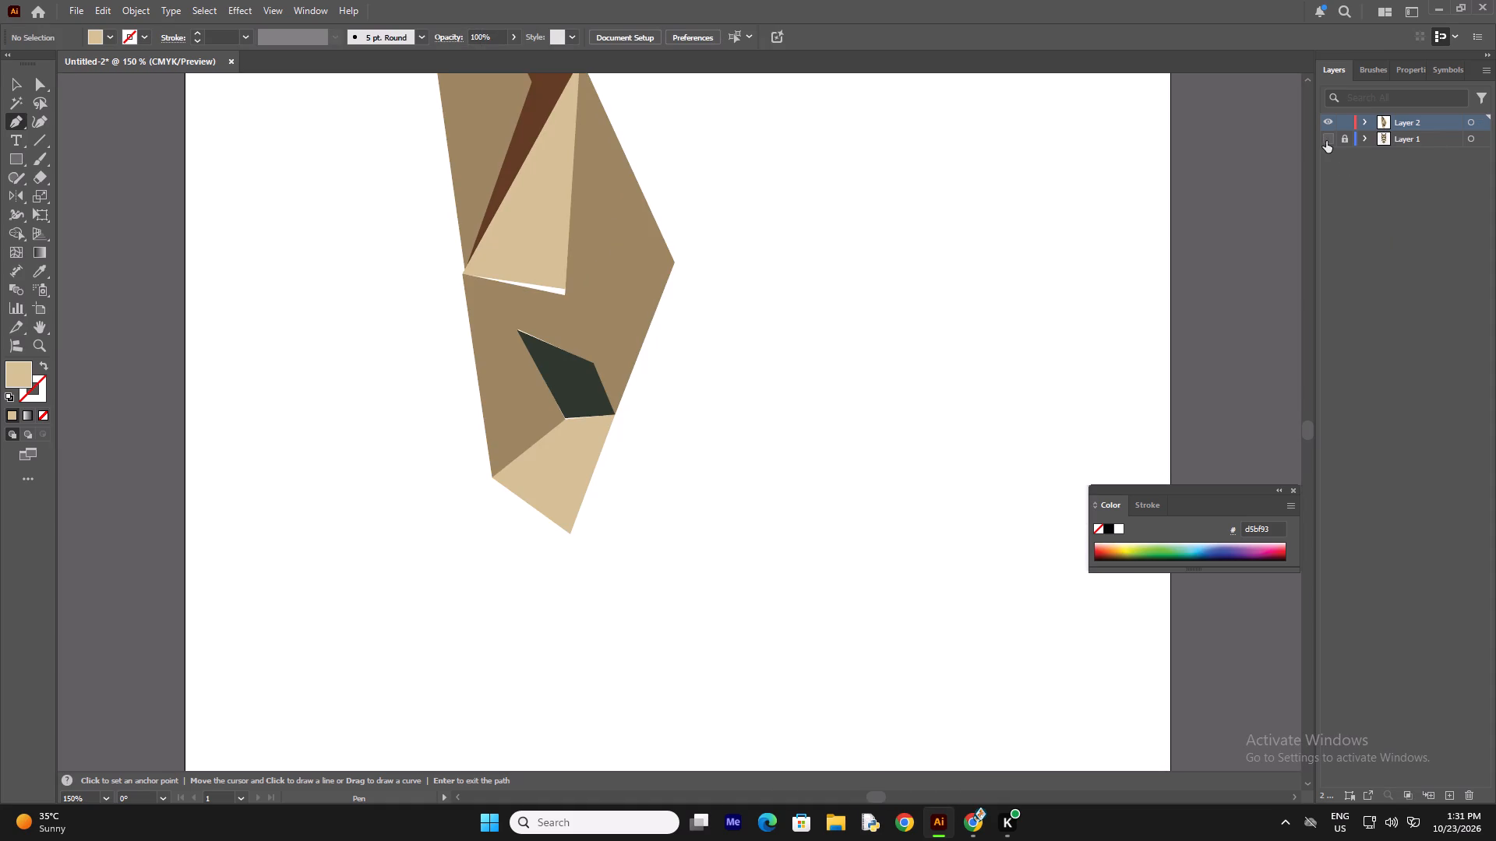
scroll(912, 391, "up", 9)
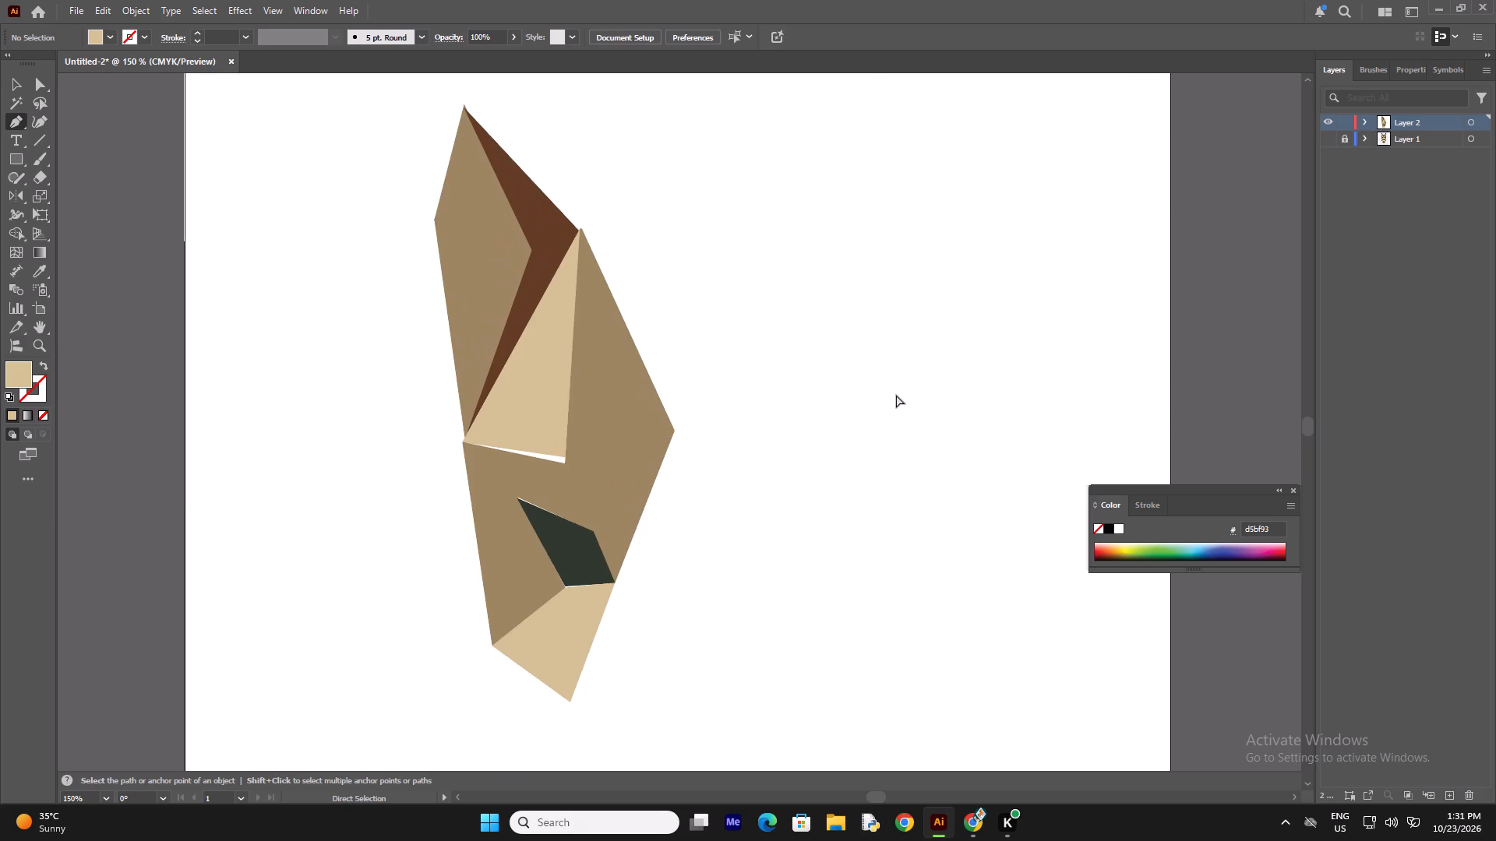
key("ctrl+minus")
key("ctrl+minus")
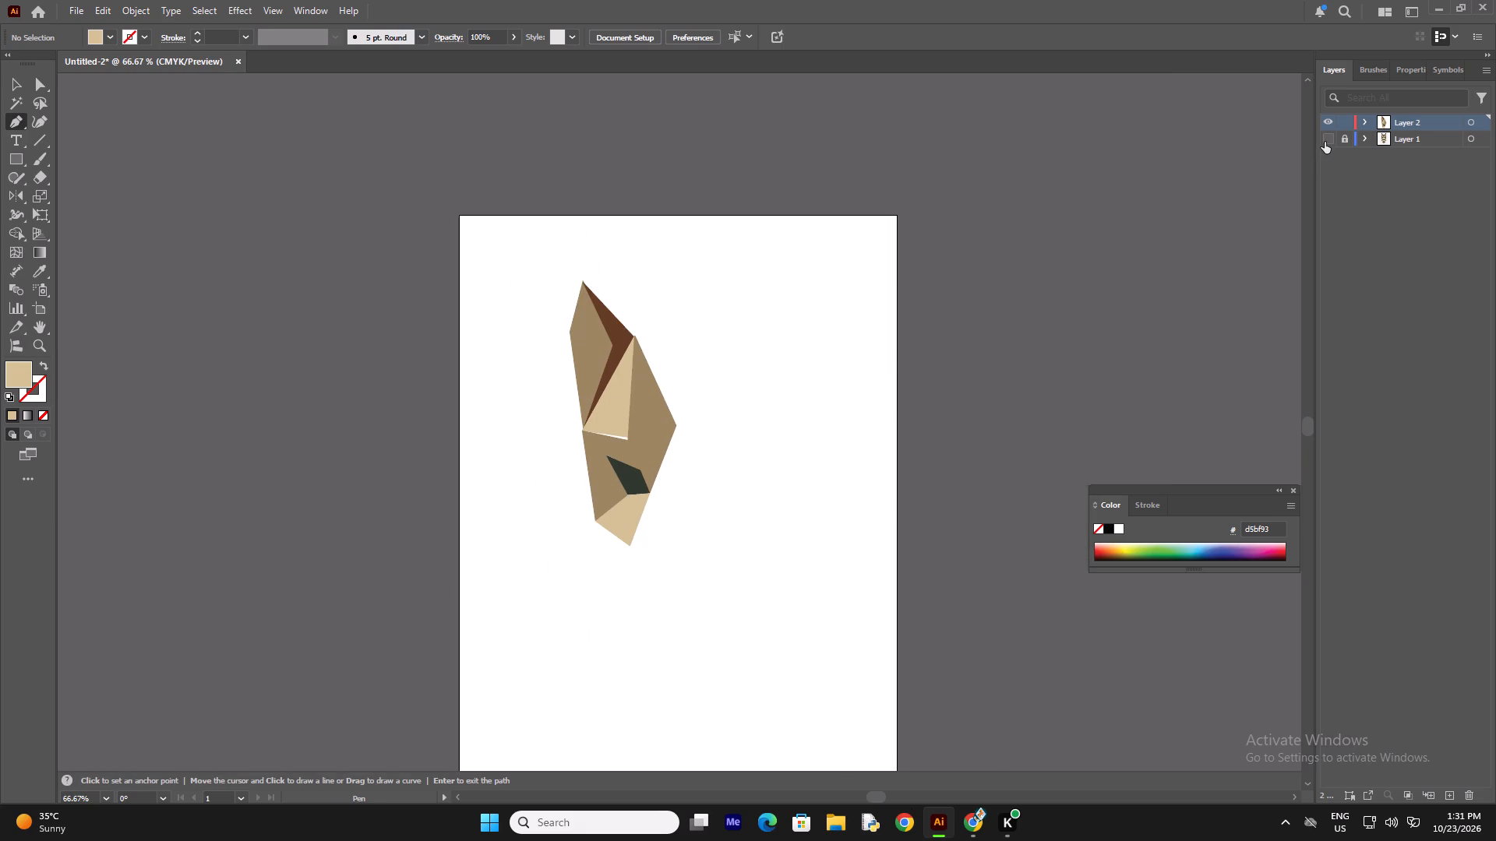
left_click(1325, 142)
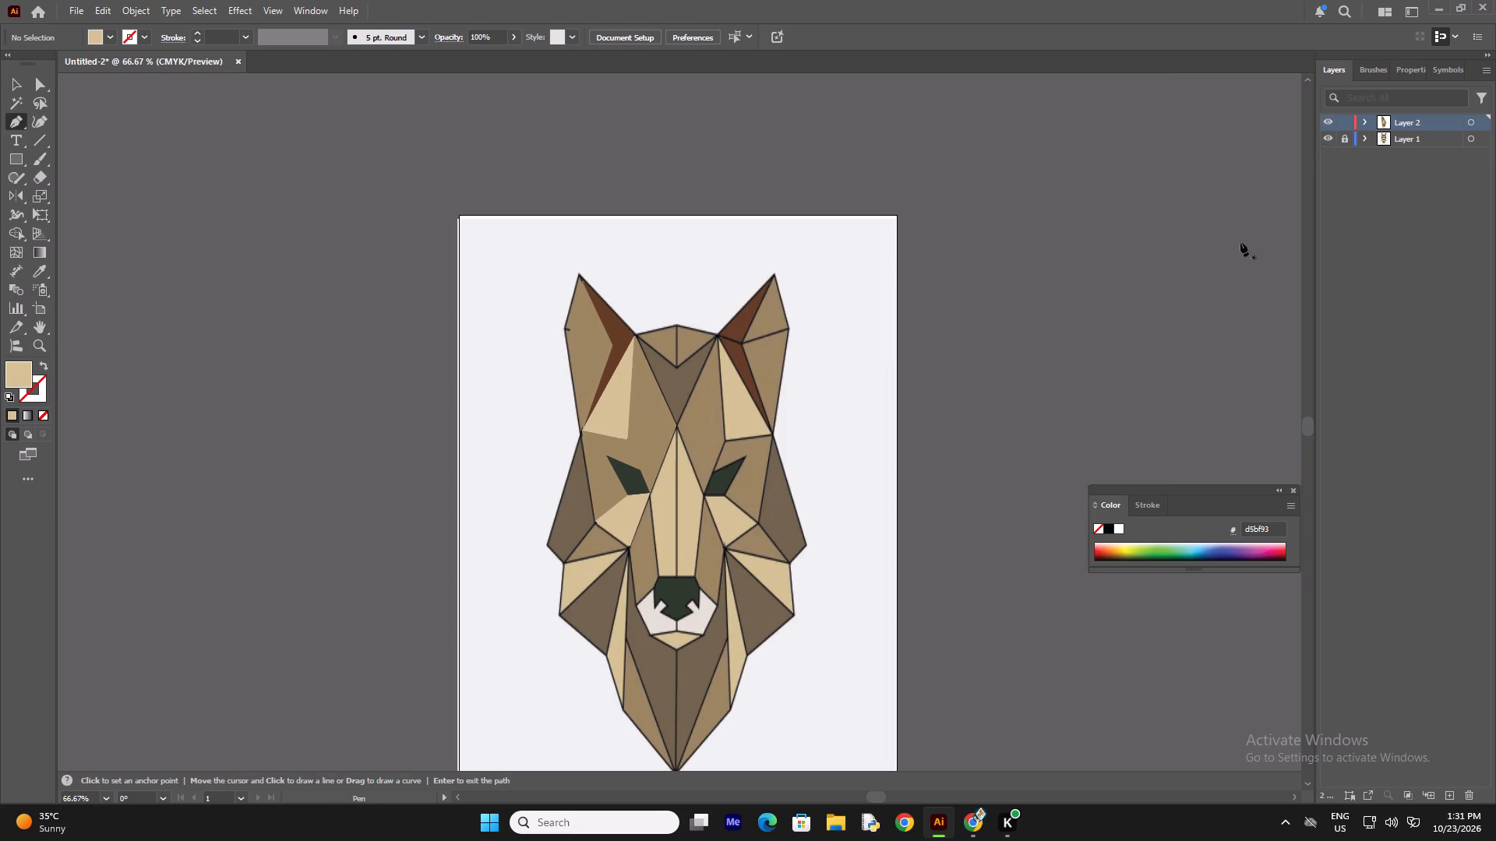
Unlock Layer 1 and move the wolf reference image to the right, clear of the traced facets.
left_click(22, 80)
left_click(857, 409)
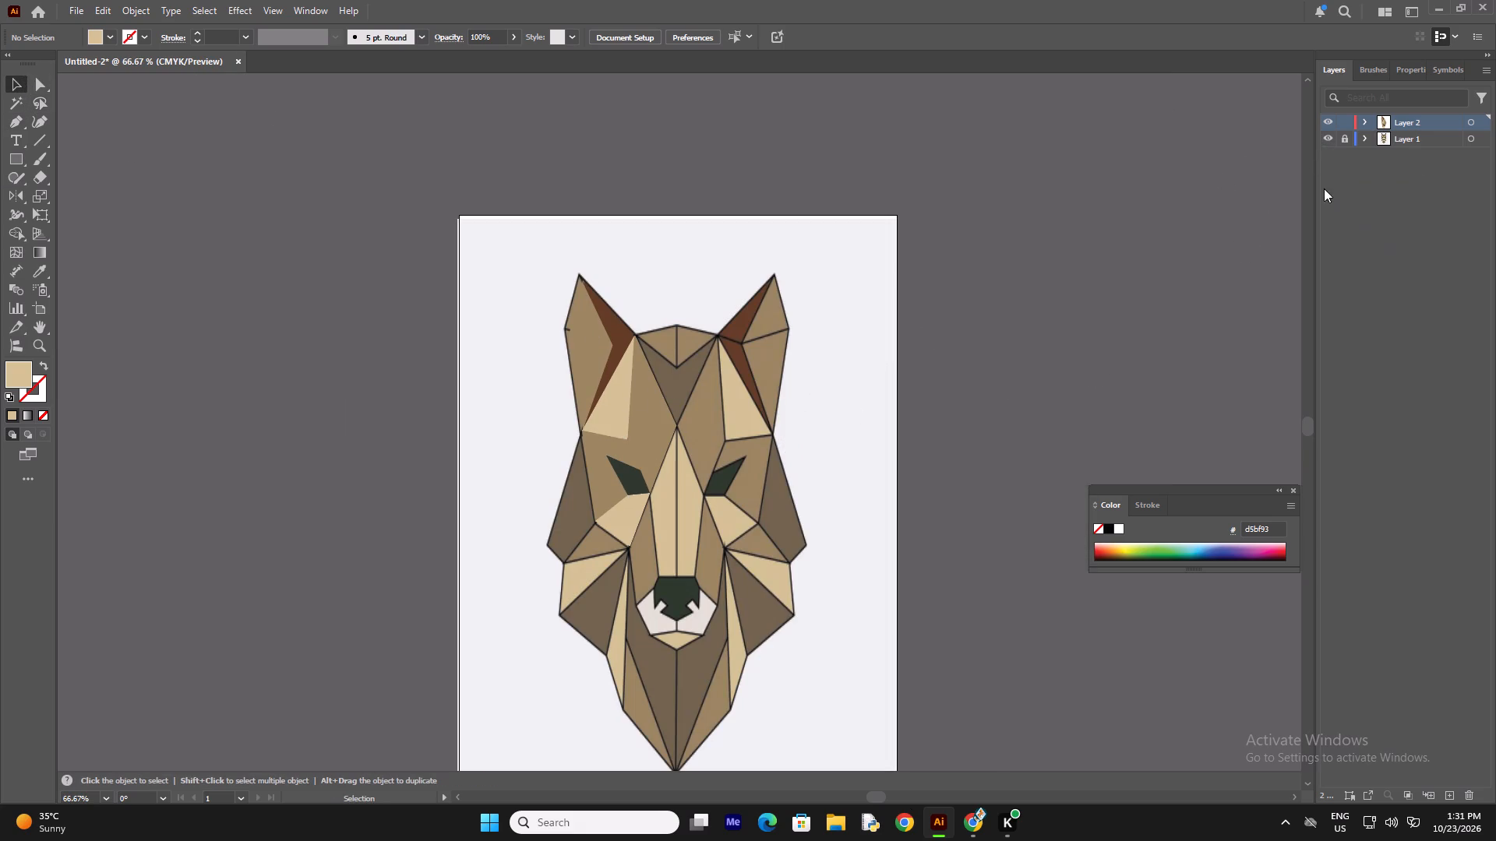
left_click(1343, 145)
left_click(1344, 139)
left_click_drag(791, 385, 870, 390)
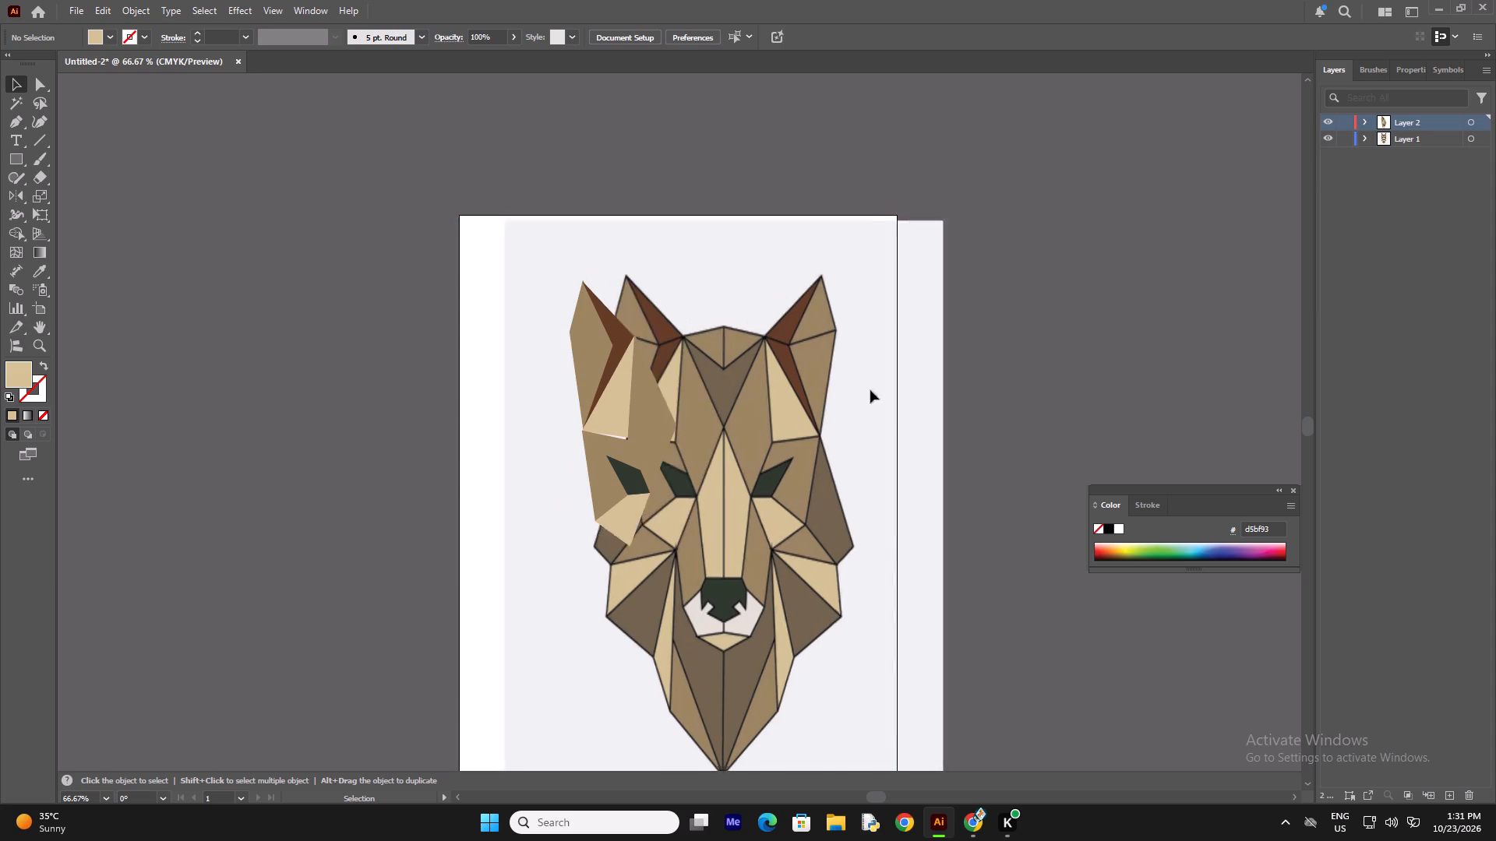
left_click_drag(870, 390, 1179, 339)
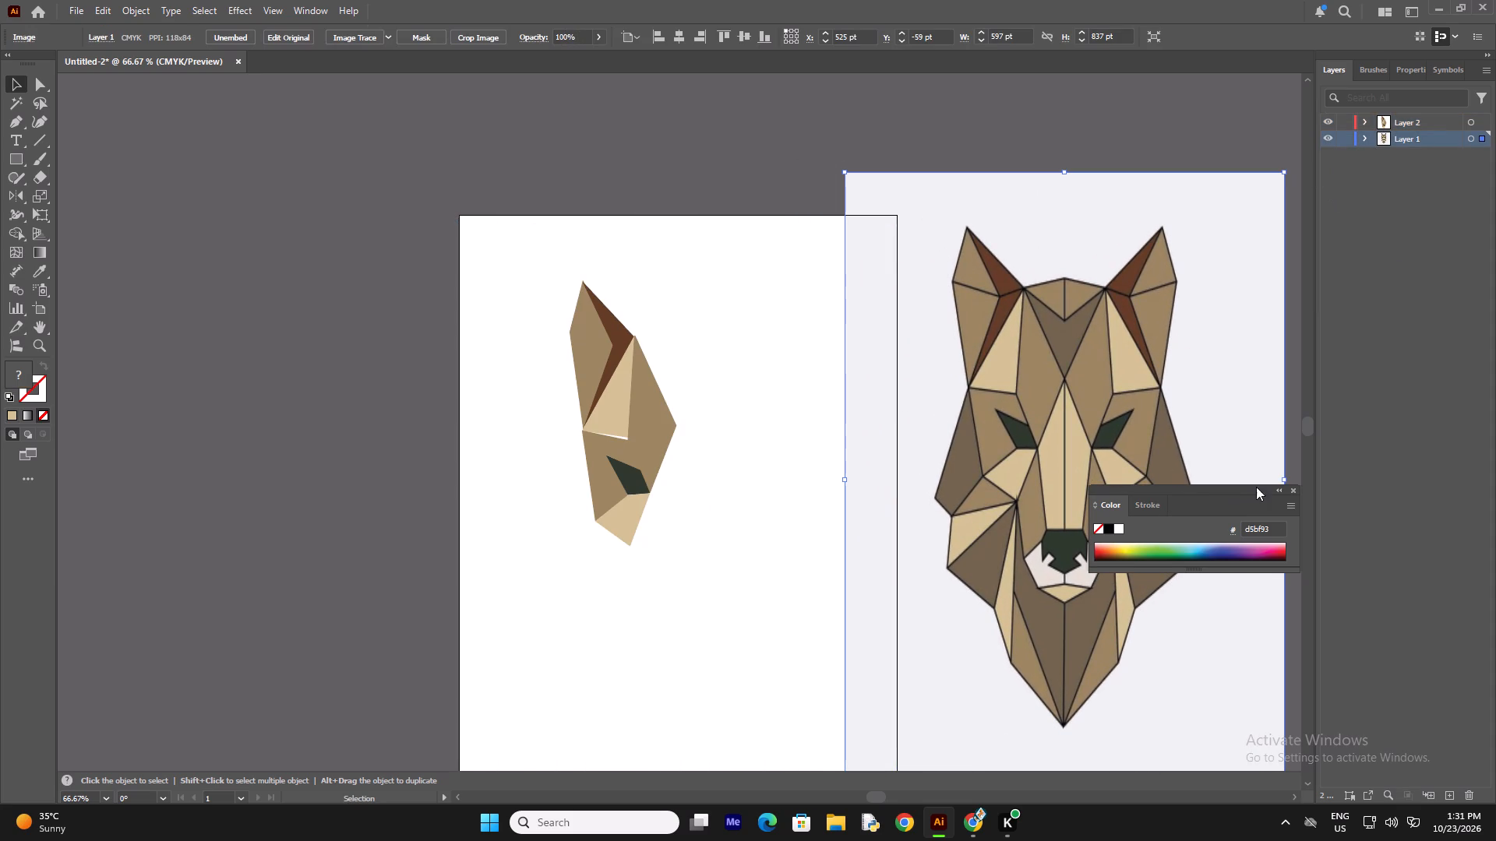
Close the floating Color panel that covers the reference image.
left_click(1276, 488)
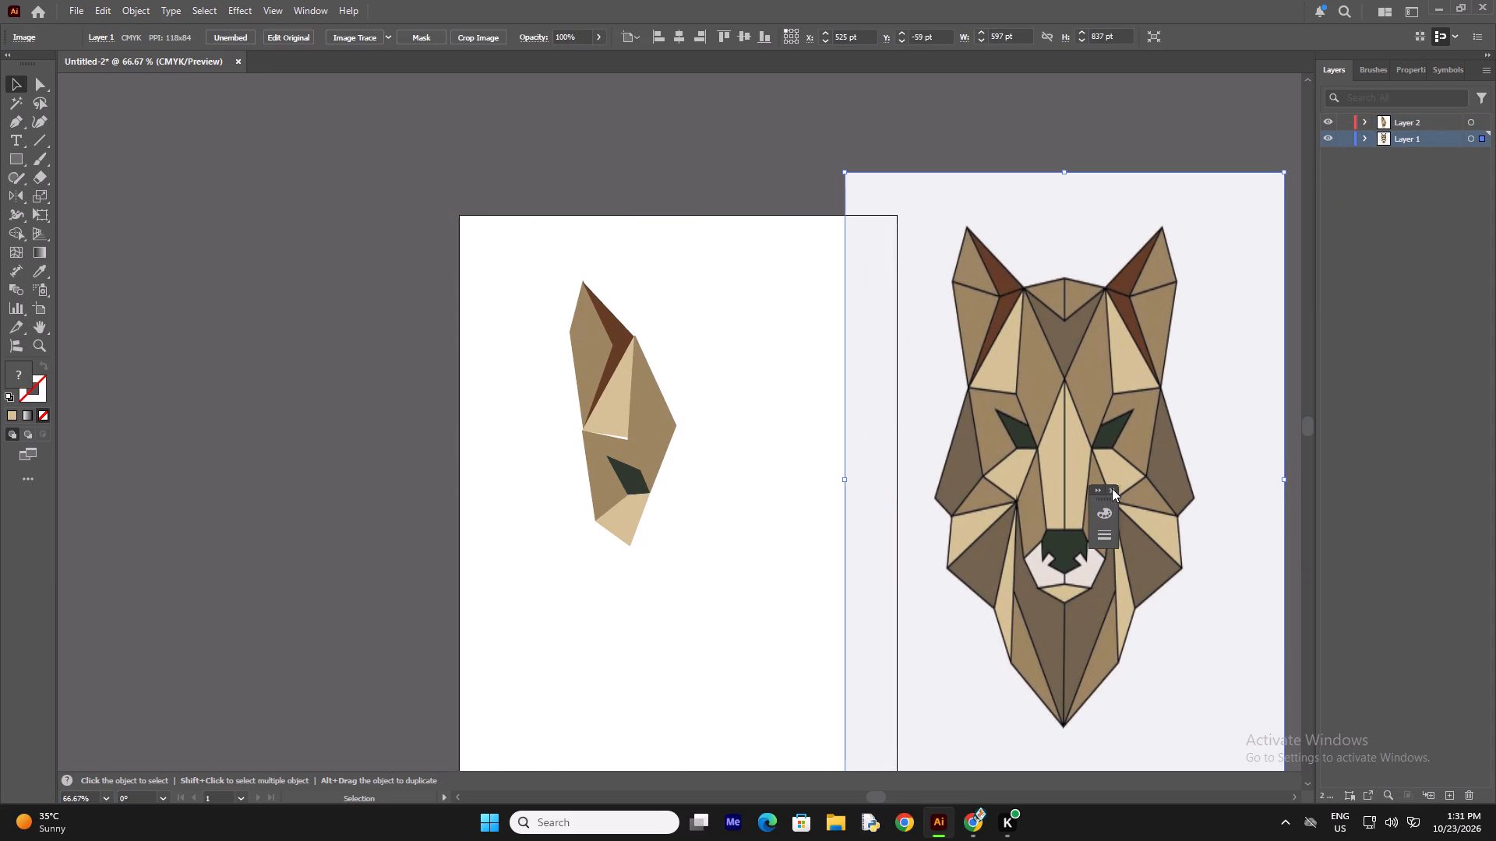
left_click(1112, 488)
Place the reference image directly beside the artboard, its left edge against the artboard's right edge and their tops level.
scroll(580, 641, "down", 13)
scroll(843, 515, "up", 1)
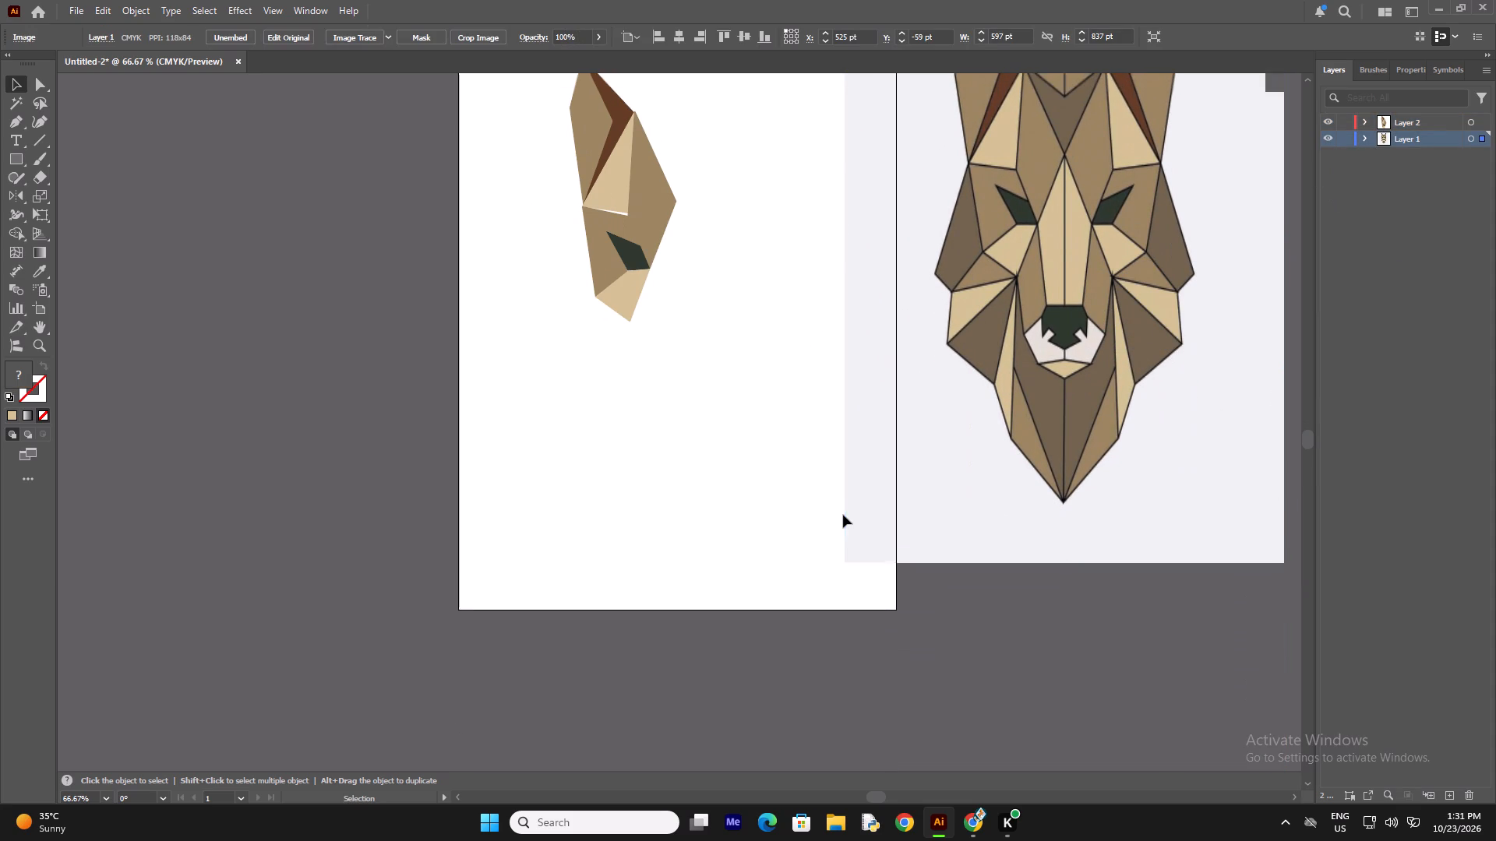
scroll(843, 515, "up", 2)
left_click_drag(936, 509, 990, 561)
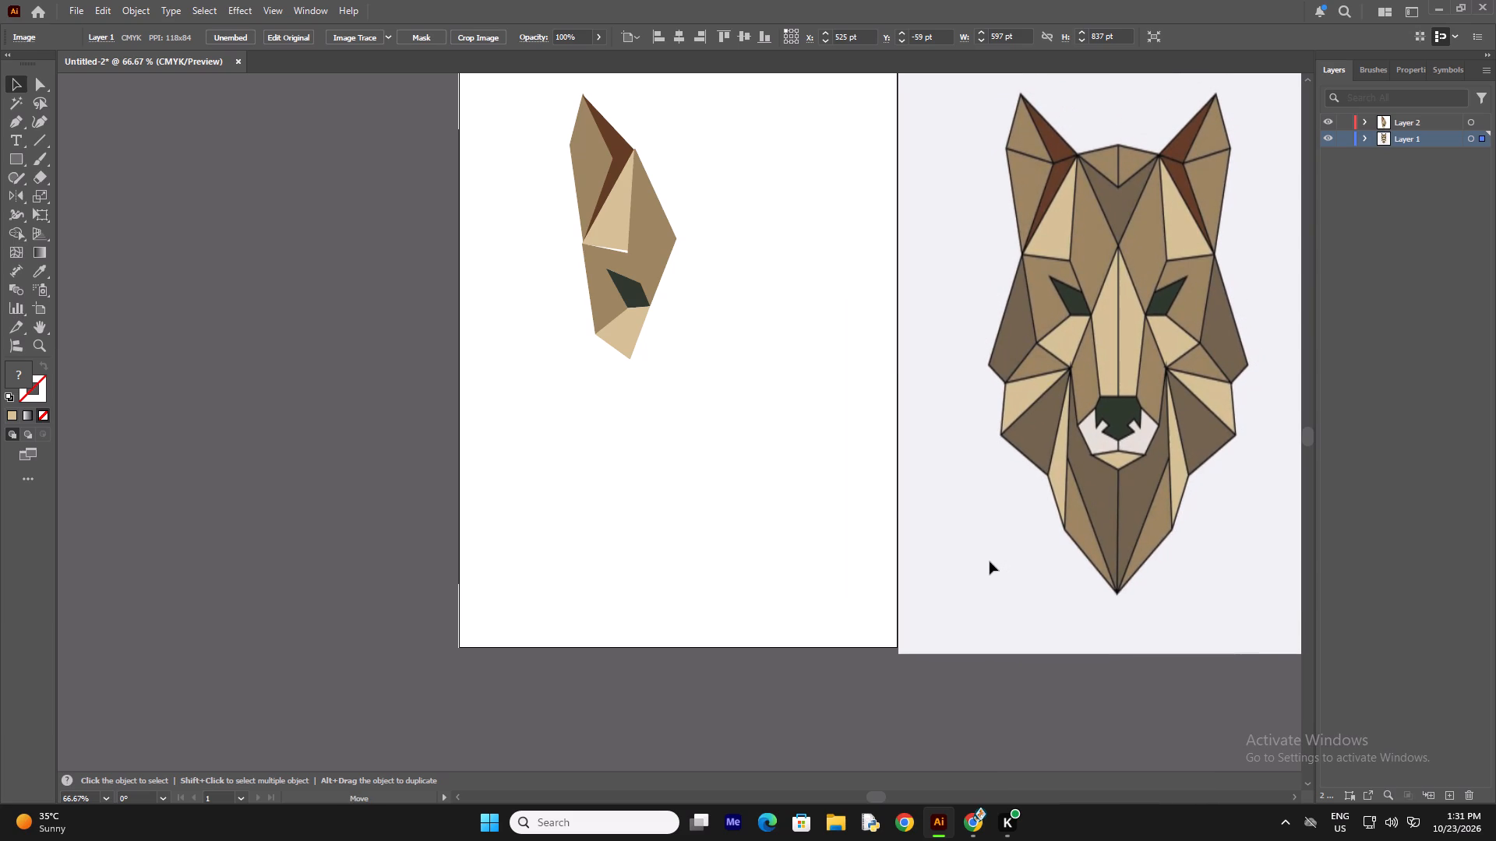
left_click_drag(990, 561, 990, 558)
scroll(810, 586, "up", 6)
scroll(1014, 560, "down", 2)
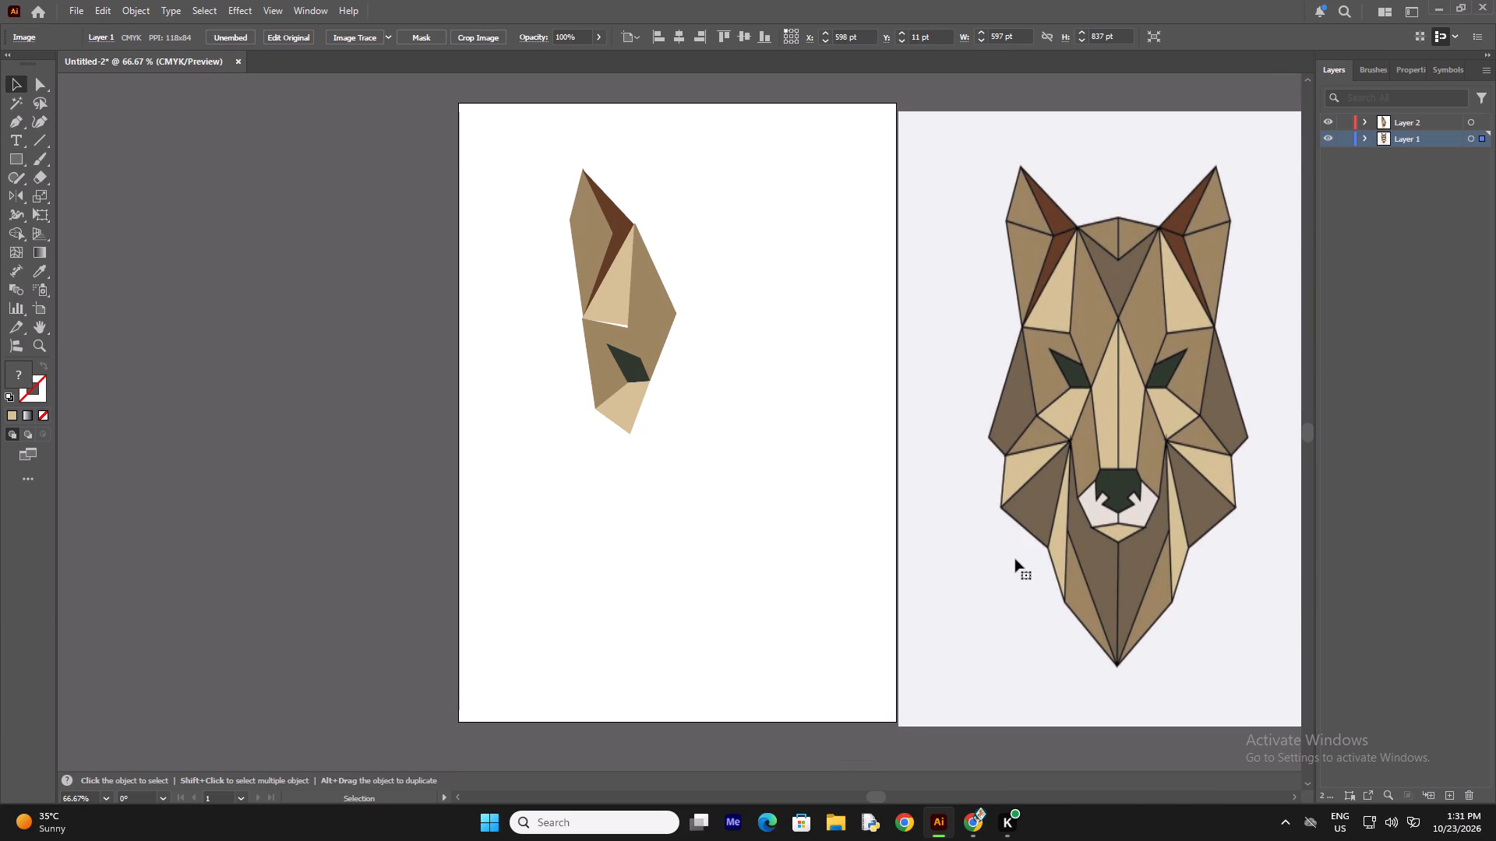
left_click(1051, 505)
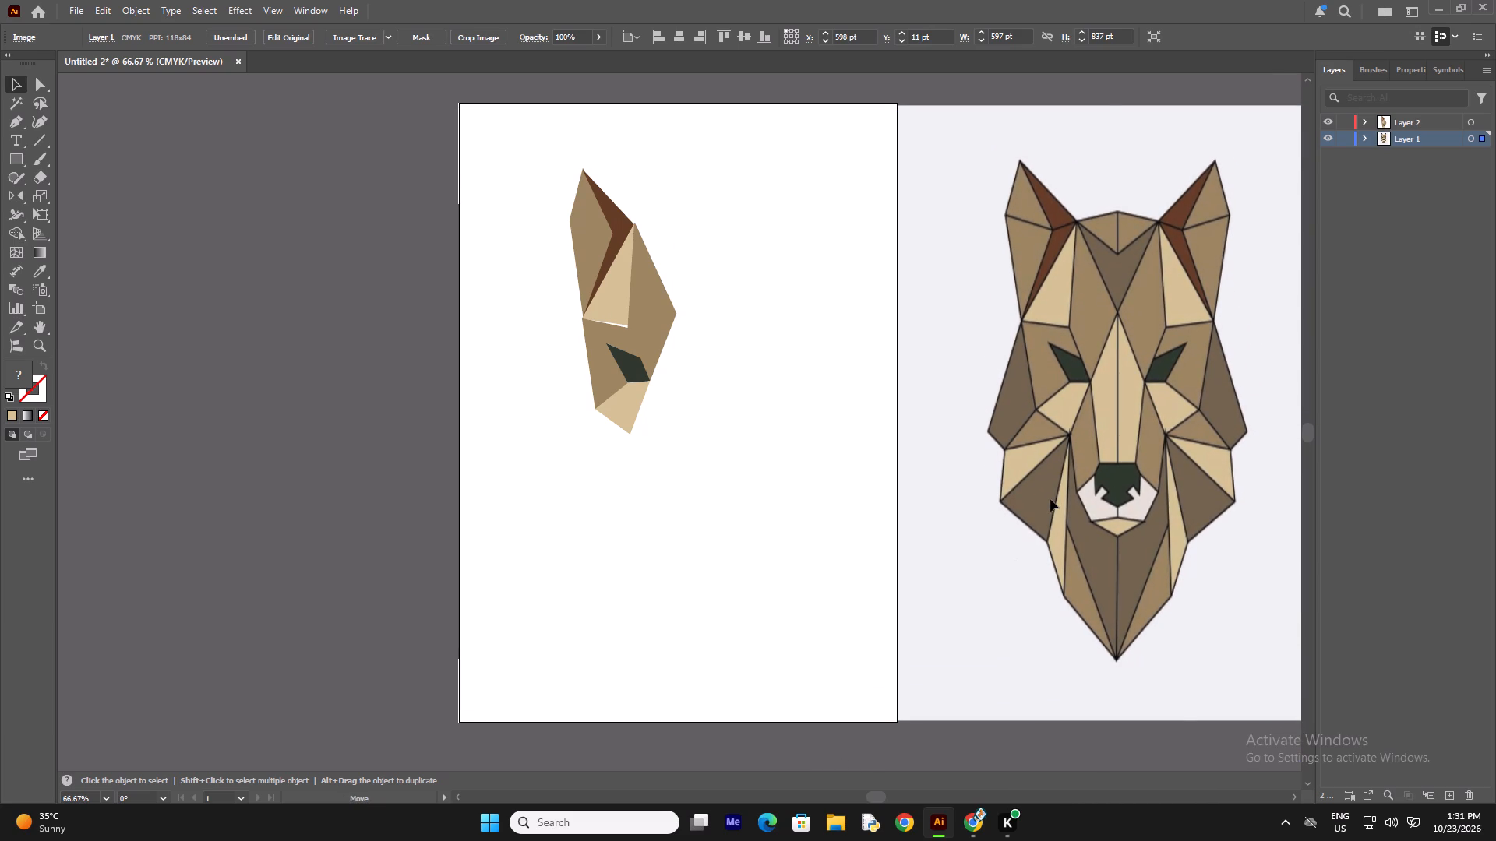
left_click(792, 516)
left_click_drag(1166, 417, 1163, 417)
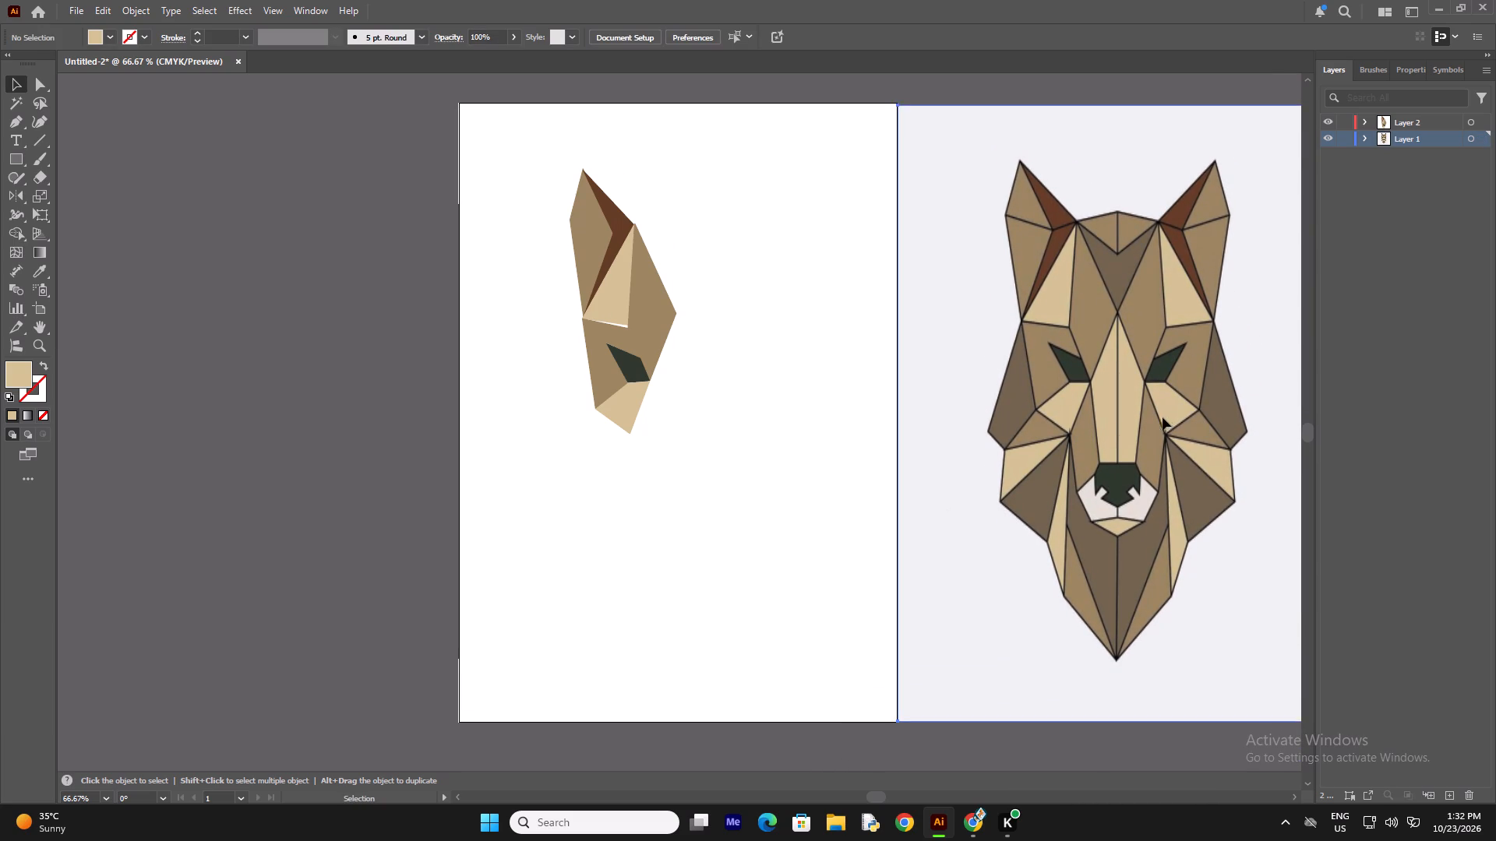
Move the wolf reference image back onto the artboard, lining it up beneath the traced facets.
left_click_drag(1163, 417, 742, 428)
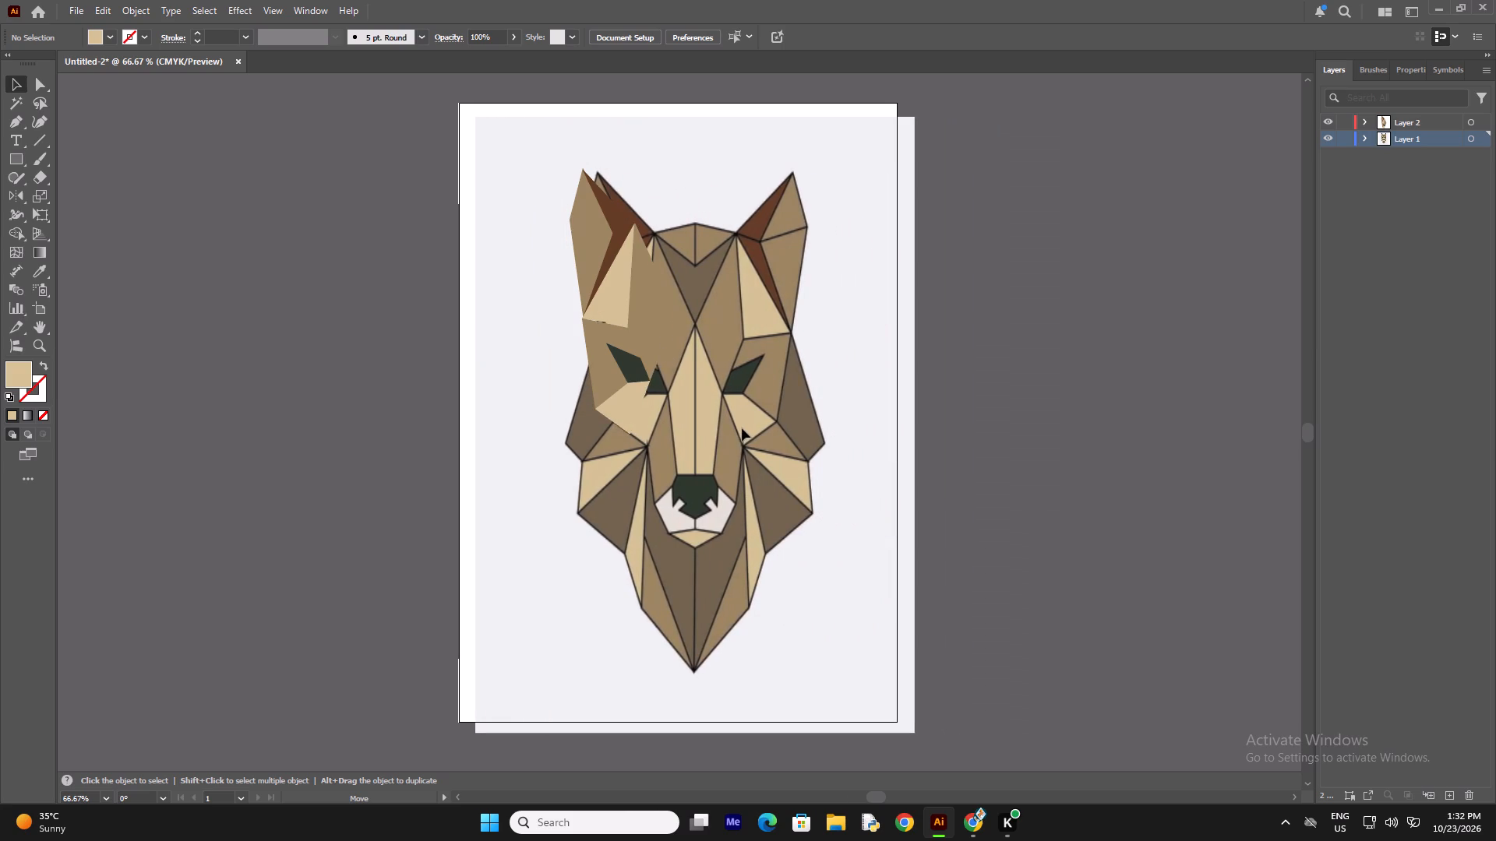
left_click_drag(742, 428, 729, 425)
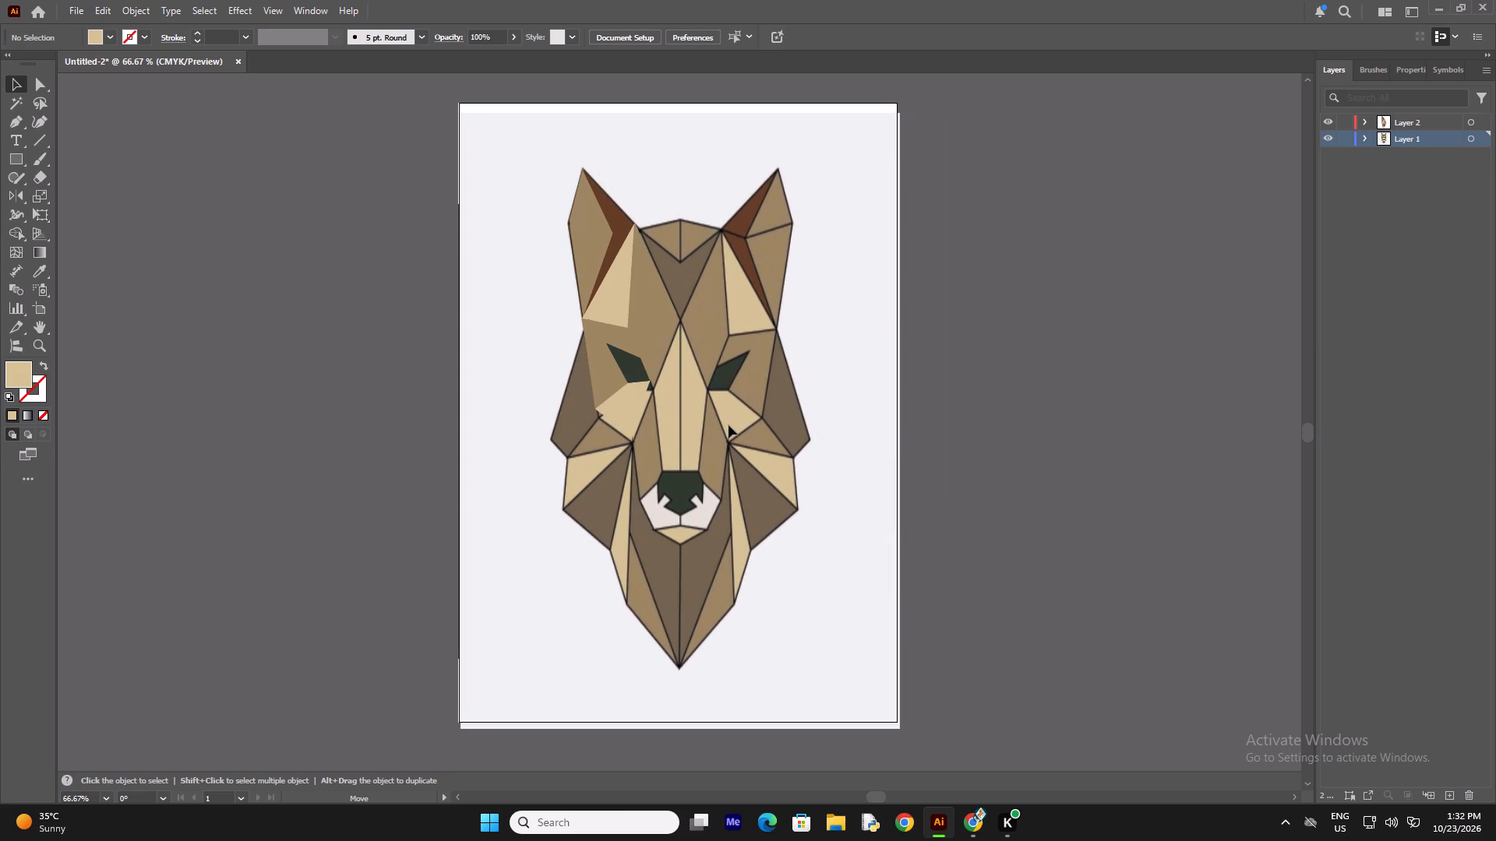
left_click_drag(729, 425, 728, 424)
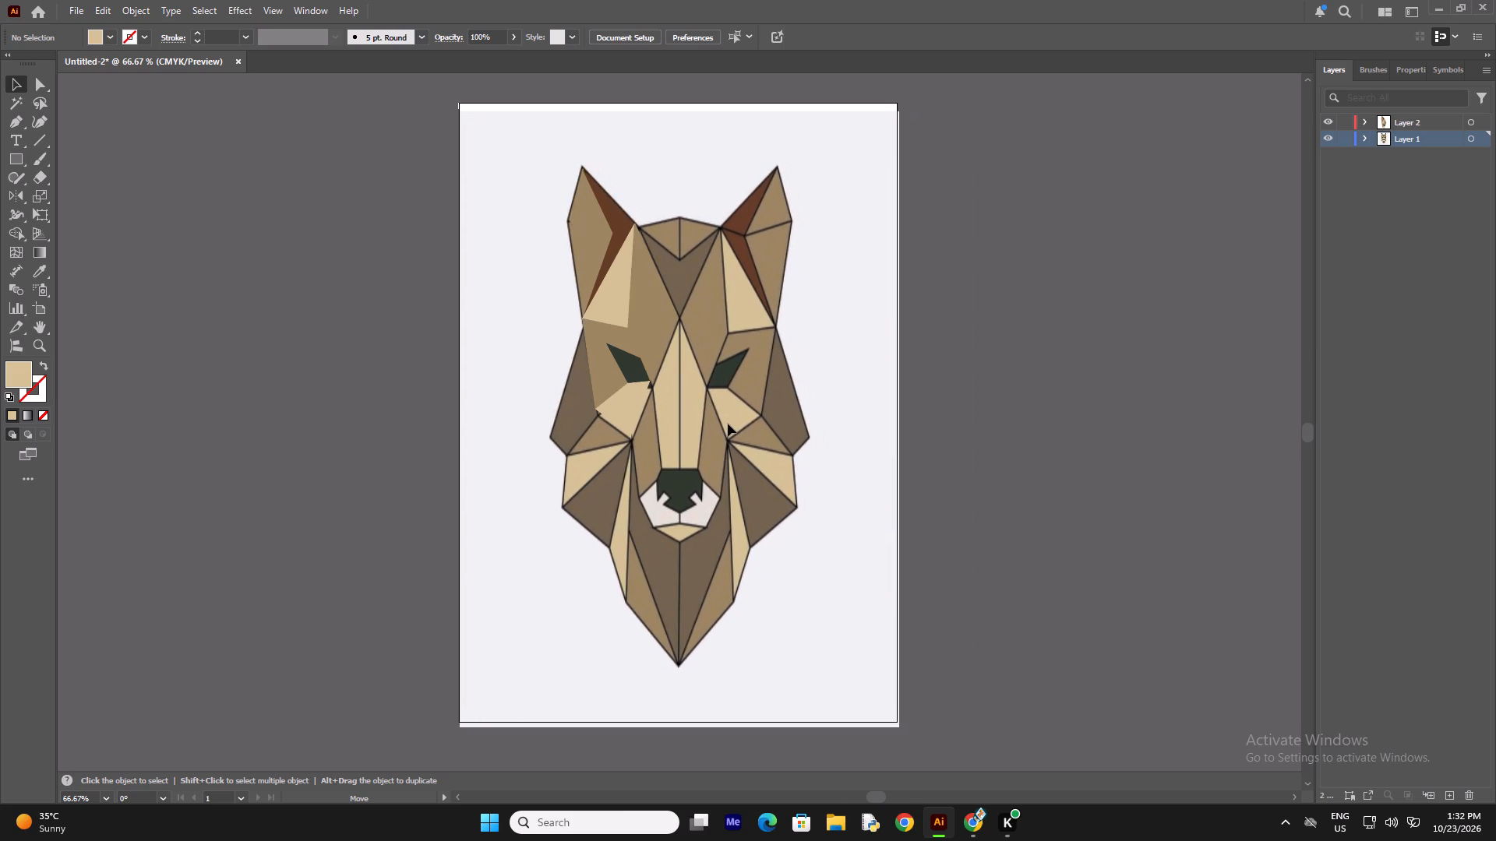
left_click_drag(728, 424, 728, 422)
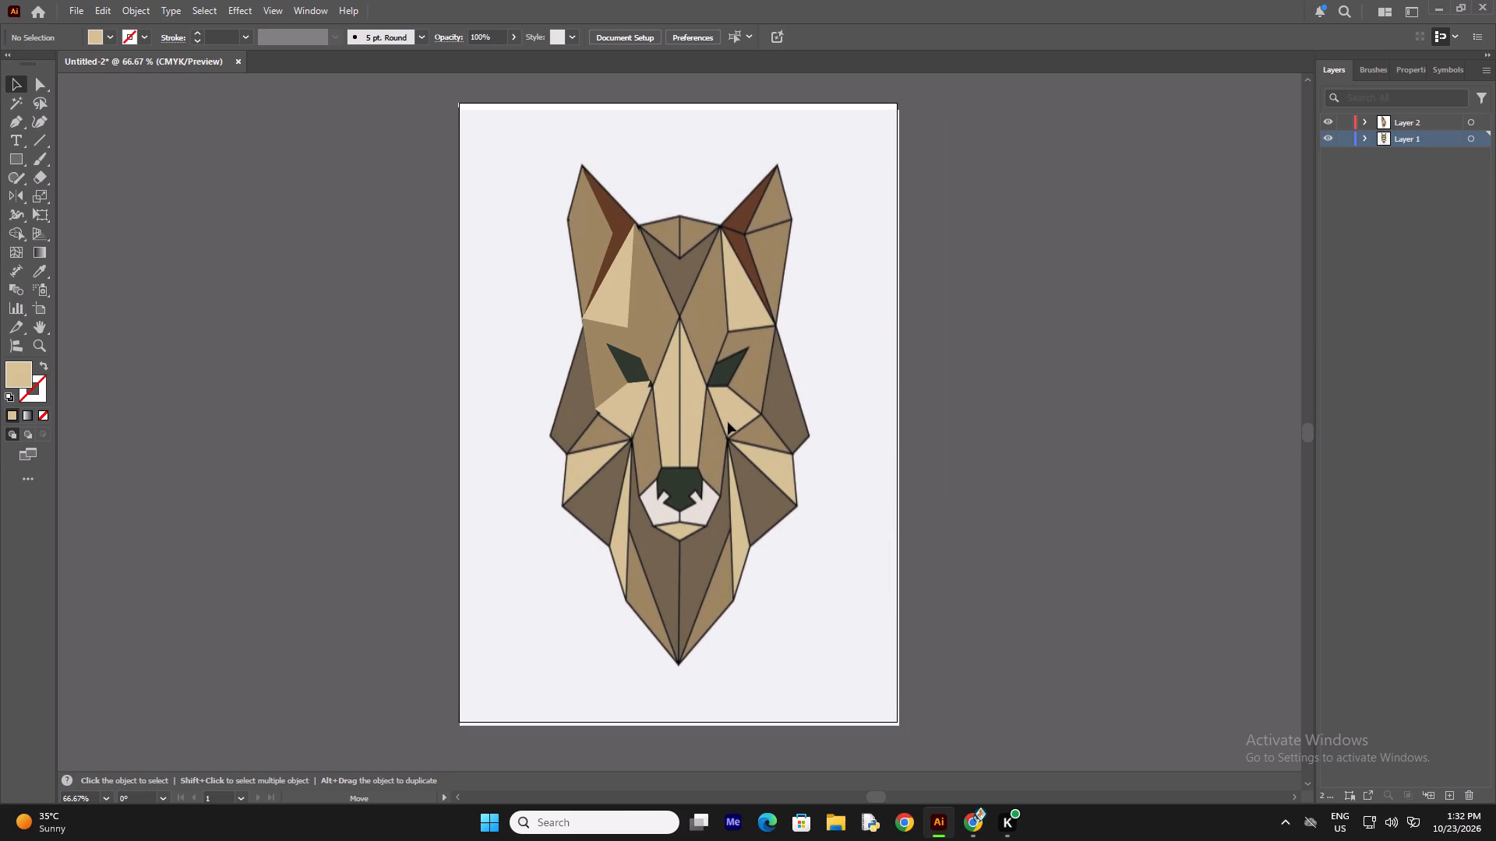
left_click_drag(728, 422, 724, 420)
left_click(1261, 485)
Lock Layer 1 and make Layer 2 the active layer.
left_click(1346, 143)
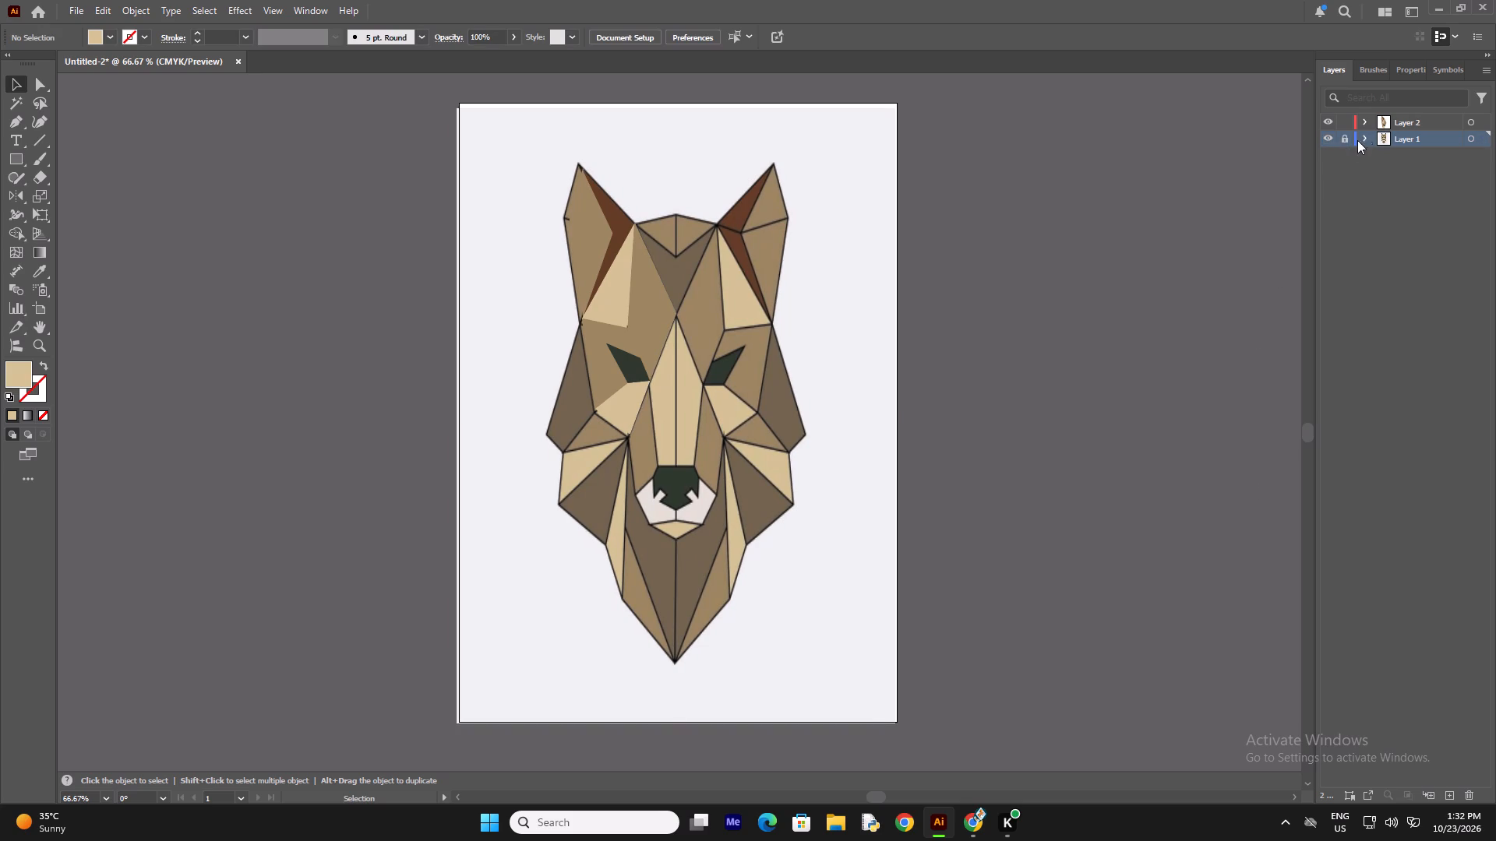
left_click(1371, 125)
left_click(1404, 115)
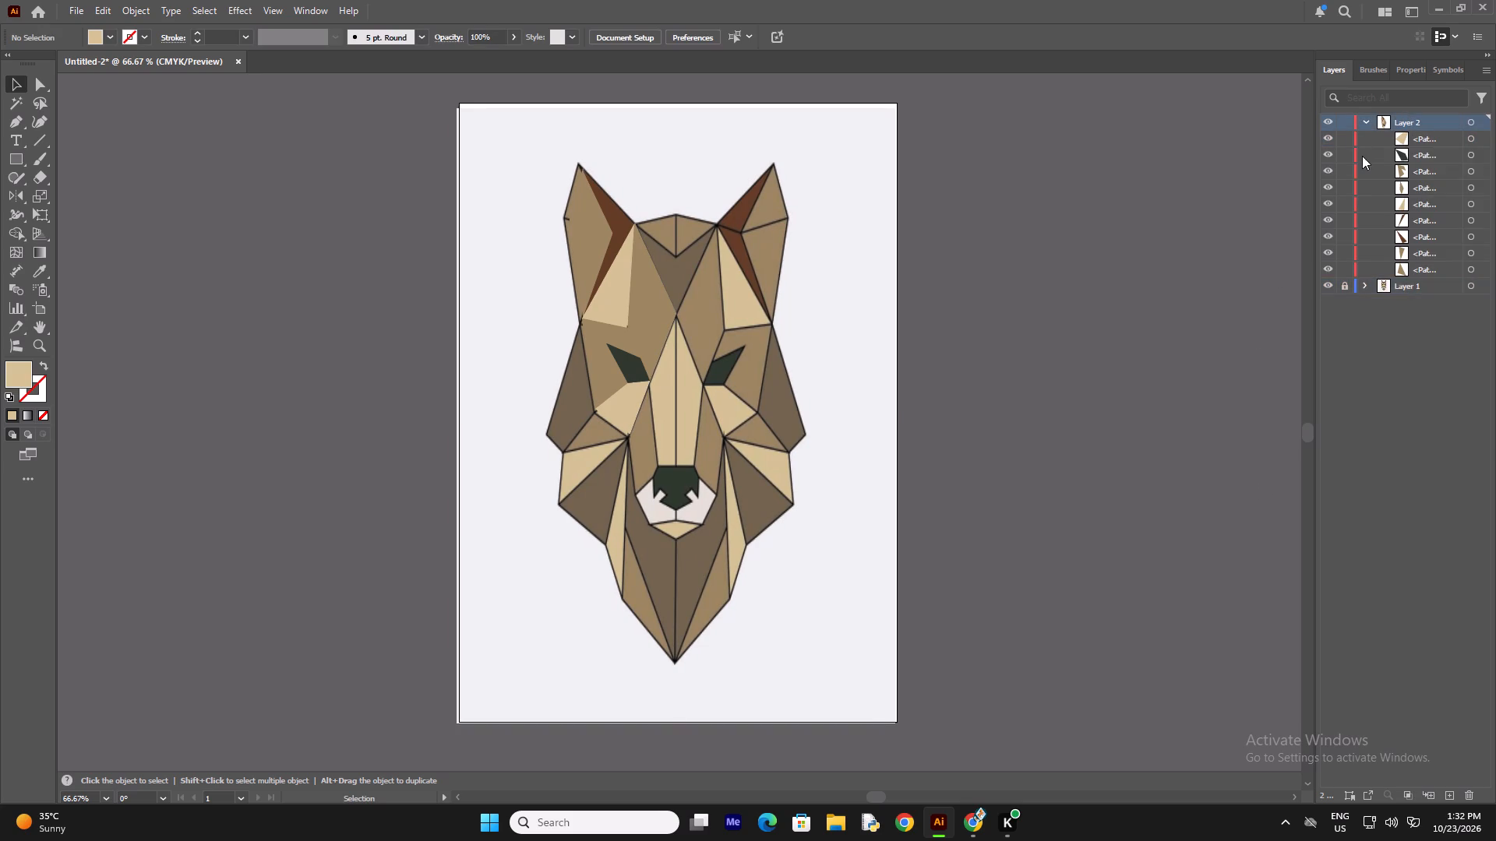
left_click(1363, 126)
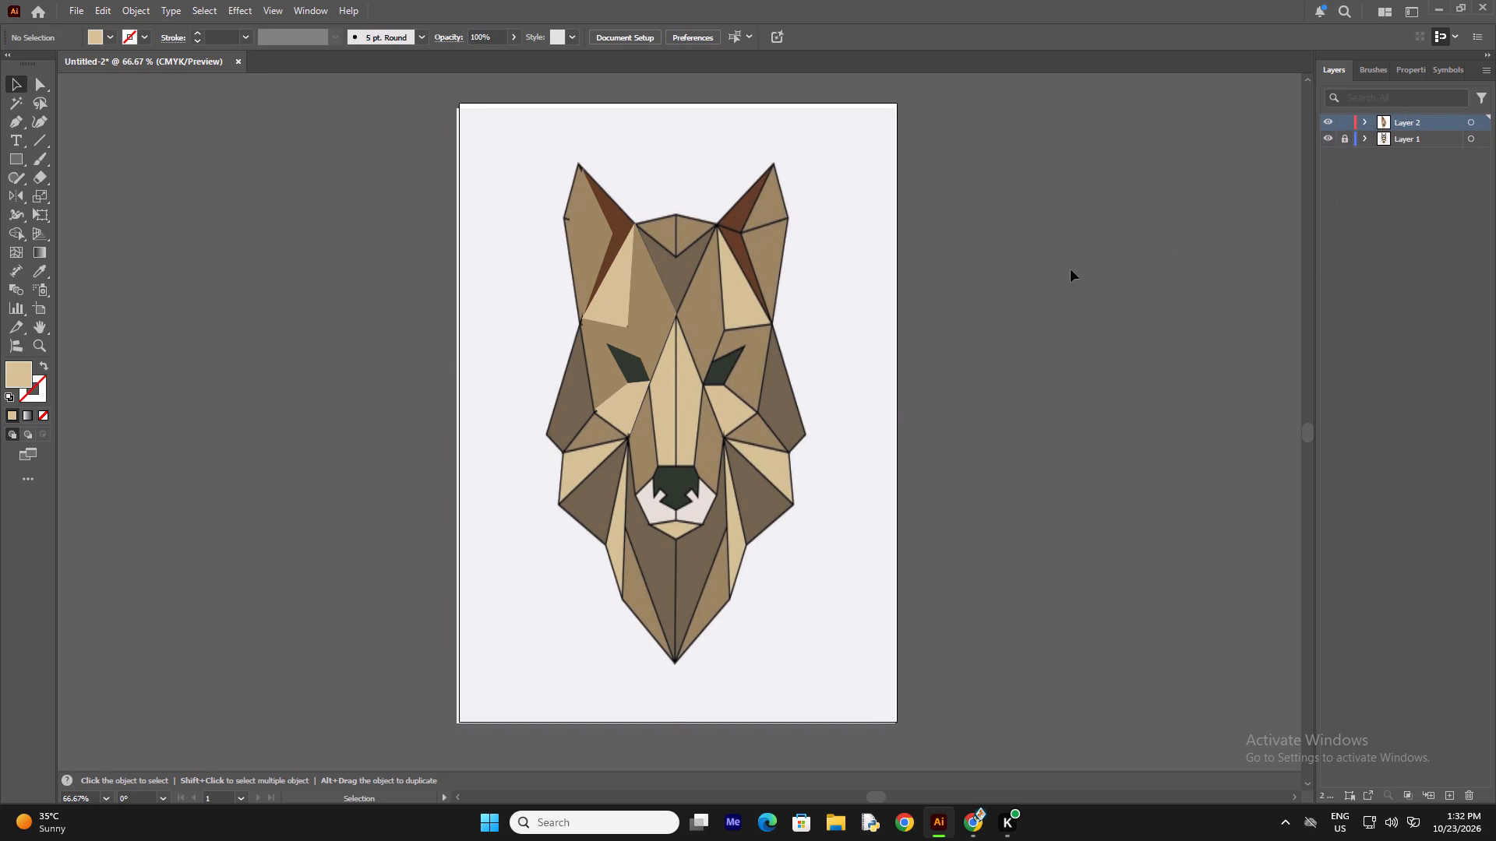
Sample the dark brown (#72634e) of the central forehead and trace its V-shaped facet between the ears as a closed Pen shape.
key("ctrl+plus")
key("ctrl+plus")
scroll(1052, 273, "up", 9)
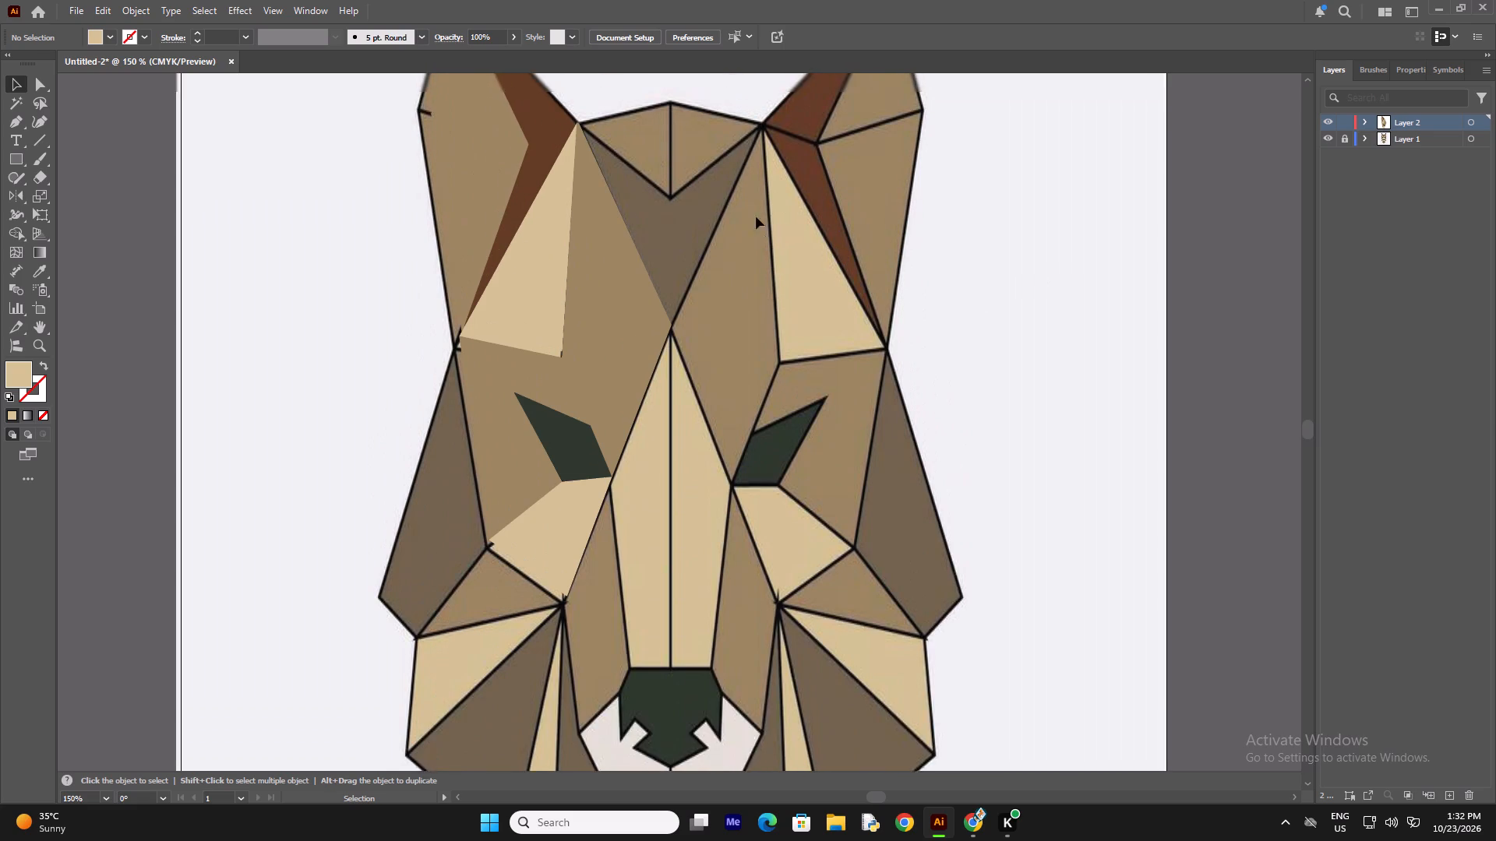
scroll(676, 217, "up", 4)
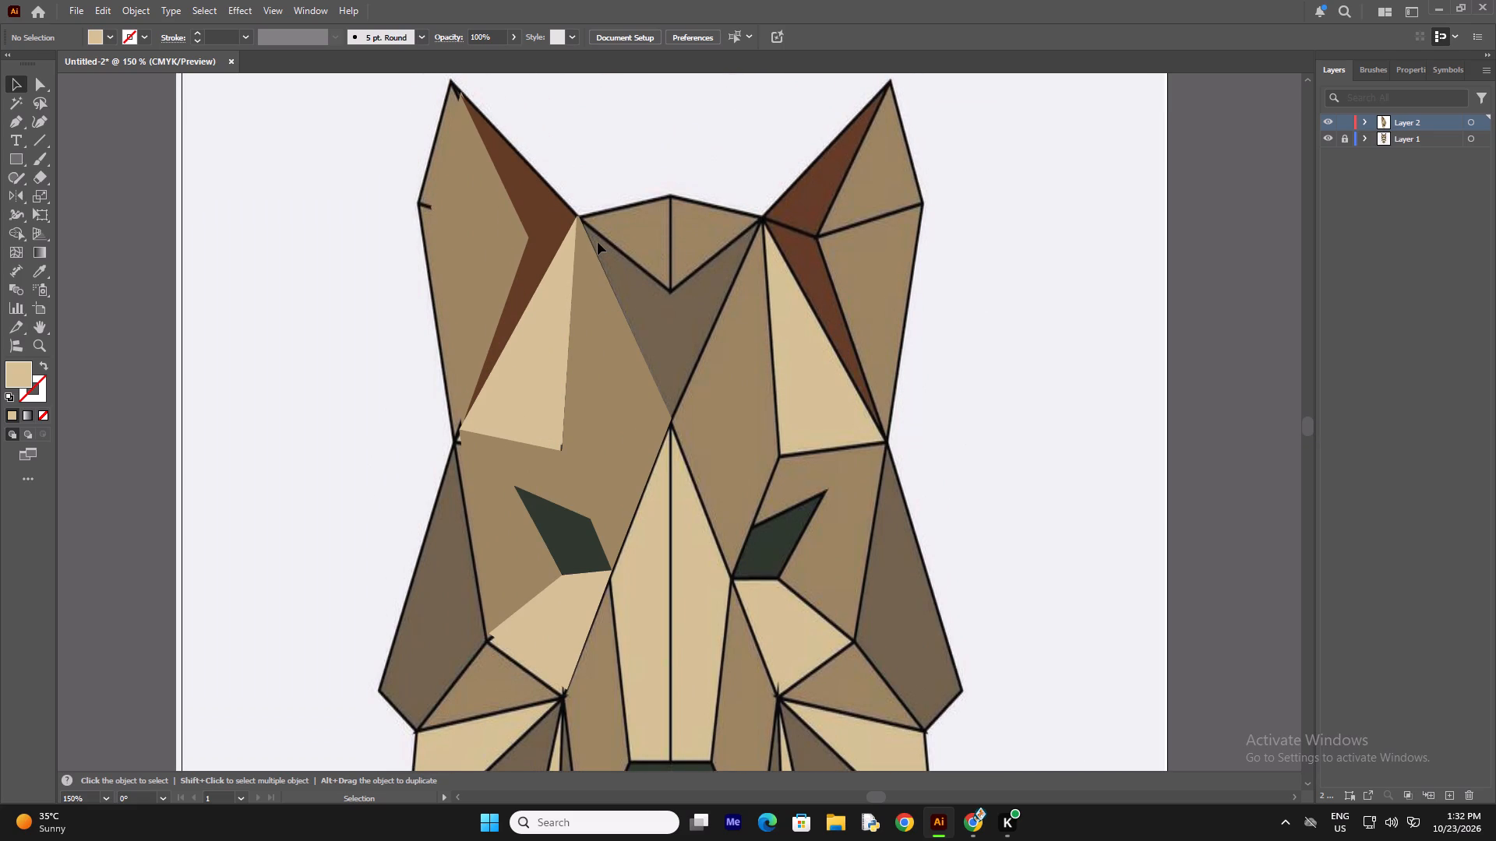
key("i")
key("i")
key("i")
key("i")
key("i")
key("i")
key("i")
key("i")
key("i")
key("i")
key("i")
key("i")
key("i")
key("i")
key("i")
key("i")
key("i")
key("i")
key("i")
key("i")
left_click(676, 322)
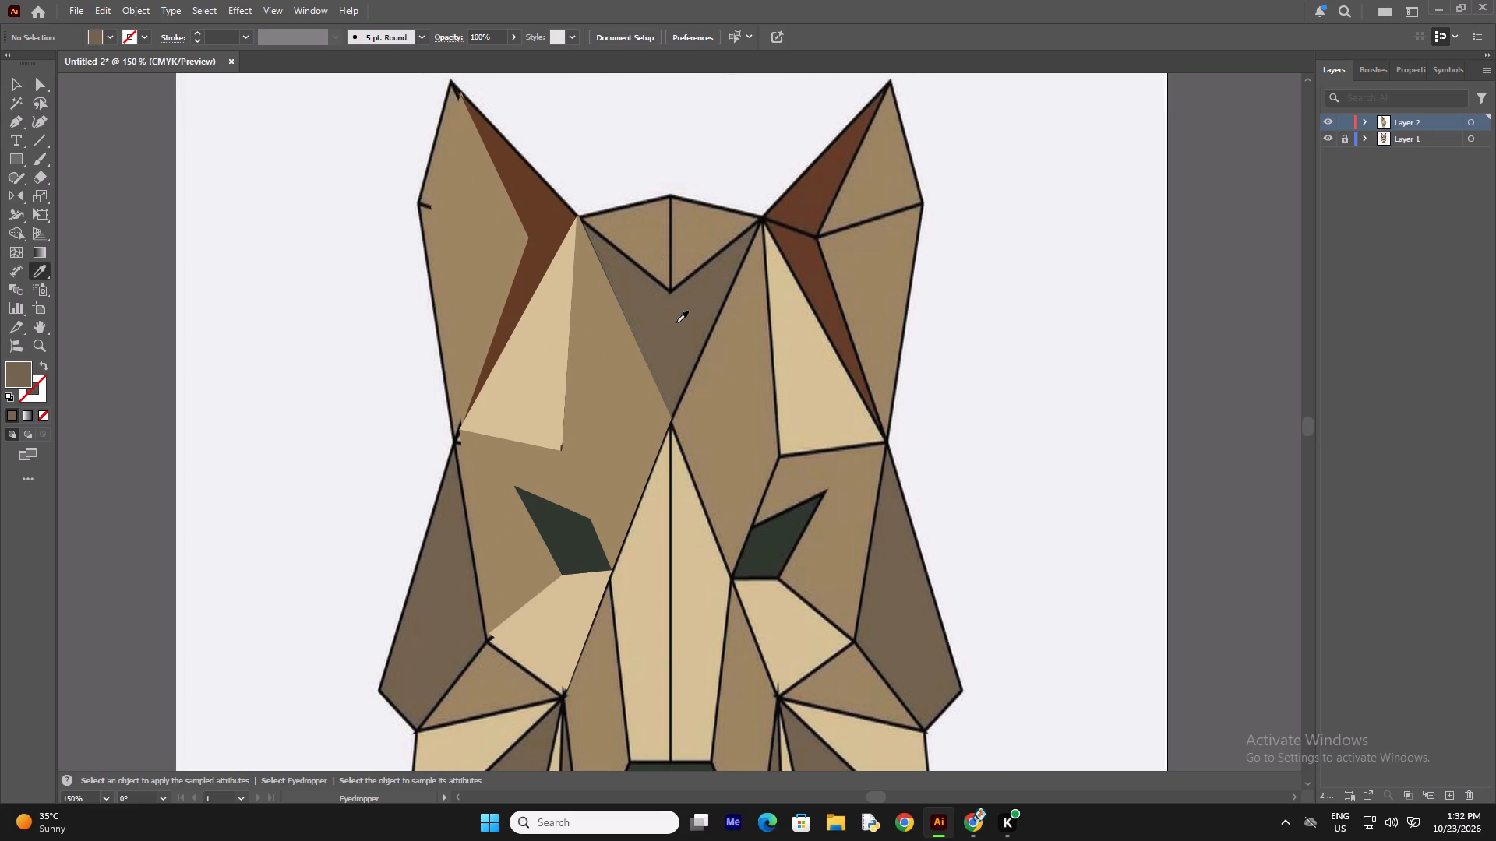
key("p")
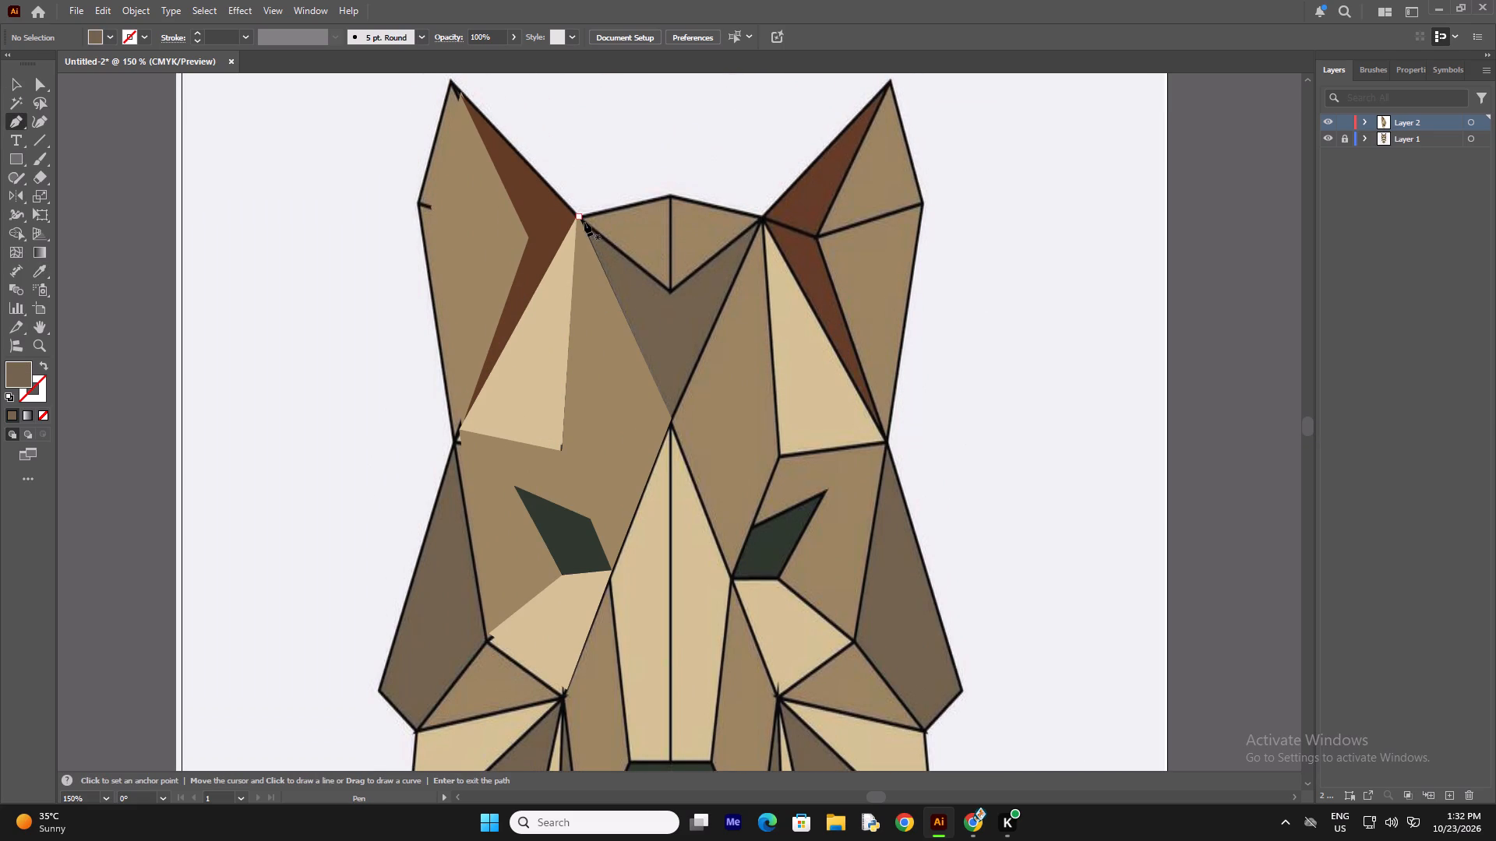
left_click(579, 216)
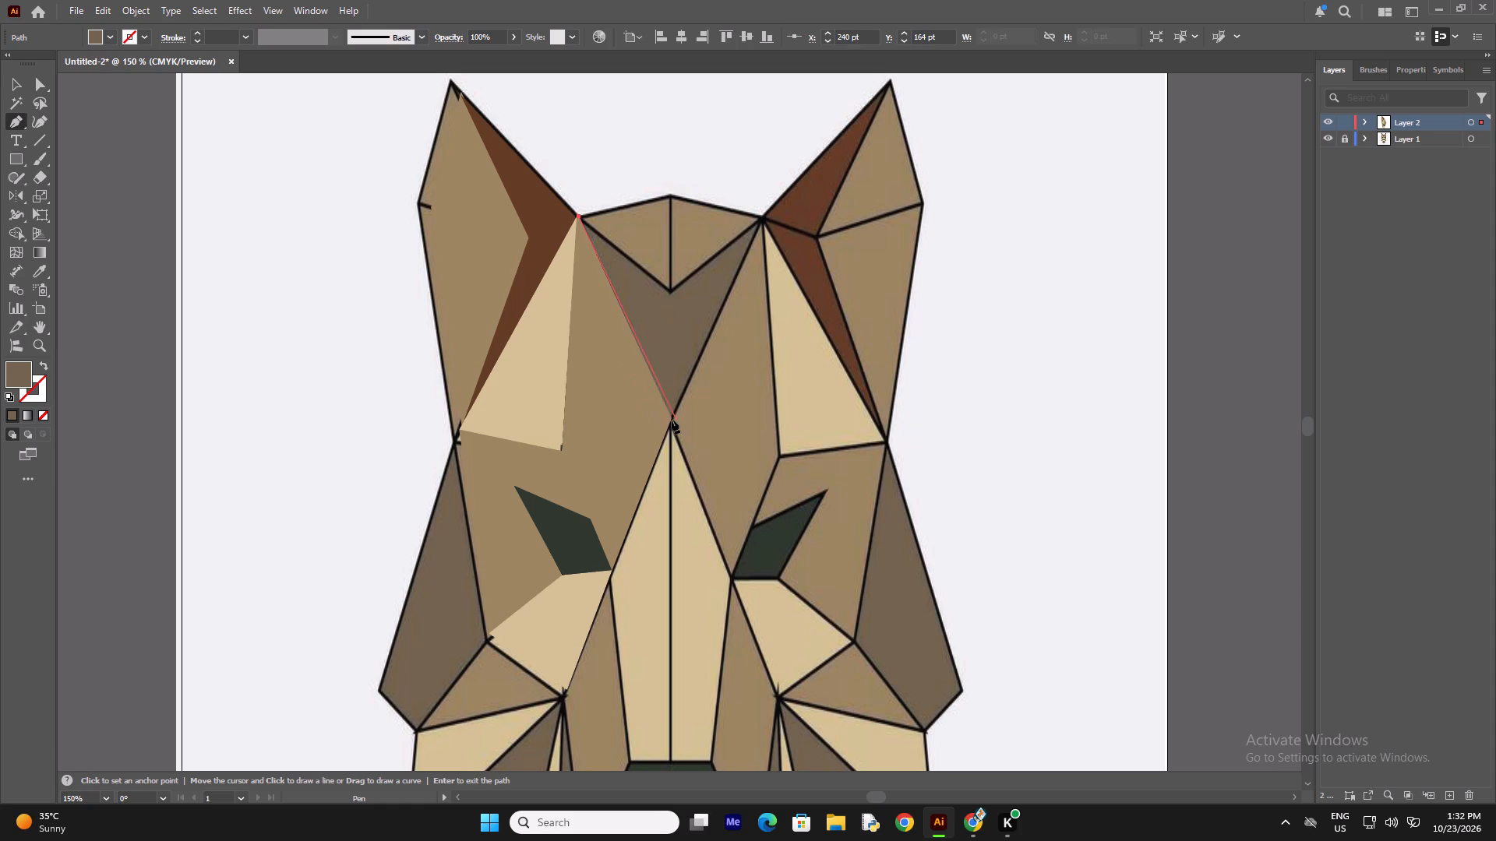
left_click(669, 418)
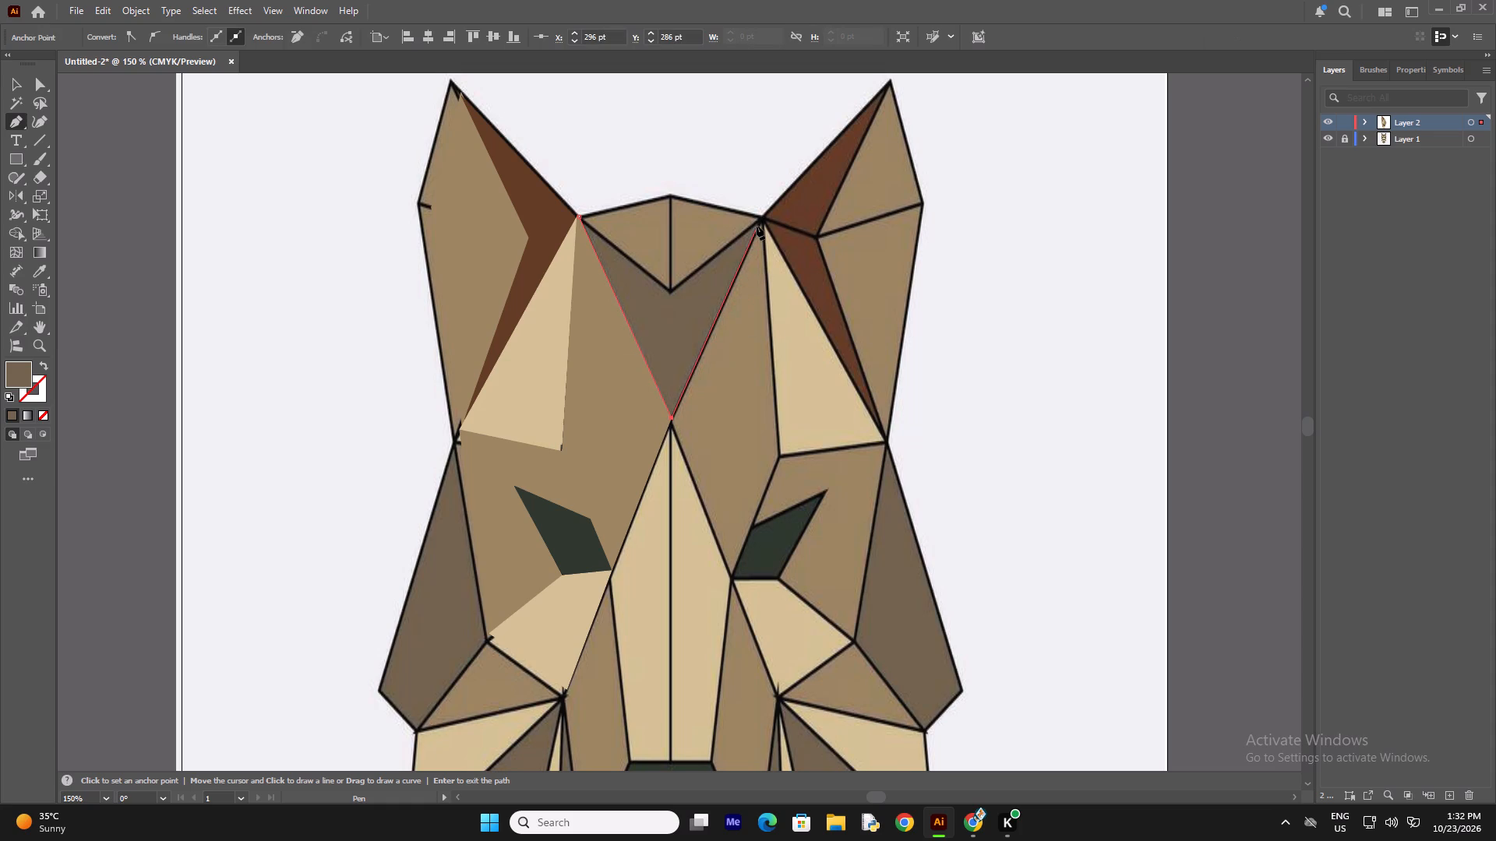
left_click(757, 224)
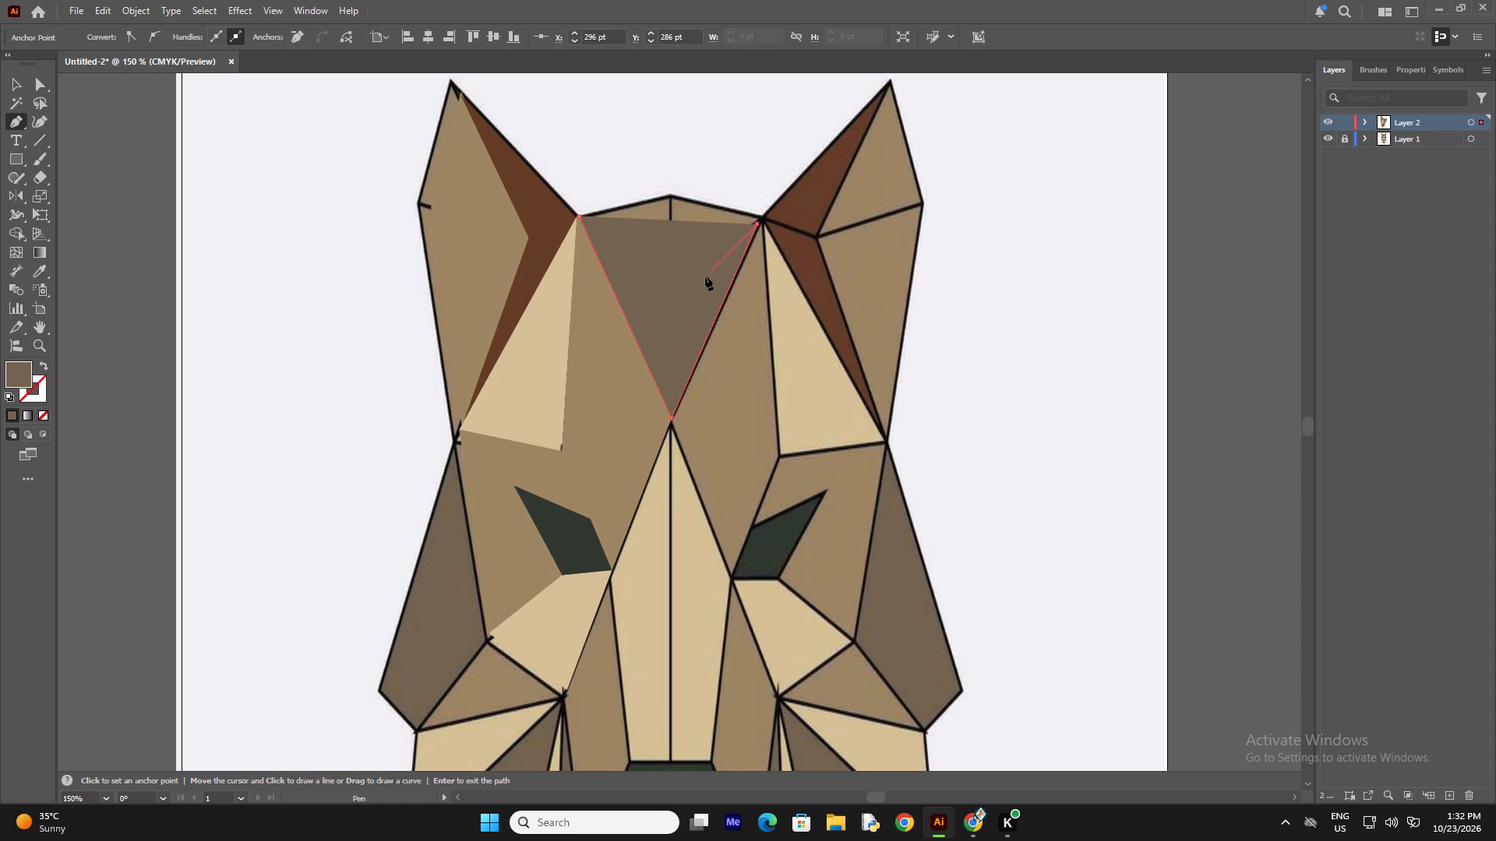
left_click(39, 417)
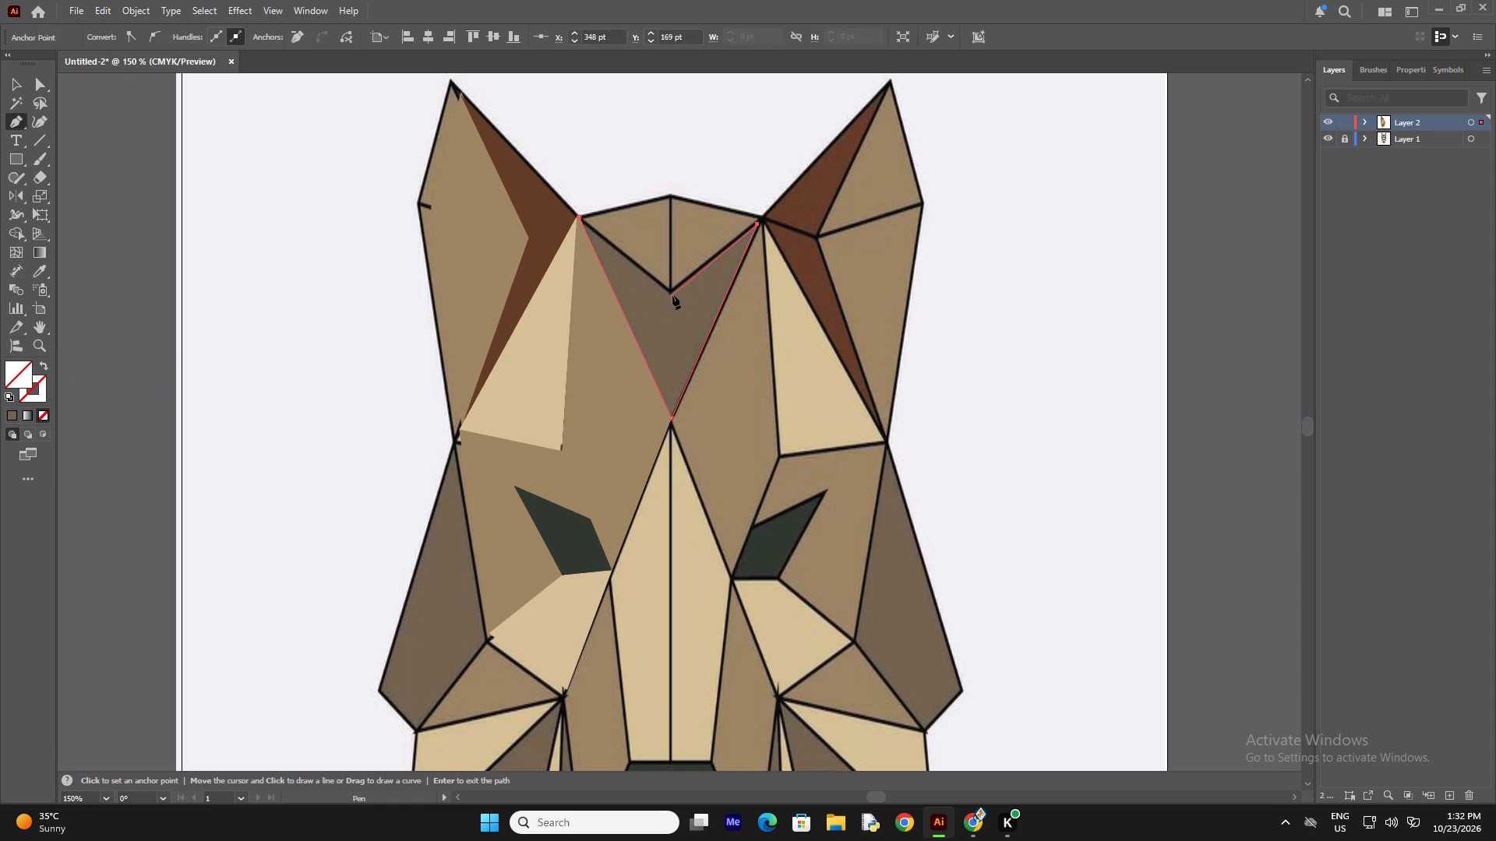
left_click(669, 295)
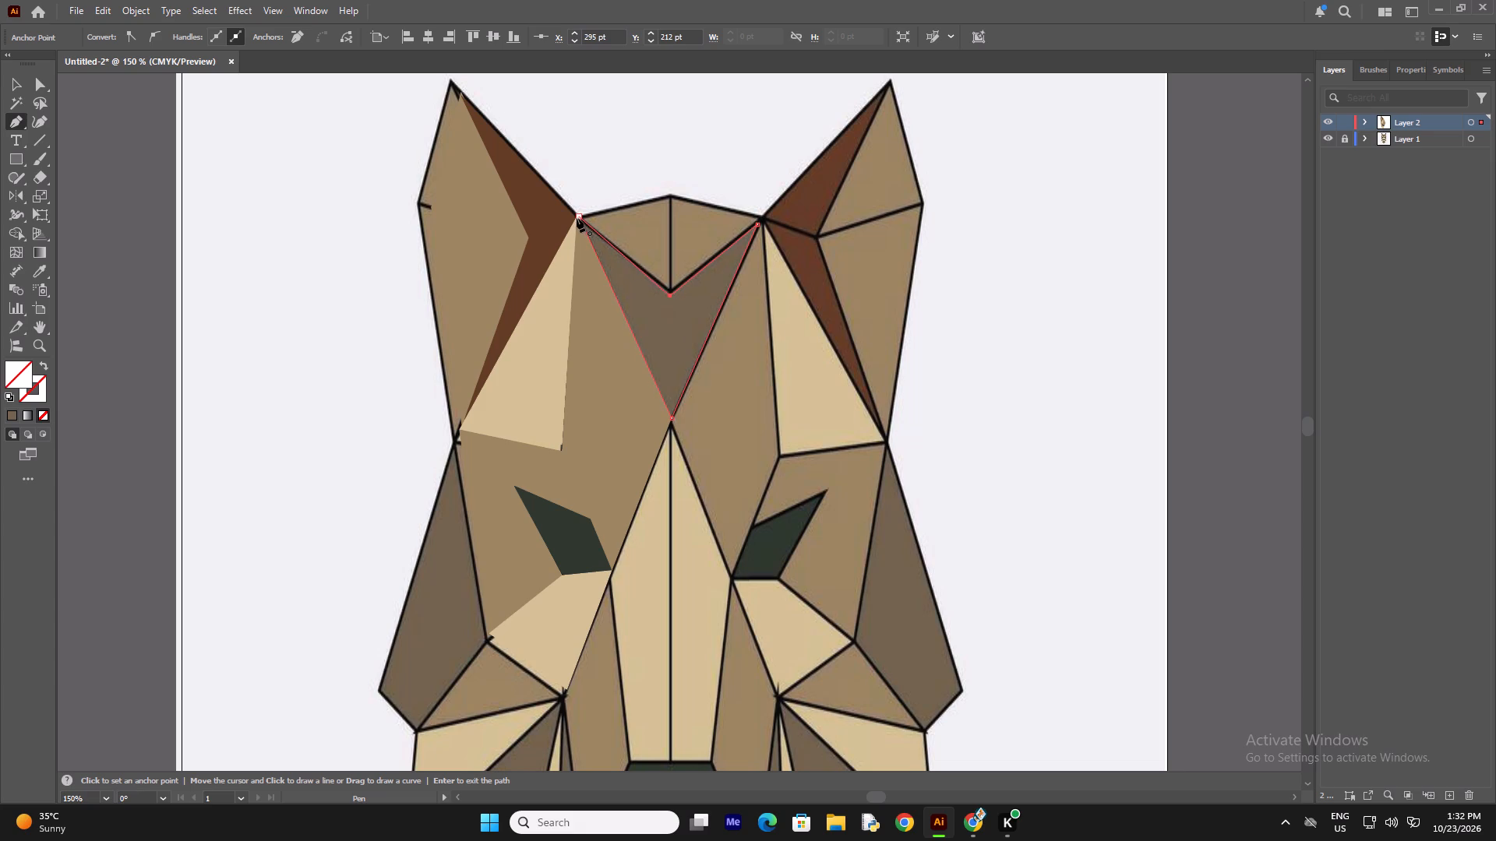
left_click(577, 218)
left_click(9, 415)
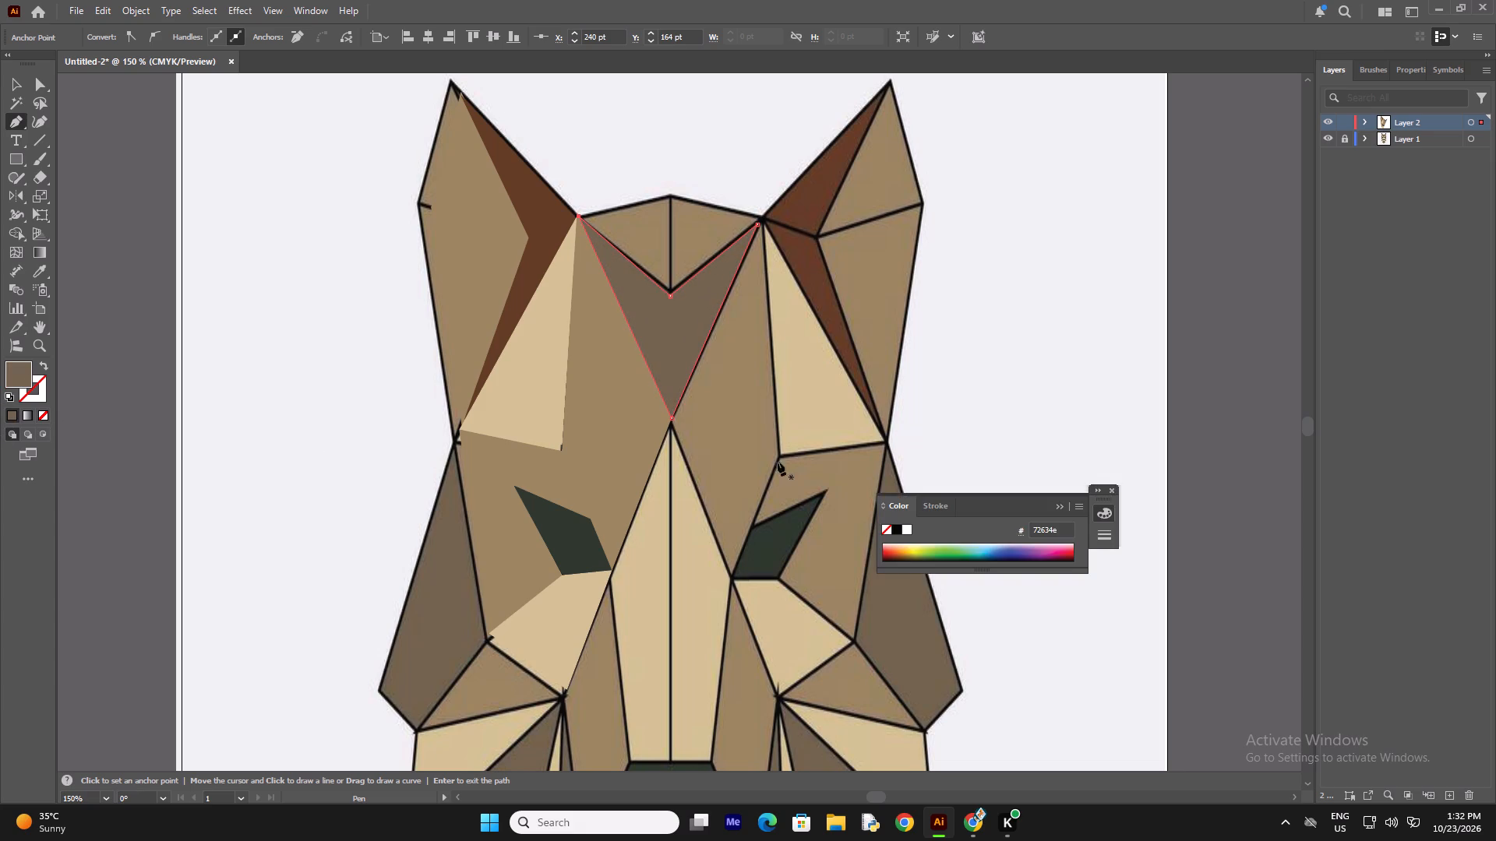
left_click(1086, 340)
key("BackSpace")
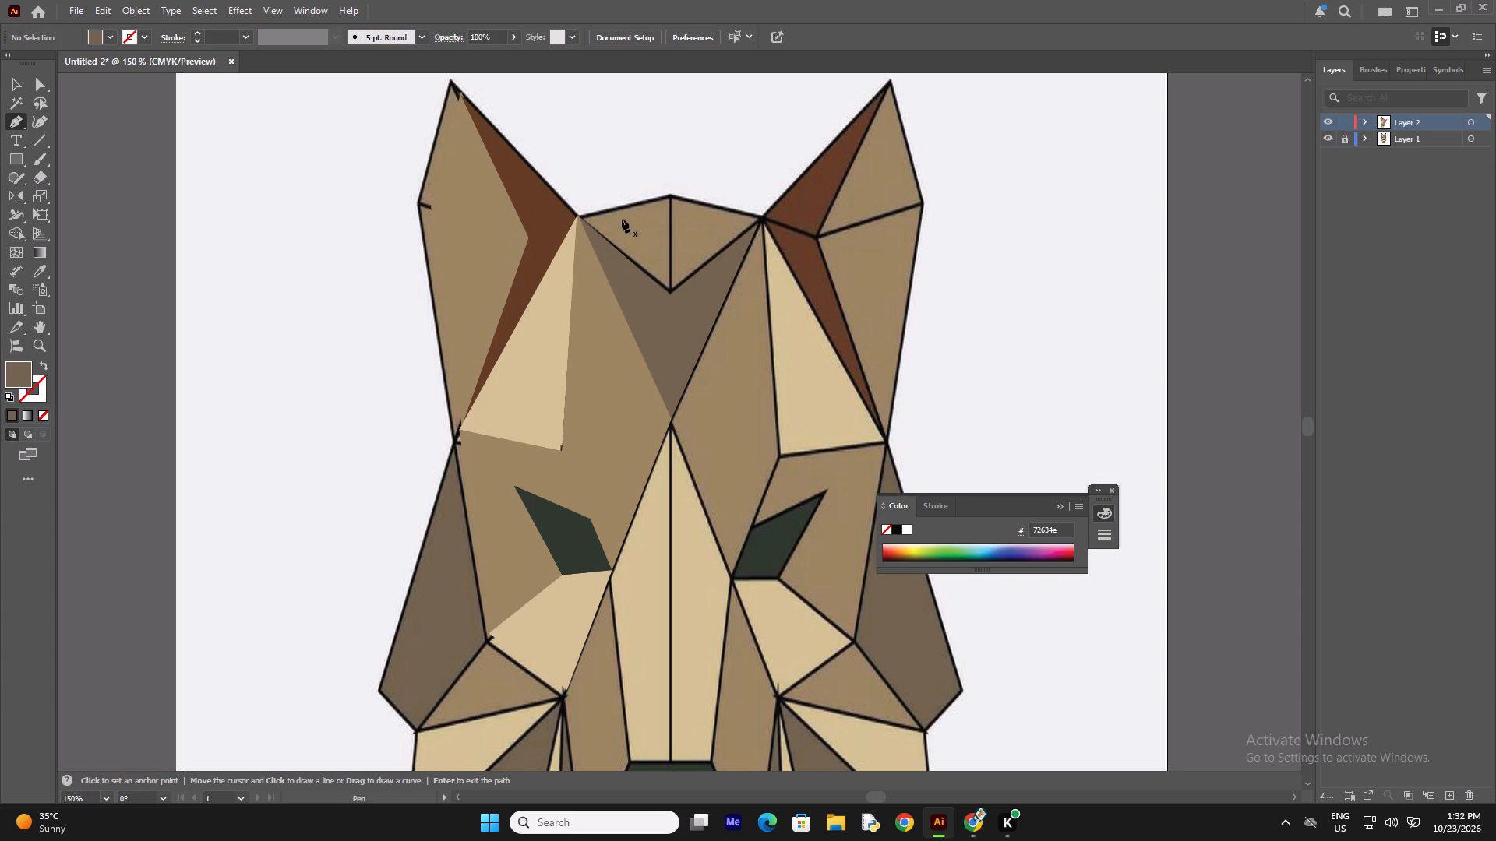
Trace the crown facet above the forehead V as one closed four-sided Pen shape, filled with the sampled brown #968364.
left_click(581, 220)
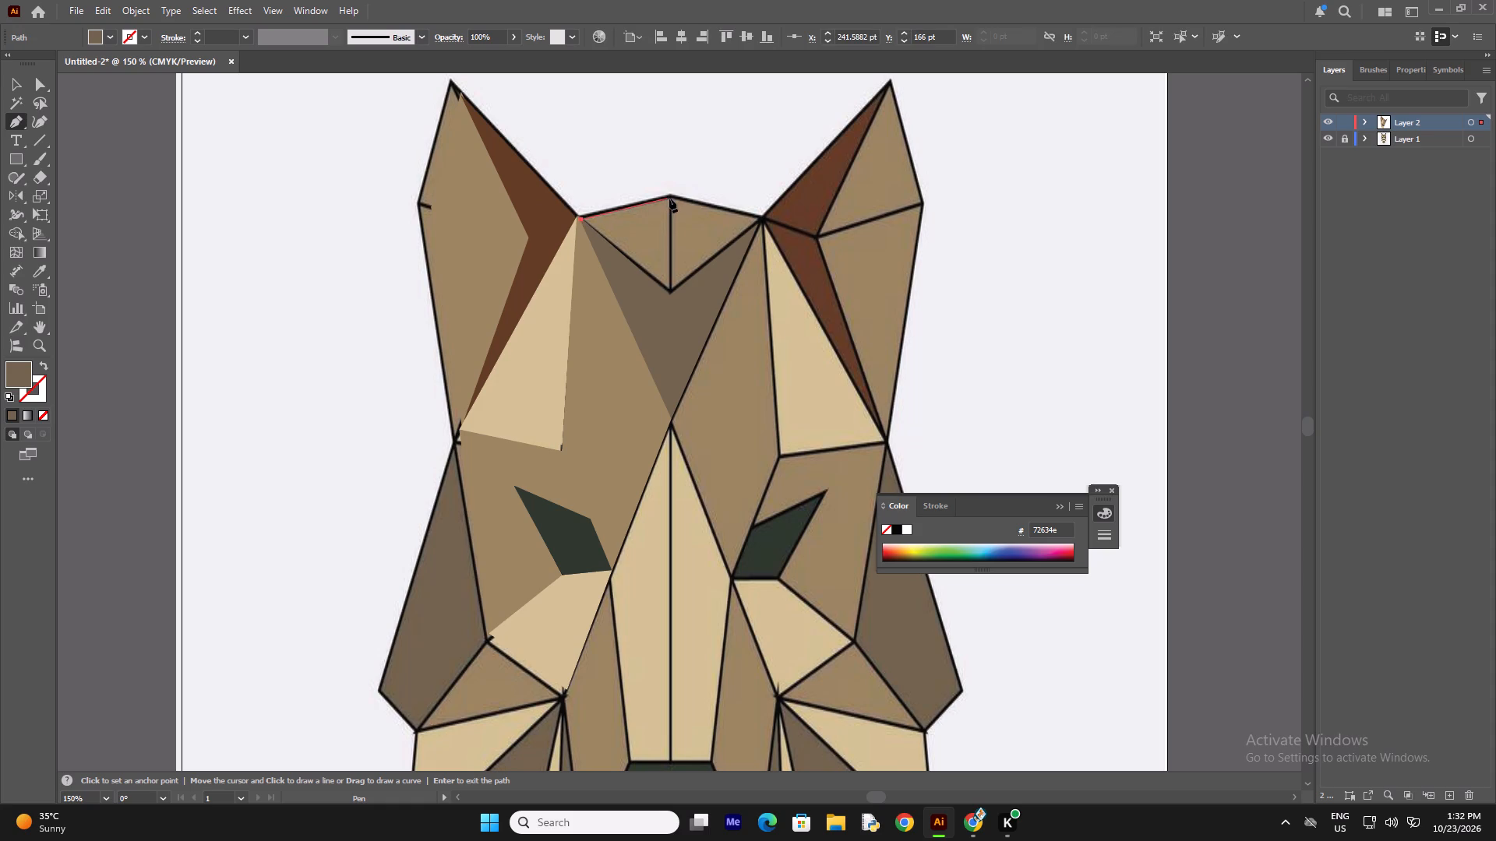
left_click(669, 199)
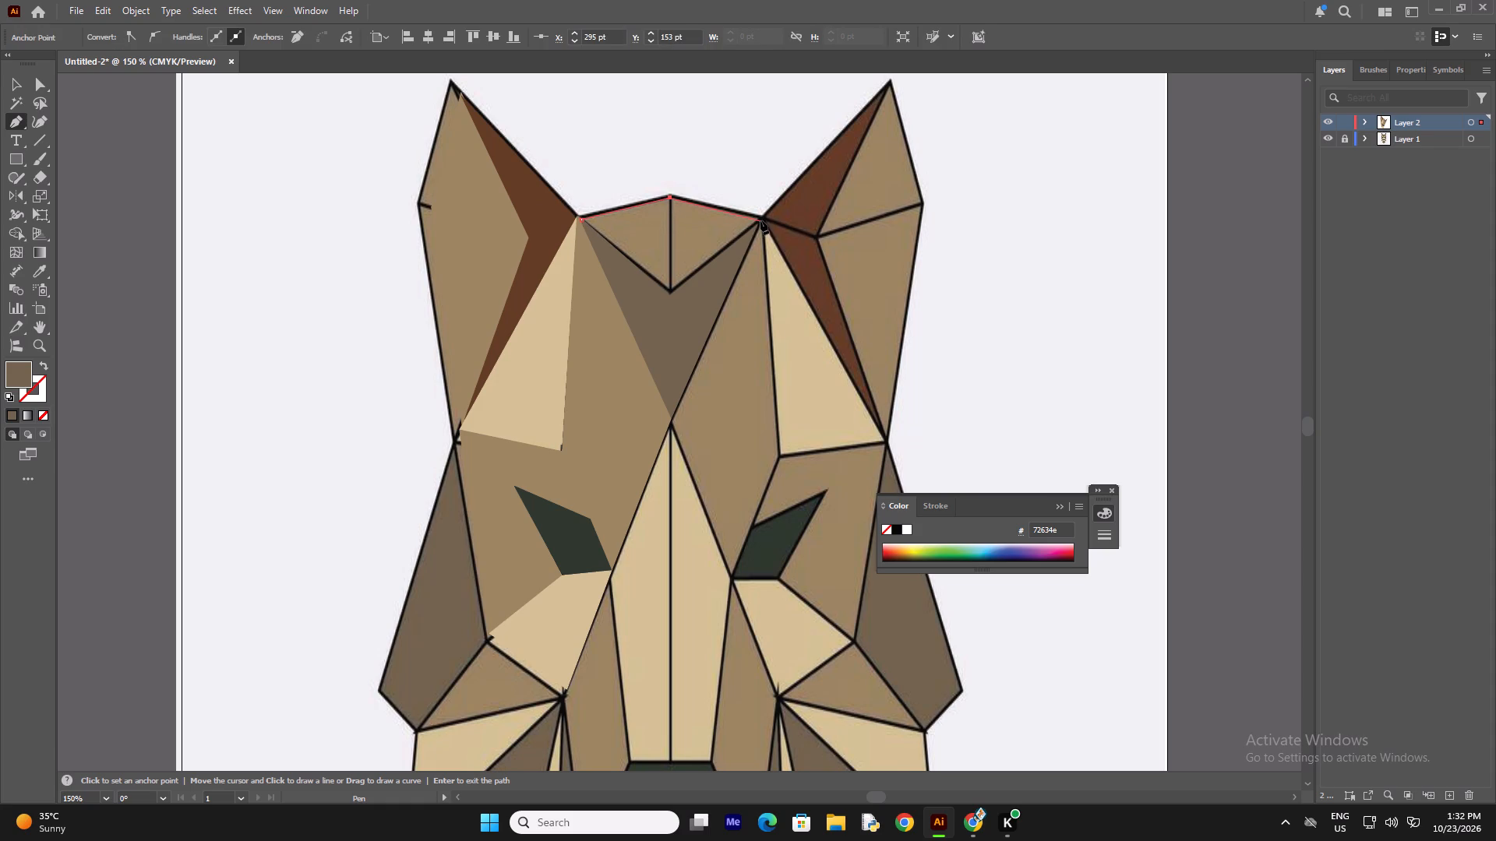
left_click(759, 219)
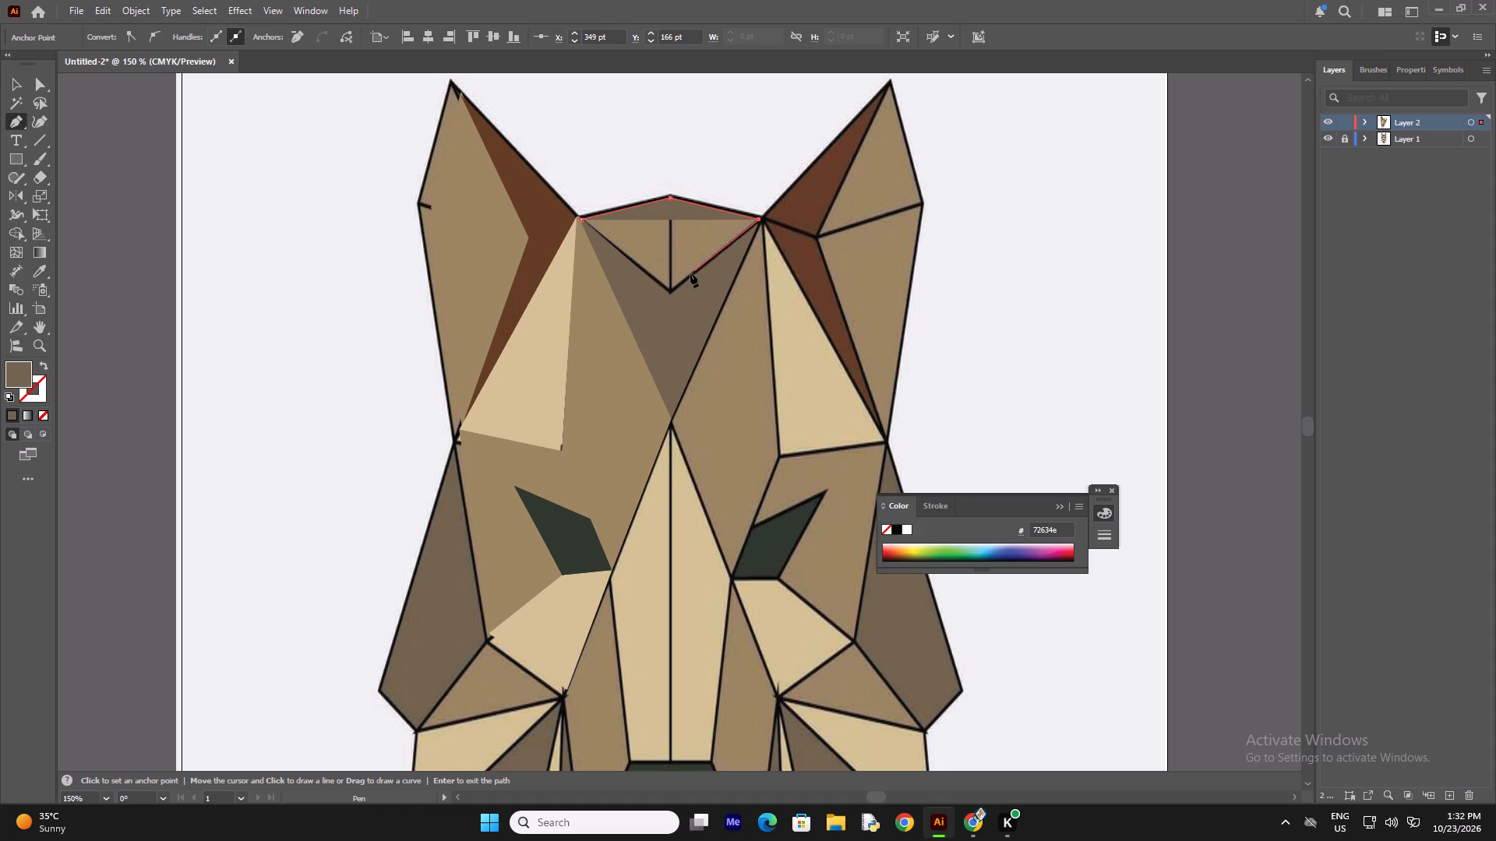
left_click(670, 294)
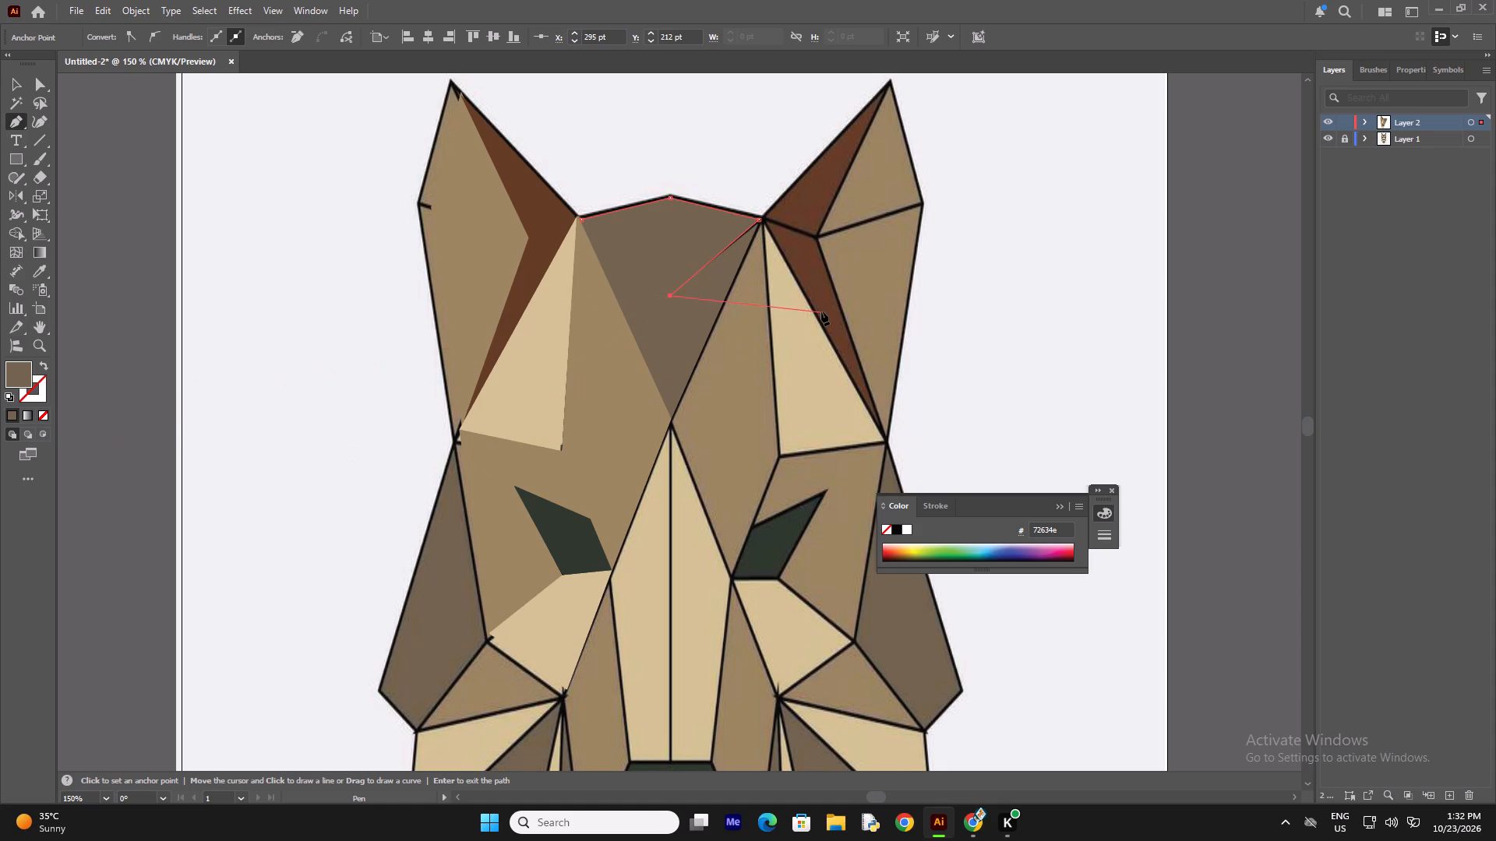
key("BackSpace")
key("i")
key("i")
key("i")
key("i")
key("i")
key("i")
key("i")
key("i")
key("i")
key("i")
key("i")
key("i")
key("i")
key("i")
key("i")
key("i")
key("i")
key("i")
key("i")
key("i")
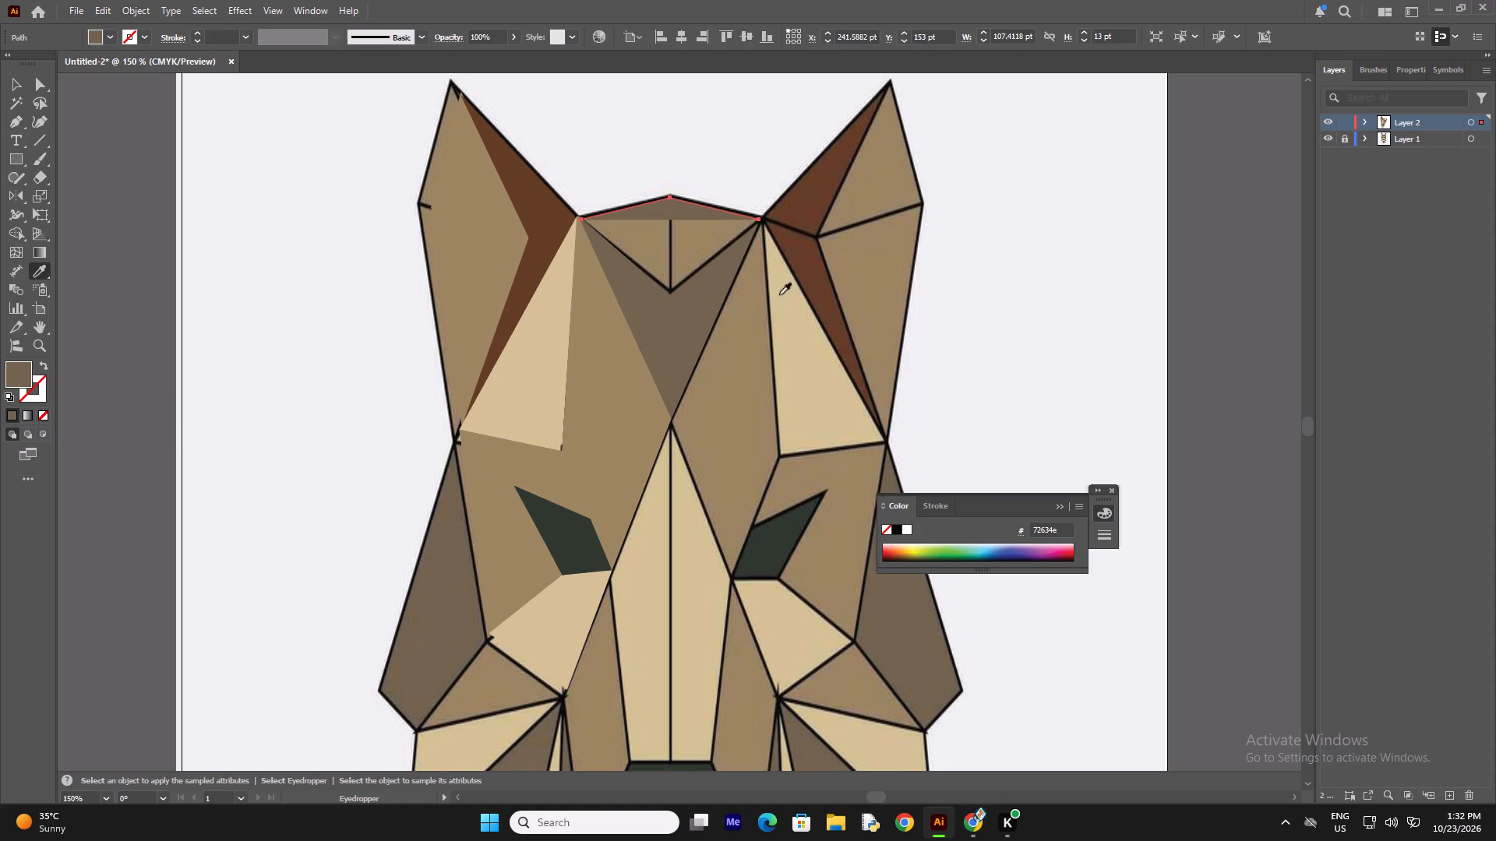
left_click(697, 262)
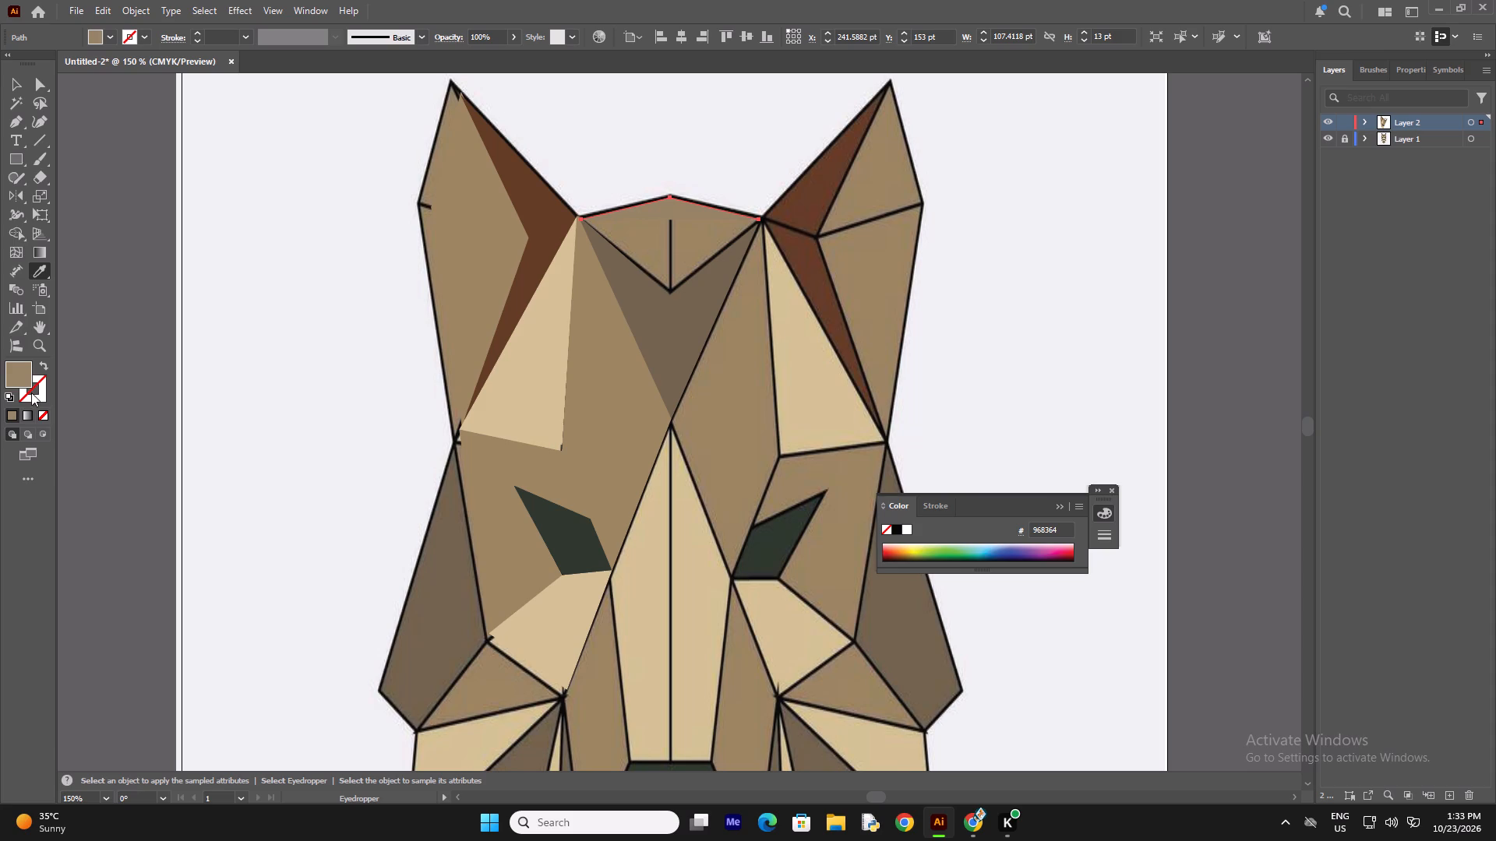
key("p")
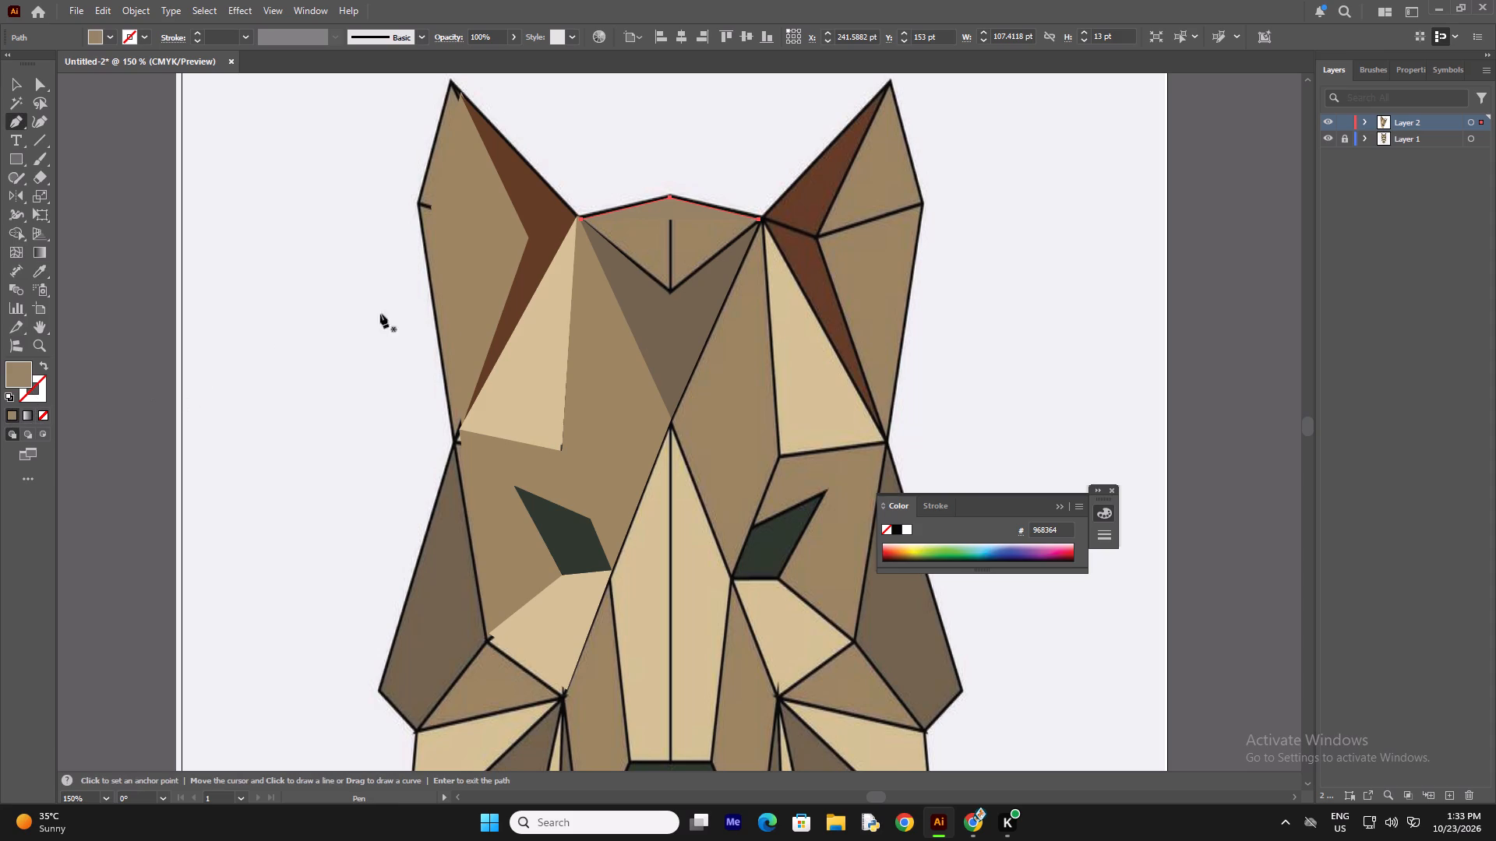
left_click(759, 221)
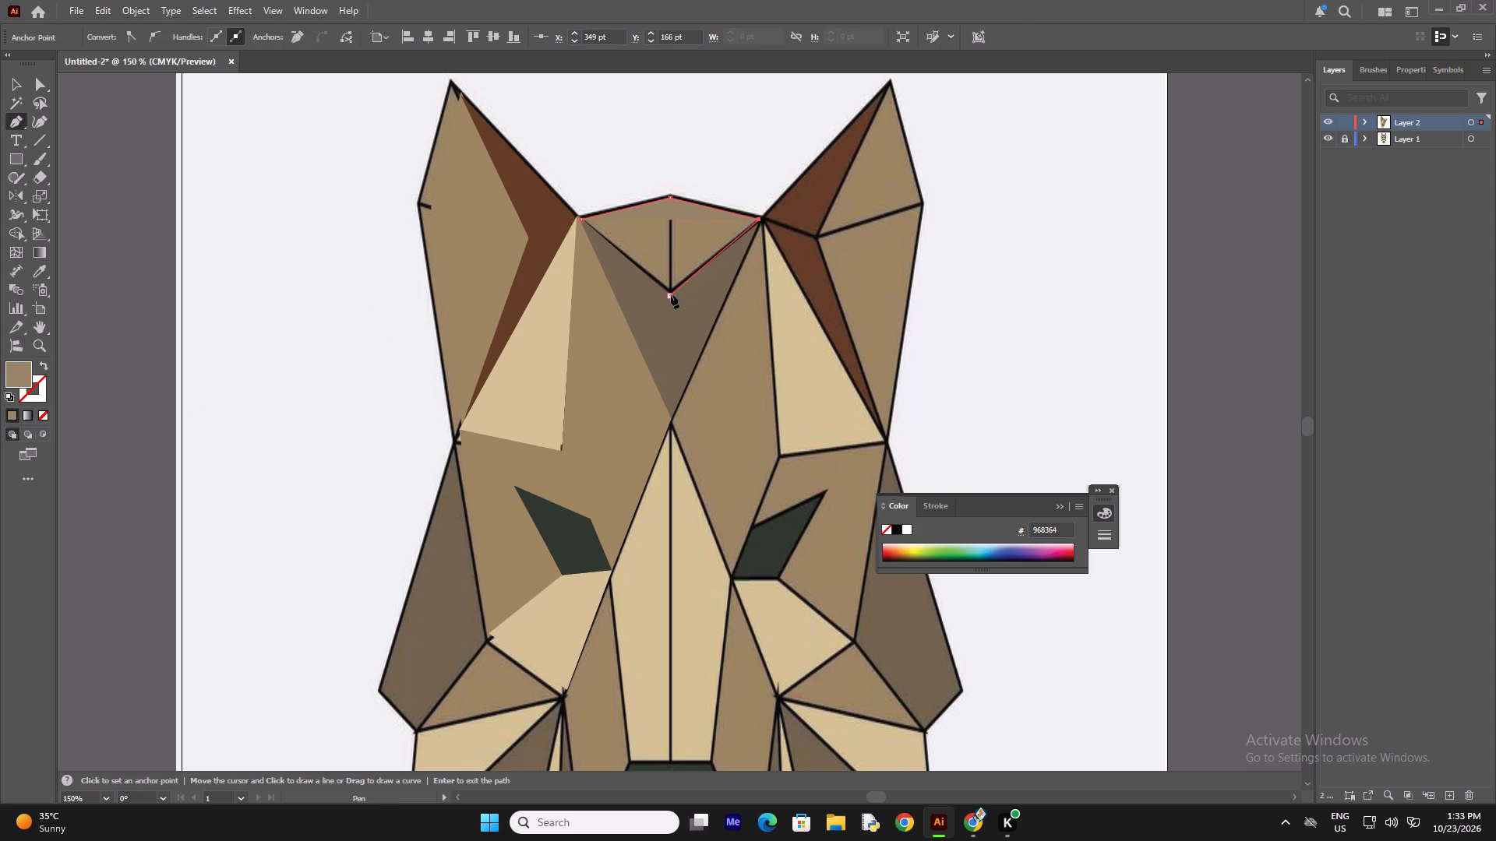
left_click(671, 294)
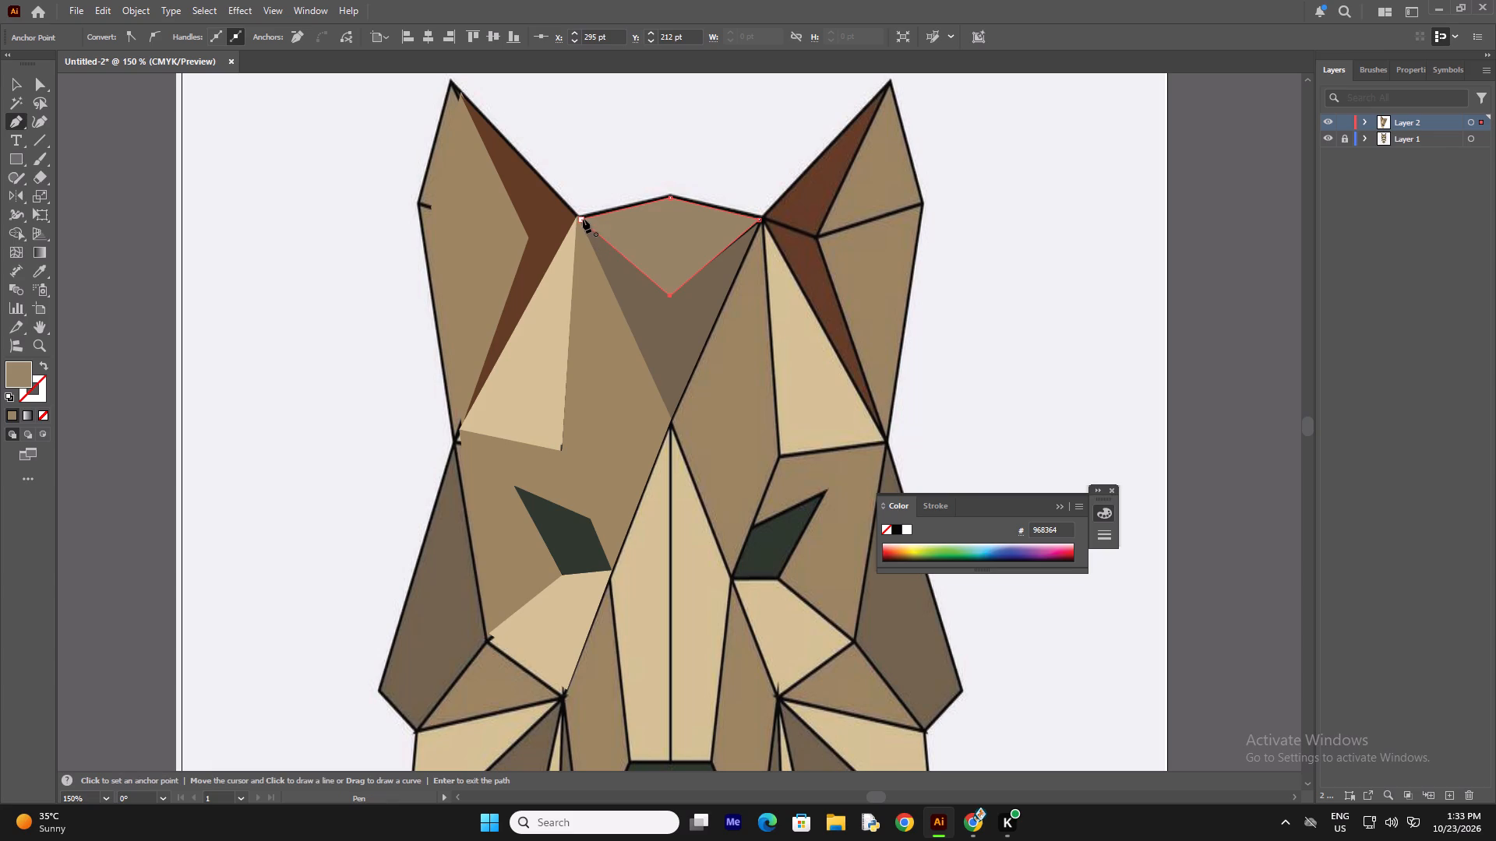
left_click(583, 219)
left_click(1052, 249)
key("BackSpace")
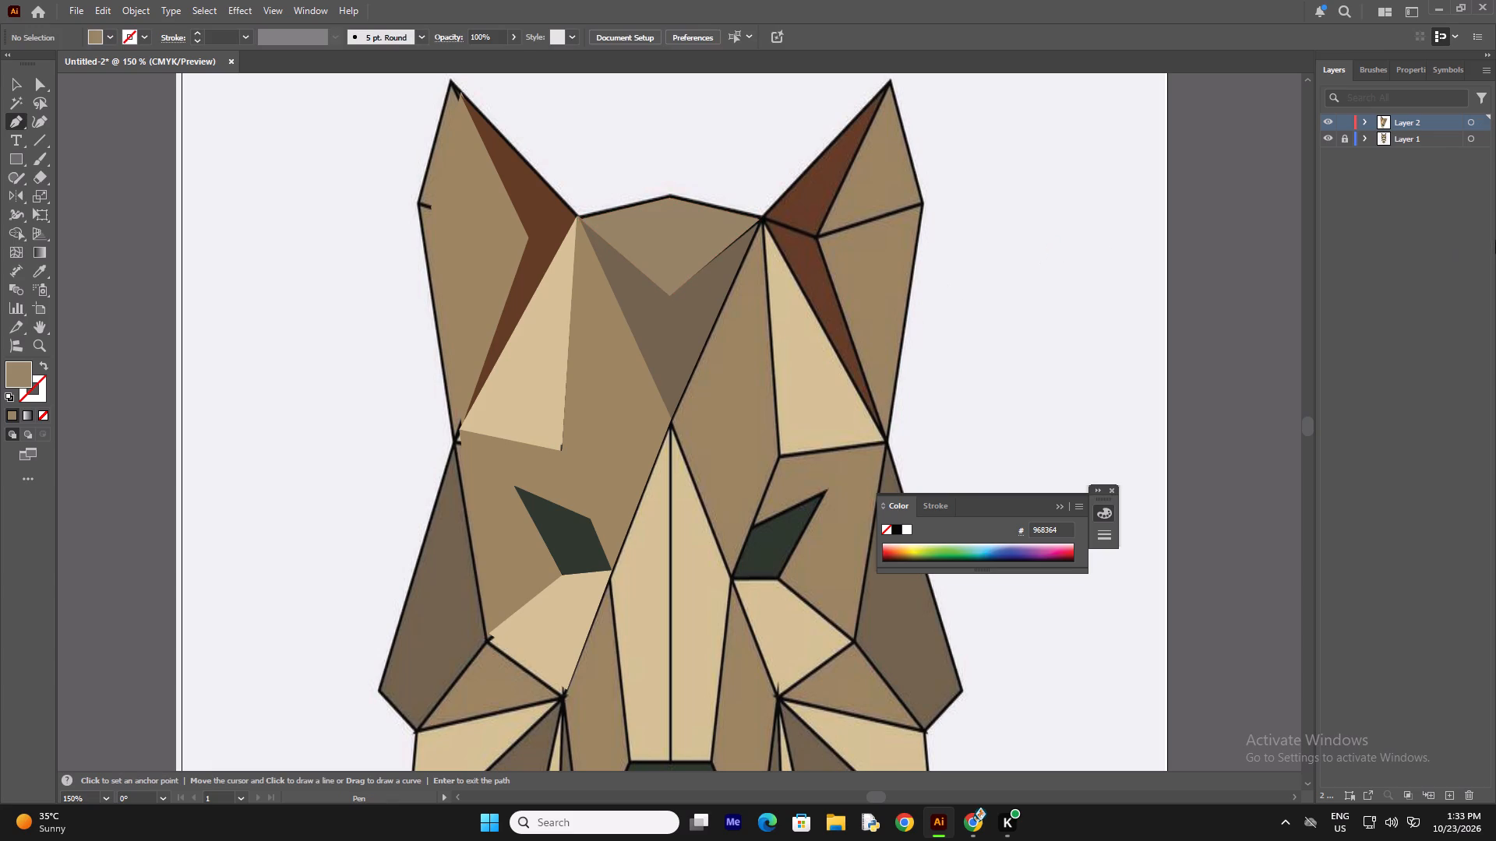
Check the traced facets against the reference by toggling Layer 1's visibility, leaving it shown, and close the floating Color panel.
left_click(1326, 138)
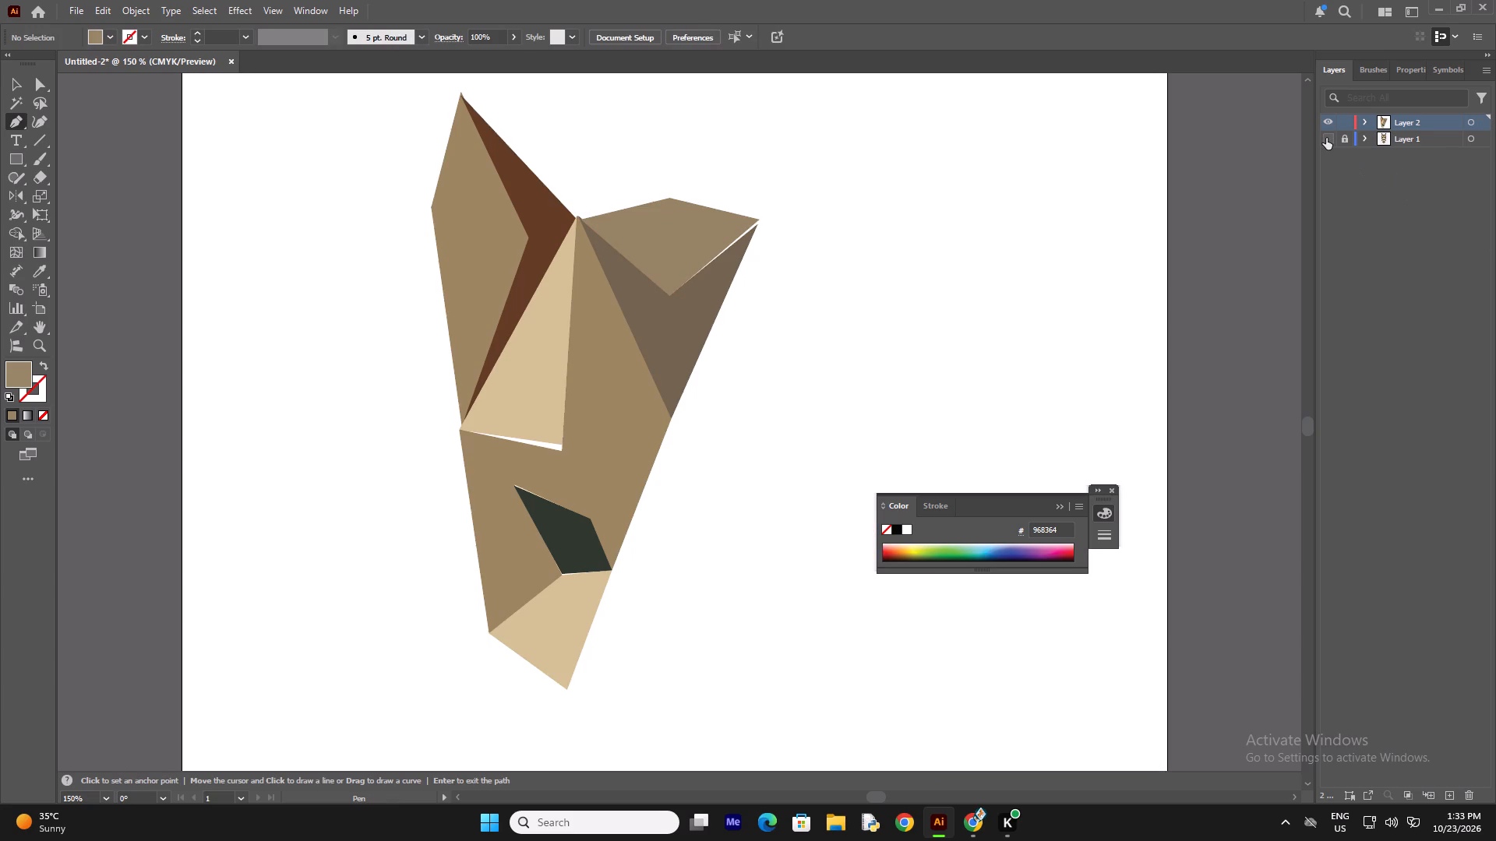
key("ctrl+minus")
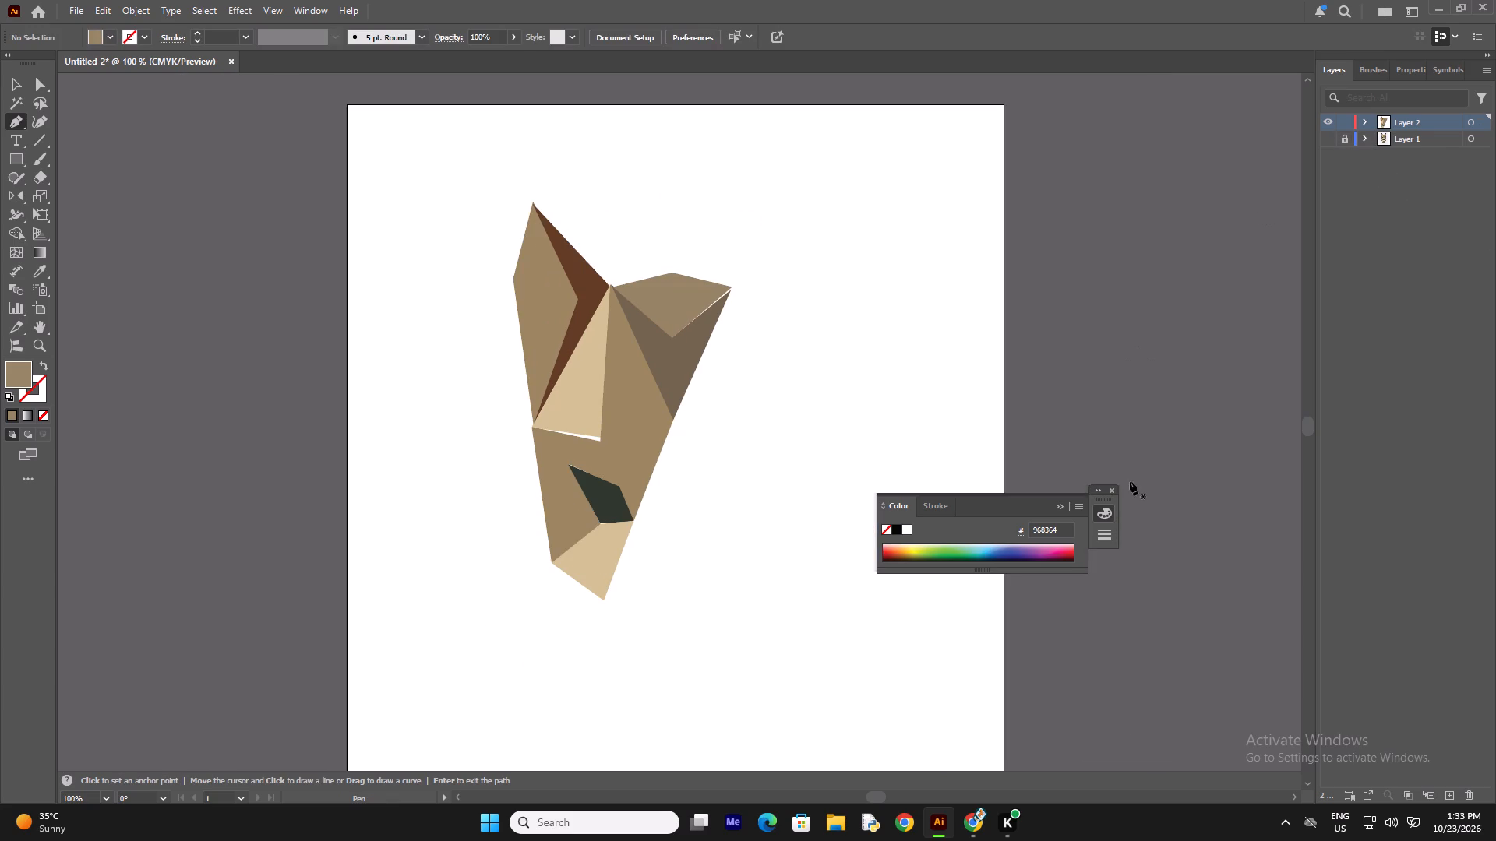
left_click(1113, 488)
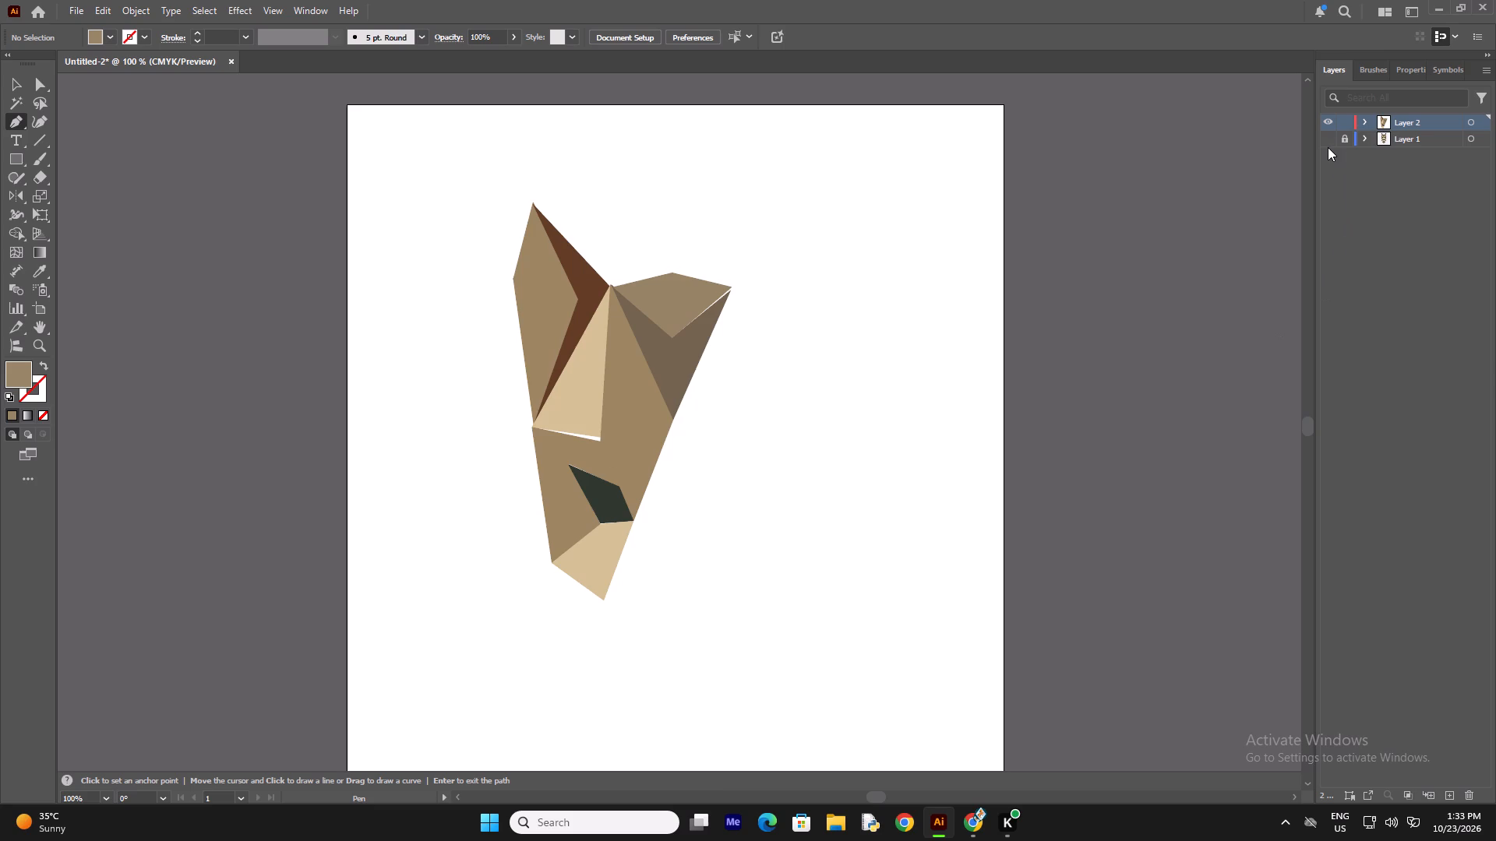
left_click(1329, 137)
left_click(1329, 137)
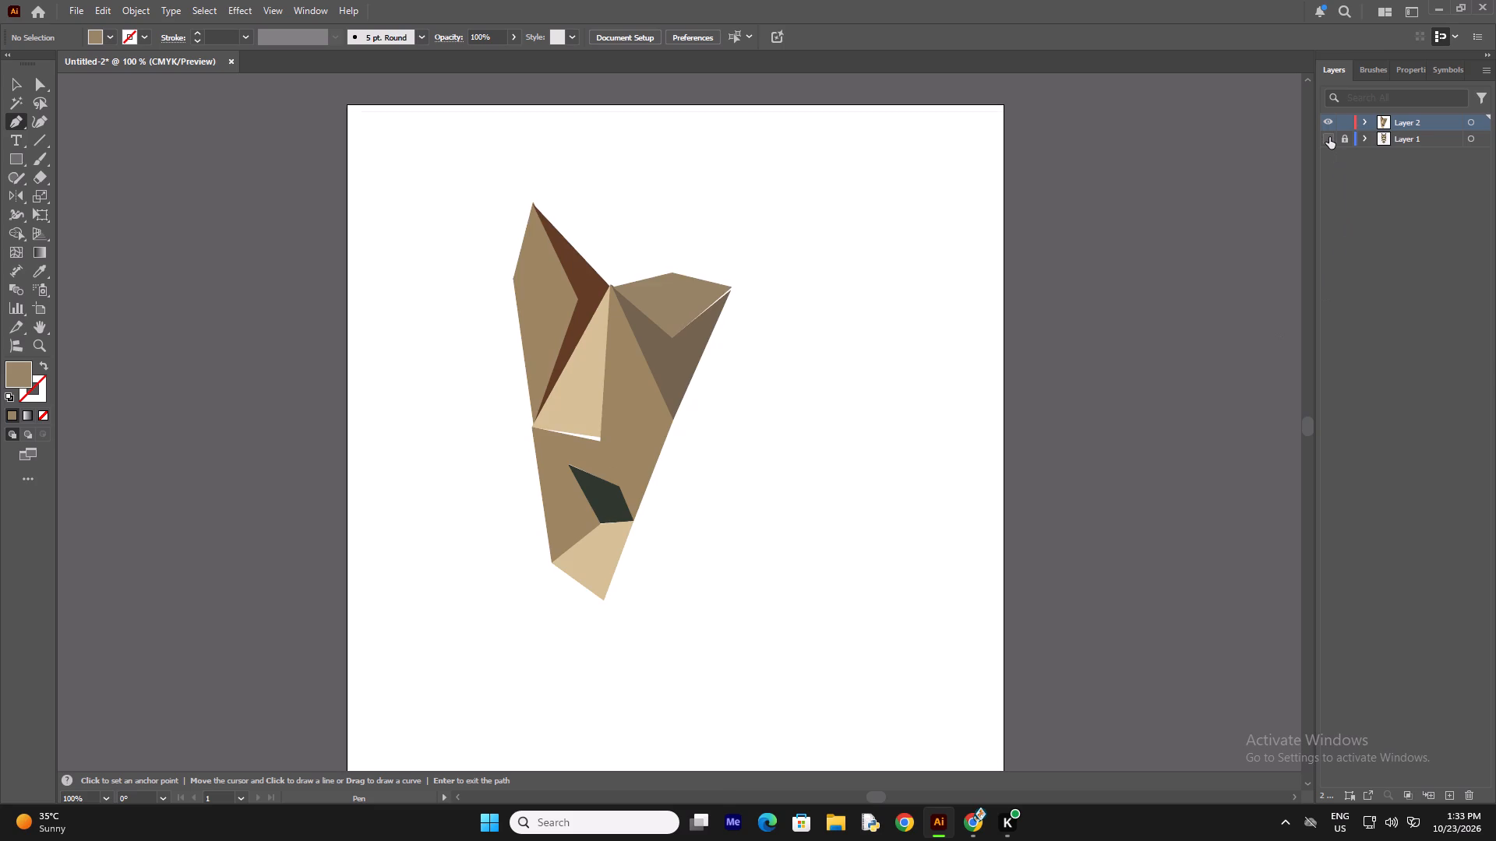
left_click(1329, 137)
left_click(1329, 137)
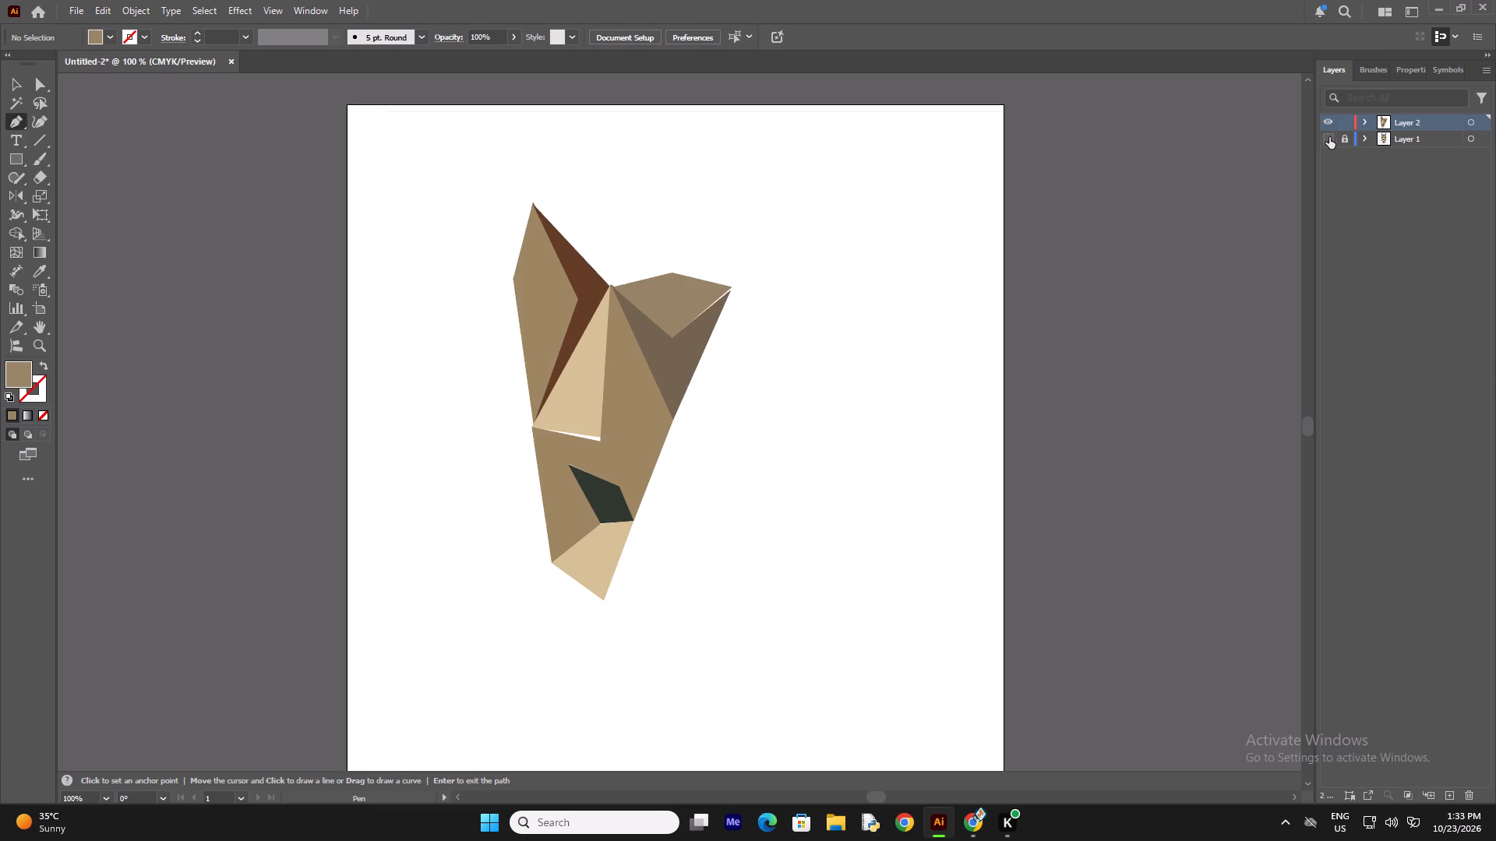
left_click(1329, 137)
scroll(664, 459, "down", 4)
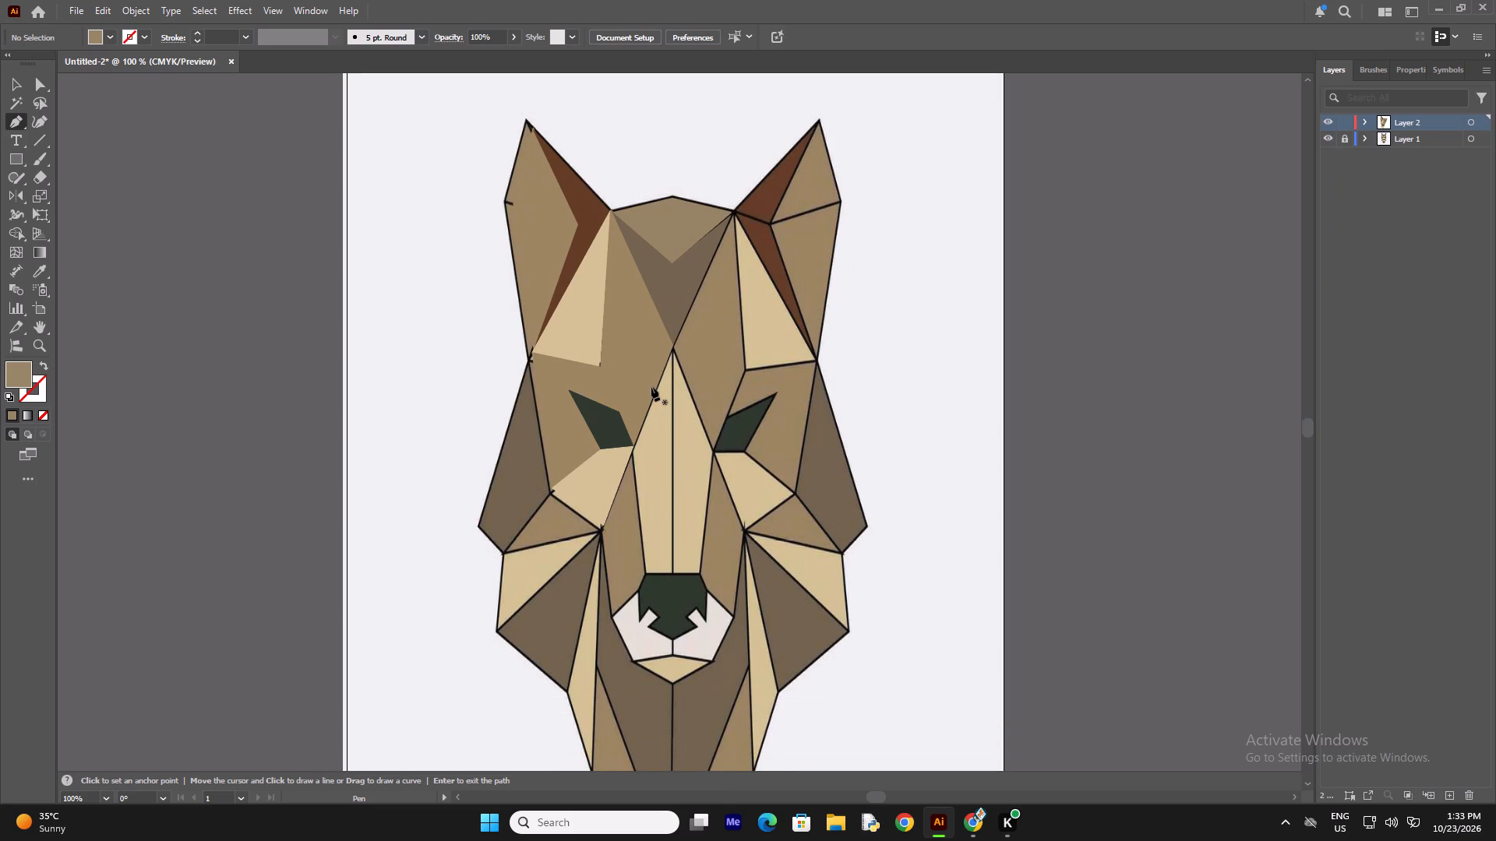
key("ctrl+plus")
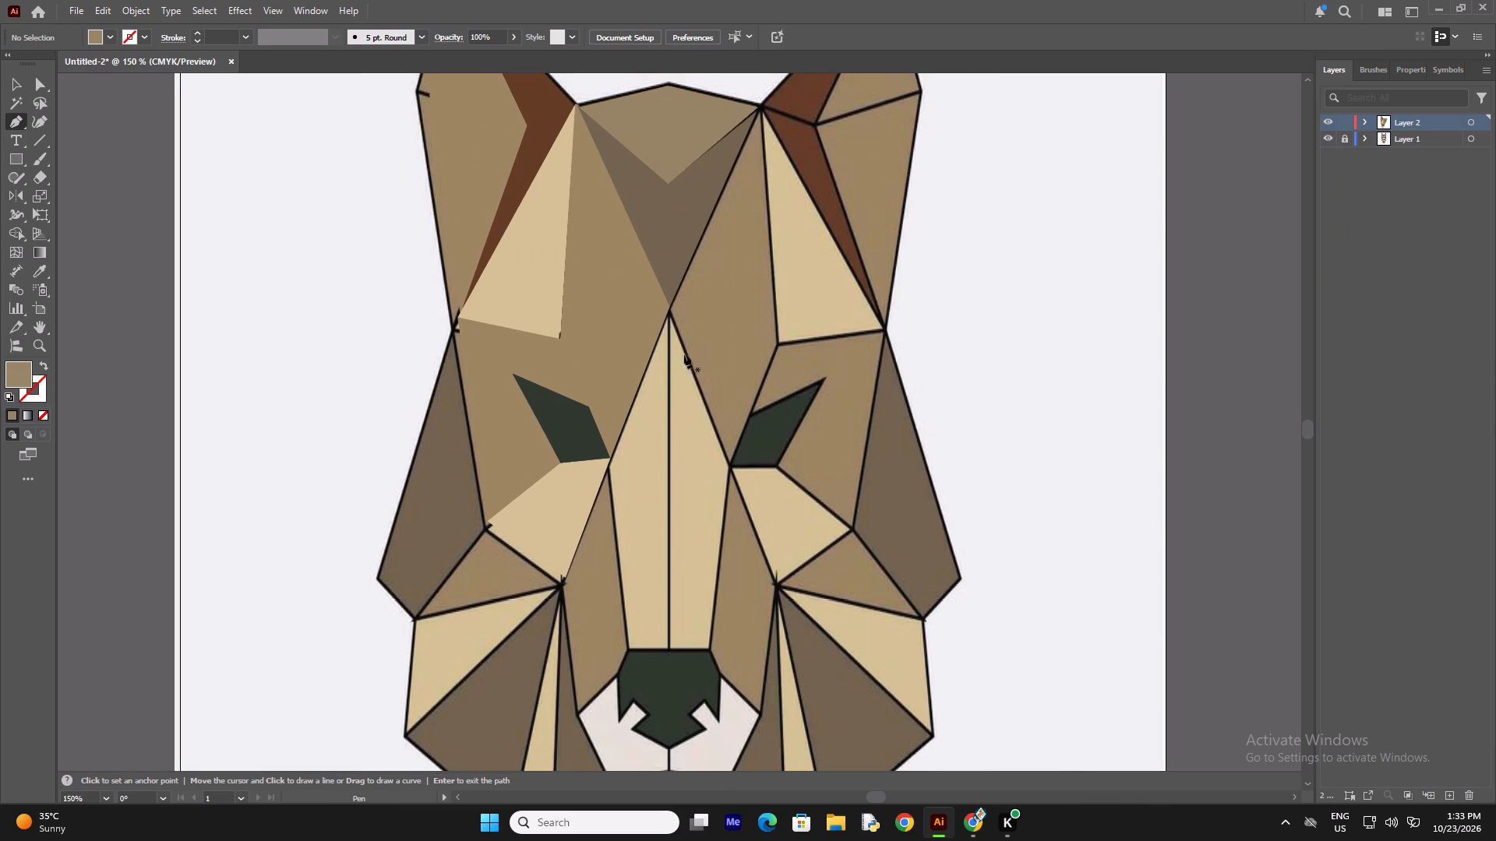
Sample the light tan of the central nose bridge as the fill colour for the Pen.
scroll(742, 347, "up", 3)
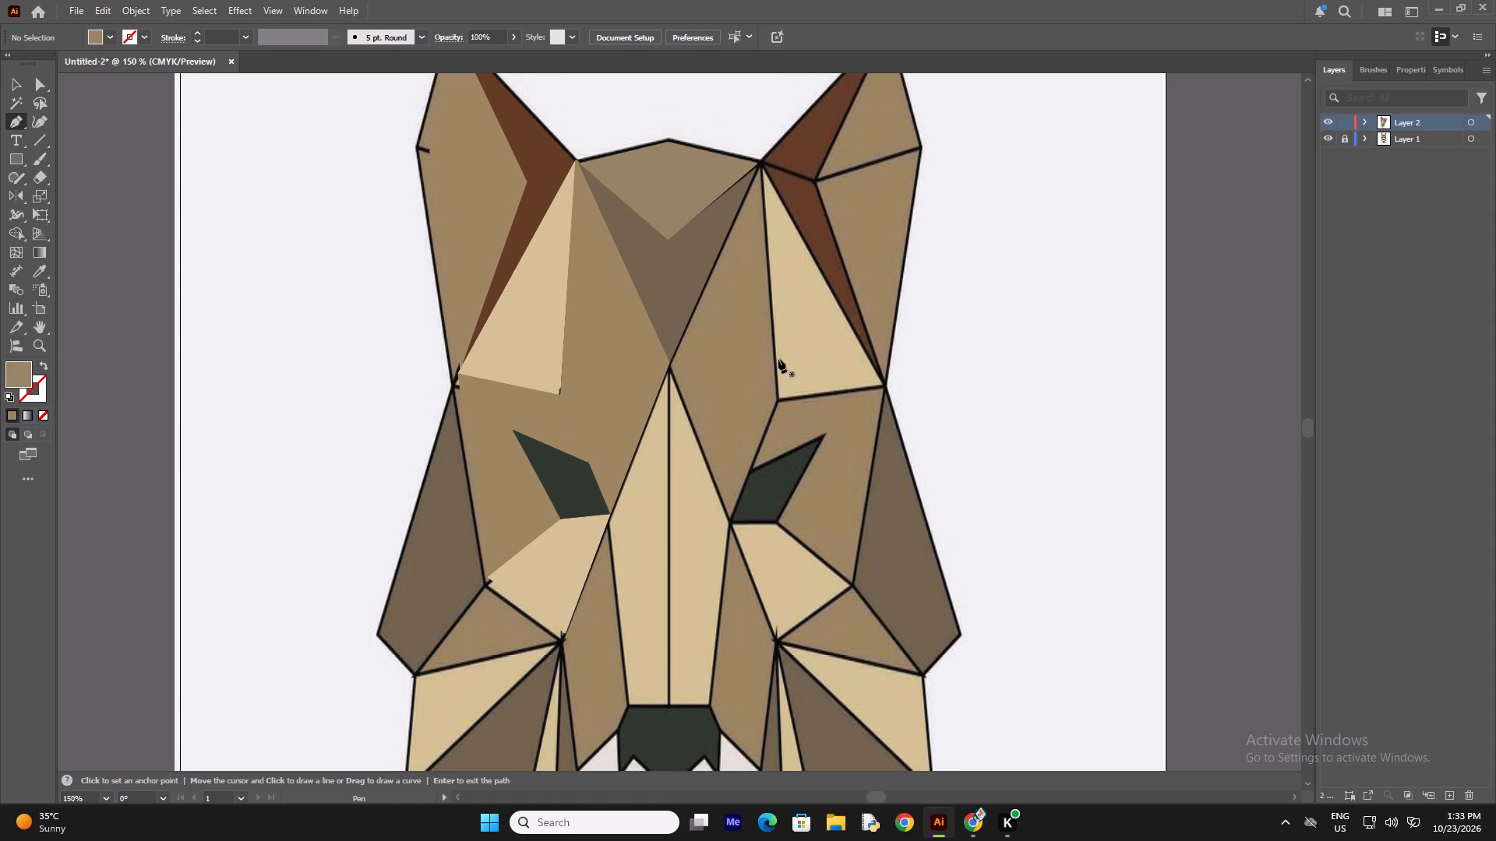
key("i")
key("i")
key("i")
key("i")
key("i")
key("i")
key("i")
key("i")
key("i")
key("i")
key("i")
key("i")
key("i")
key("i")
key("i")
key("i")
key("i")
key("i")
key("i")
key("i")
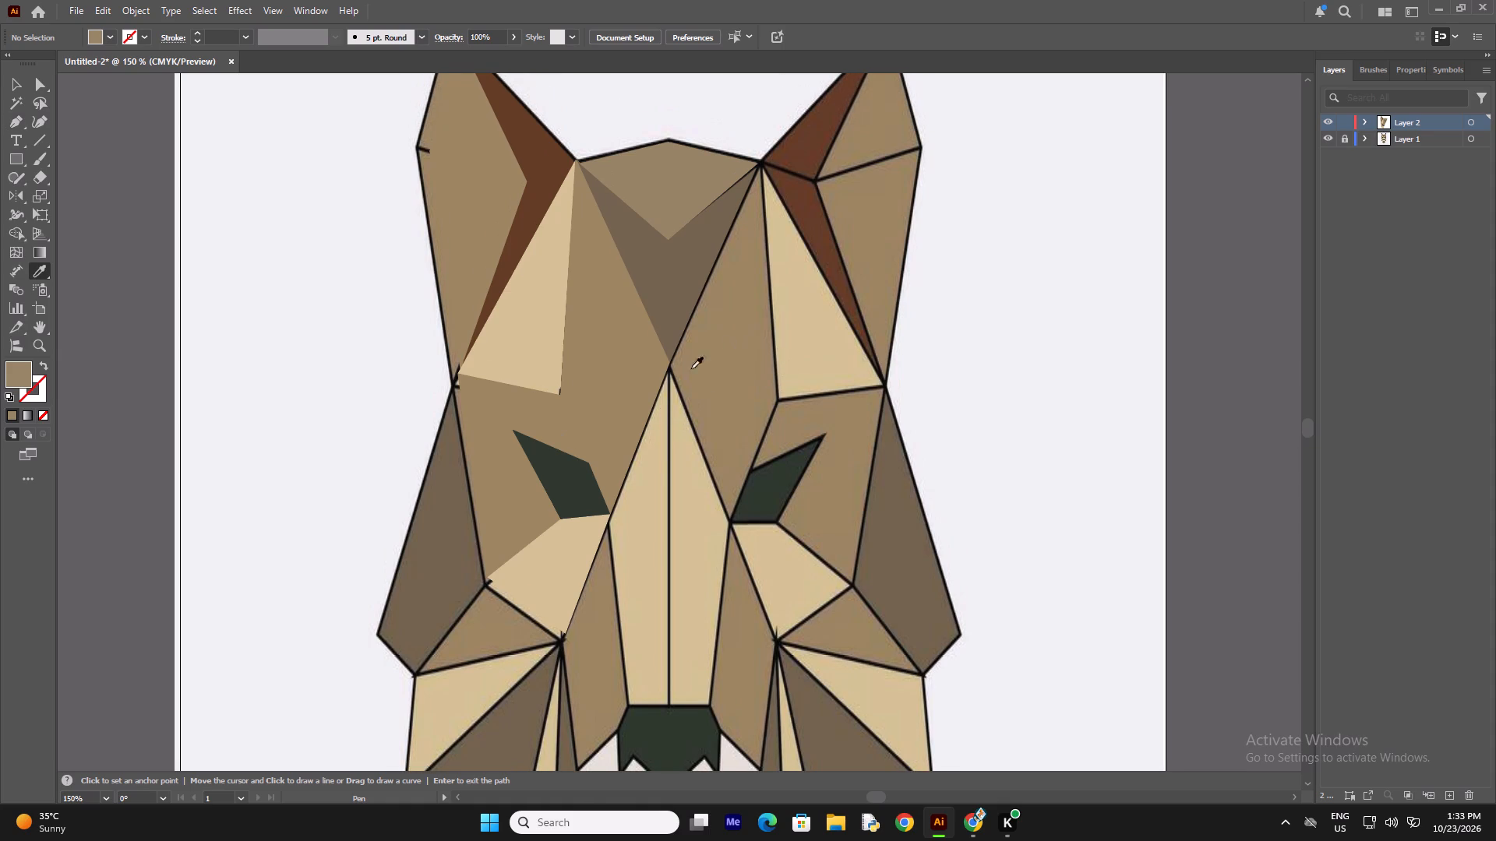
left_click(648, 473)
key("p")
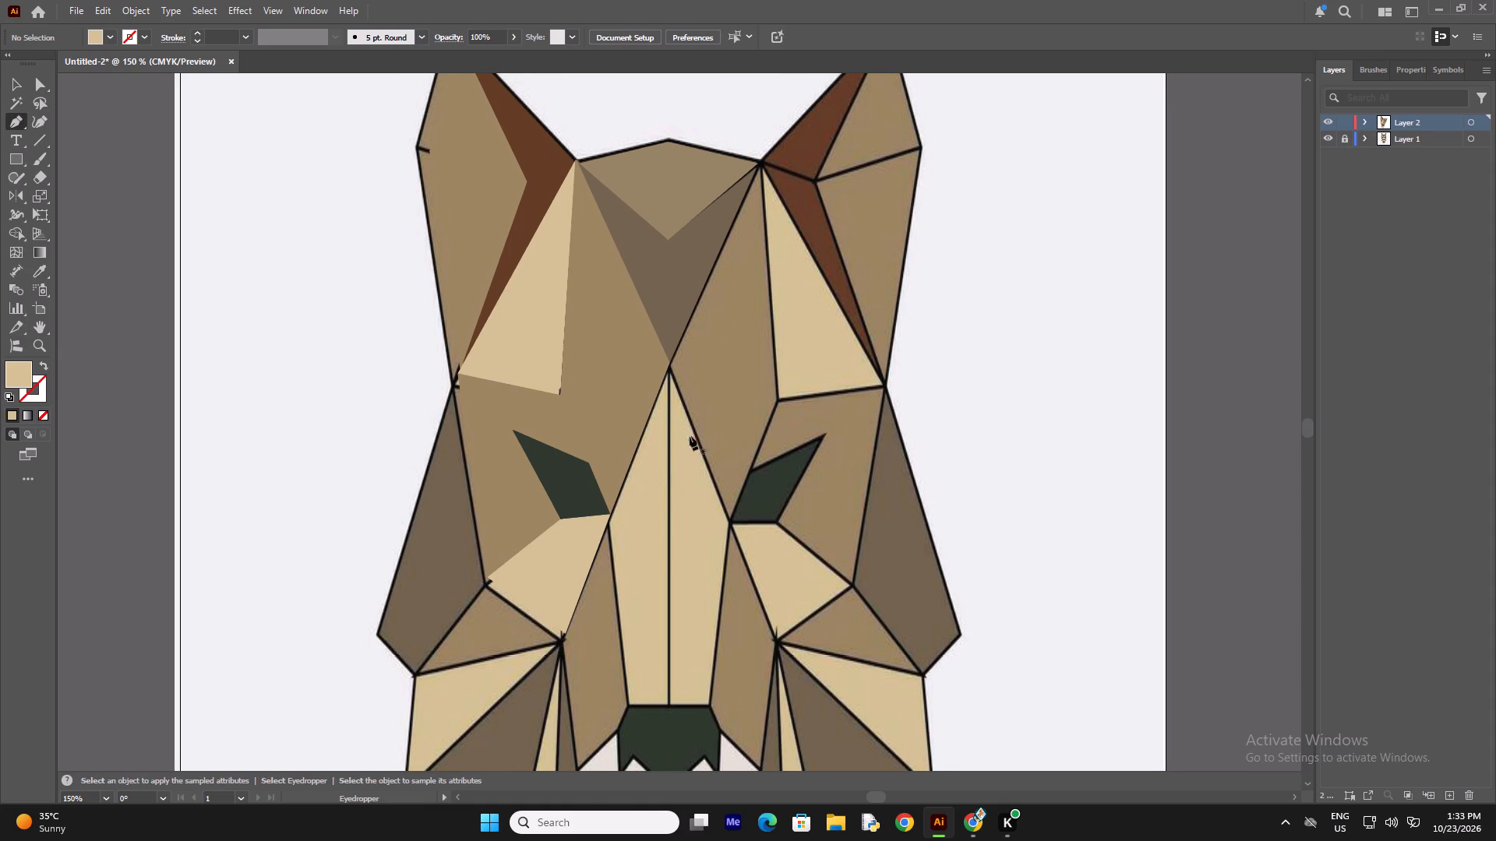
scroll(654, 565, "down", 3)
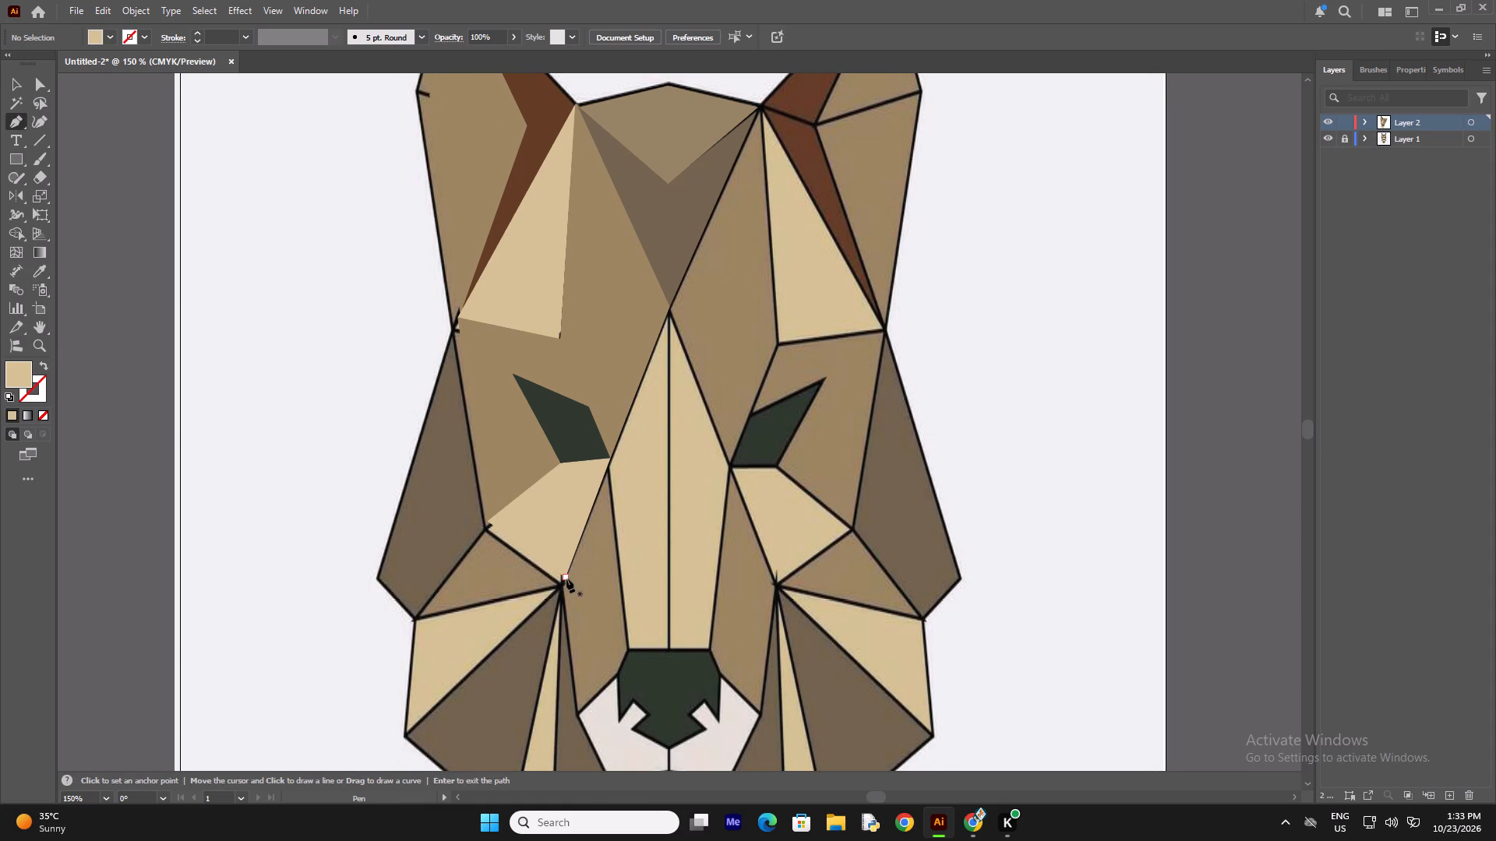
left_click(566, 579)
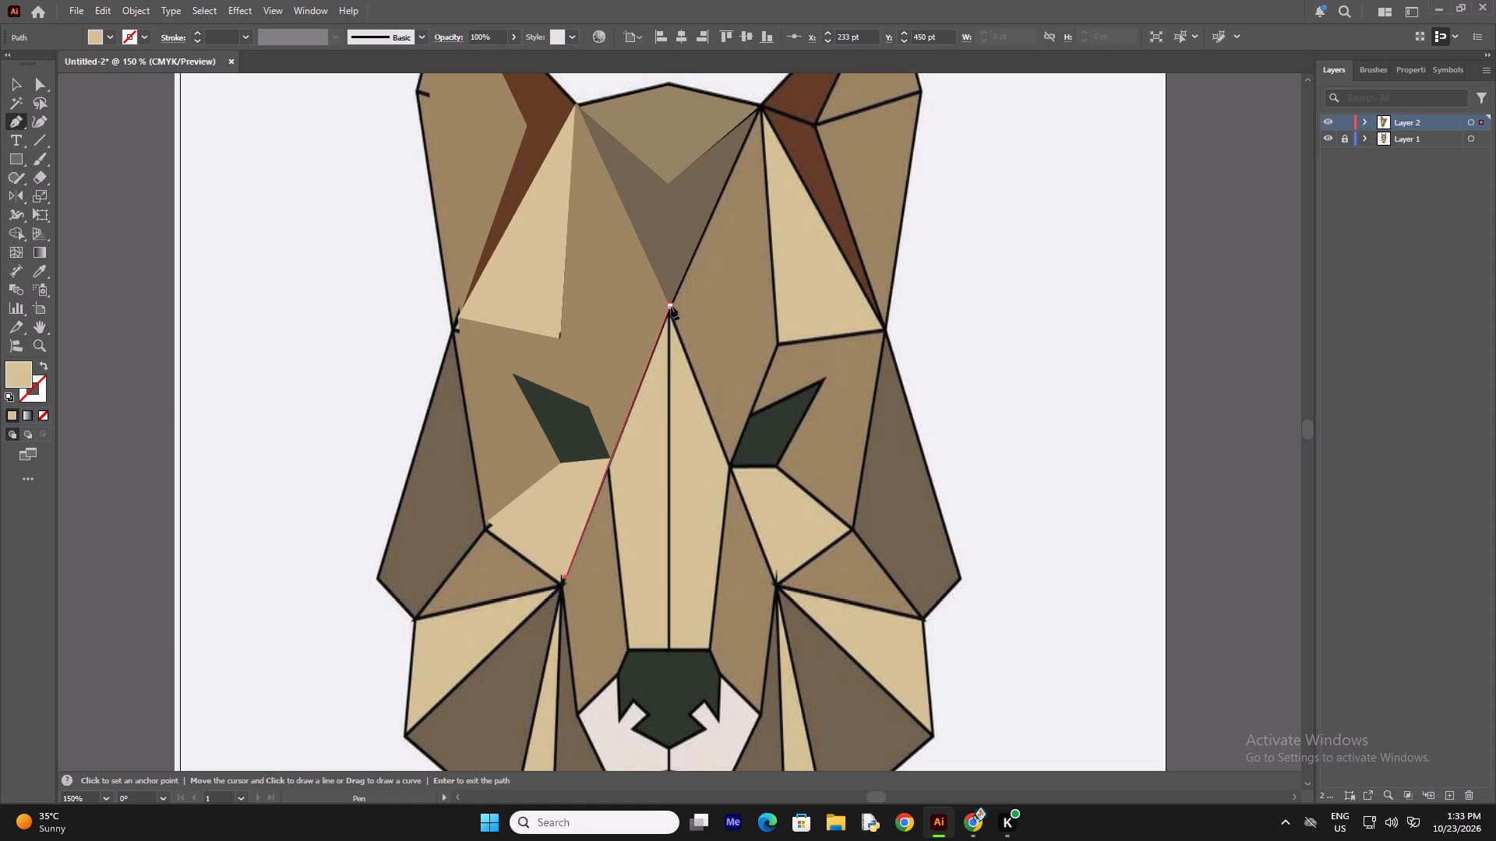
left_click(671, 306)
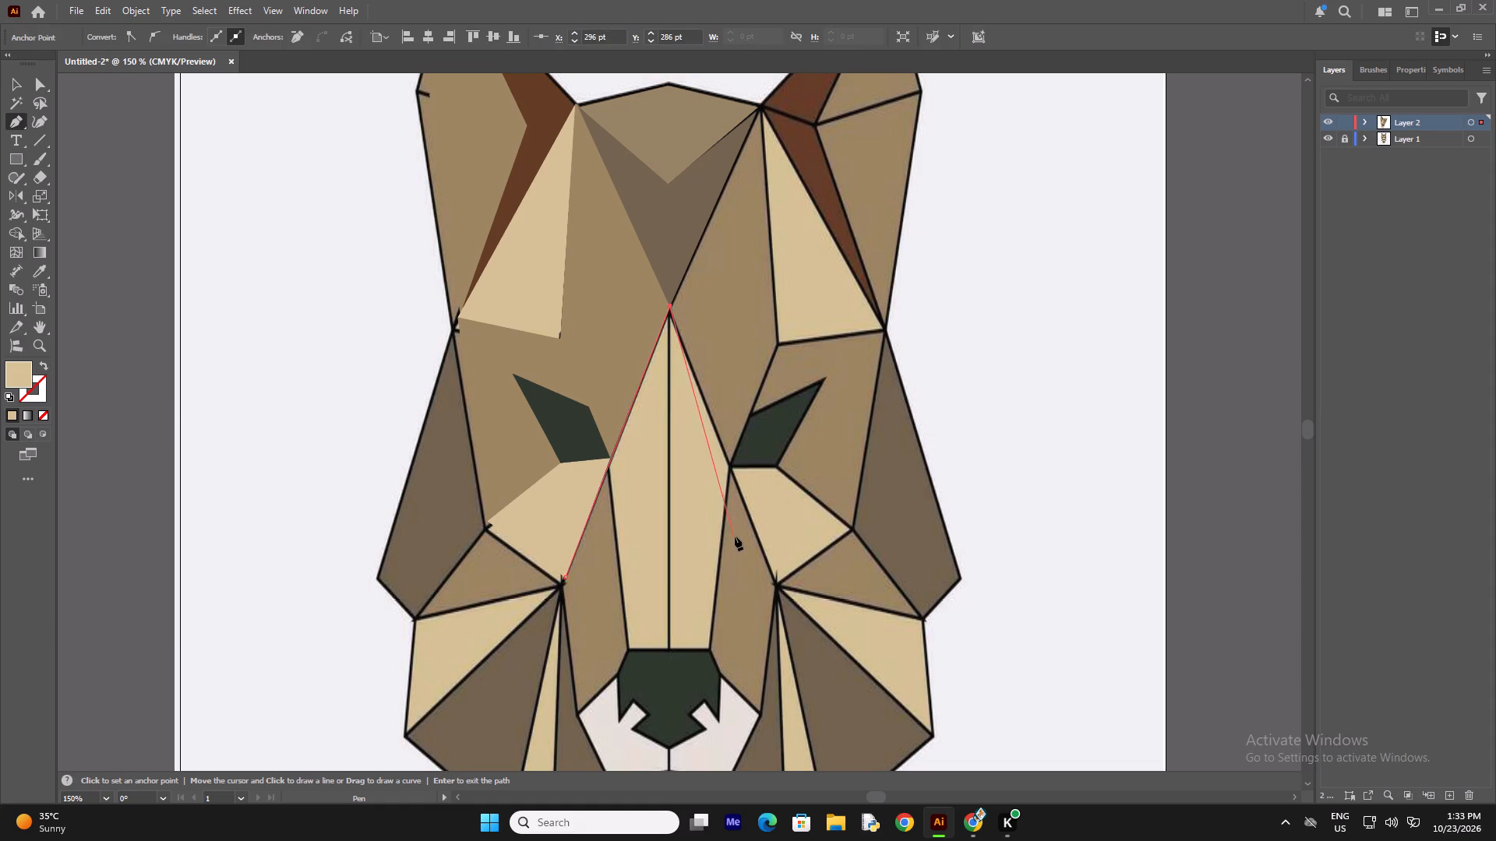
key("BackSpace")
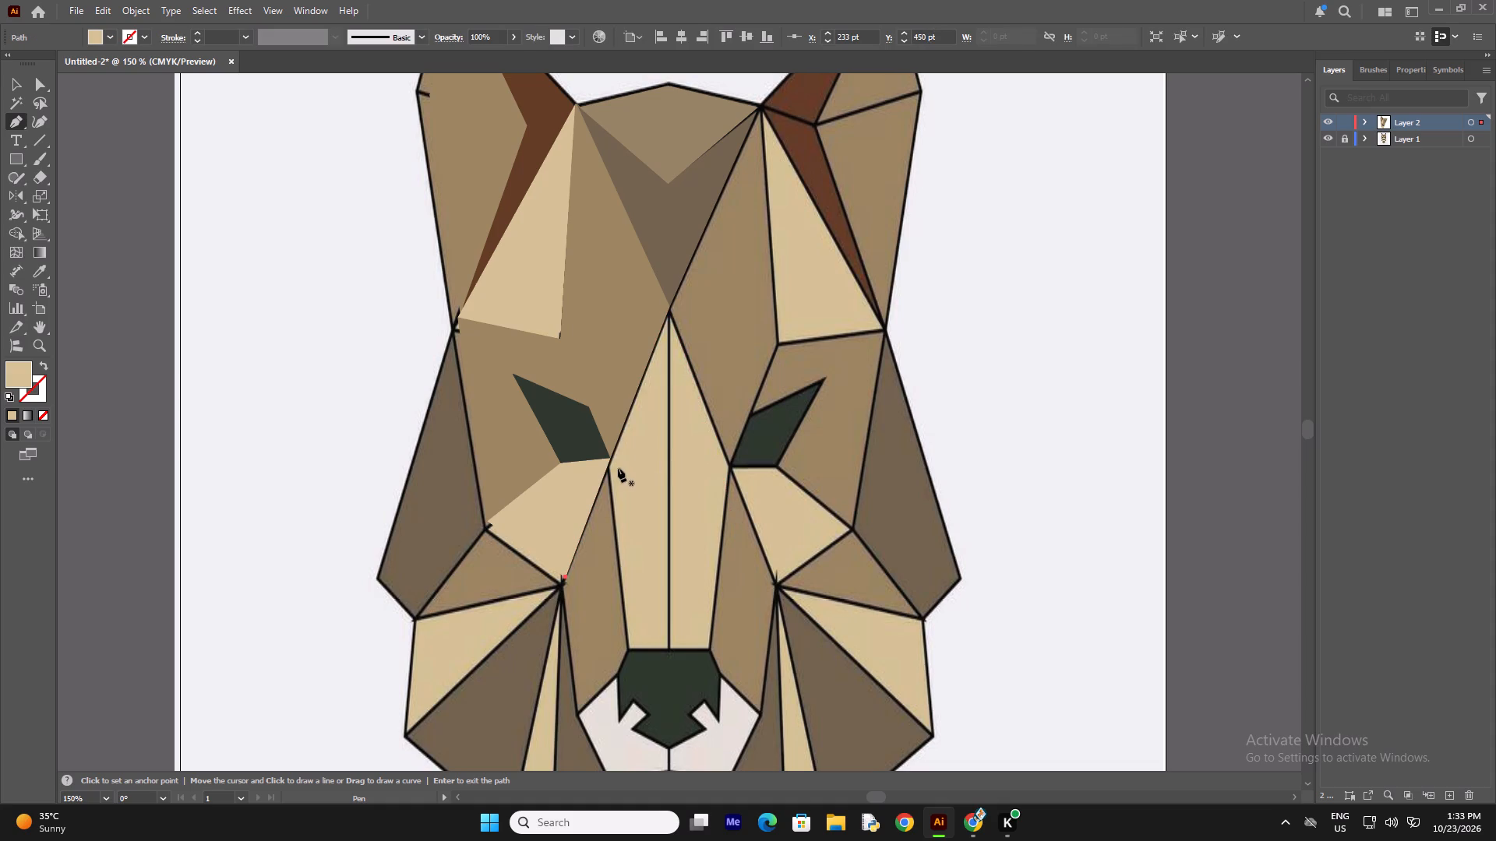
Trace the central nose bridge, from the forehead V's tip down to the nose, as one closed five-sided Pen shape filled with the sampled tan.
left_click(605, 469)
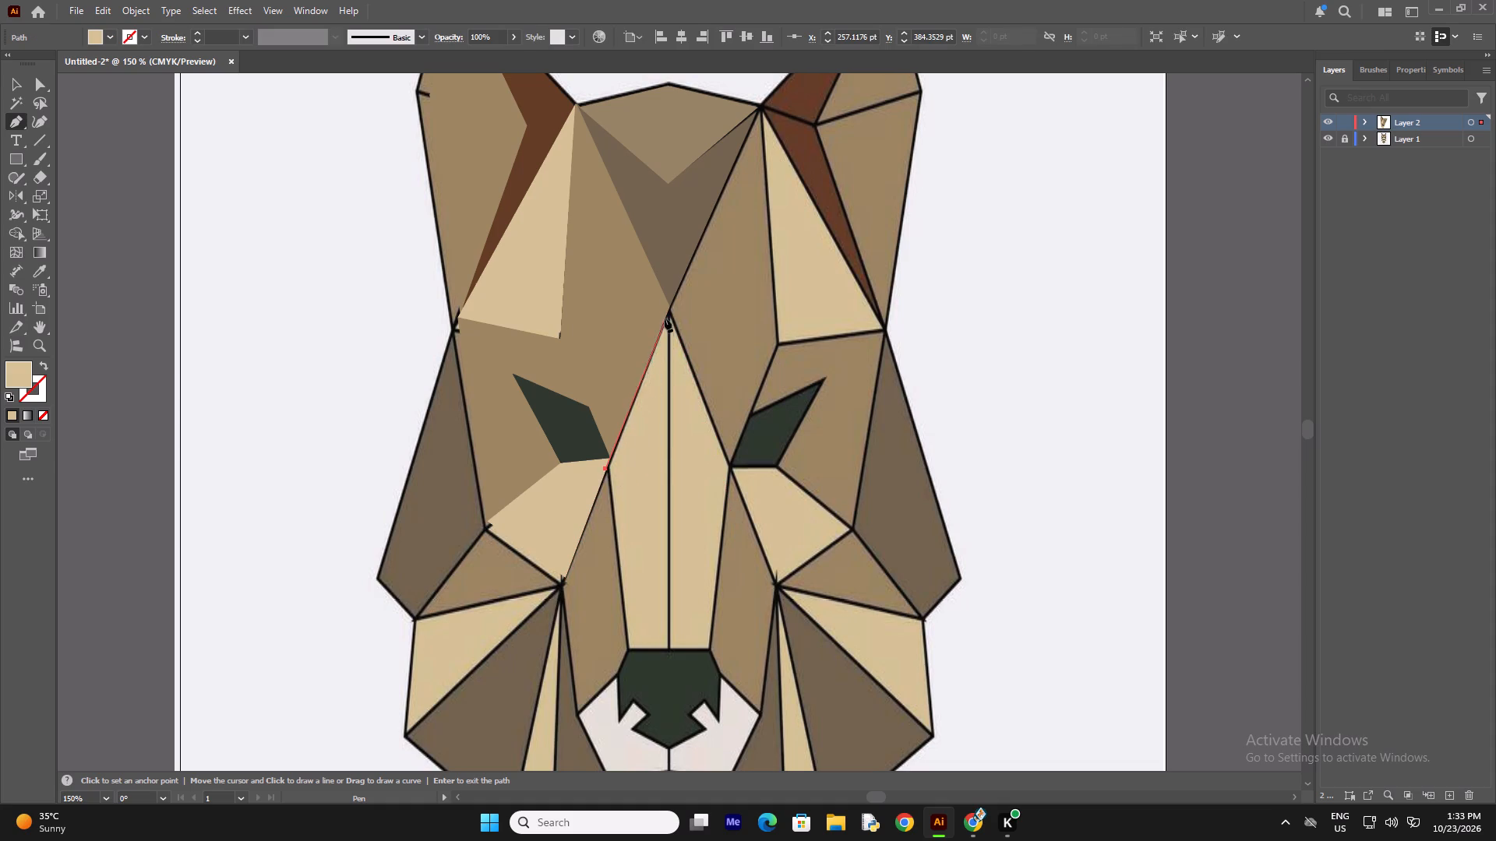
left_click(671, 308)
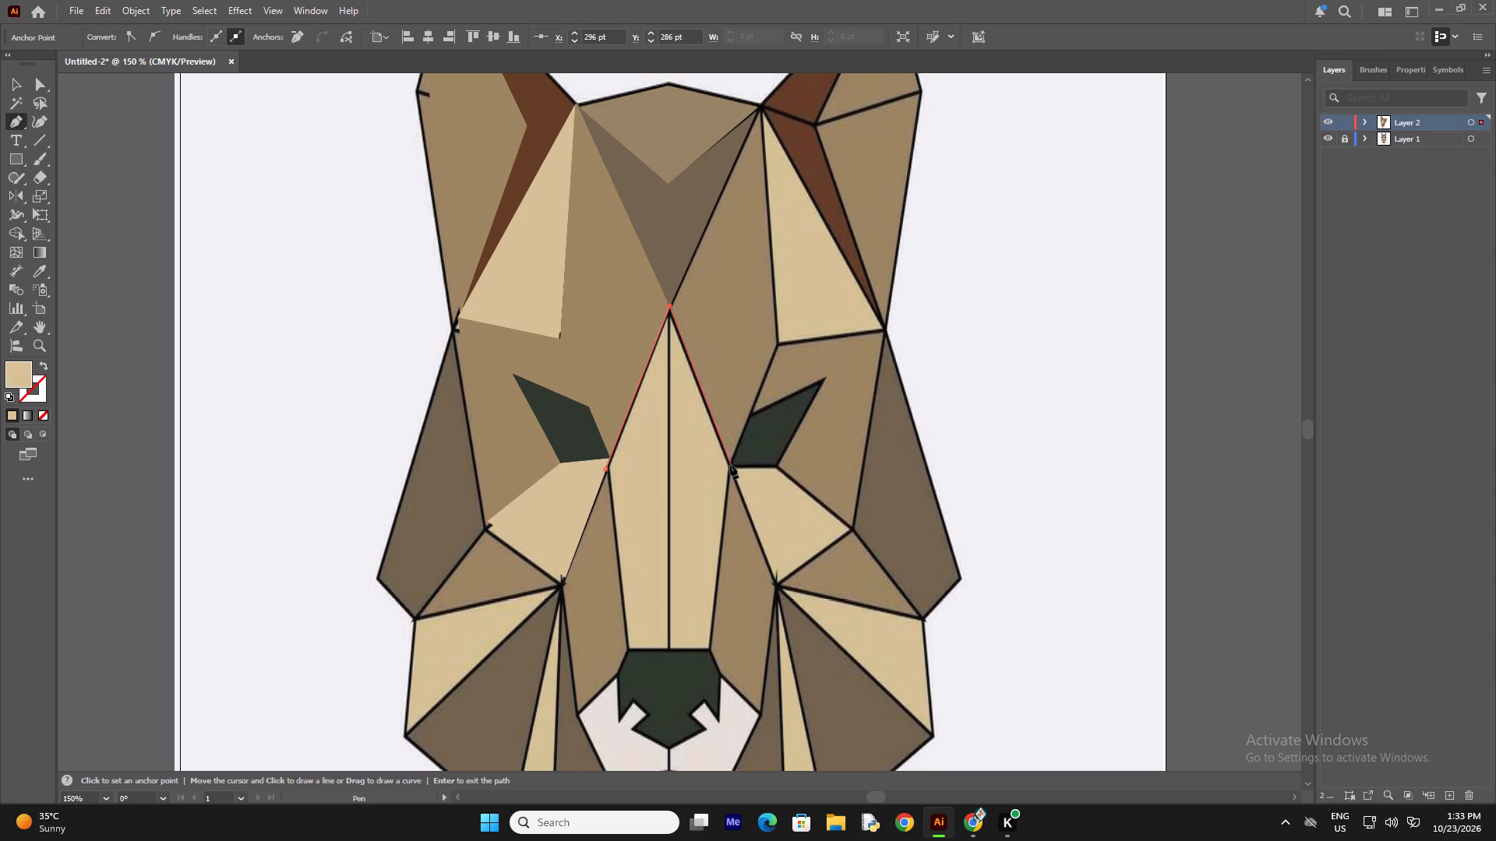
left_click(730, 465)
left_click(707, 645)
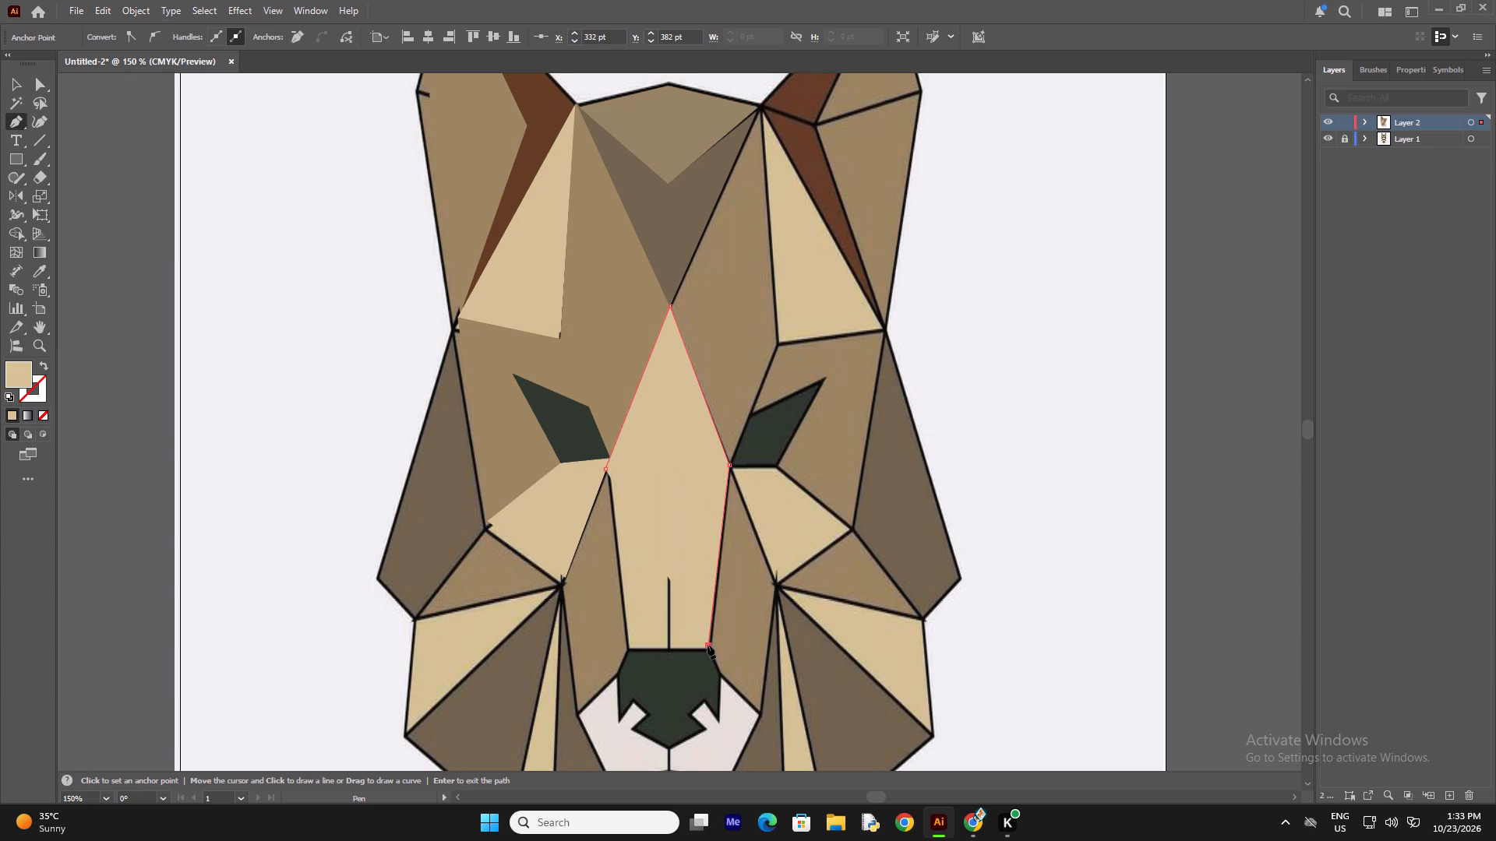
left_click(630, 646)
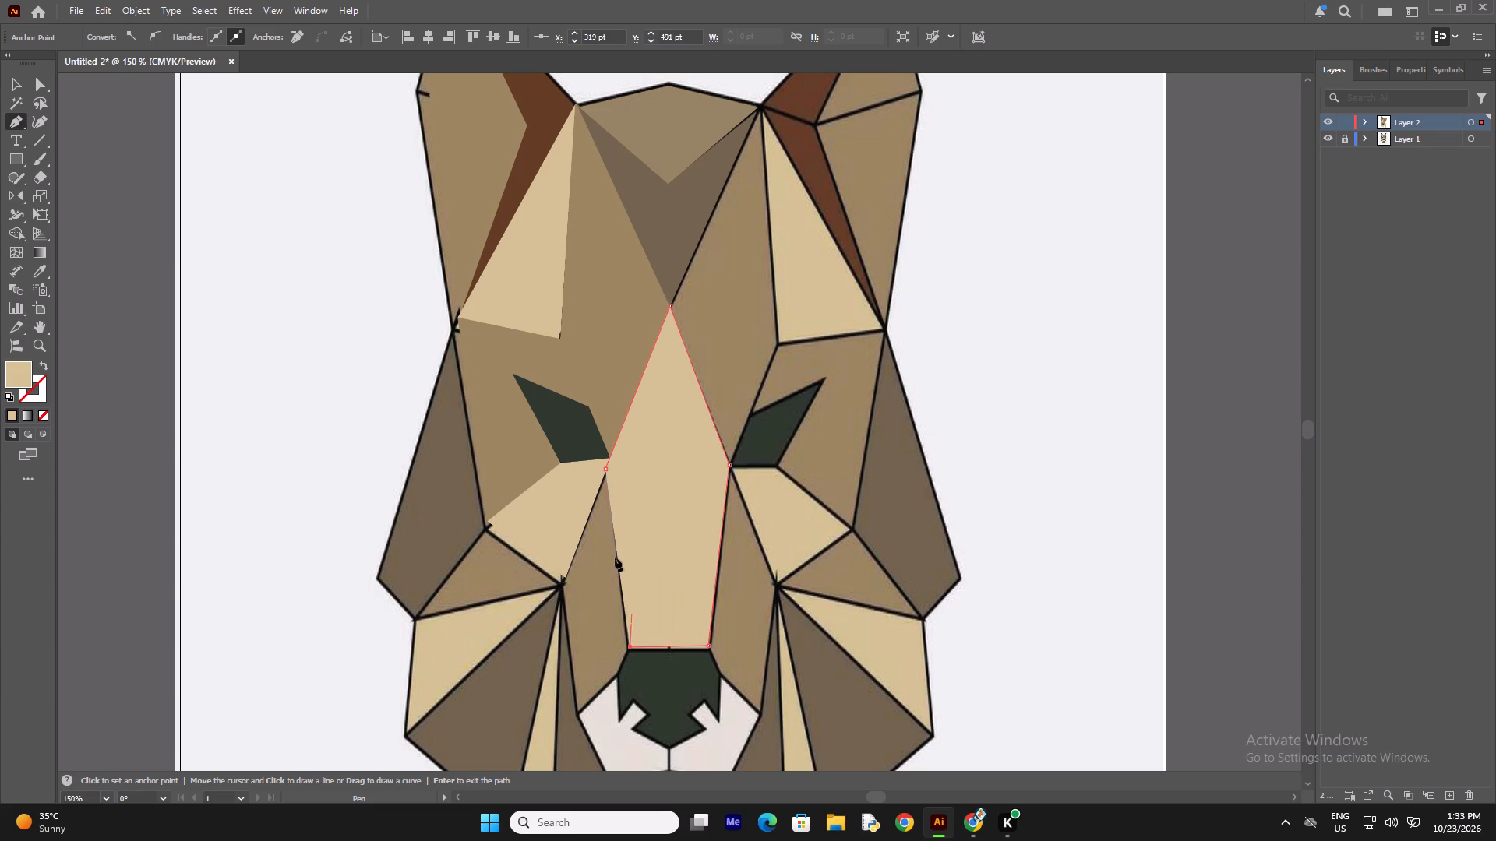
left_click(605, 468)
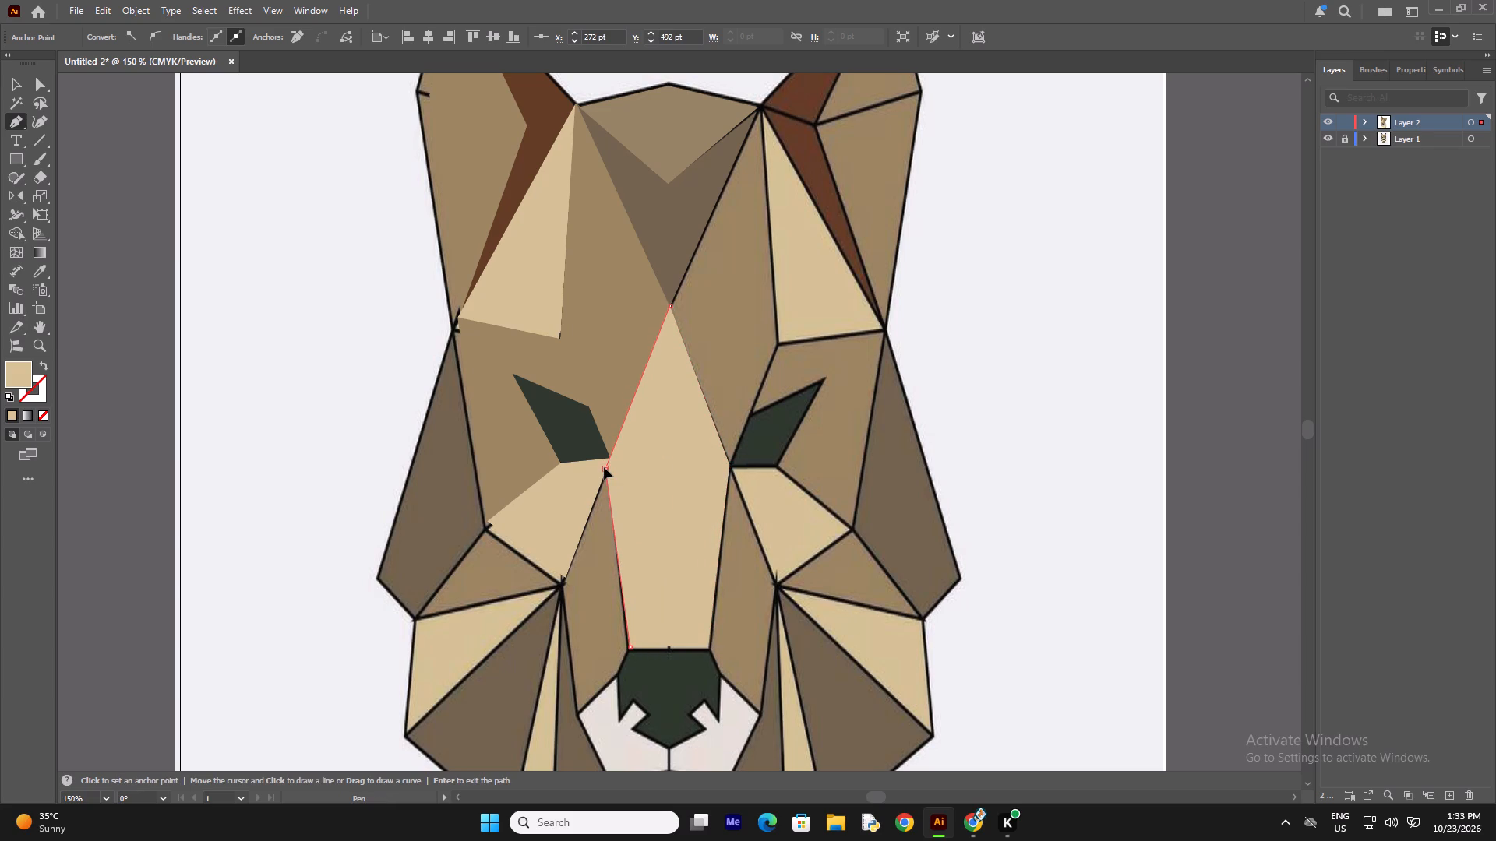
left_click(992, 361)
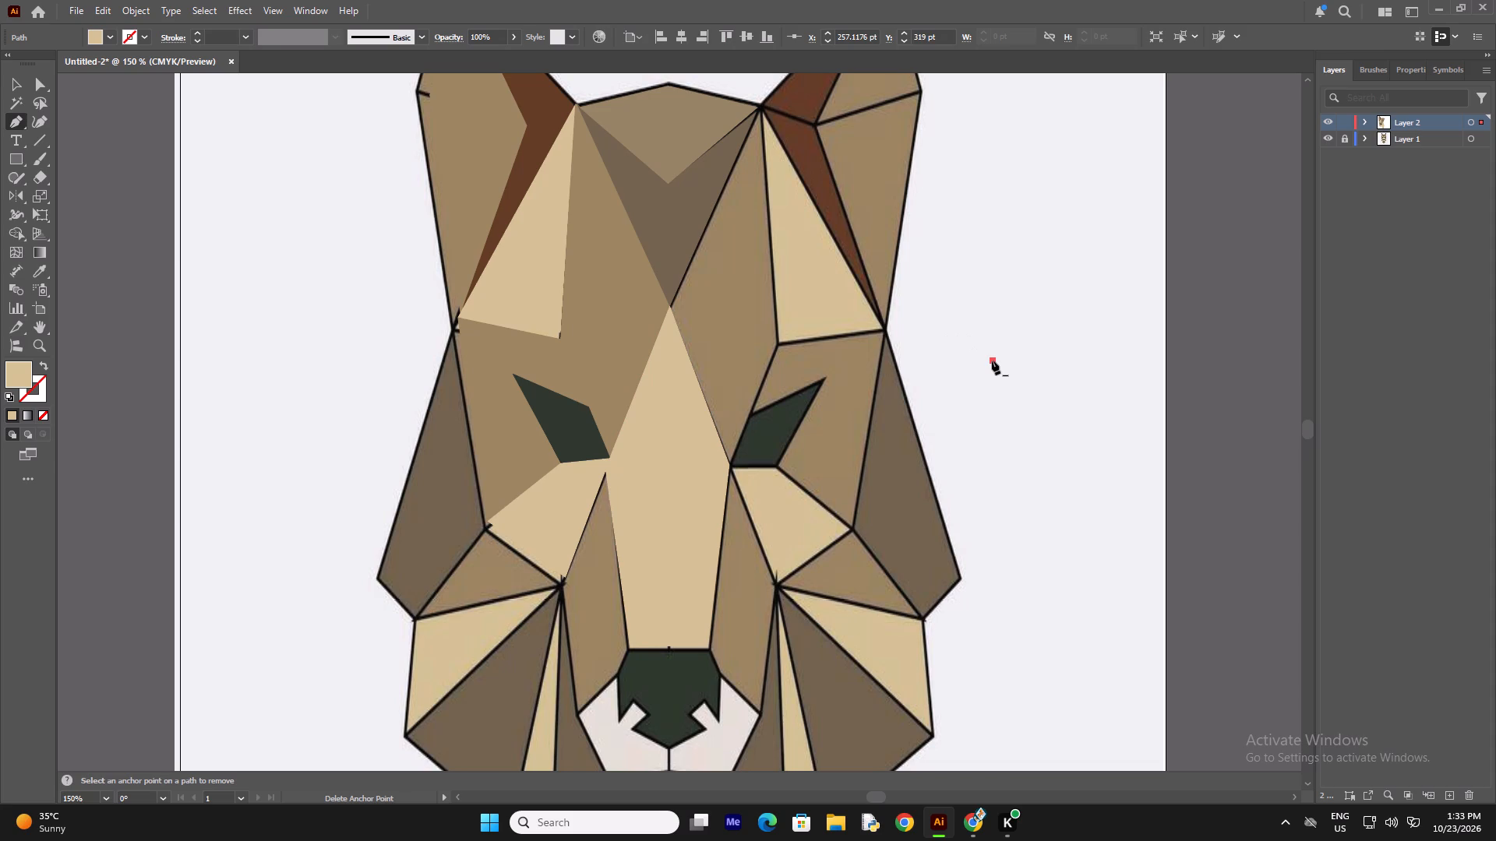
key("BackSpace")
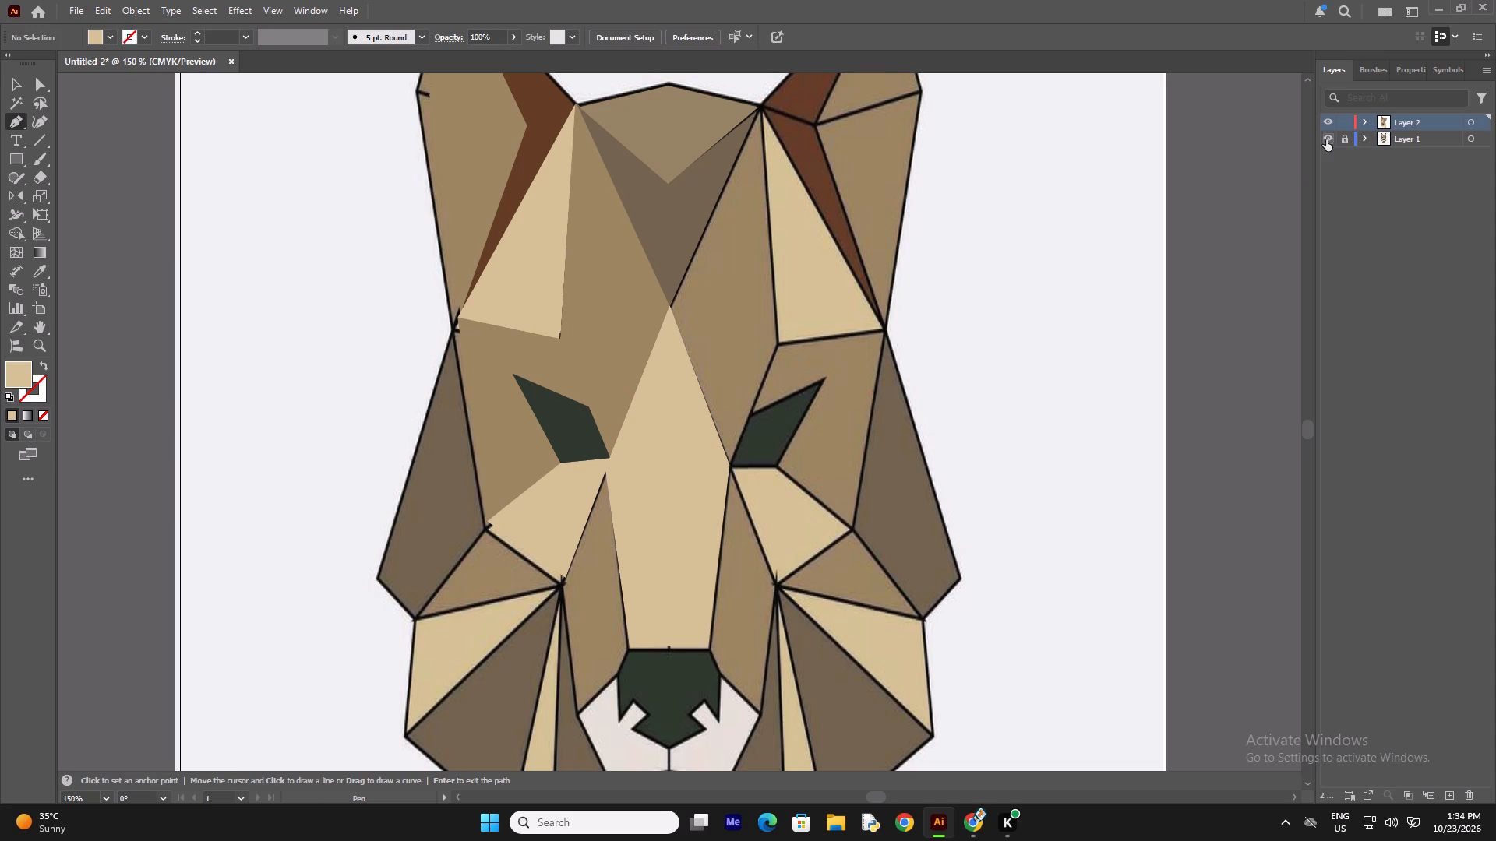
Check the traced facets against the reference by toggling Layer 1's visibility, leaving it shown.
left_click(1326, 139)
key("ctrl+minus")
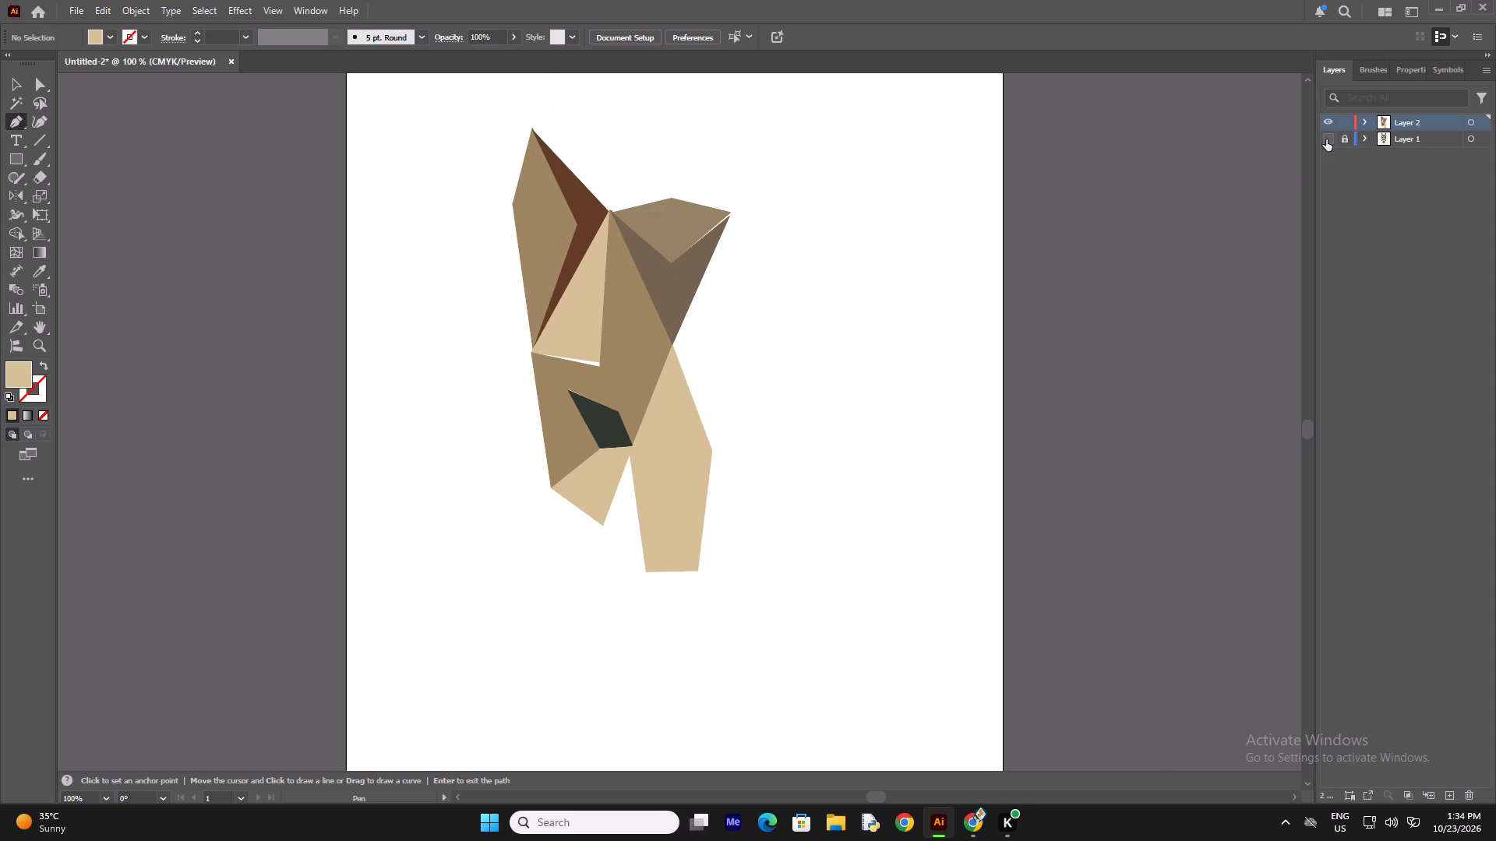
left_click(1330, 139)
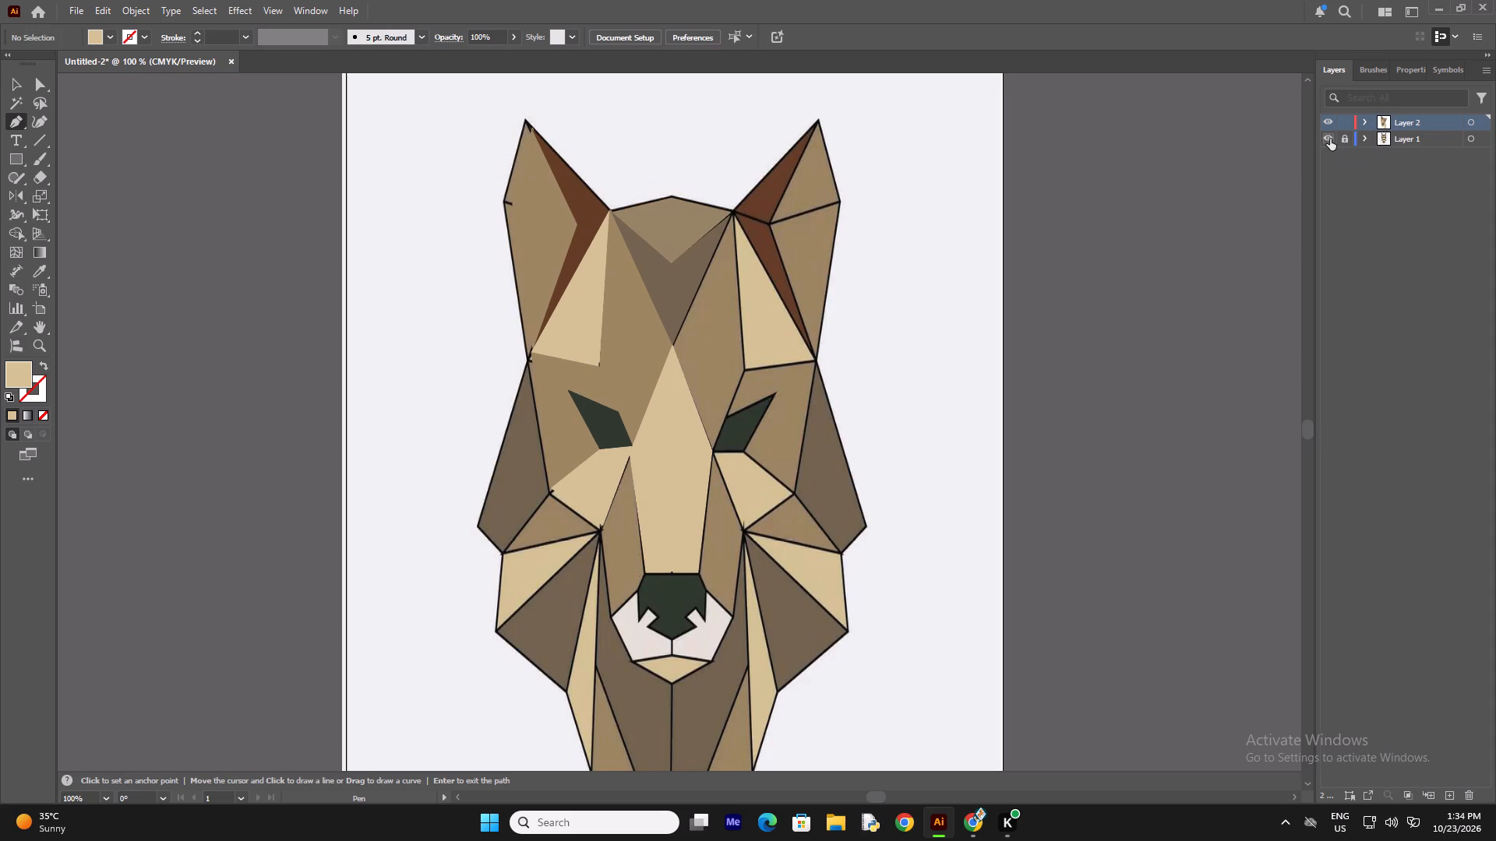
Sample the forehead brown and trace the right-hand forehead and cheek facet around the eye as one Pen shape filled with #9a8560.
key("ctrl+plus")
key("ctrl+plus")
scroll(543, 246, "up", 14)
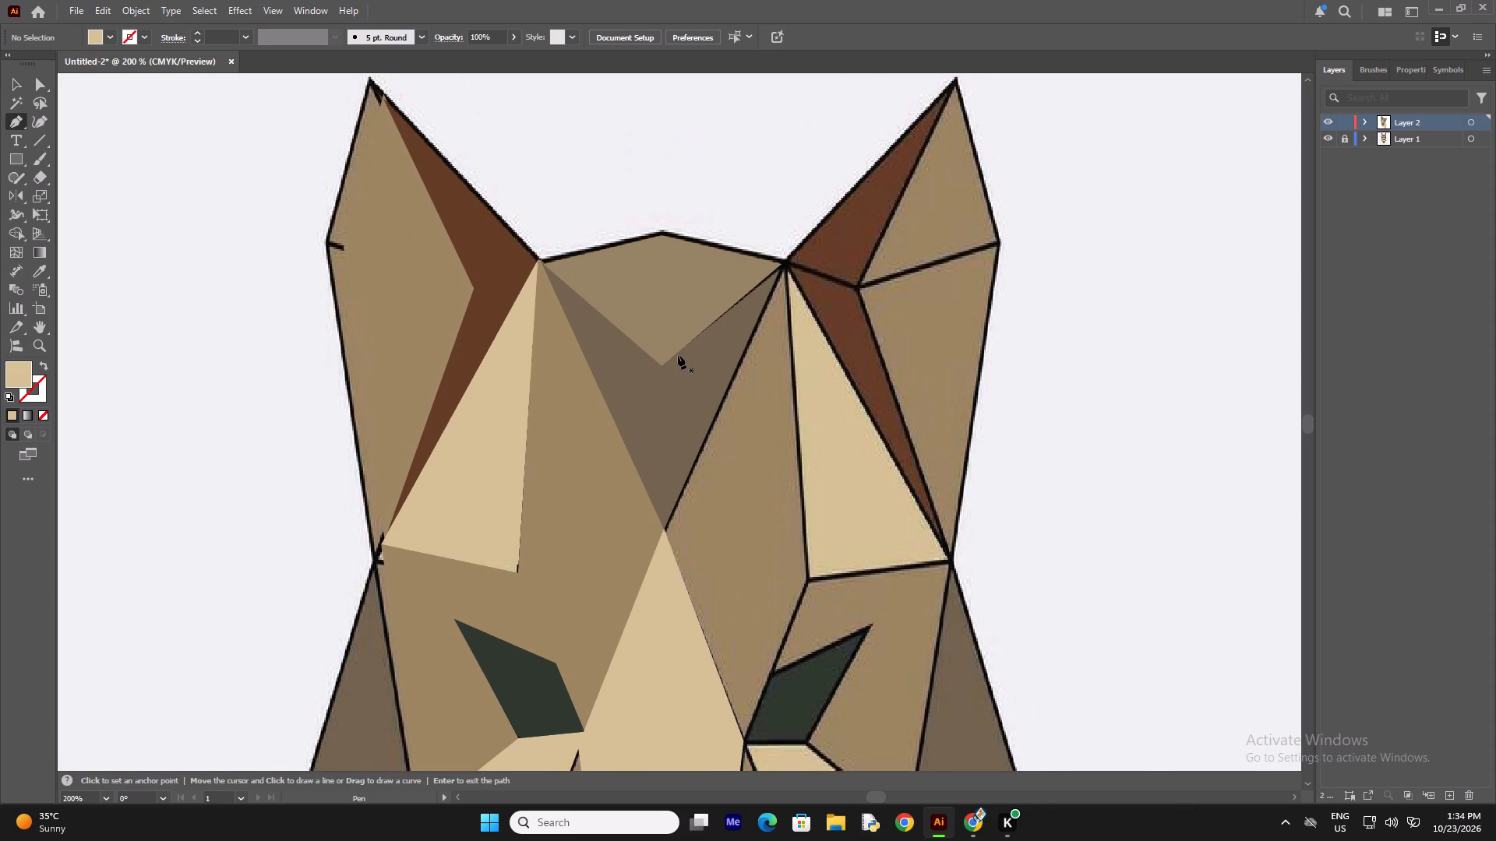
scroll(678, 355, "down", 2)
key("i")
key("i")
key("i")
key("i")
key("i")
key("i")
key("i")
key("i")
key("i")
key("i")
key("i")
key("i")
key("i")
key("i")
key("i")
key("i")
key("i")
key("i")
key("i")
key("i")
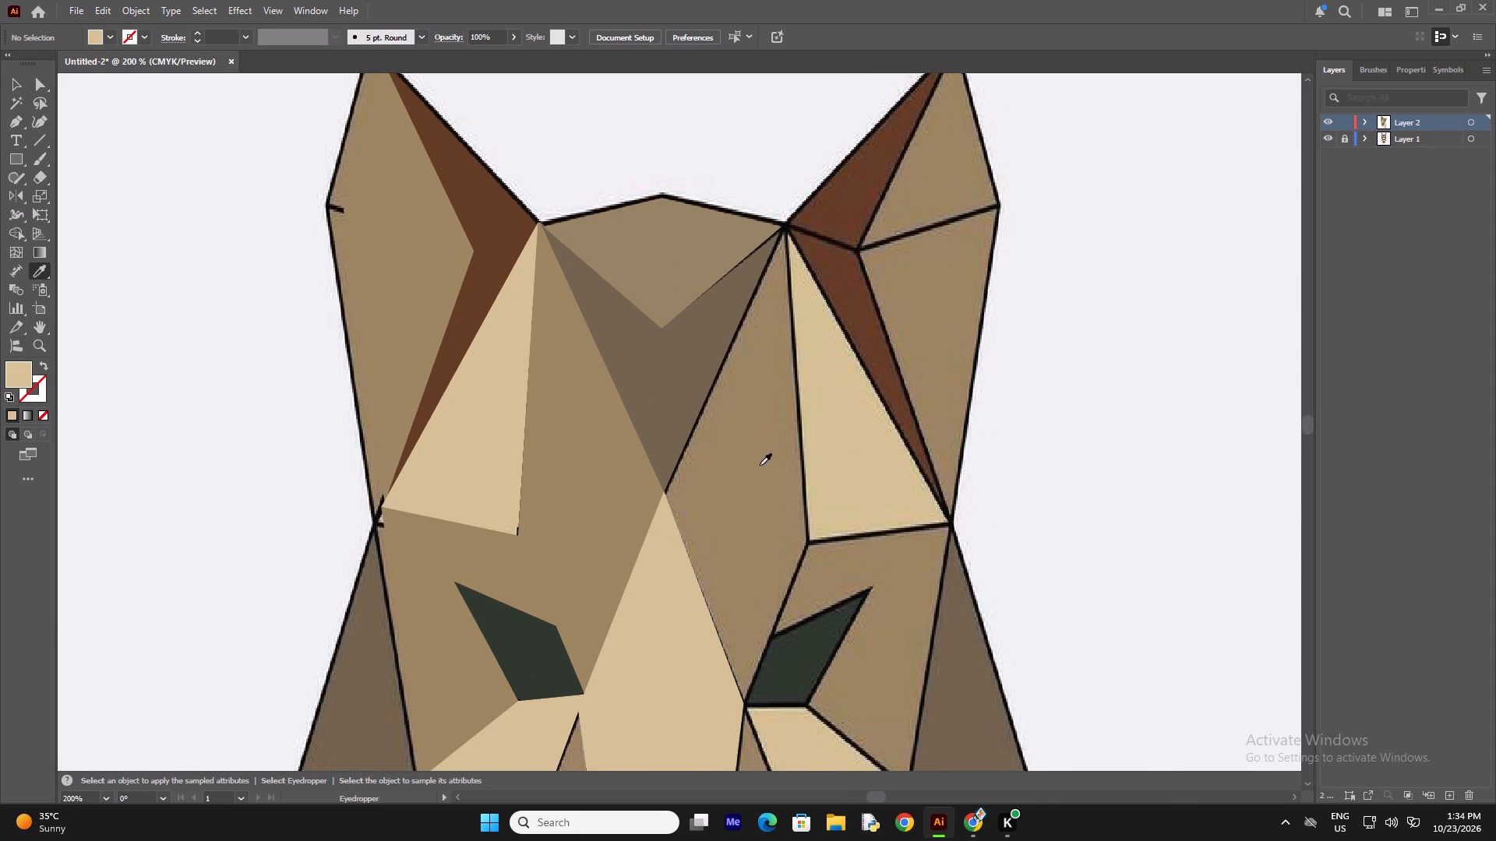
left_click(759, 466)
key("p")
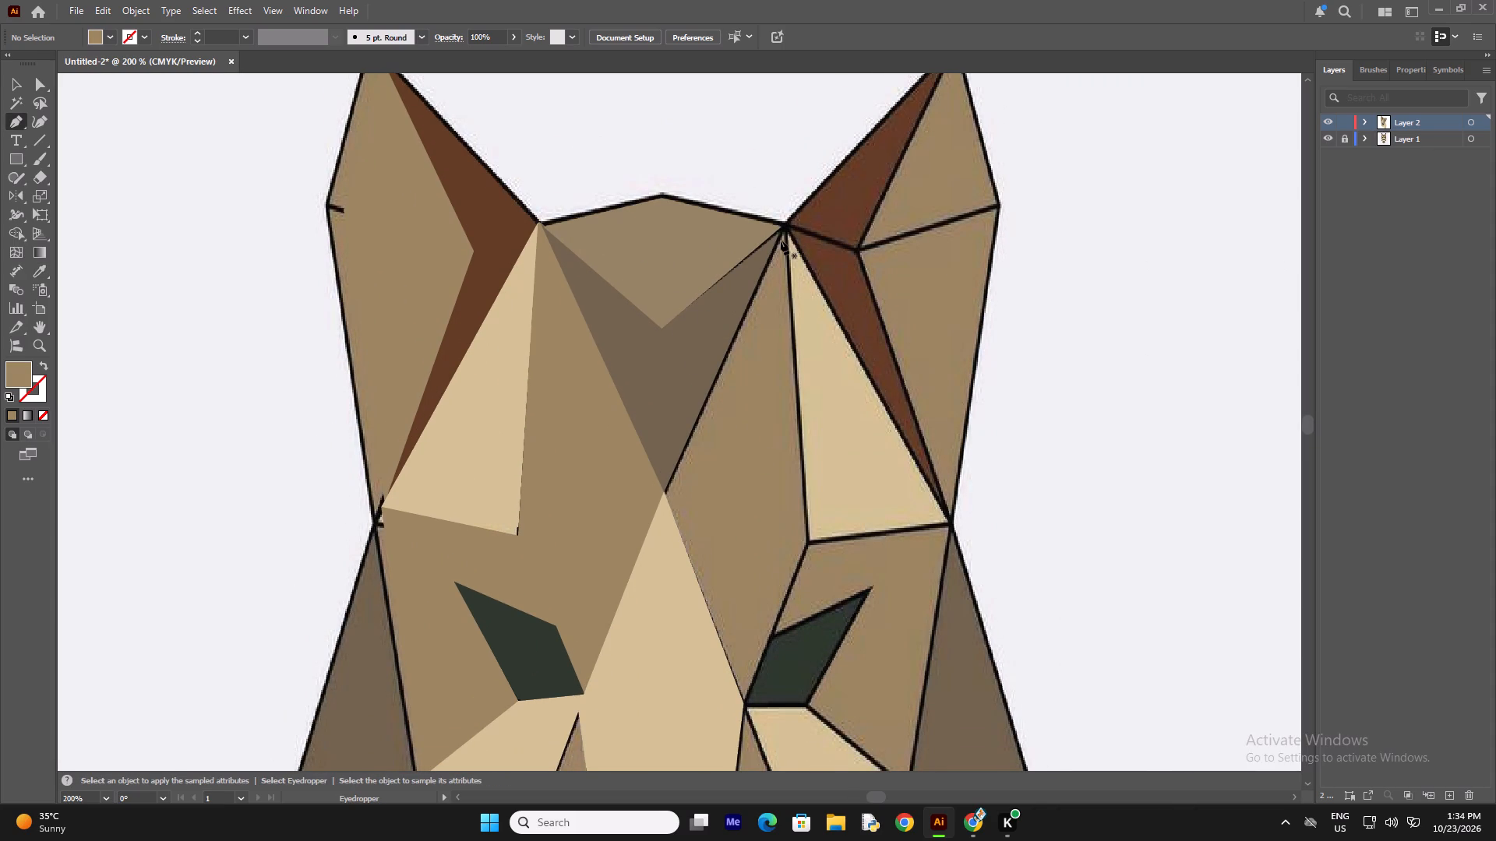
left_click(782, 229)
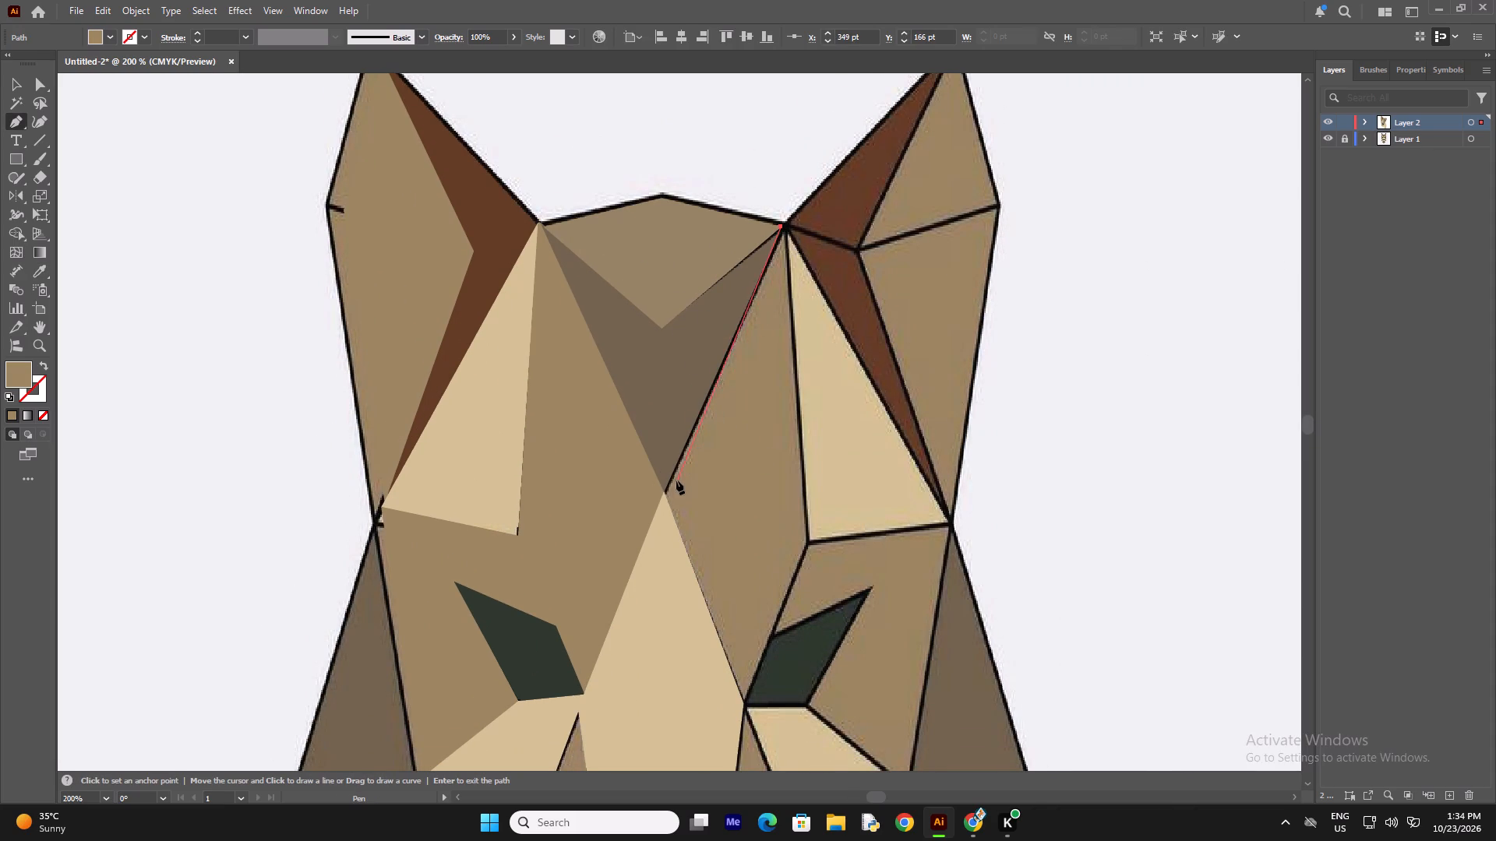
left_click(665, 490)
scroll(700, 575, "down", 5)
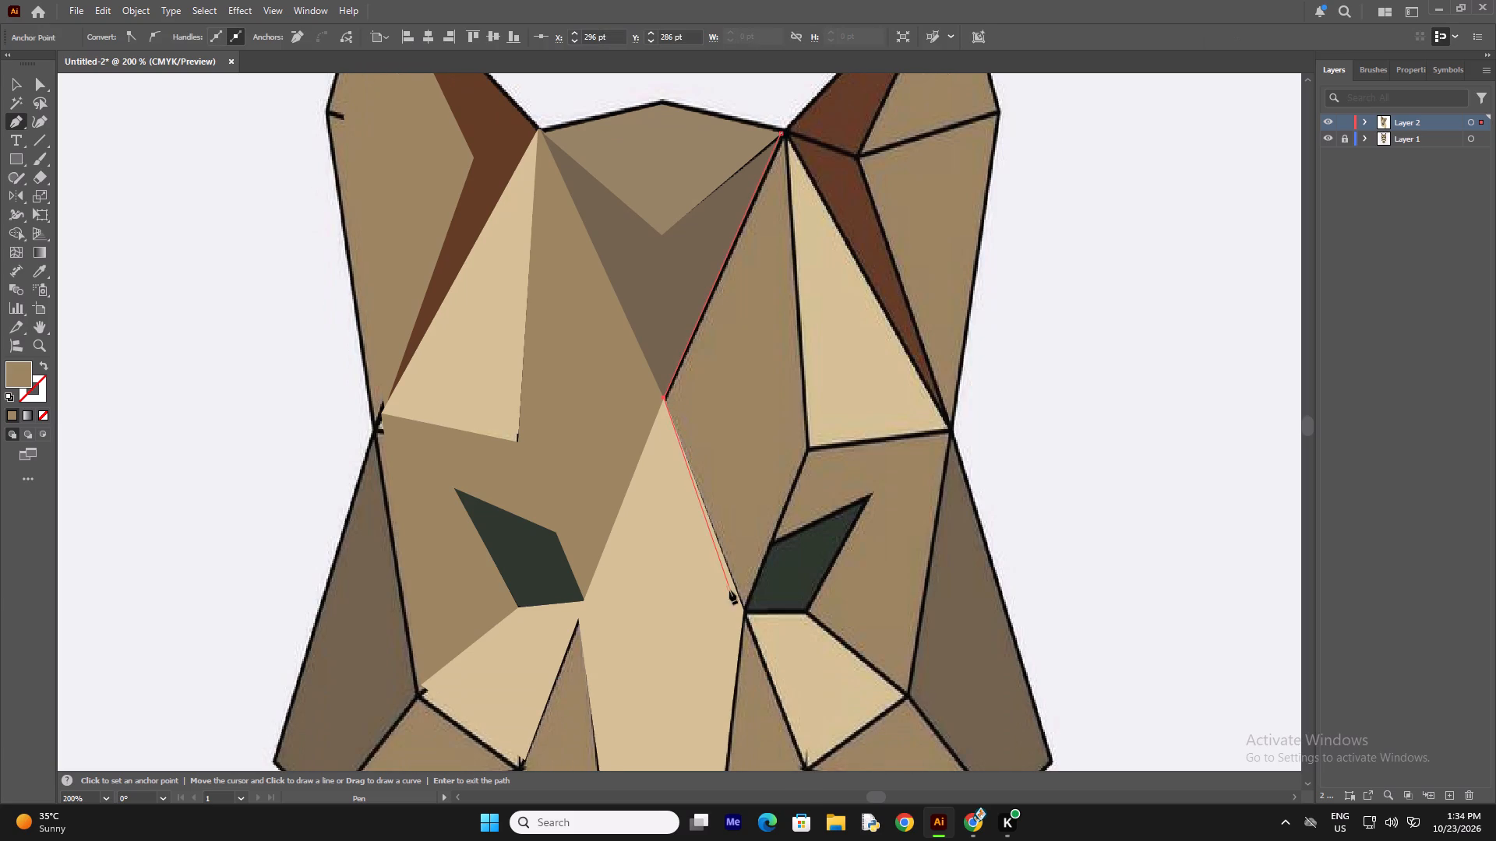
left_click(744, 609)
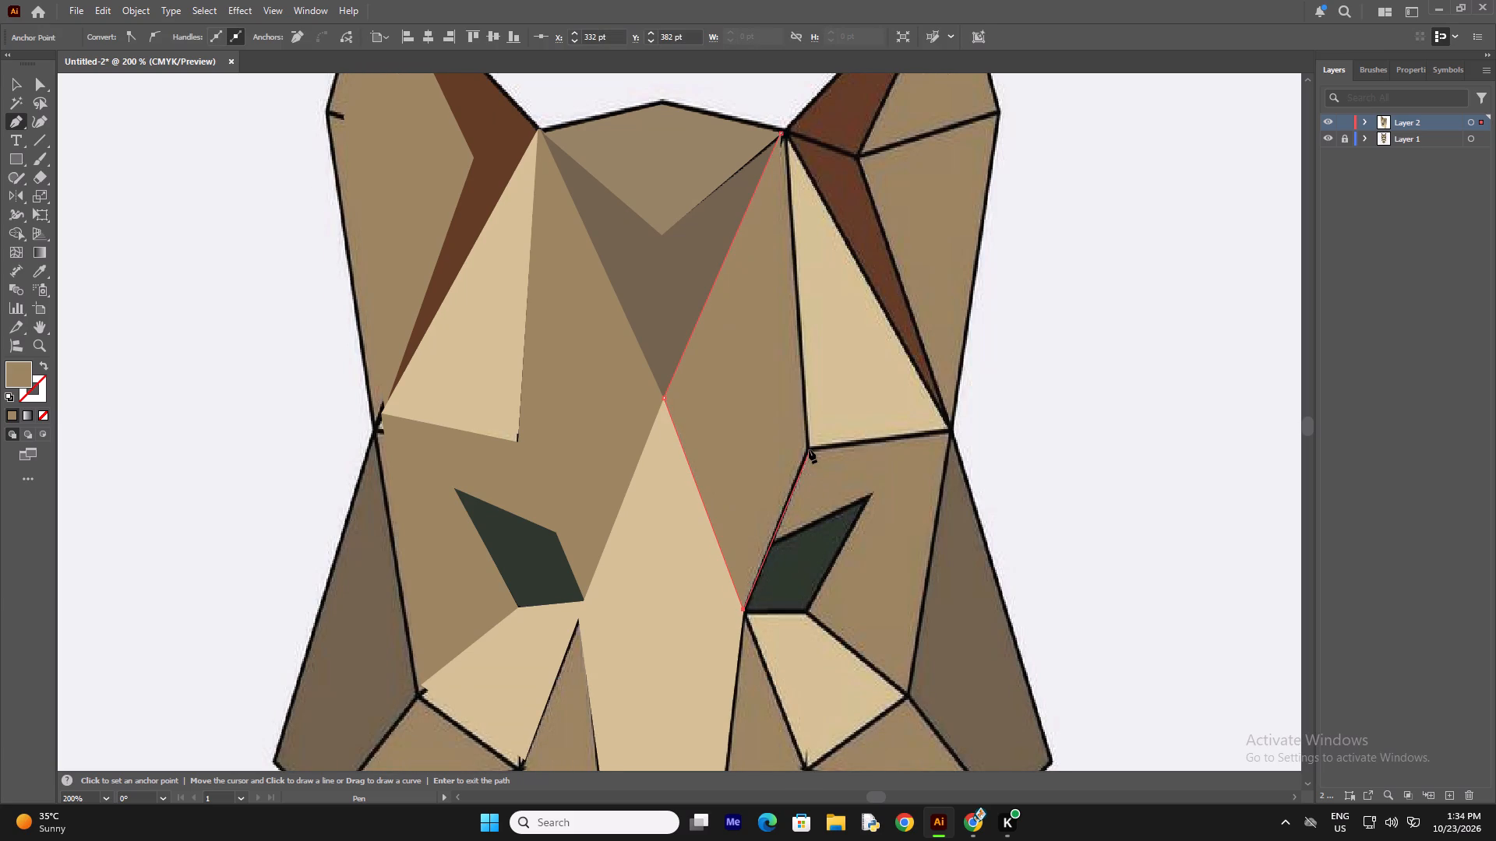
left_click(808, 449)
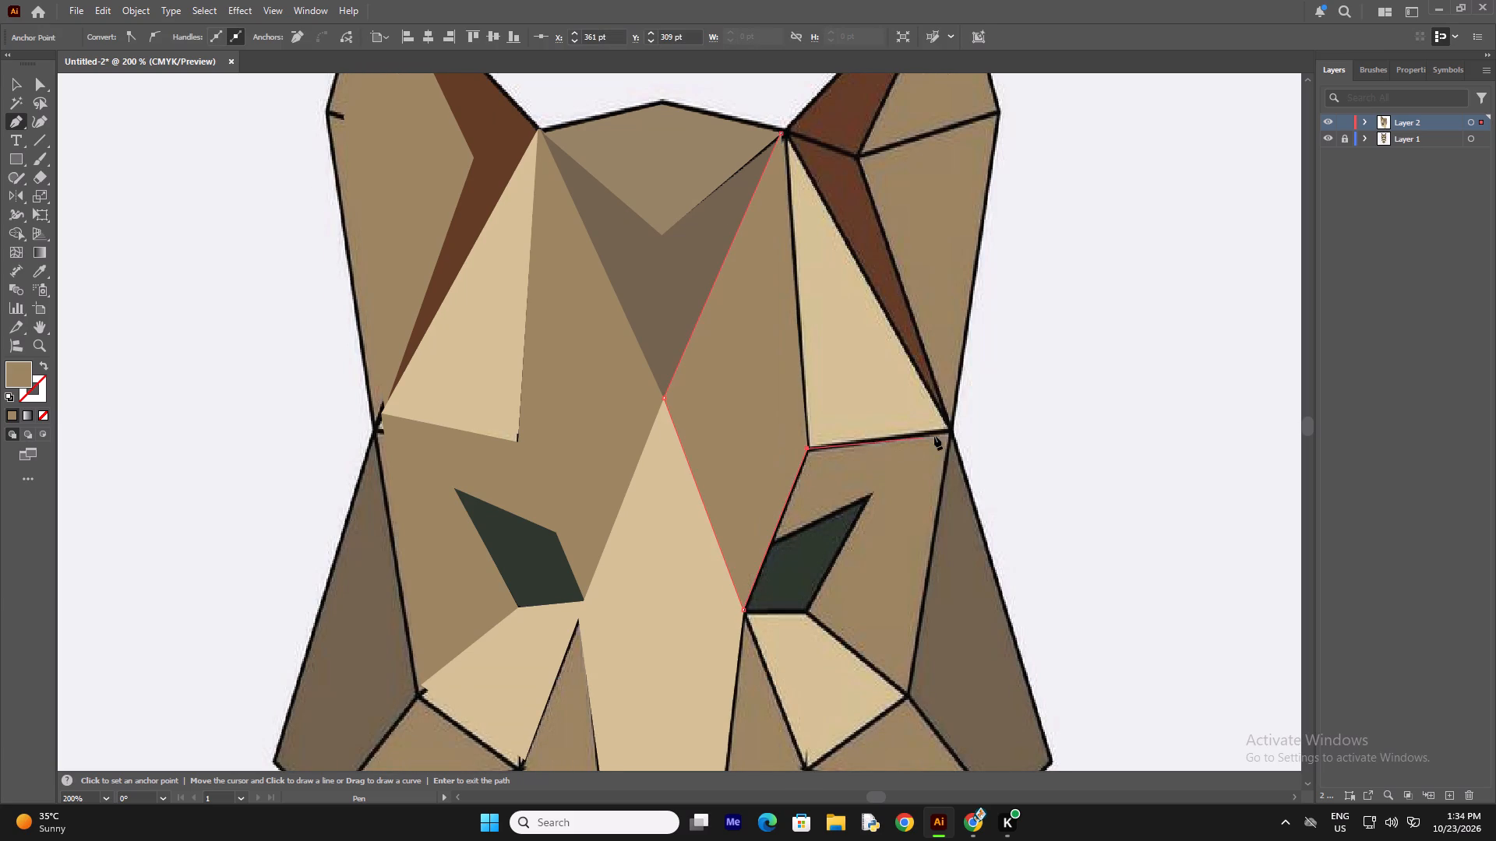
left_click(947, 433)
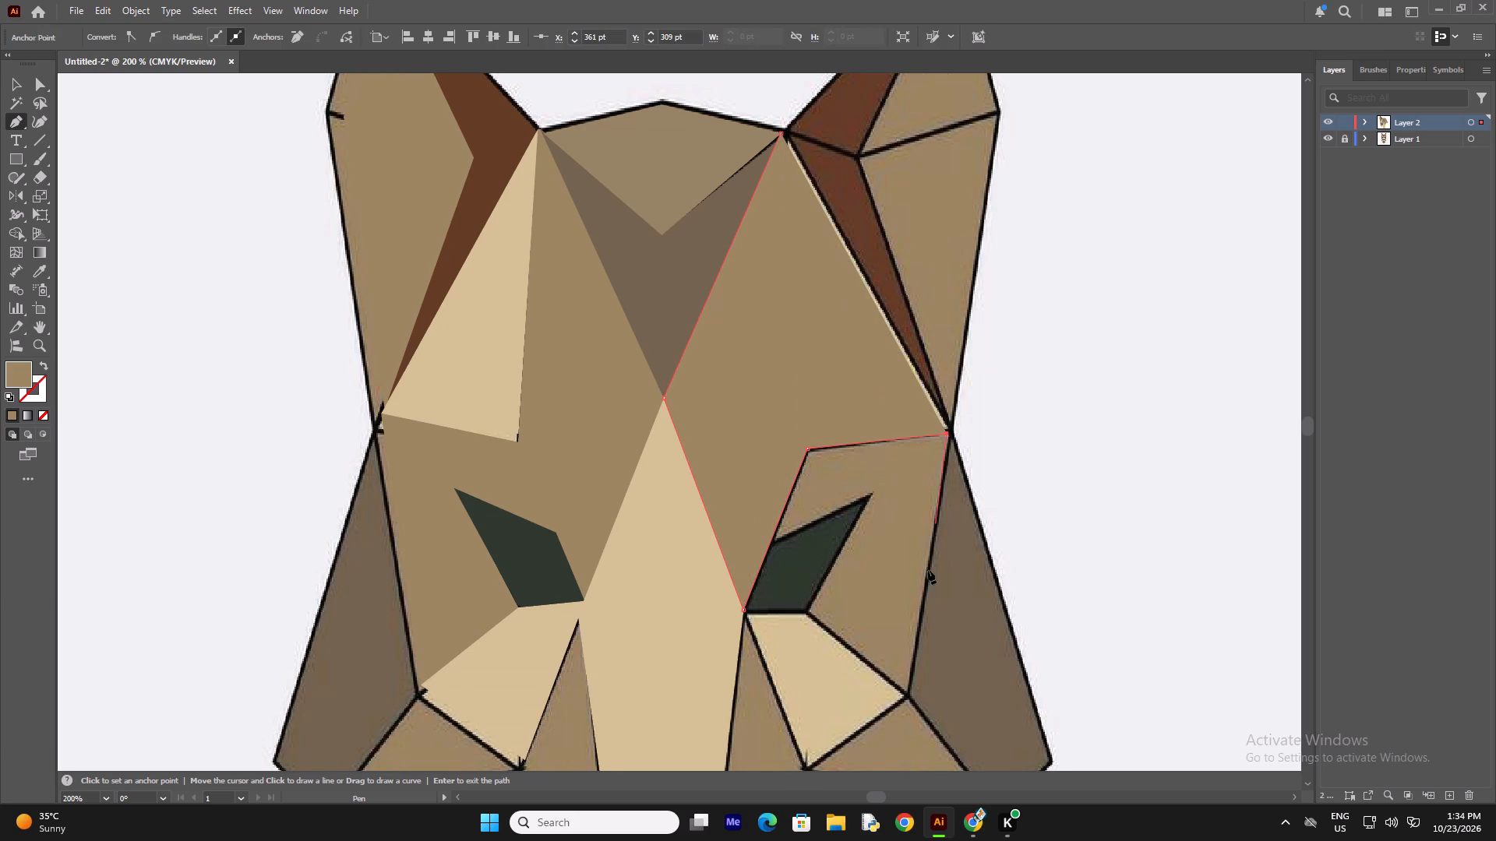
left_click(908, 691)
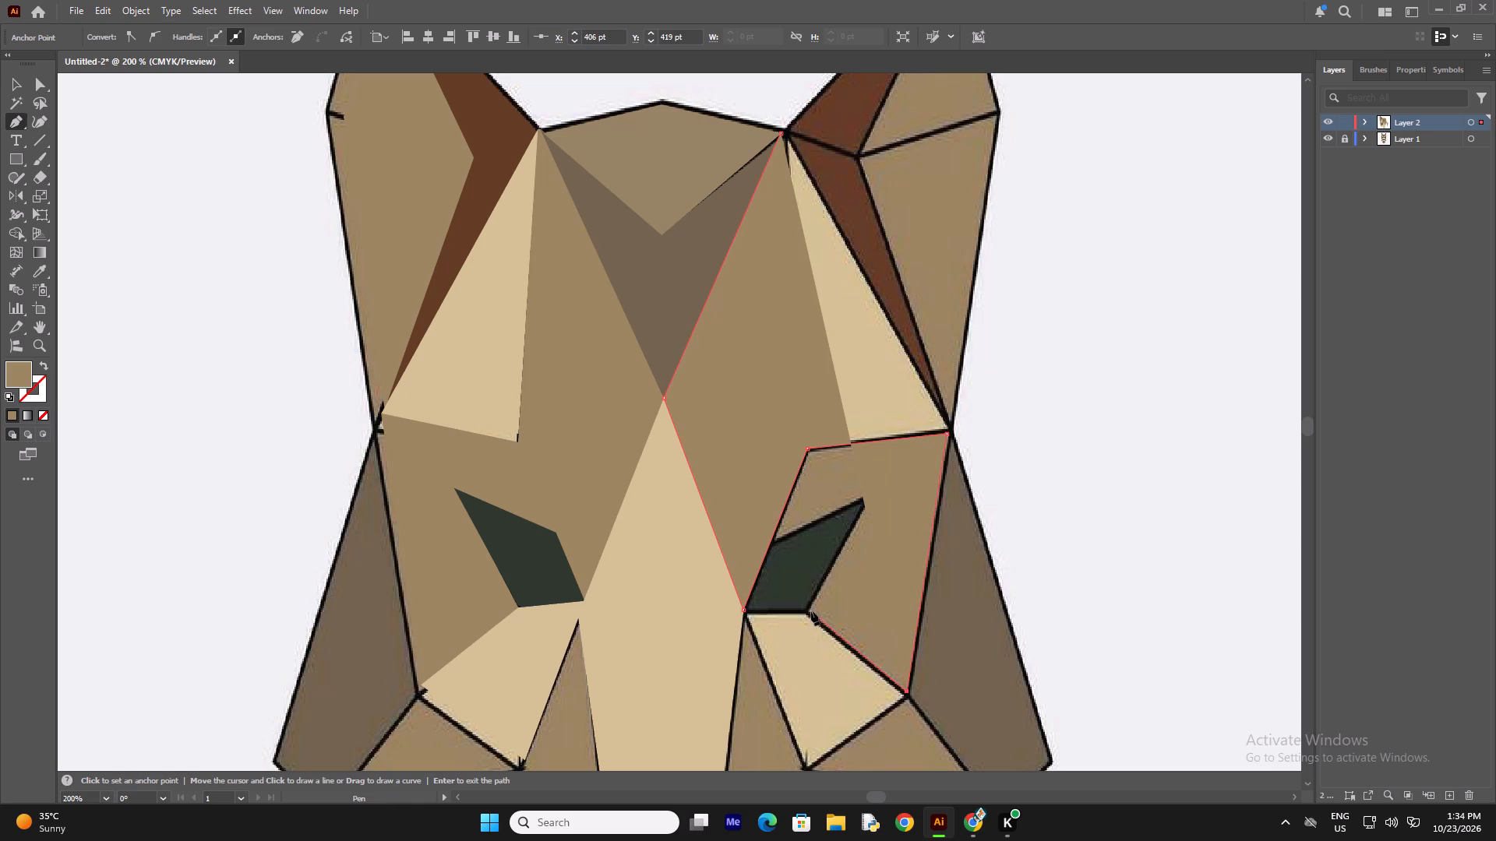
left_click(810, 611)
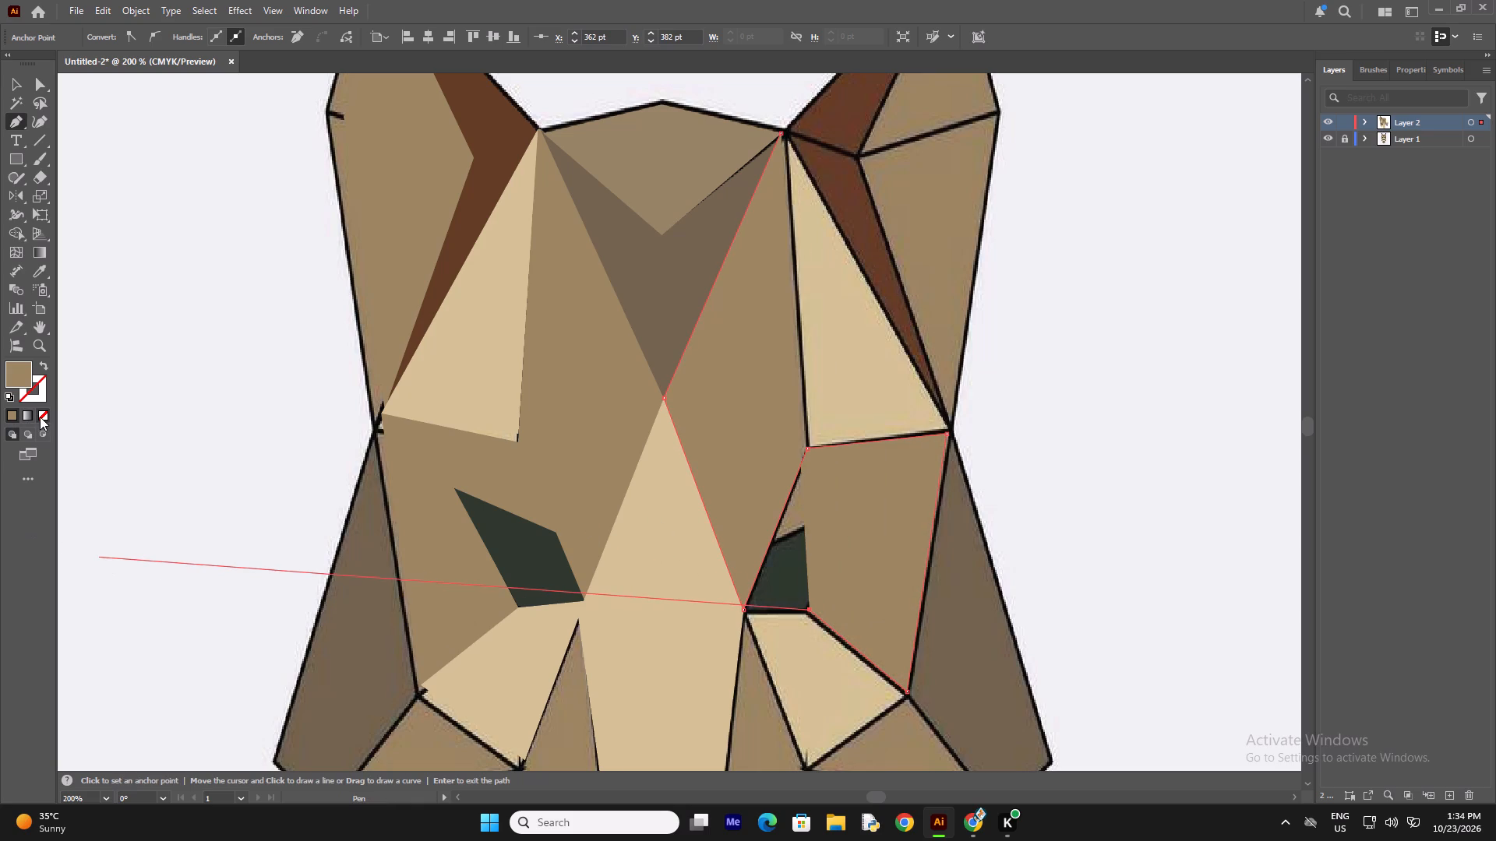
left_click(40, 417)
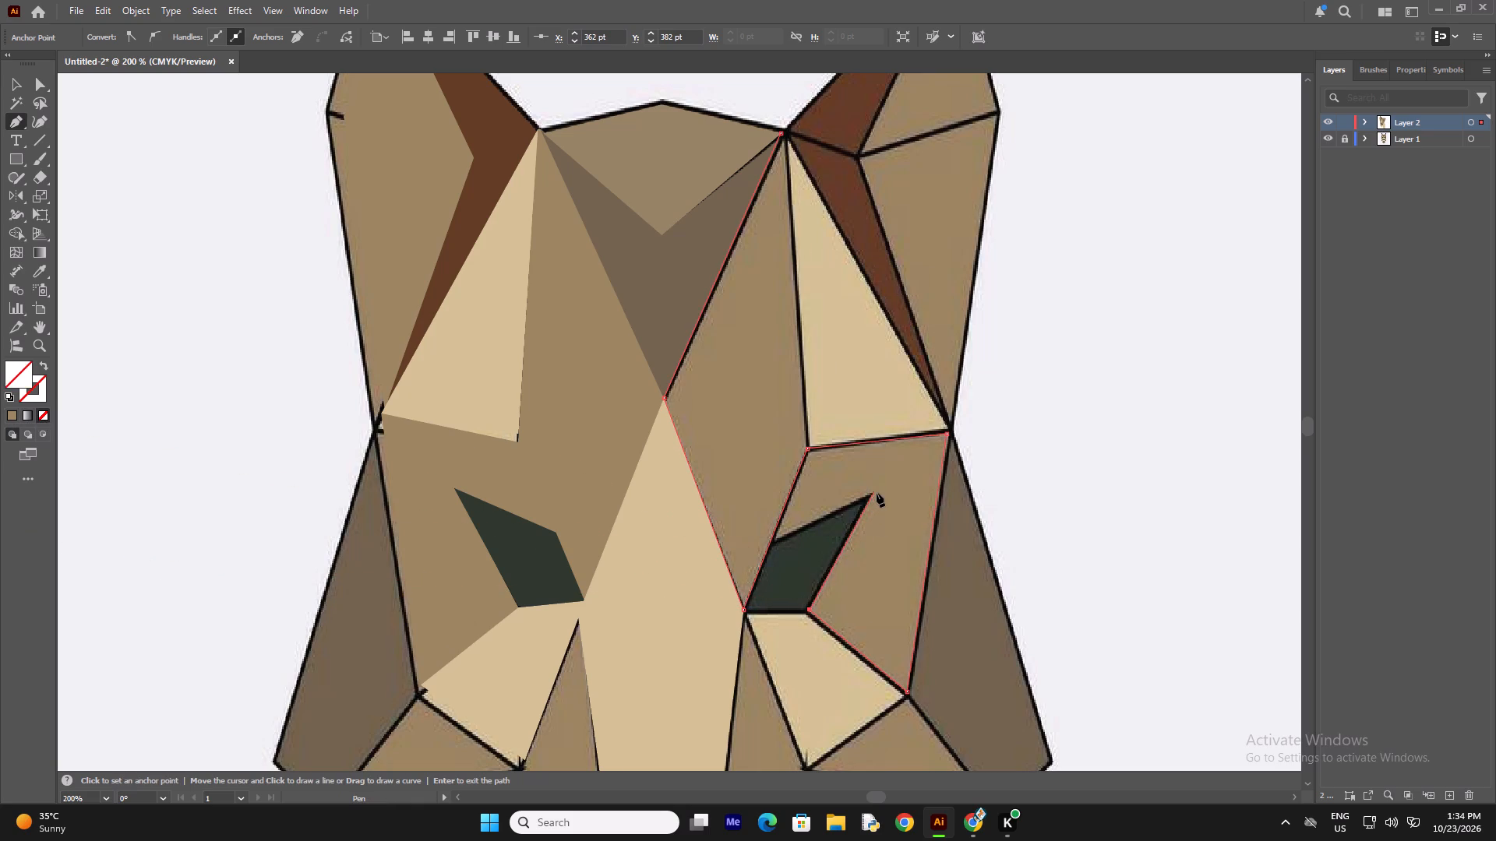
left_click(873, 493)
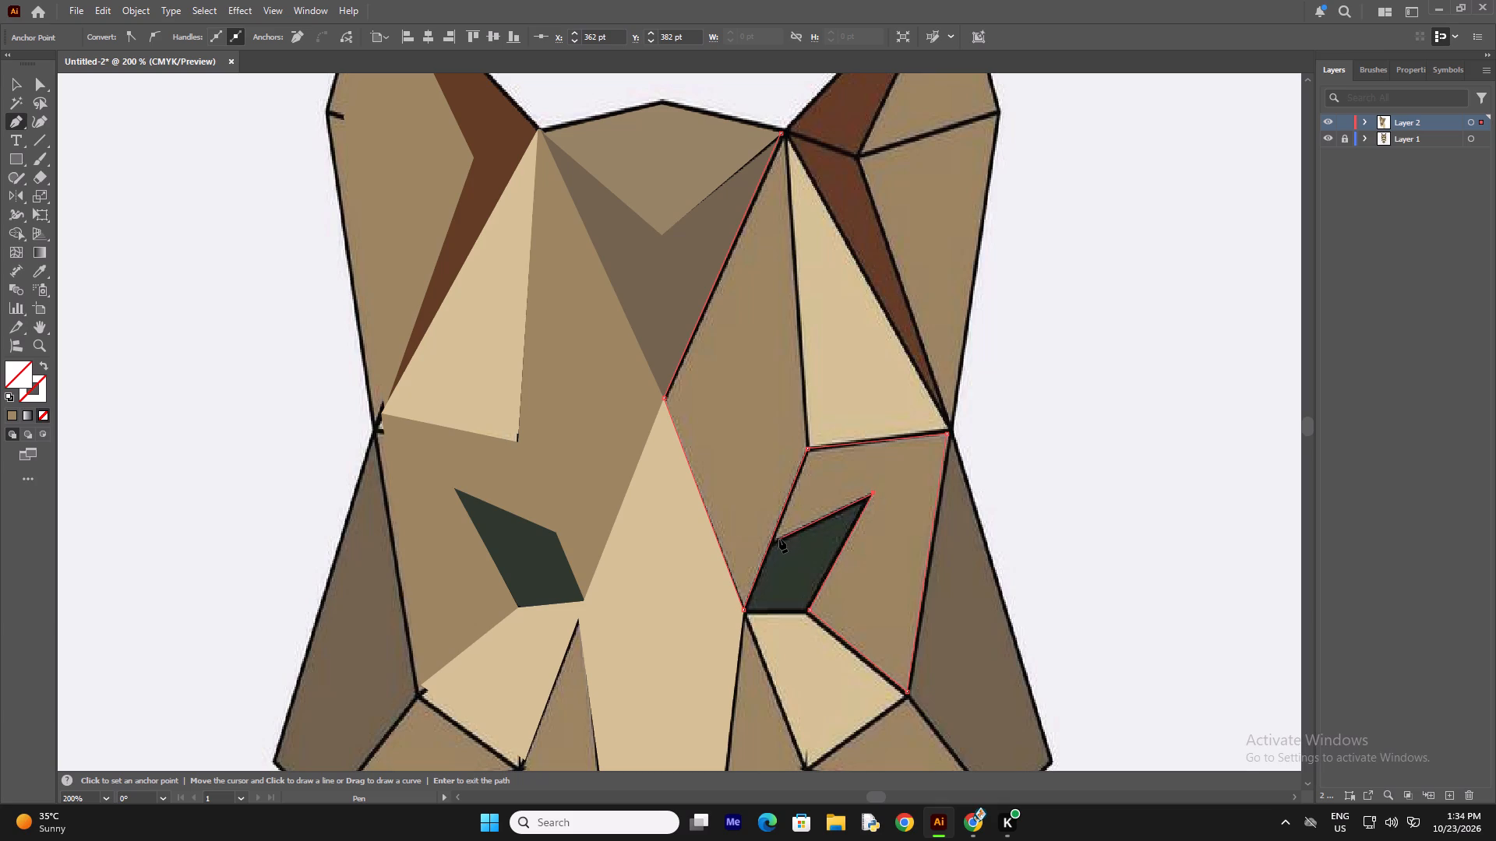
left_click(774, 540)
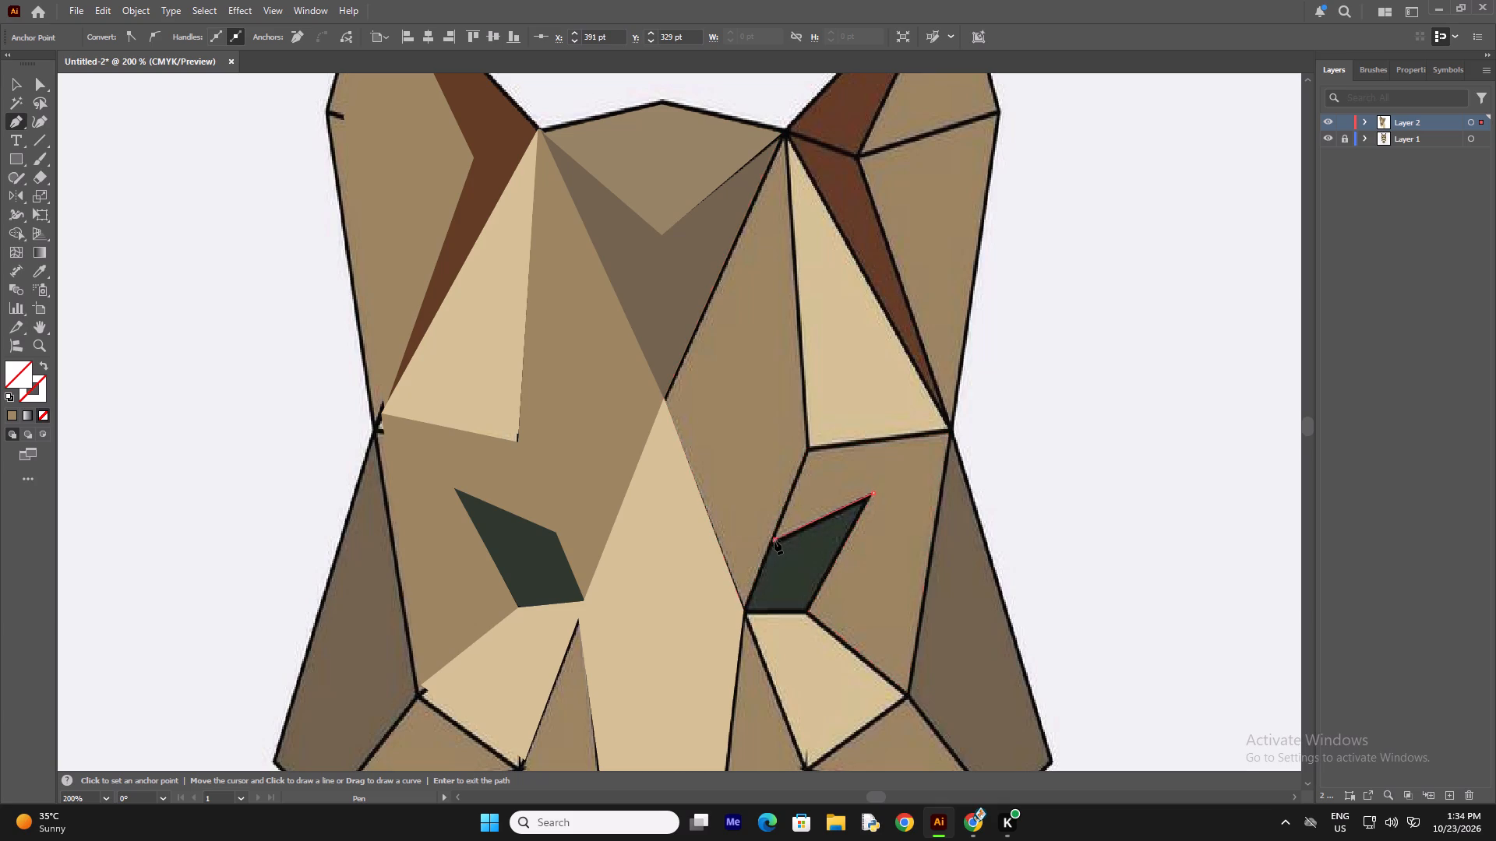
left_click(6, 414)
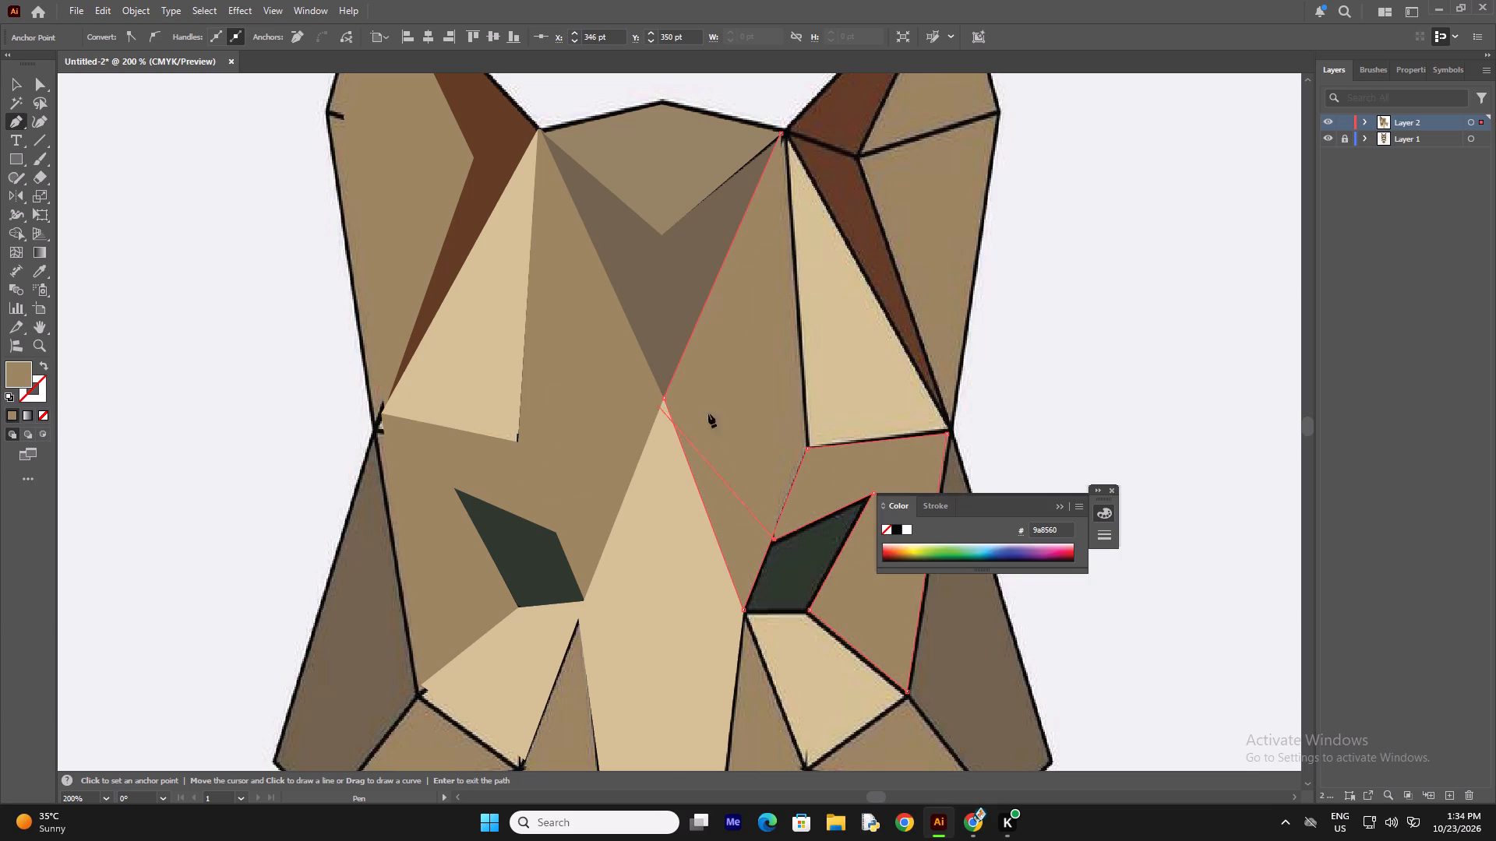
right_click(1026, 375)
left_click(1071, 269)
key("BackSpace")
Compare the newly traced forehead and cheek facet with the reference by toggling Layer 1's visibility, leaving it shown.
key("ctrl+minus")
key("ctrl+minus")
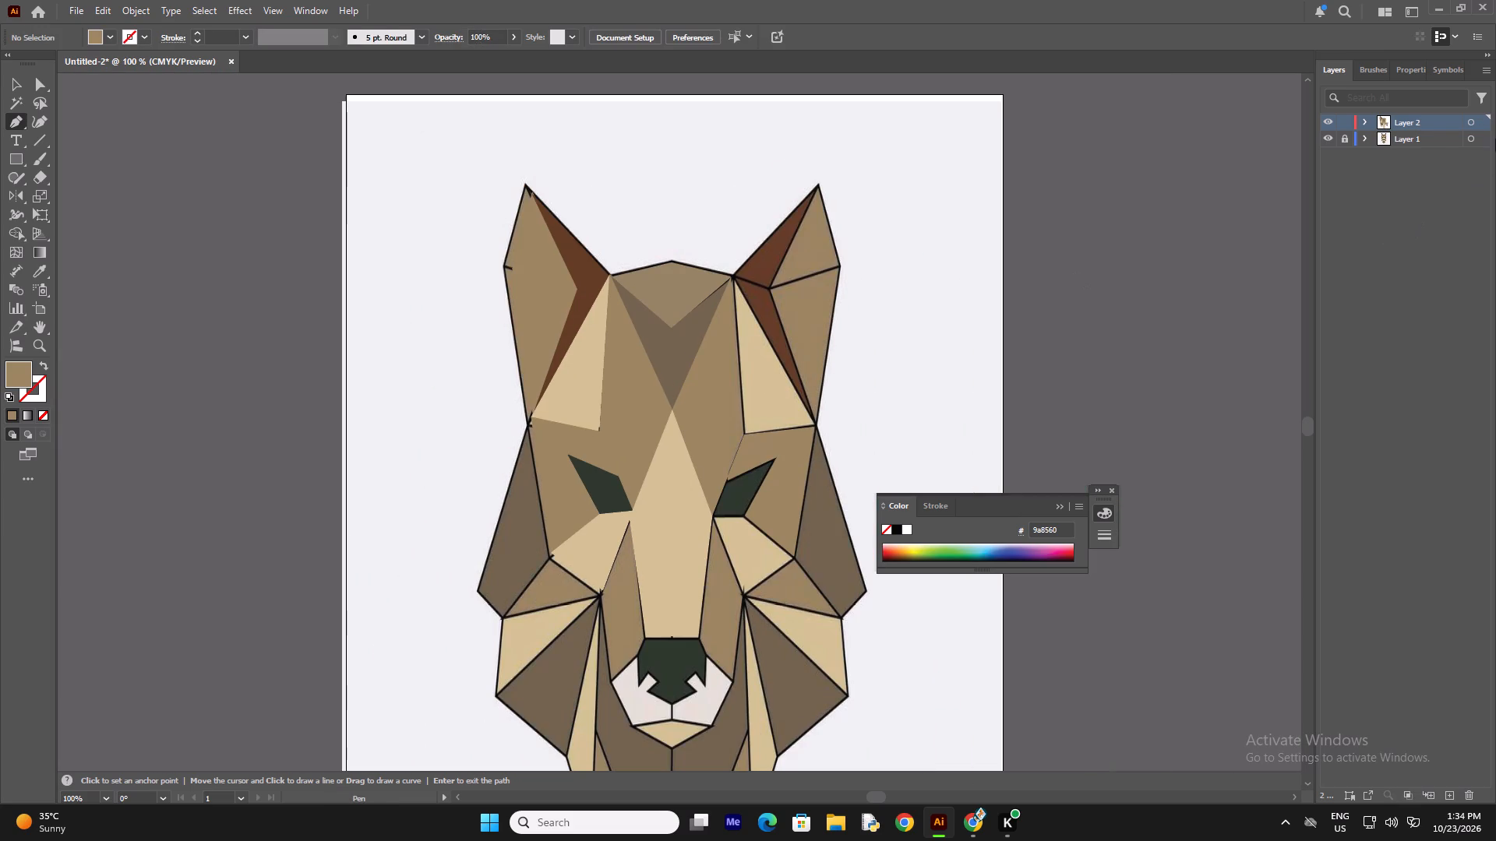
left_click(1330, 137)
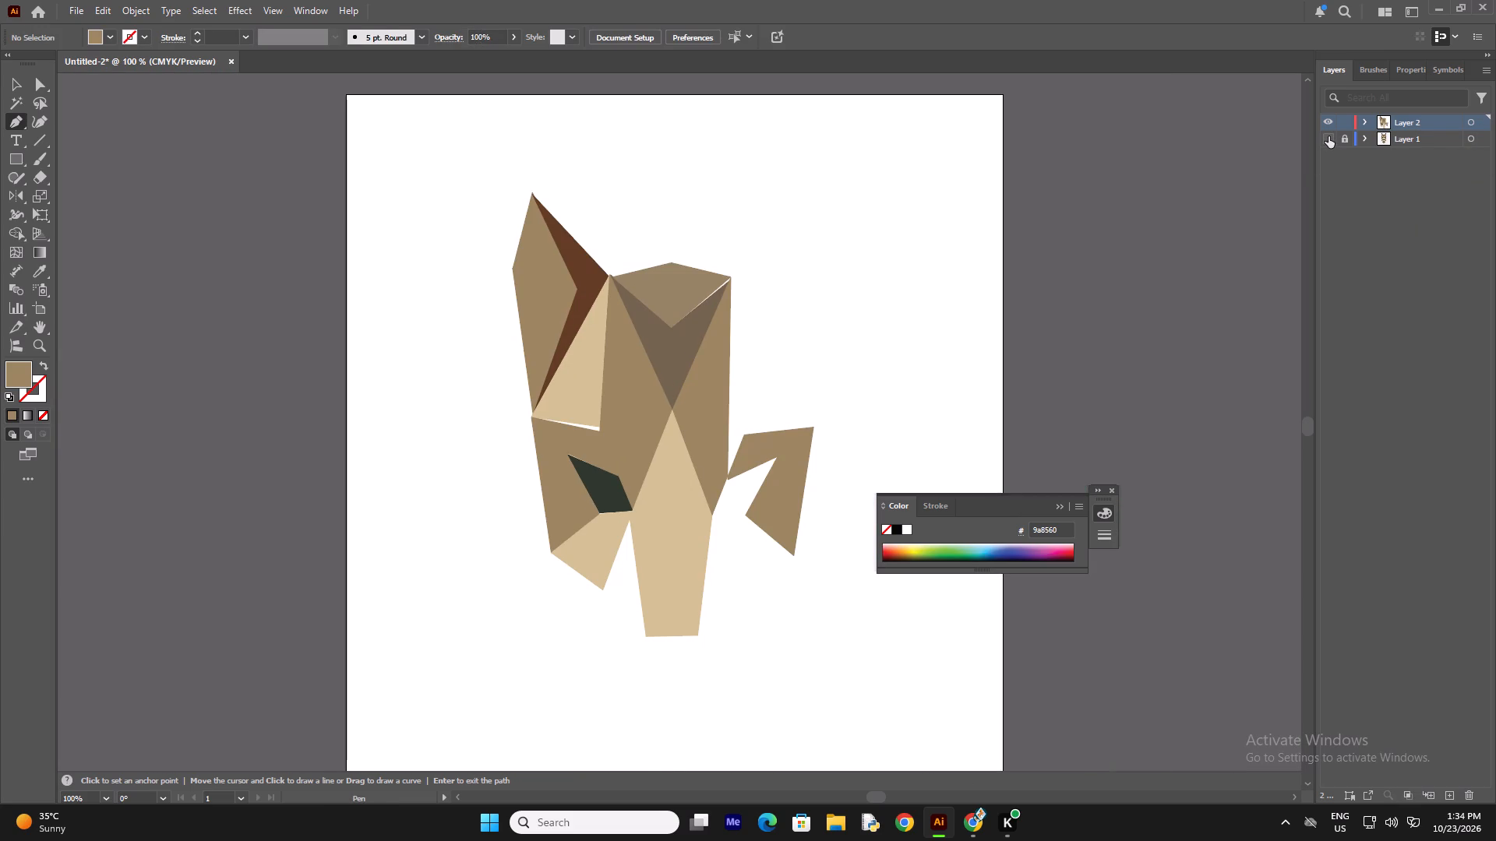
left_click(1328, 136)
left_click(1328, 136)
left_click(1328, 136)
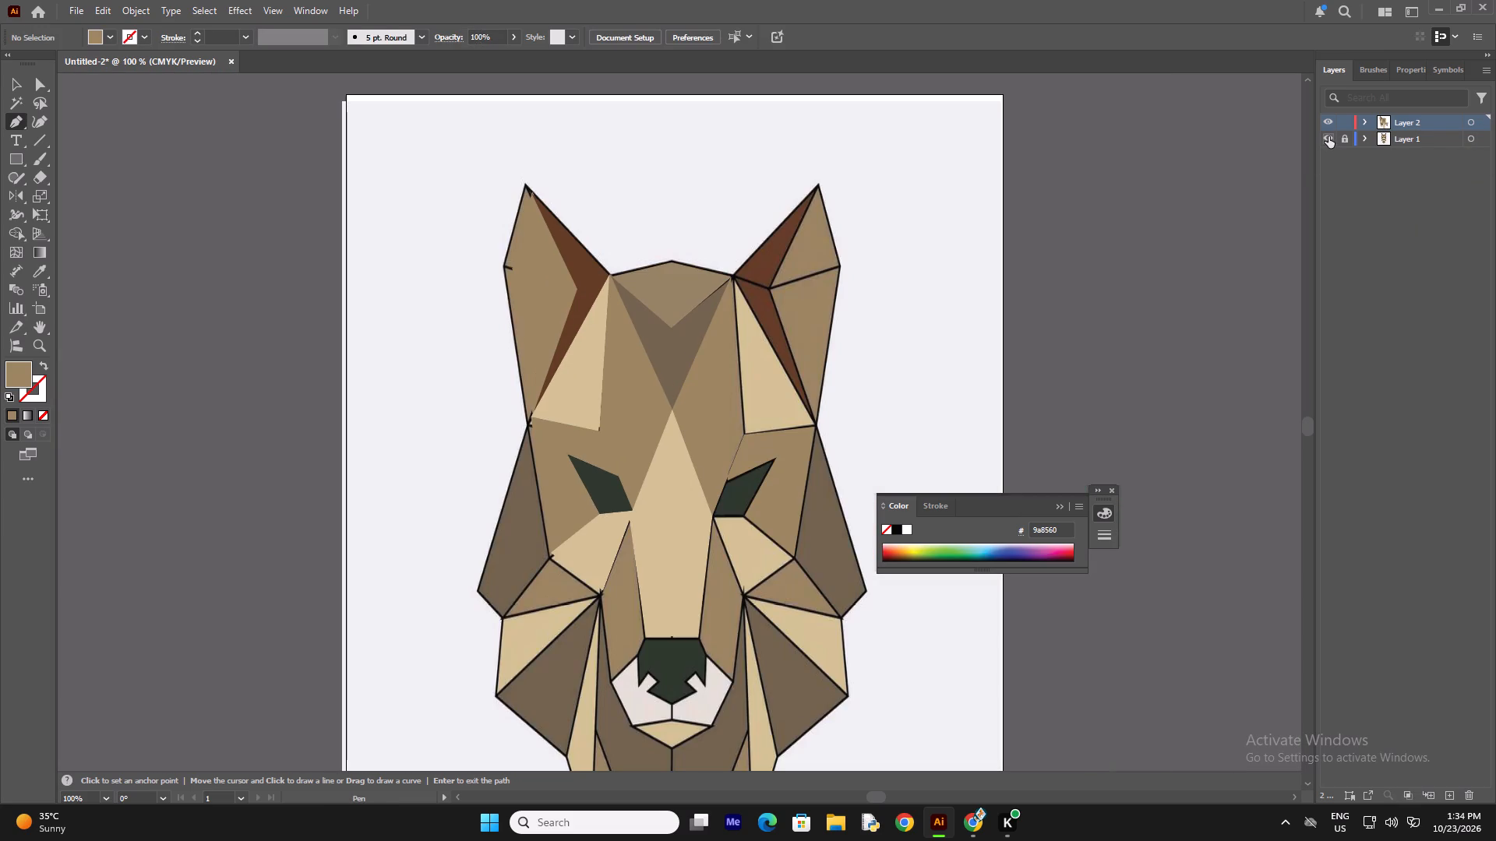
Recheck the forehead and cheek facets against the reference by toggling Layer 1's visibility, leaving it shown.
left_click(1328, 136)
left_click(1328, 136)
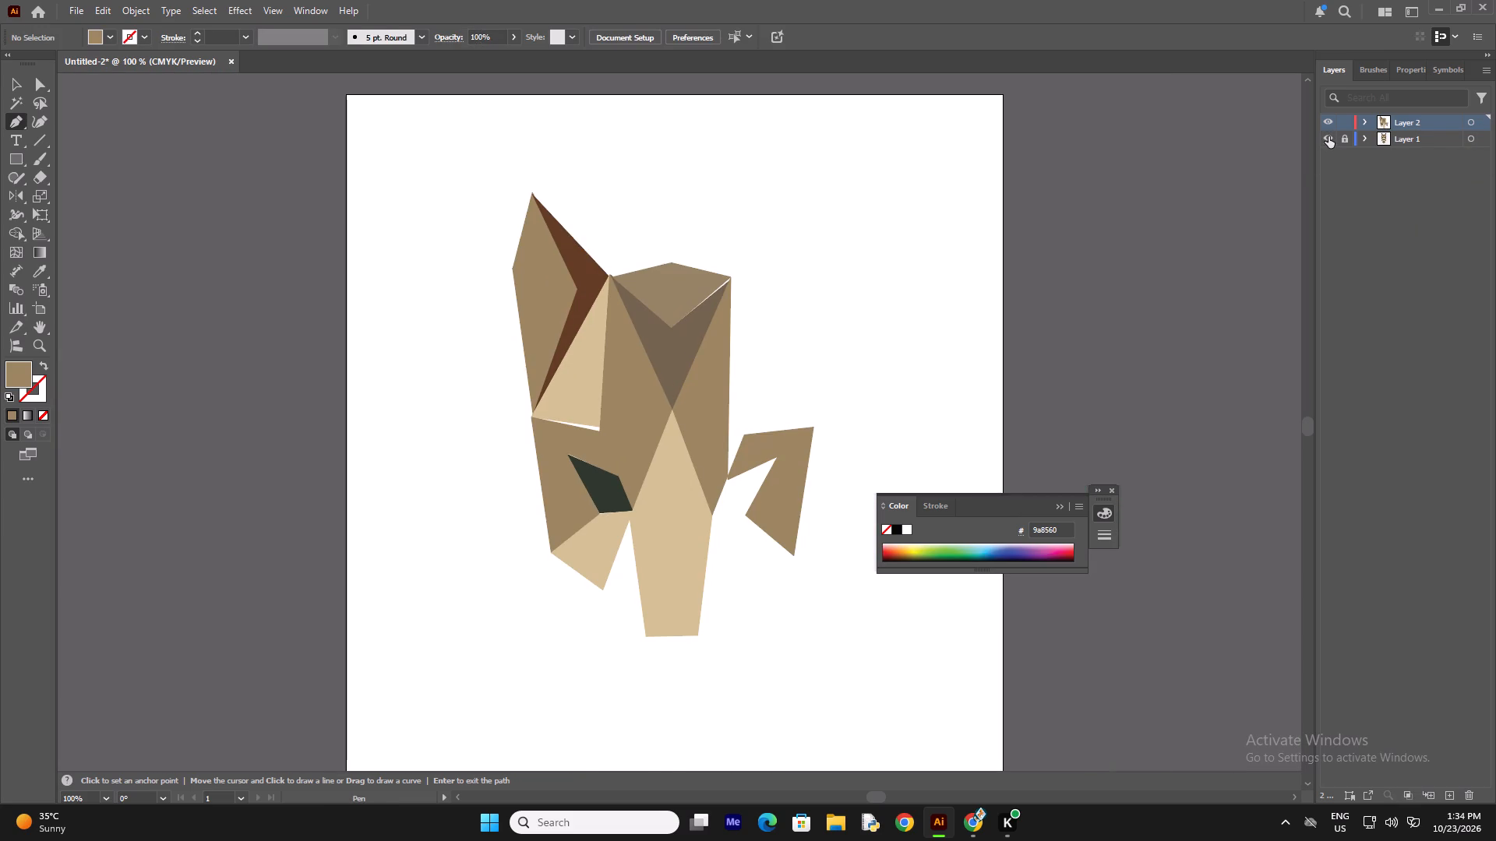
left_click(1328, 136)
left_click(1328, 136)
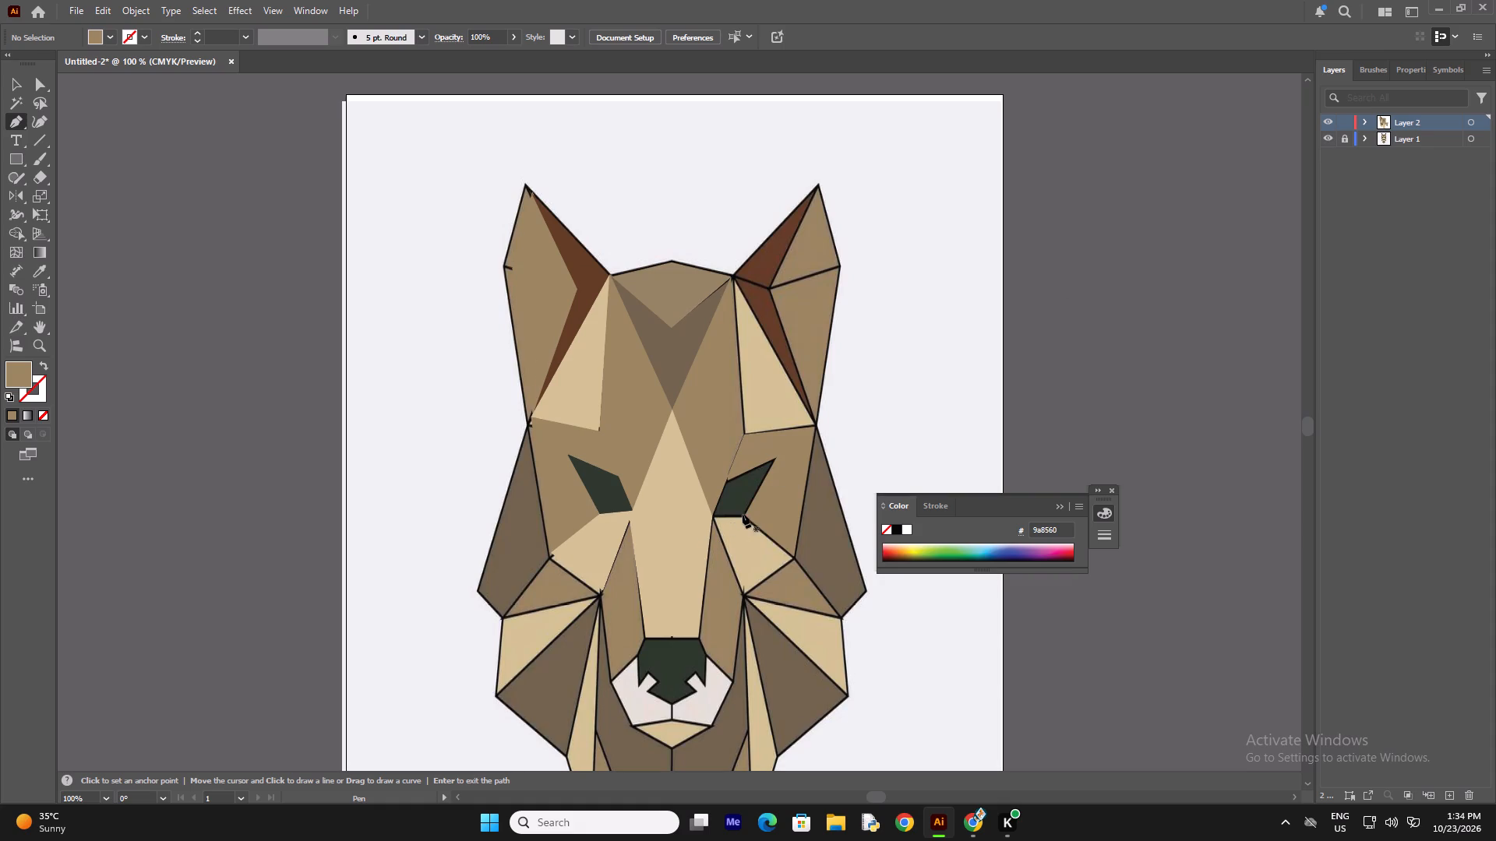
Sample the light tan and trace the four-sided facet beneath the right-hand eye as a filled Pen shape.
key("i")
key("i")
key("i")
key("i")
key("i")
key("i")
key("i")
key("i")
key("i")
key("i")
key("i")
key("i")
key("i")
key("i")
key("i")
key("i")
key("i")
key("i")
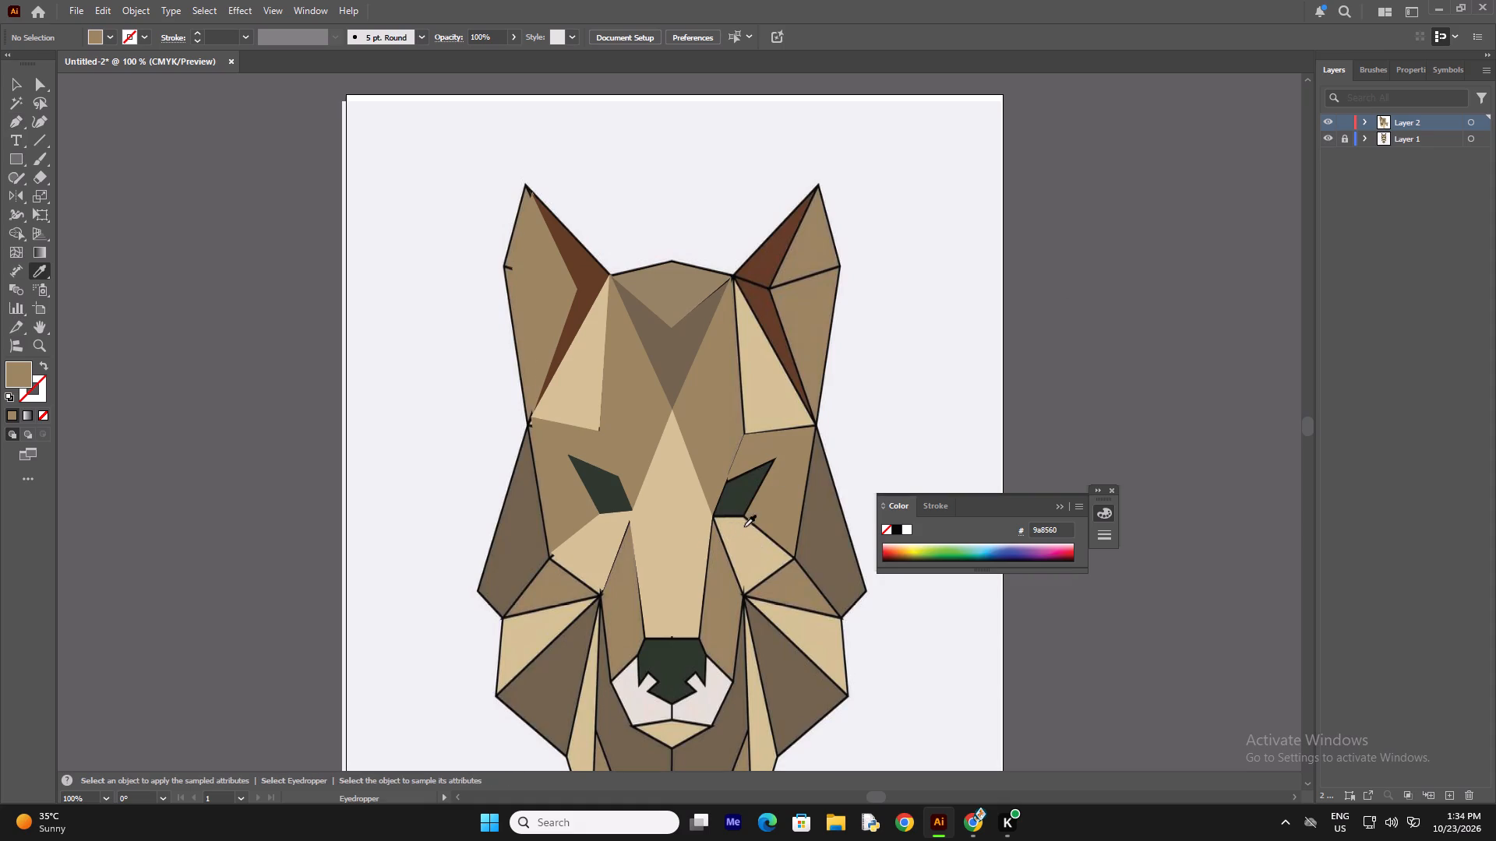
left_click(741, 537)
left_click(1110, 494)
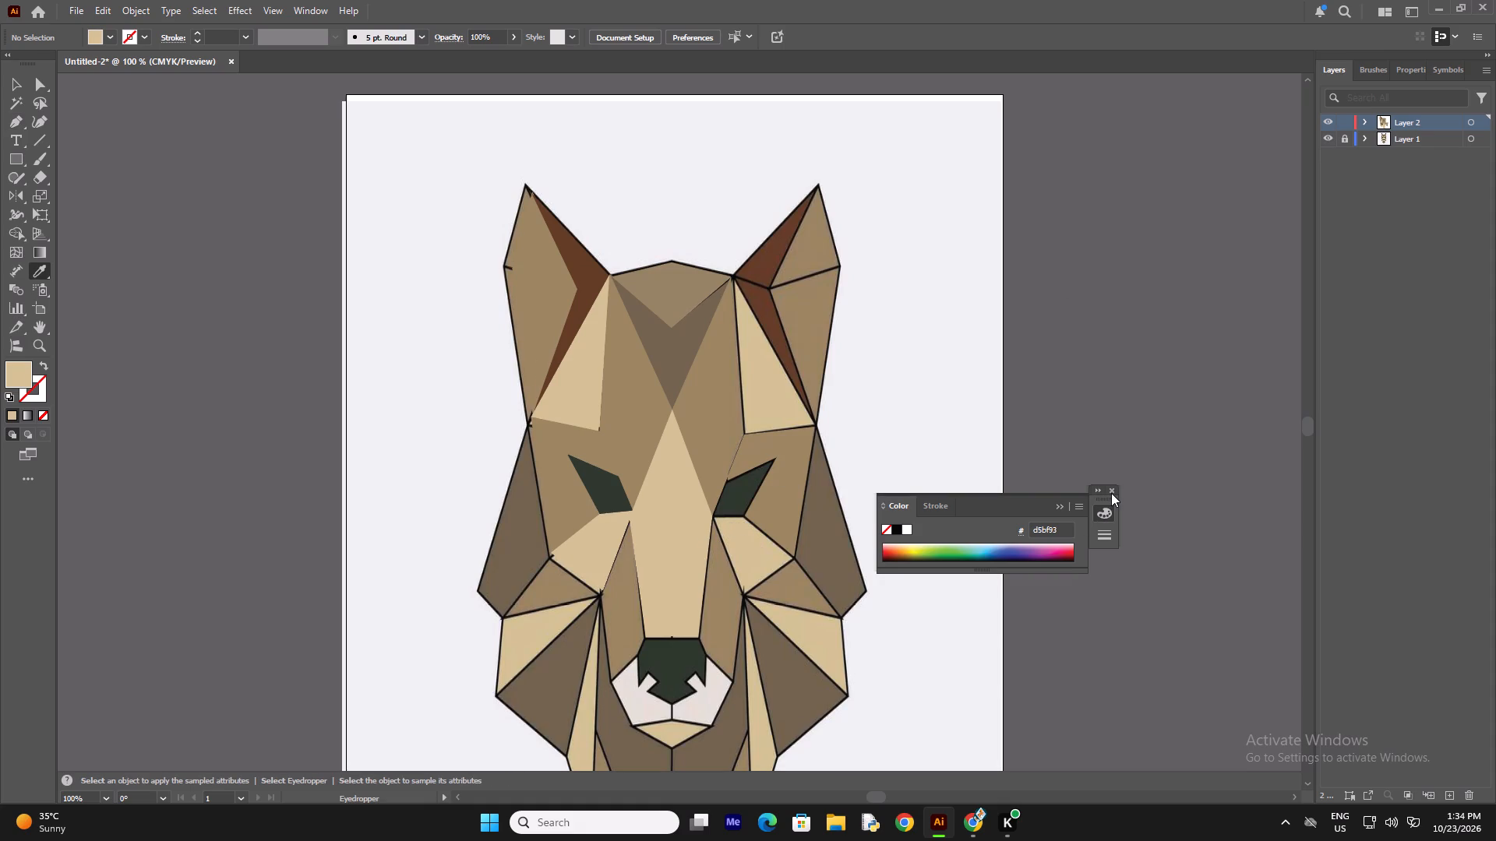
left_click(1111, 493)
key("p")
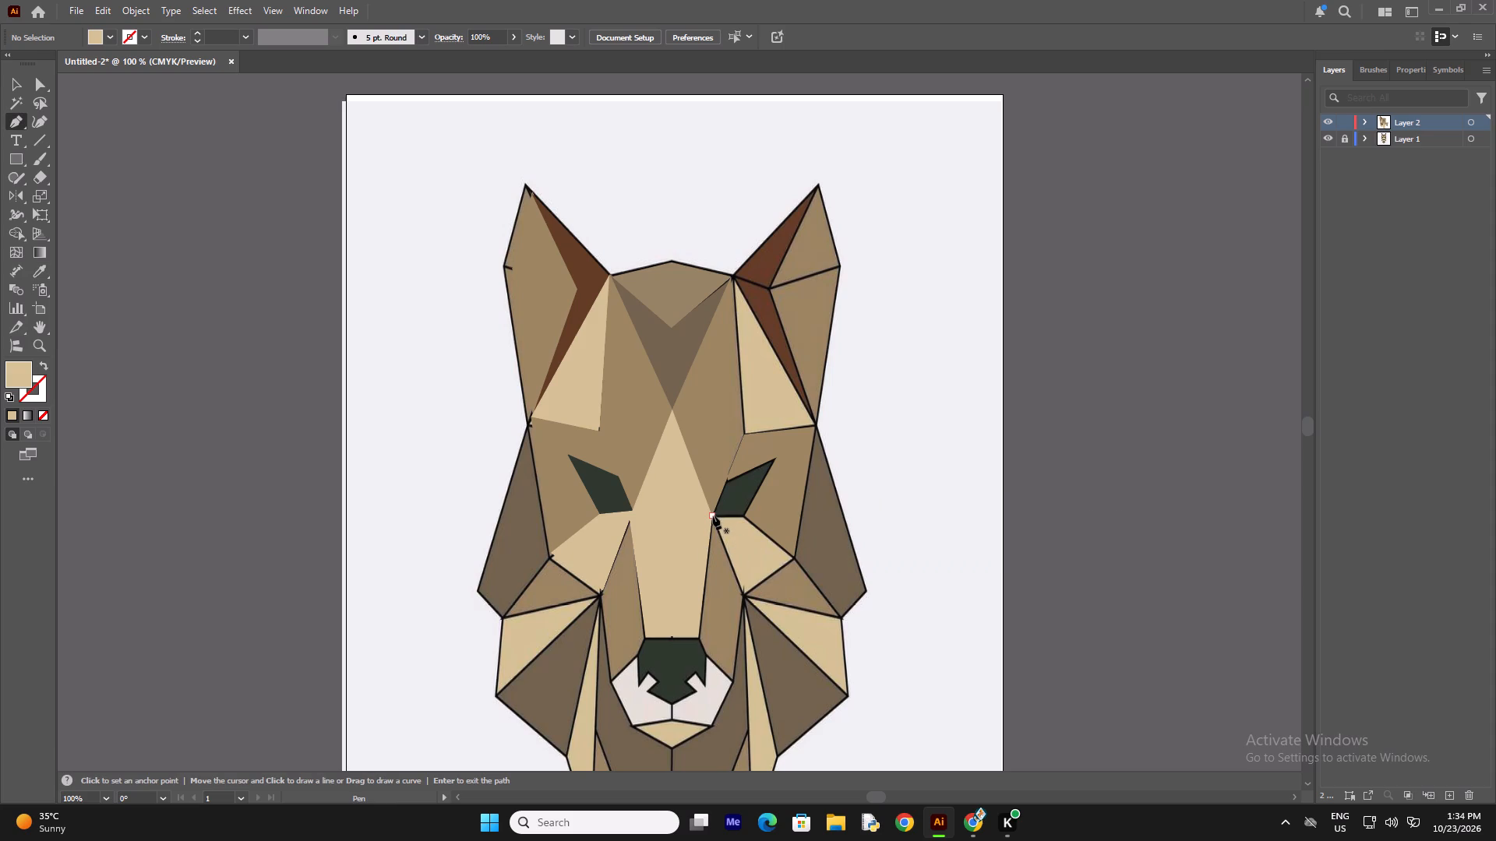
left_click(713, 516)
left_click(743, 593)
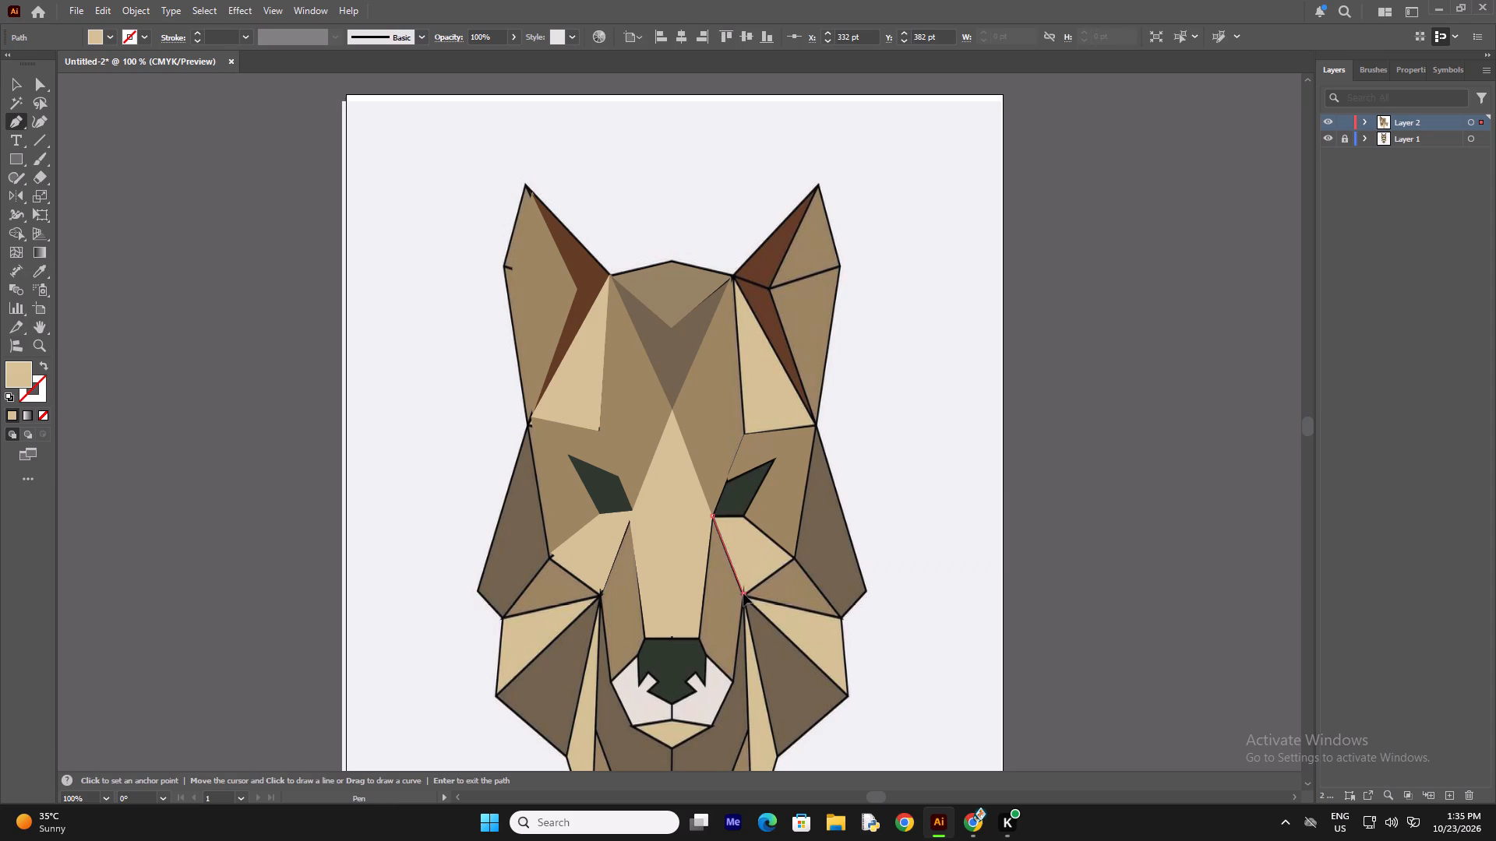
left_click(793, 558)
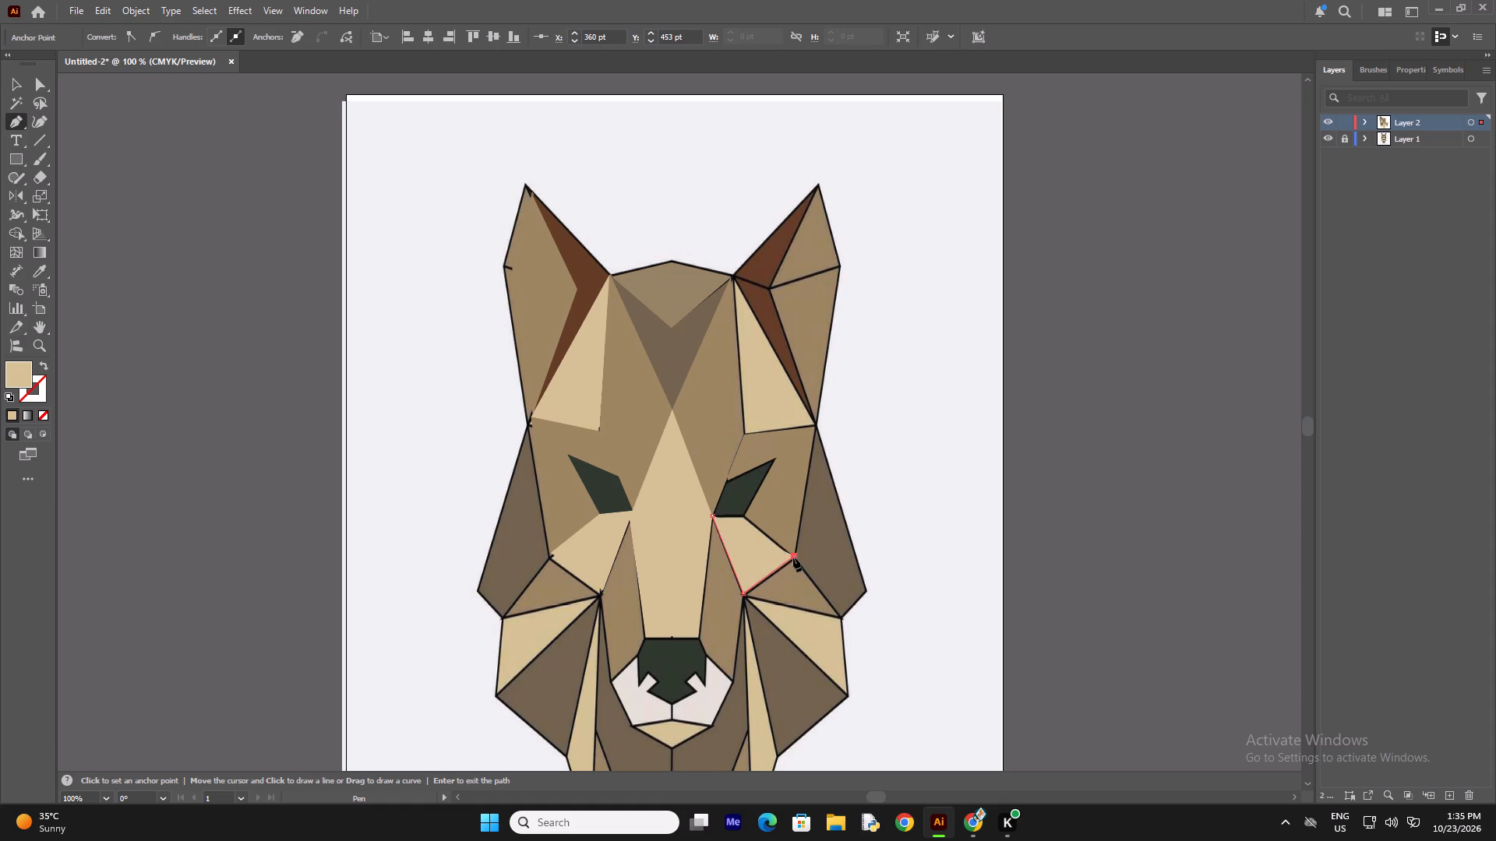
left_click(745, 516)
left_click_drag(713, 516, 710, 510)
left_click_drag(710, 510, 695, 512)
right_click(876, 472)
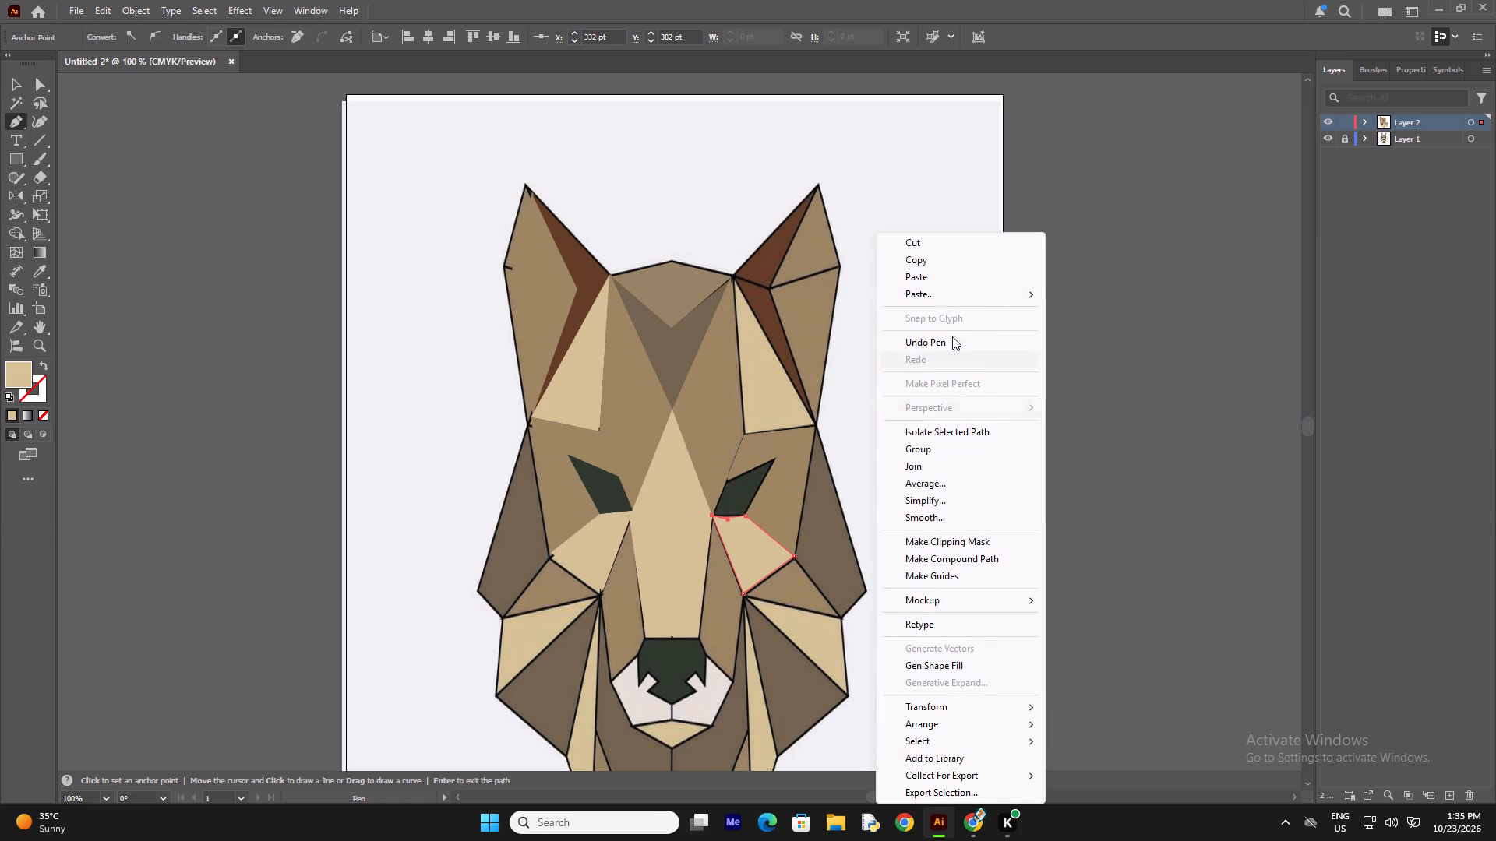
left_click(929, 281)
key("BackSpace")
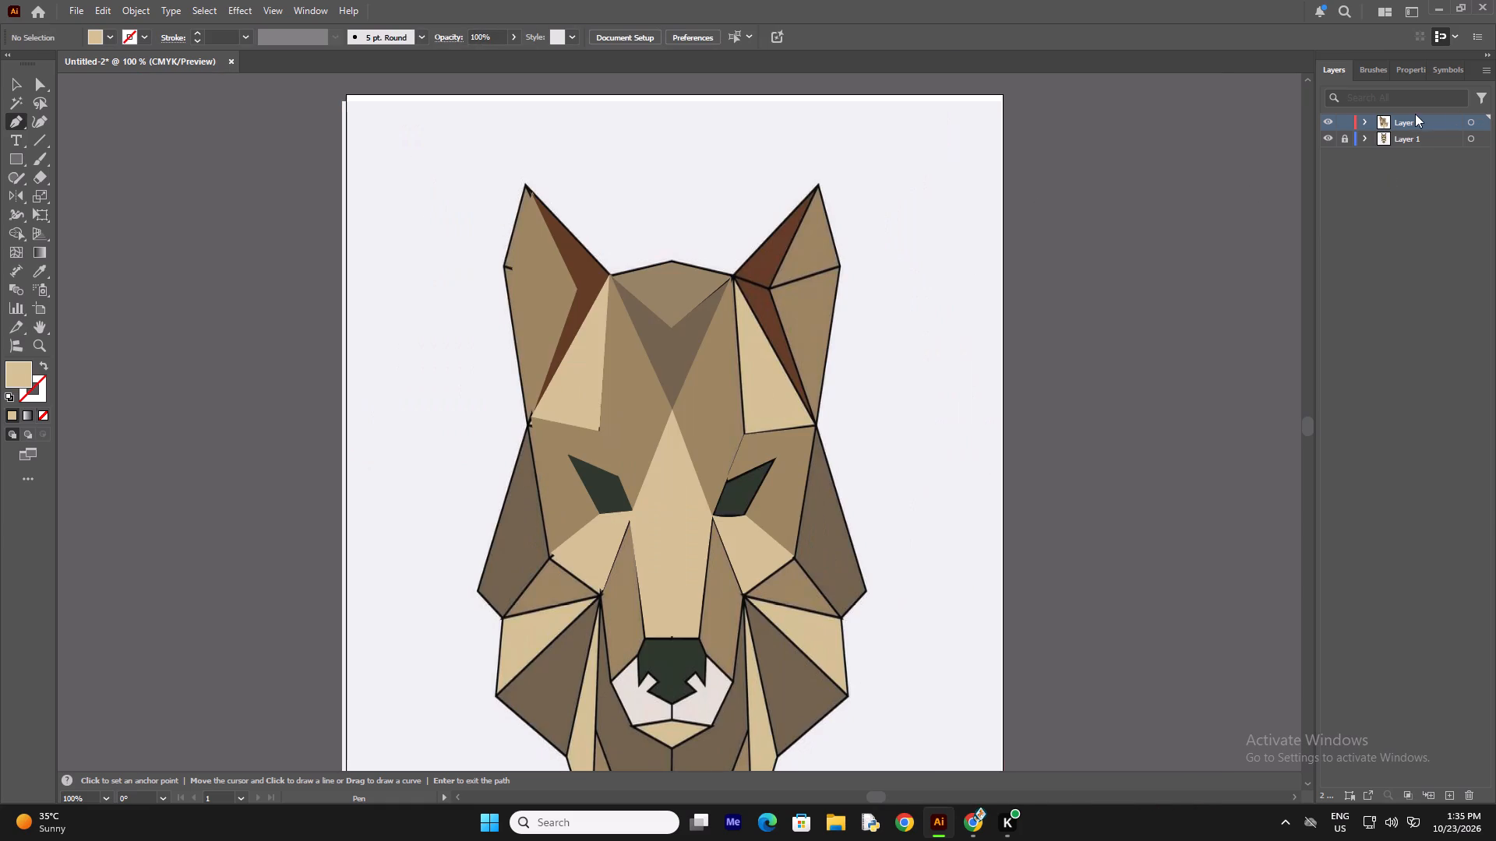
Compare the new under-eye facet with the reference by toggling Layer 1's visibility, leaving it shown.
left_click(1325, 136)
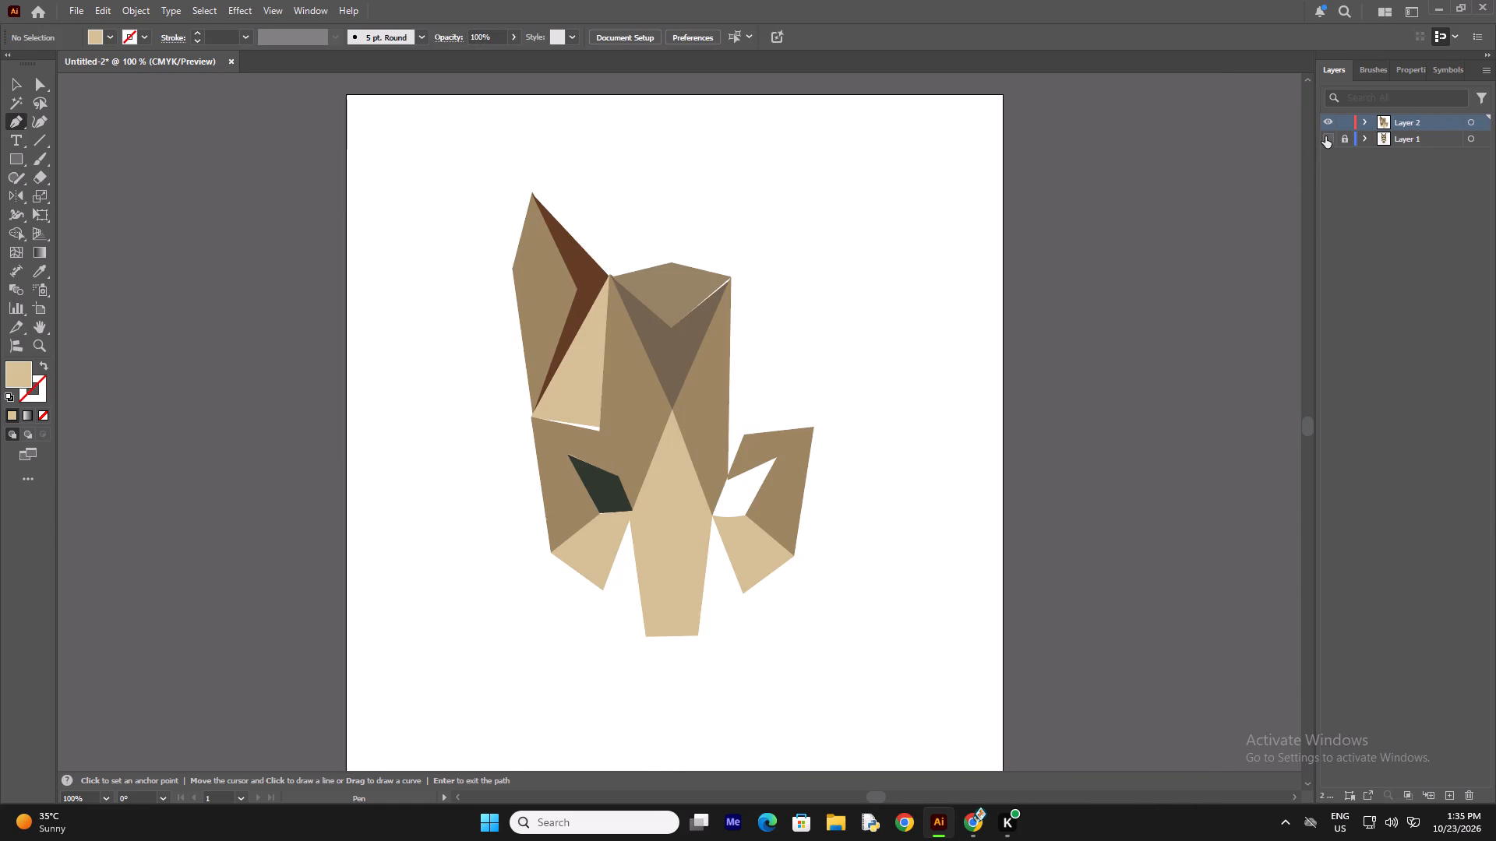
left_click(1325, 136)
left_click(1325, 136)
left_click(1325, 136)
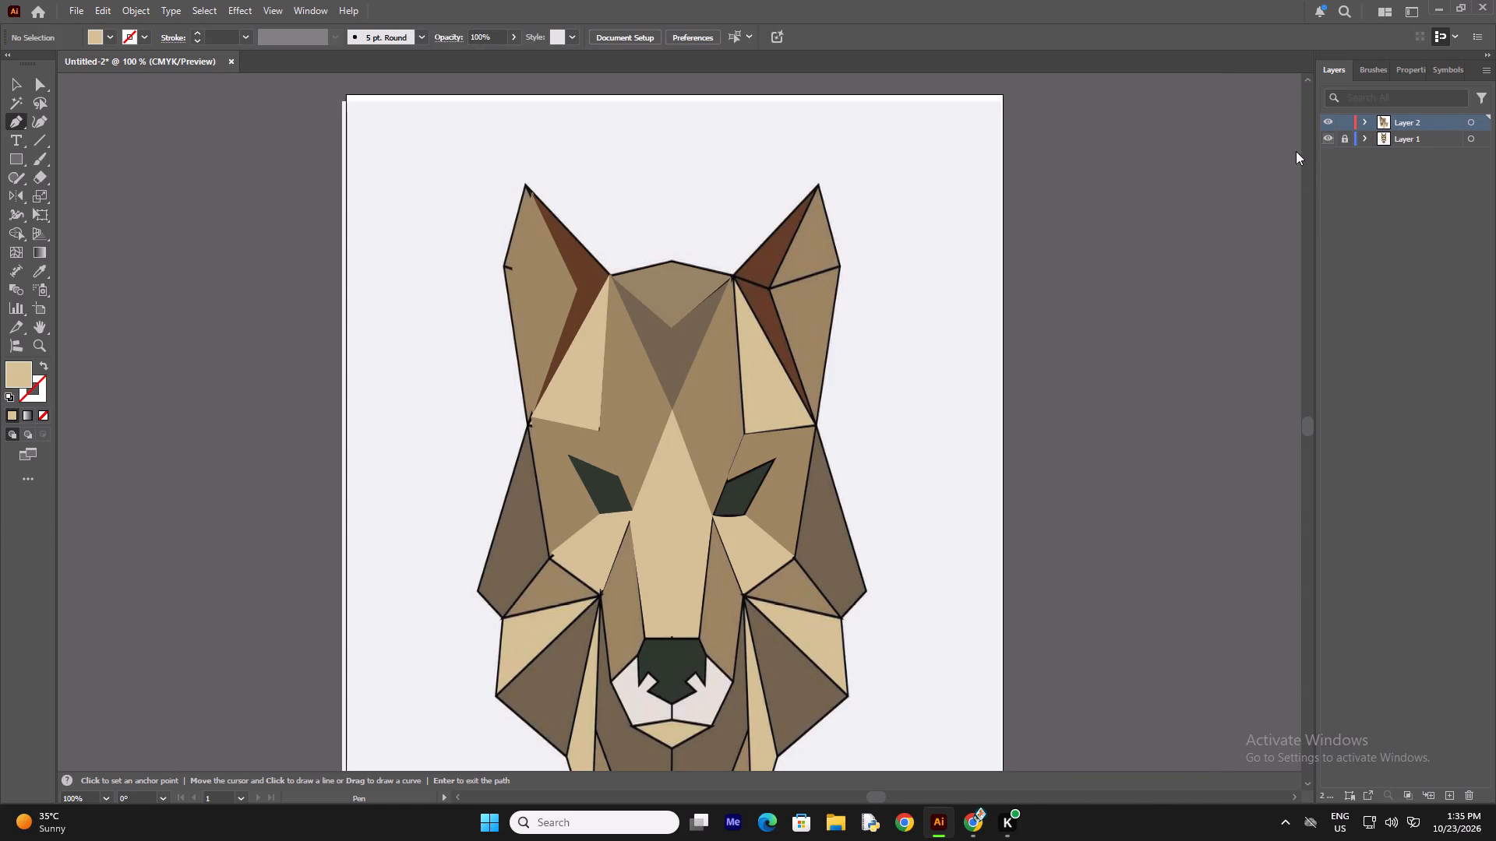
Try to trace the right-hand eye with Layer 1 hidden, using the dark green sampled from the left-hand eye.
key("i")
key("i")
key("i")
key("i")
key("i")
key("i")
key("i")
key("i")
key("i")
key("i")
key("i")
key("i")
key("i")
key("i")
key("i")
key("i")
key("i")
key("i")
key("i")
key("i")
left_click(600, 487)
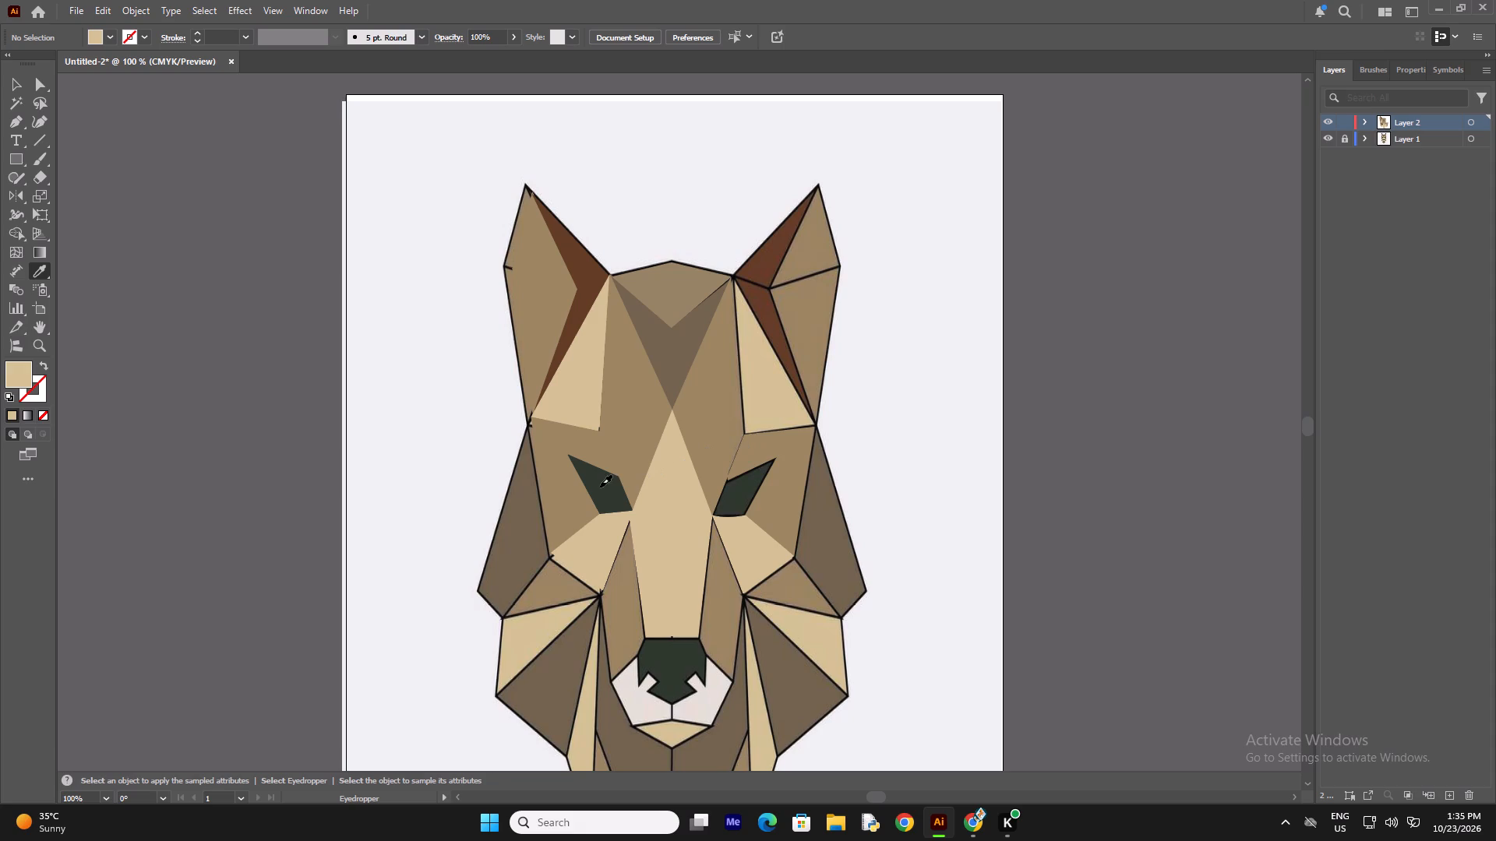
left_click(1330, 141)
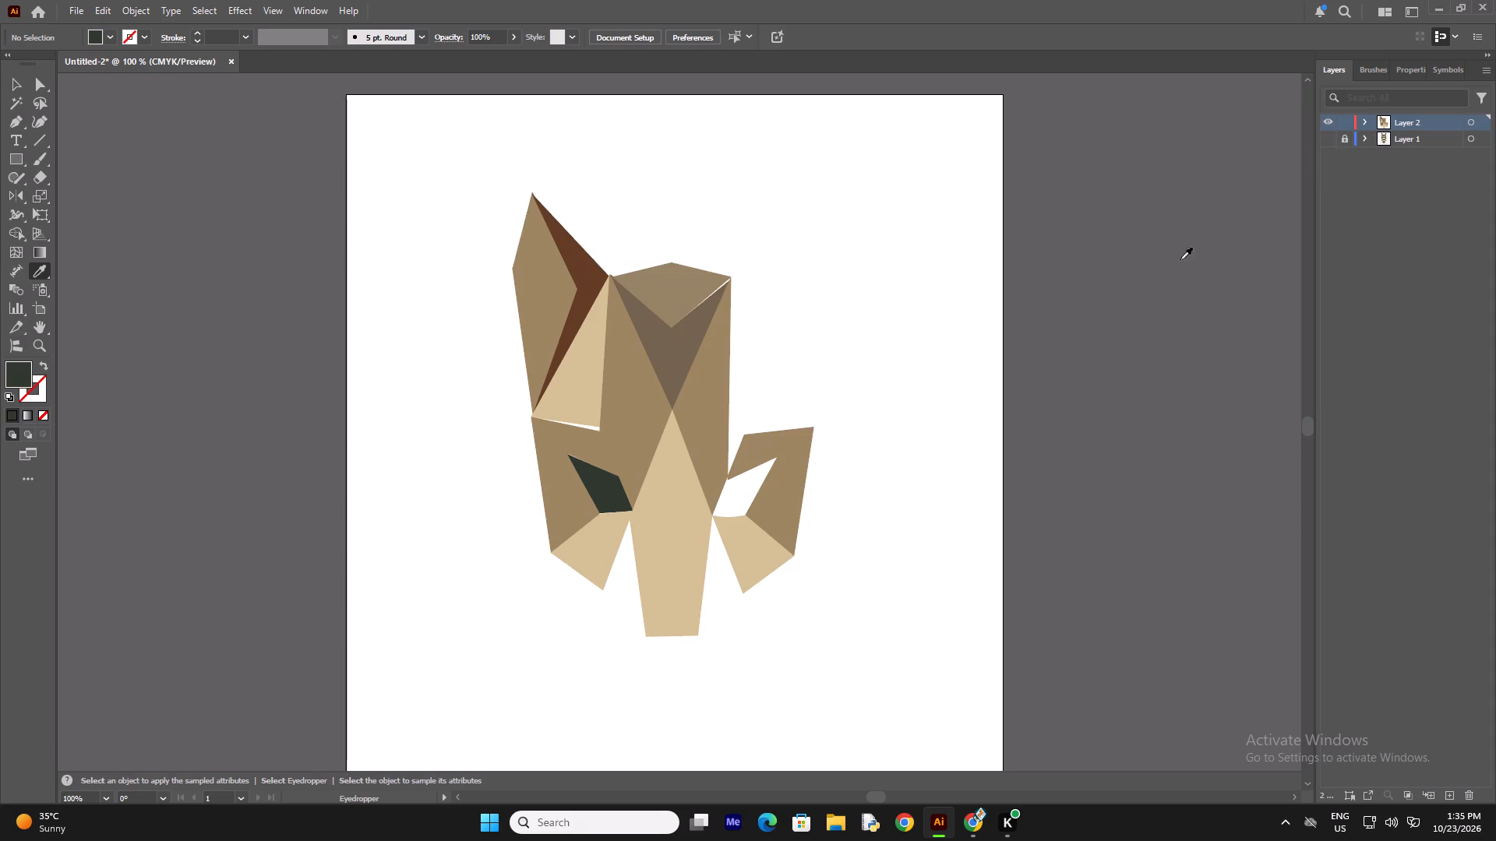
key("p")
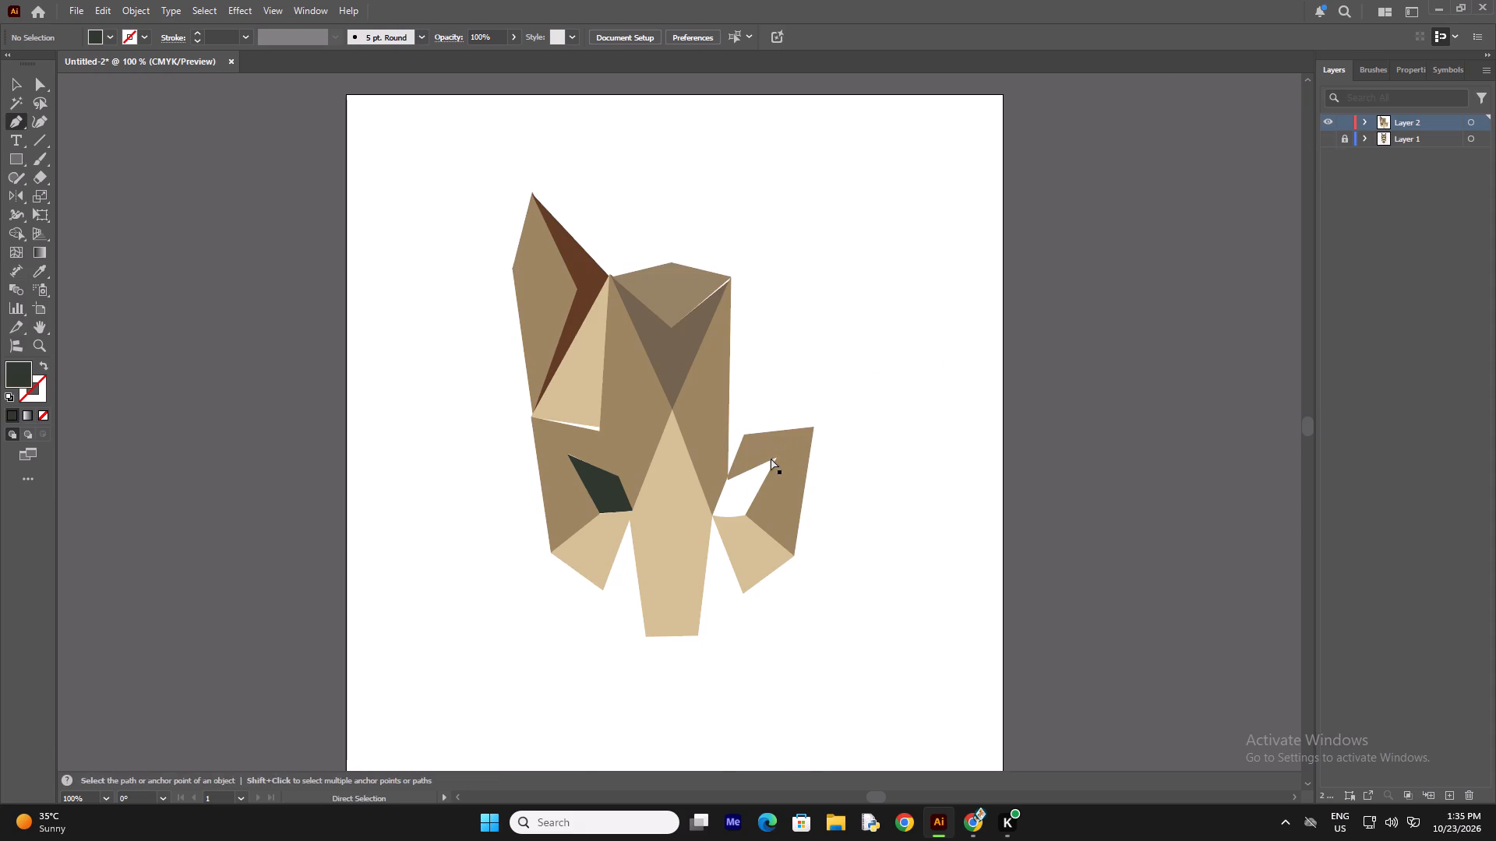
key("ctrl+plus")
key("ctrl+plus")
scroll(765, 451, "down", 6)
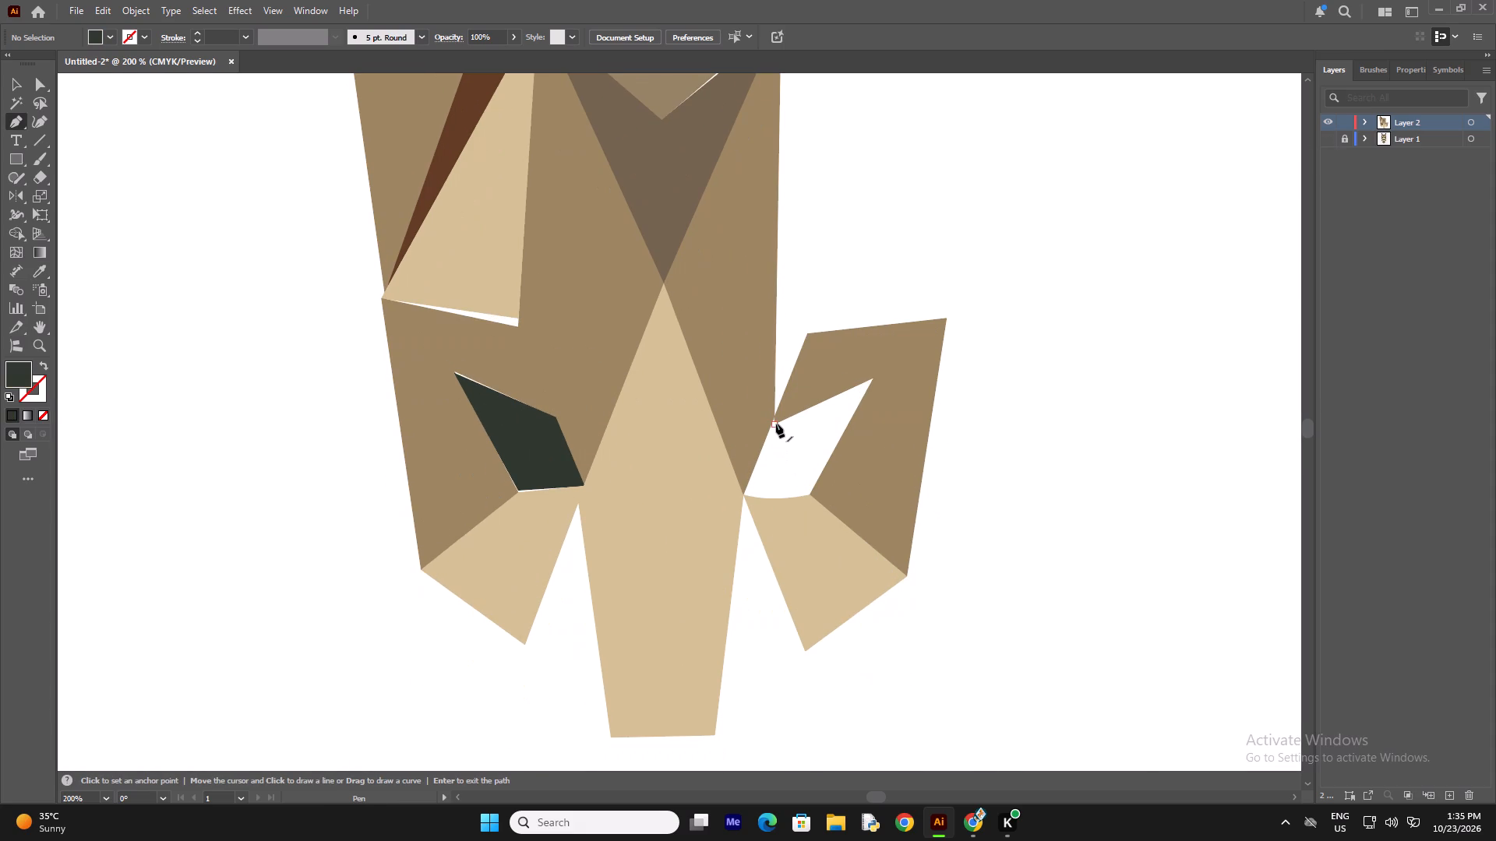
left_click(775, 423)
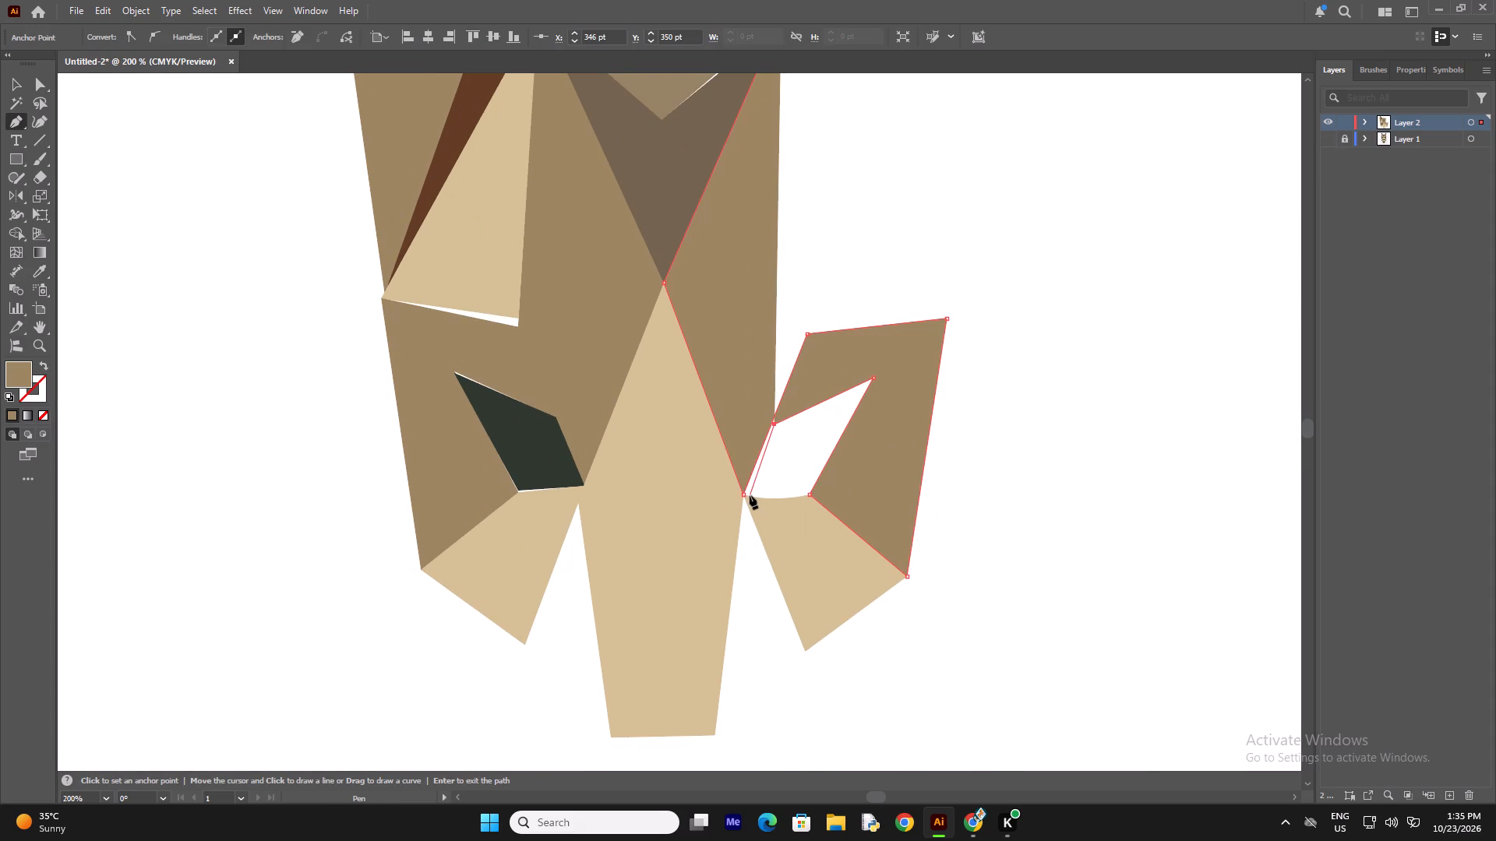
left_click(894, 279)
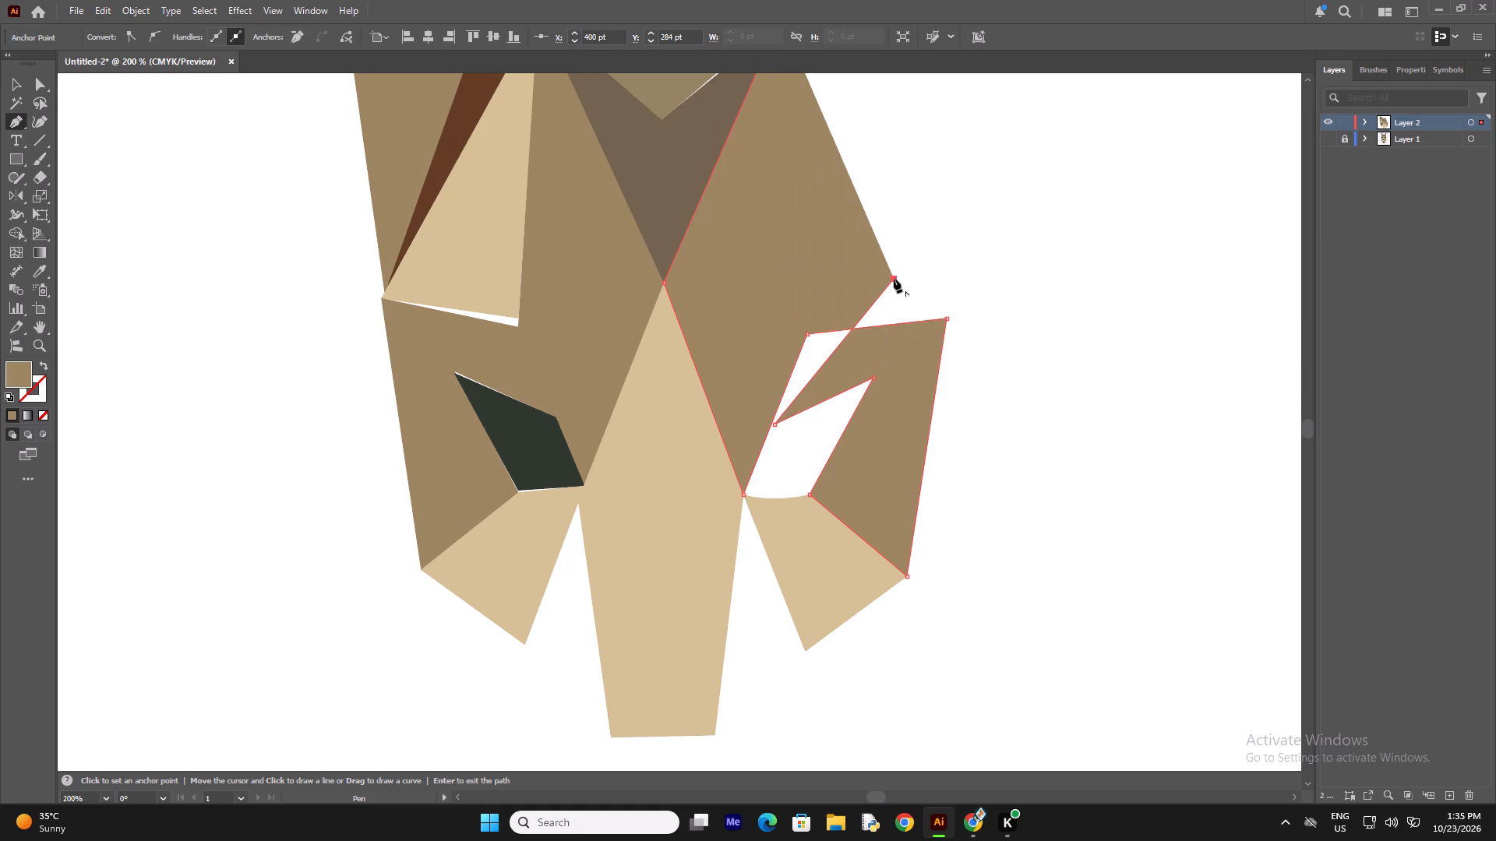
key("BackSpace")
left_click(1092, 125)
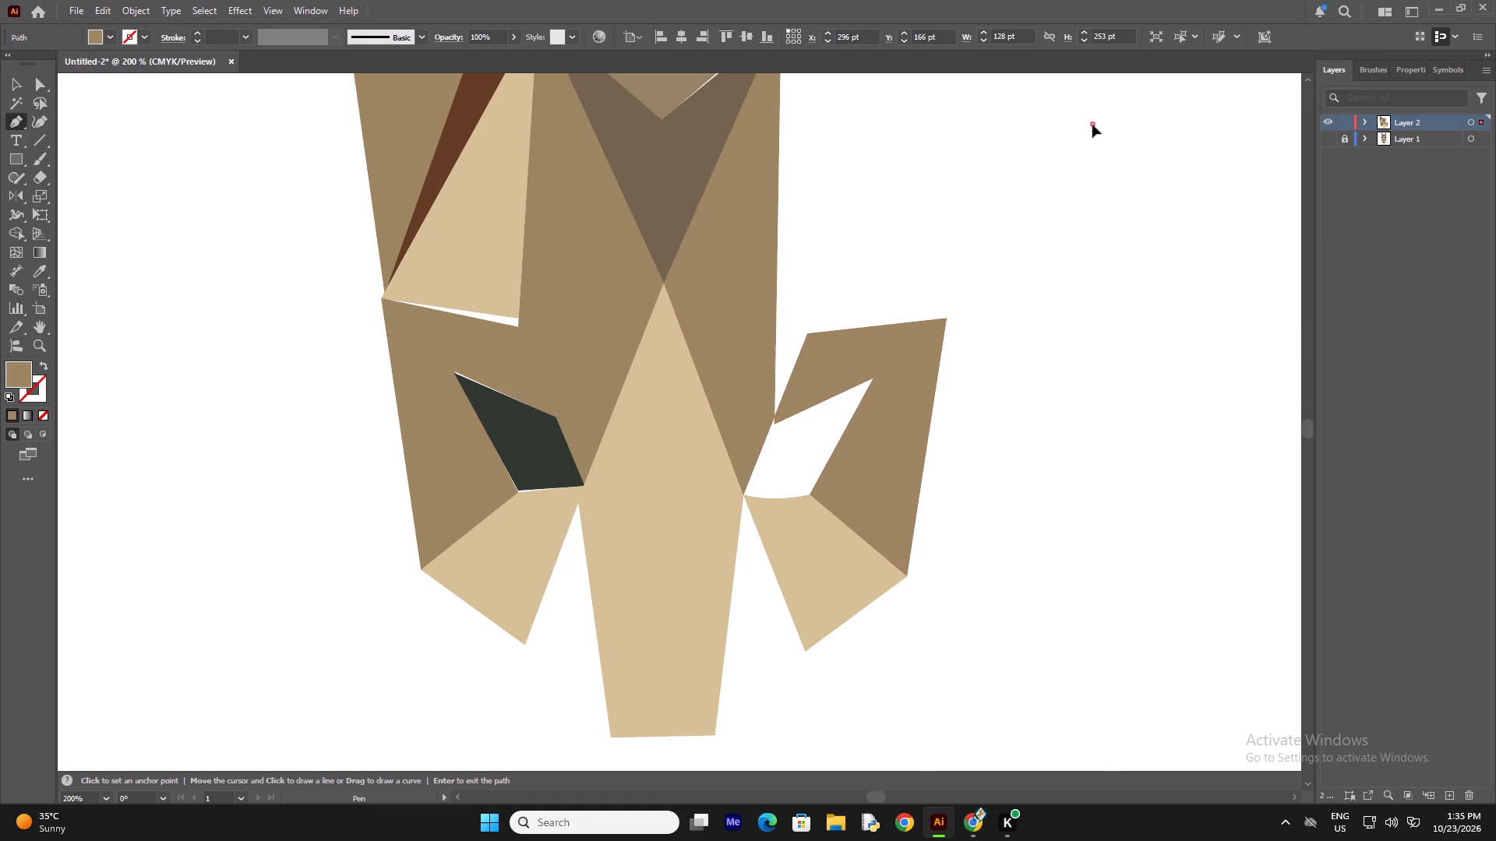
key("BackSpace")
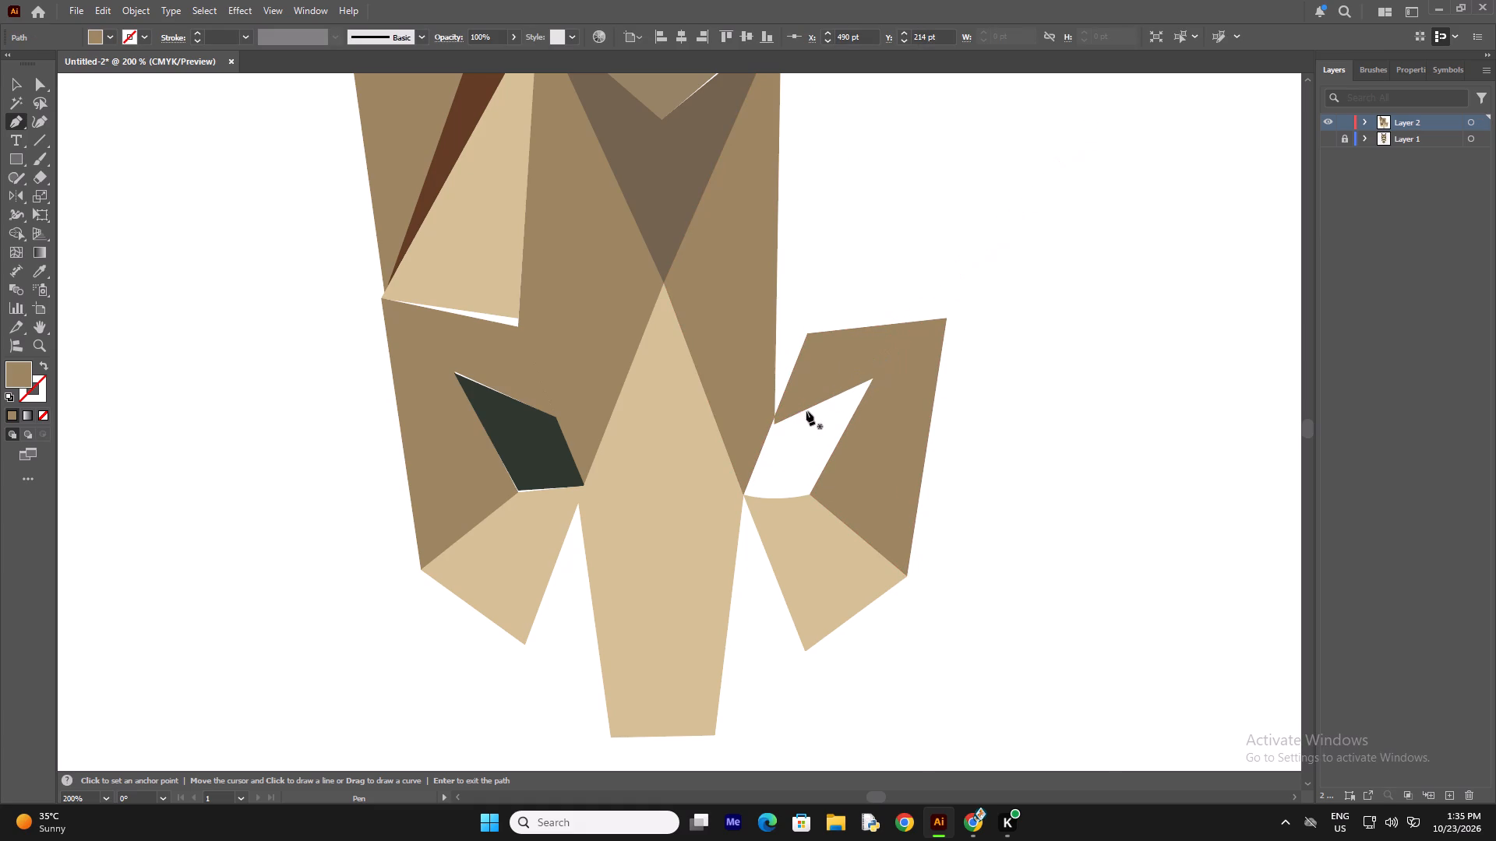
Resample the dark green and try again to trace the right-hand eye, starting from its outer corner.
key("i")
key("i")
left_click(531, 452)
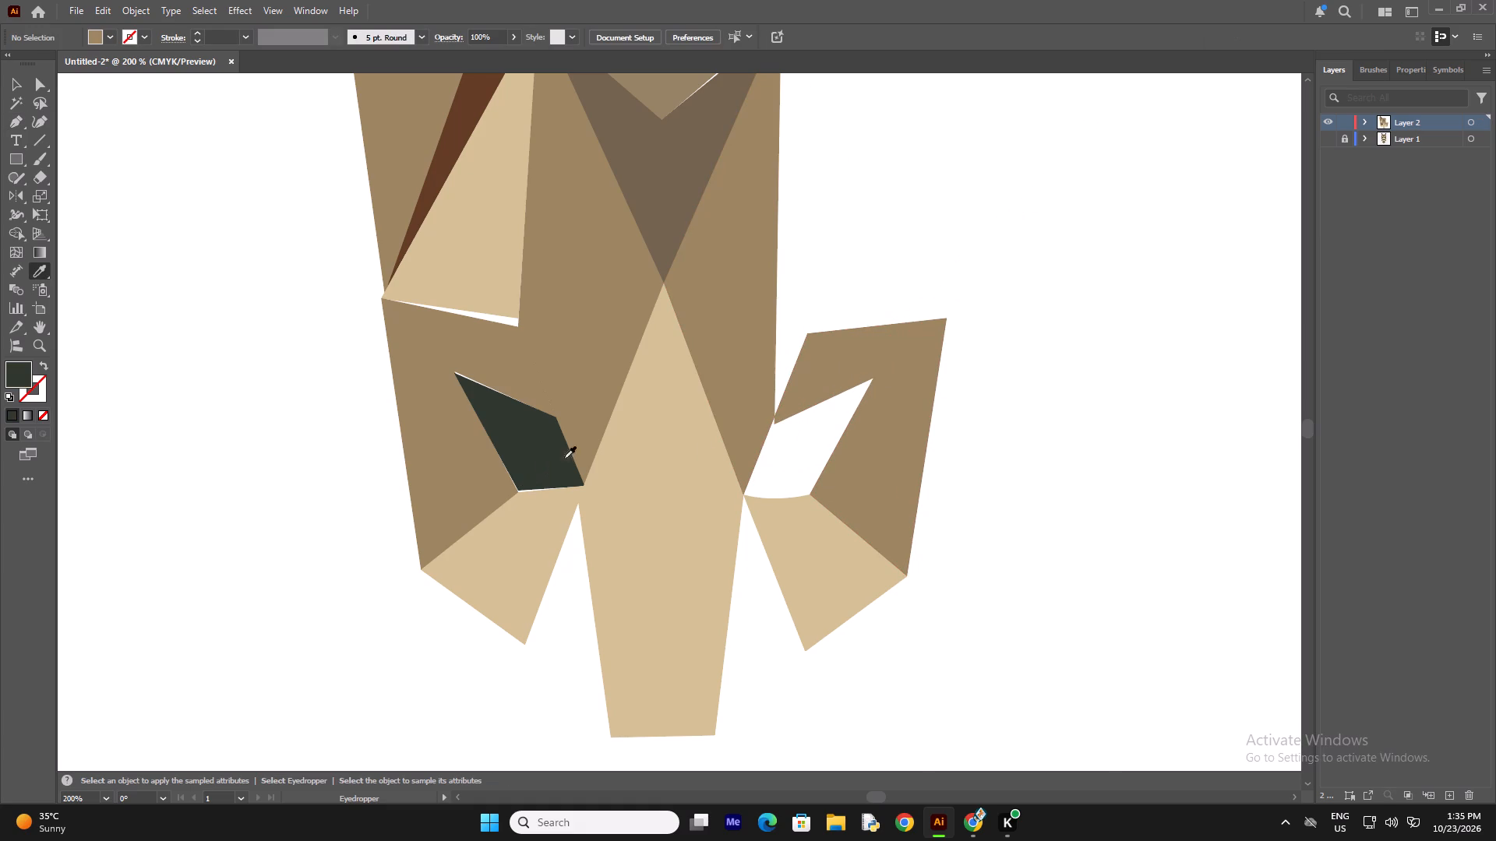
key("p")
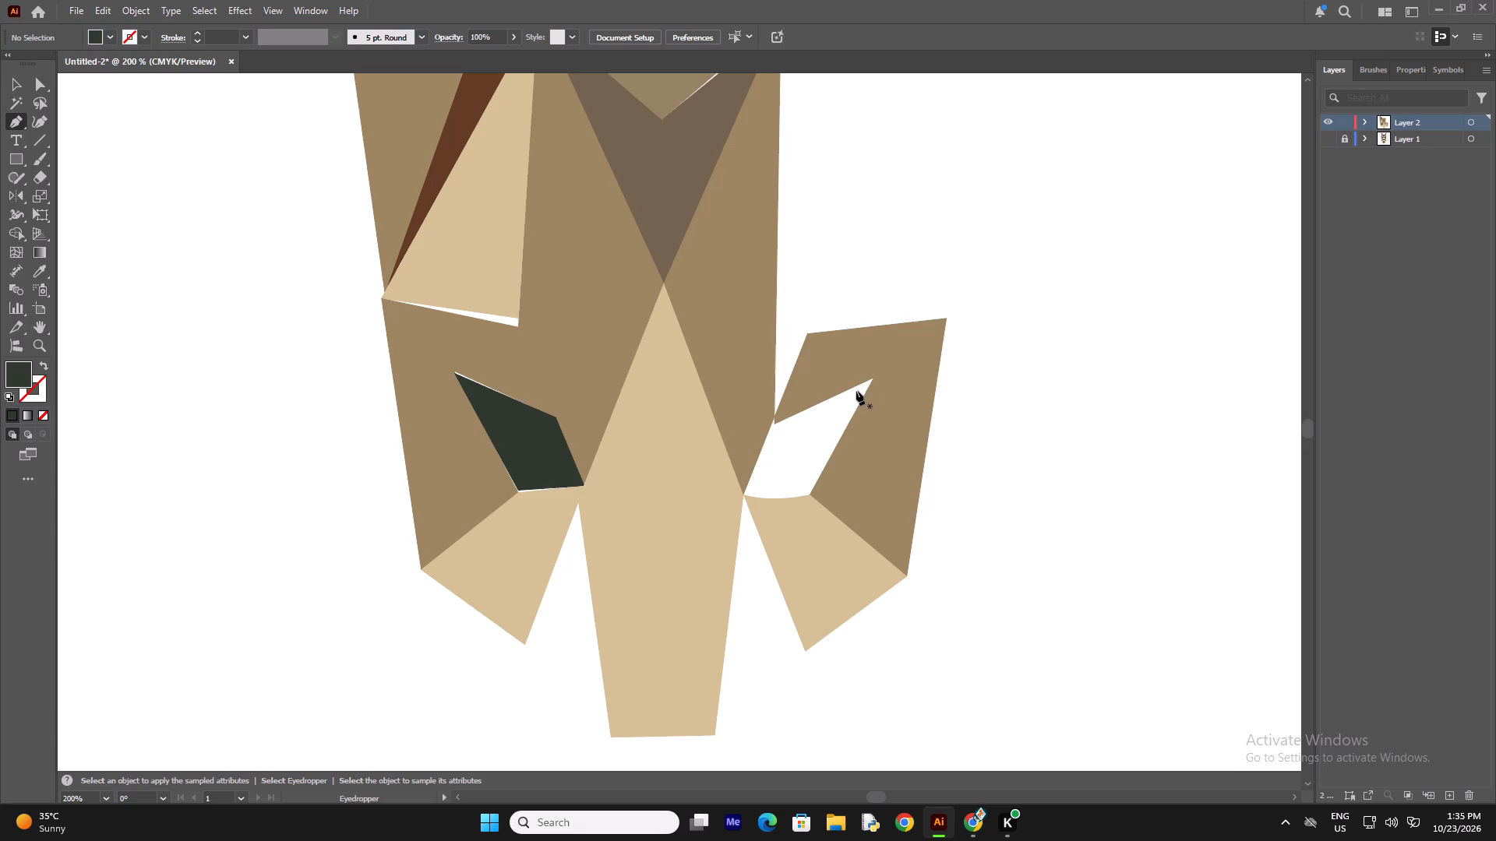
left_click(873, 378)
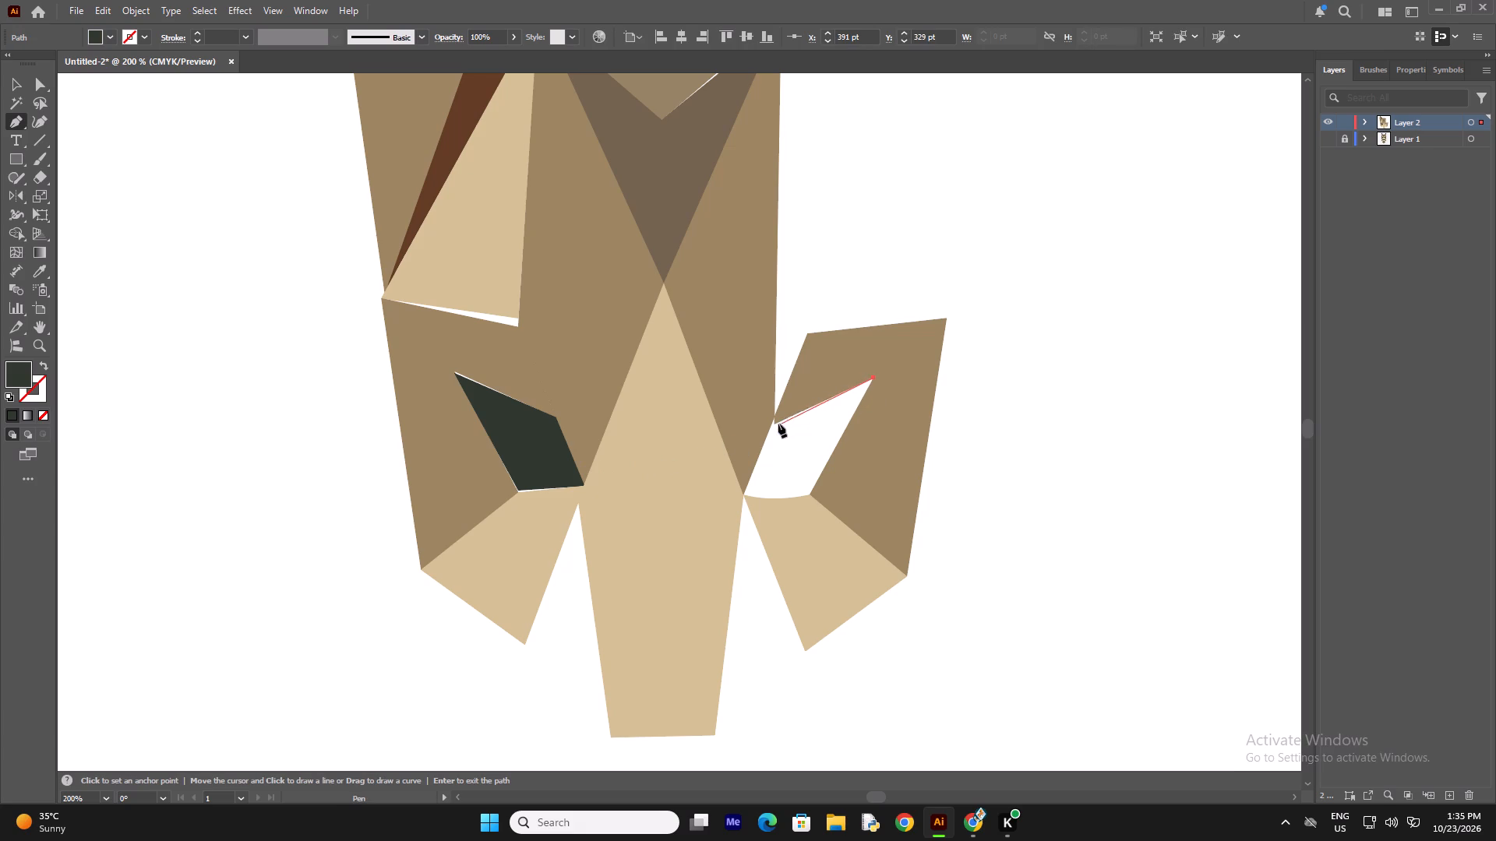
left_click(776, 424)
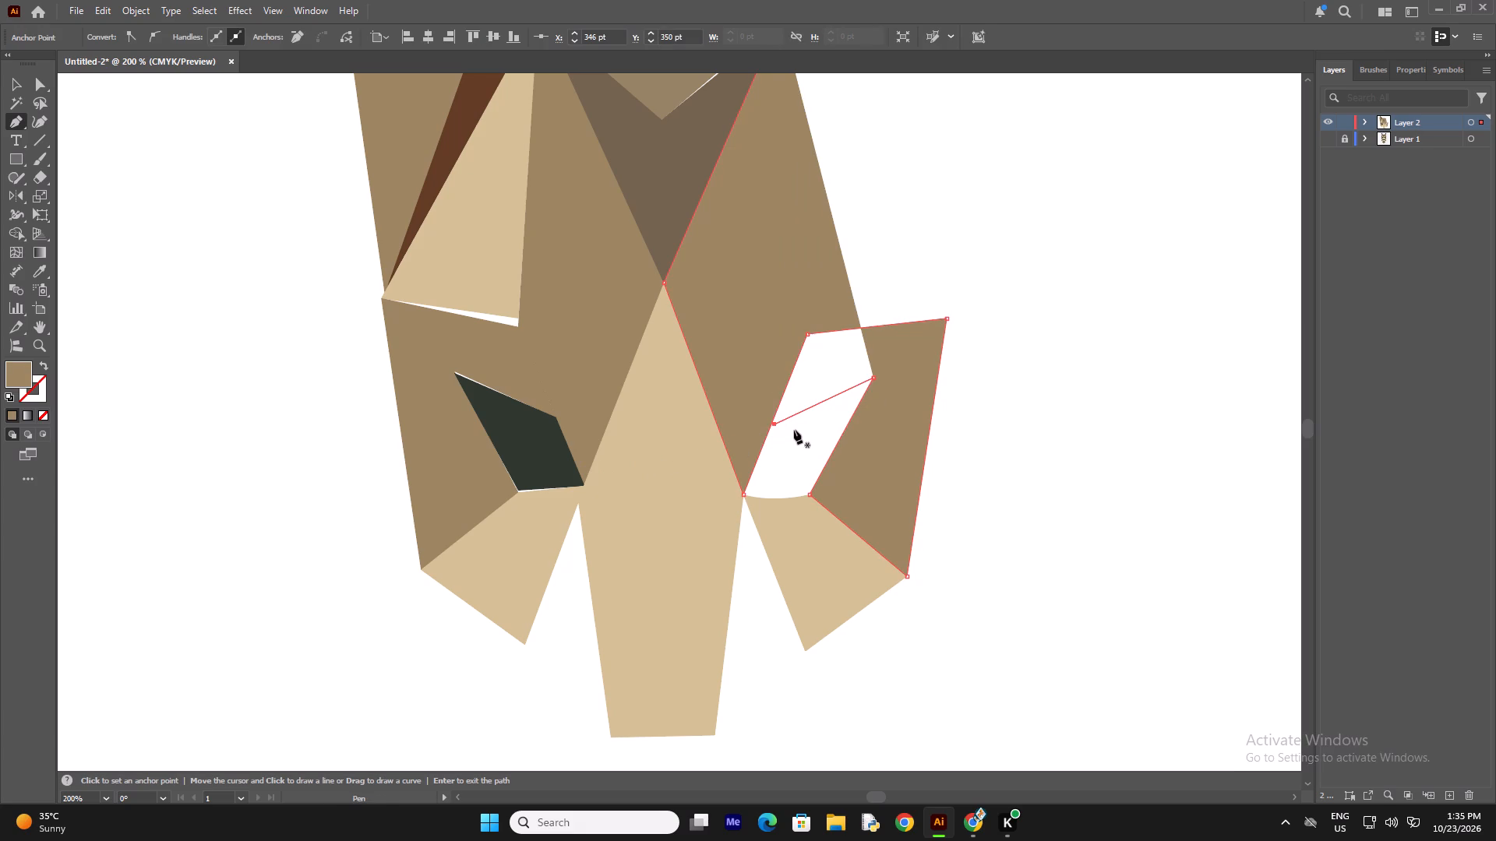
Delete the right-hand forehead and cheek facet that surrounds the eye.
key("BackSpace")
key("BackSpace")
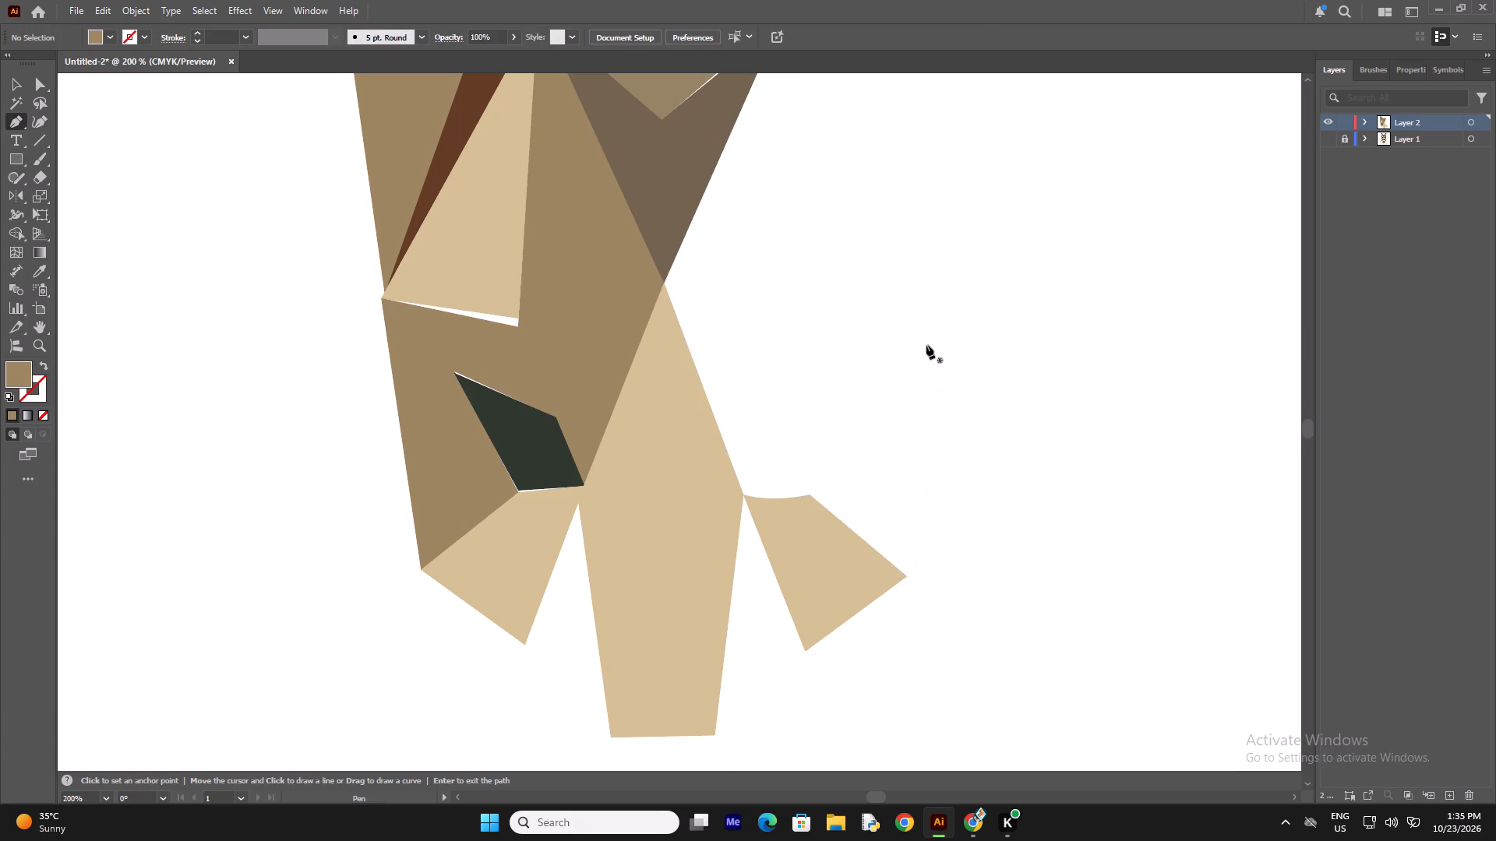
Show Layer 1 again and toggle its visibility to compare the remaining facets with the reference.
scroll(923, 355, "up", 5)
key("ctrl+minus")
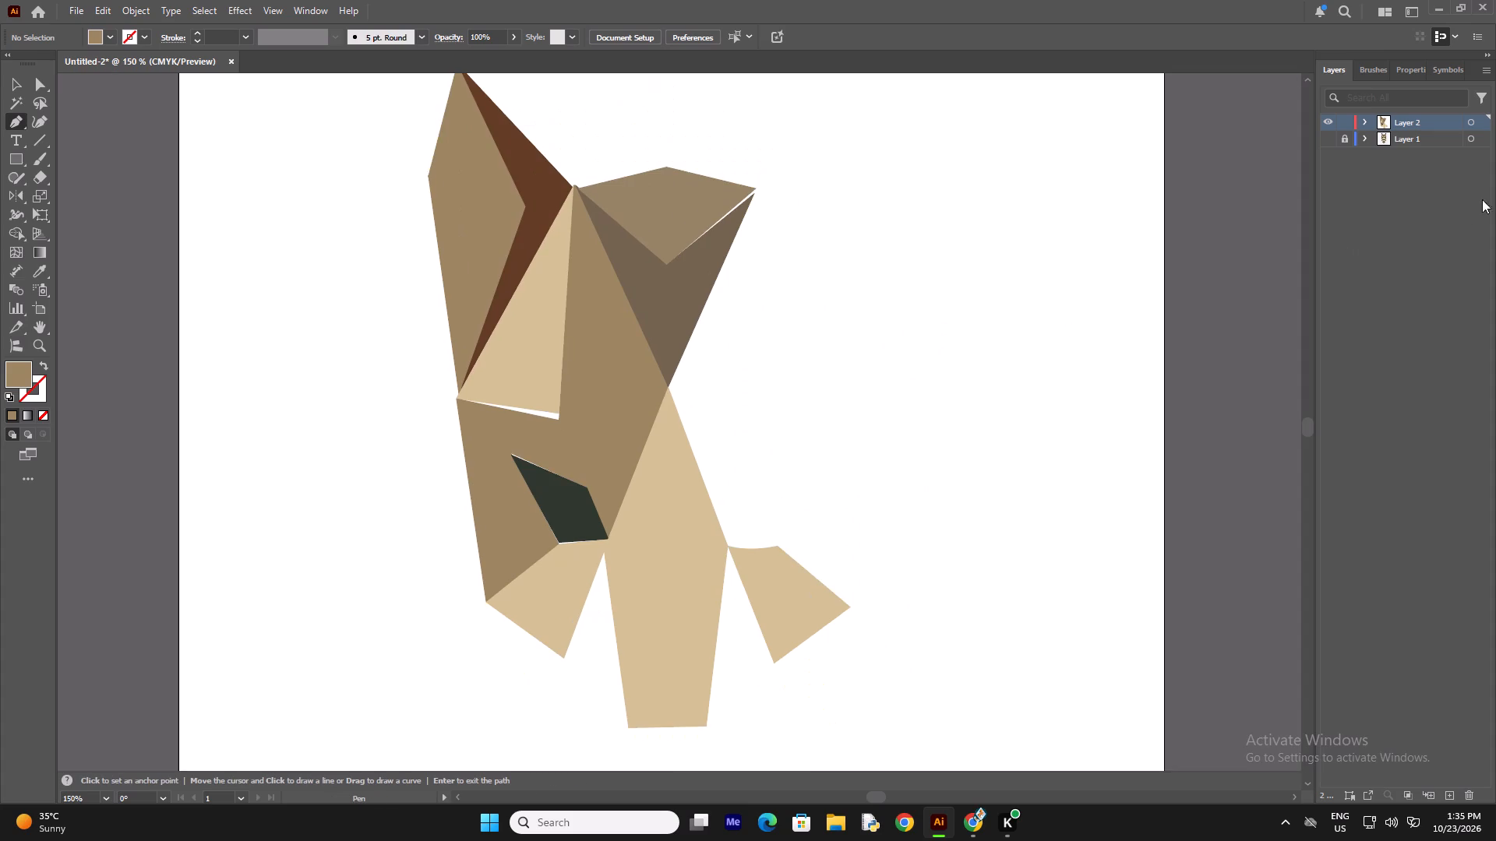
left_click(1332, 143)
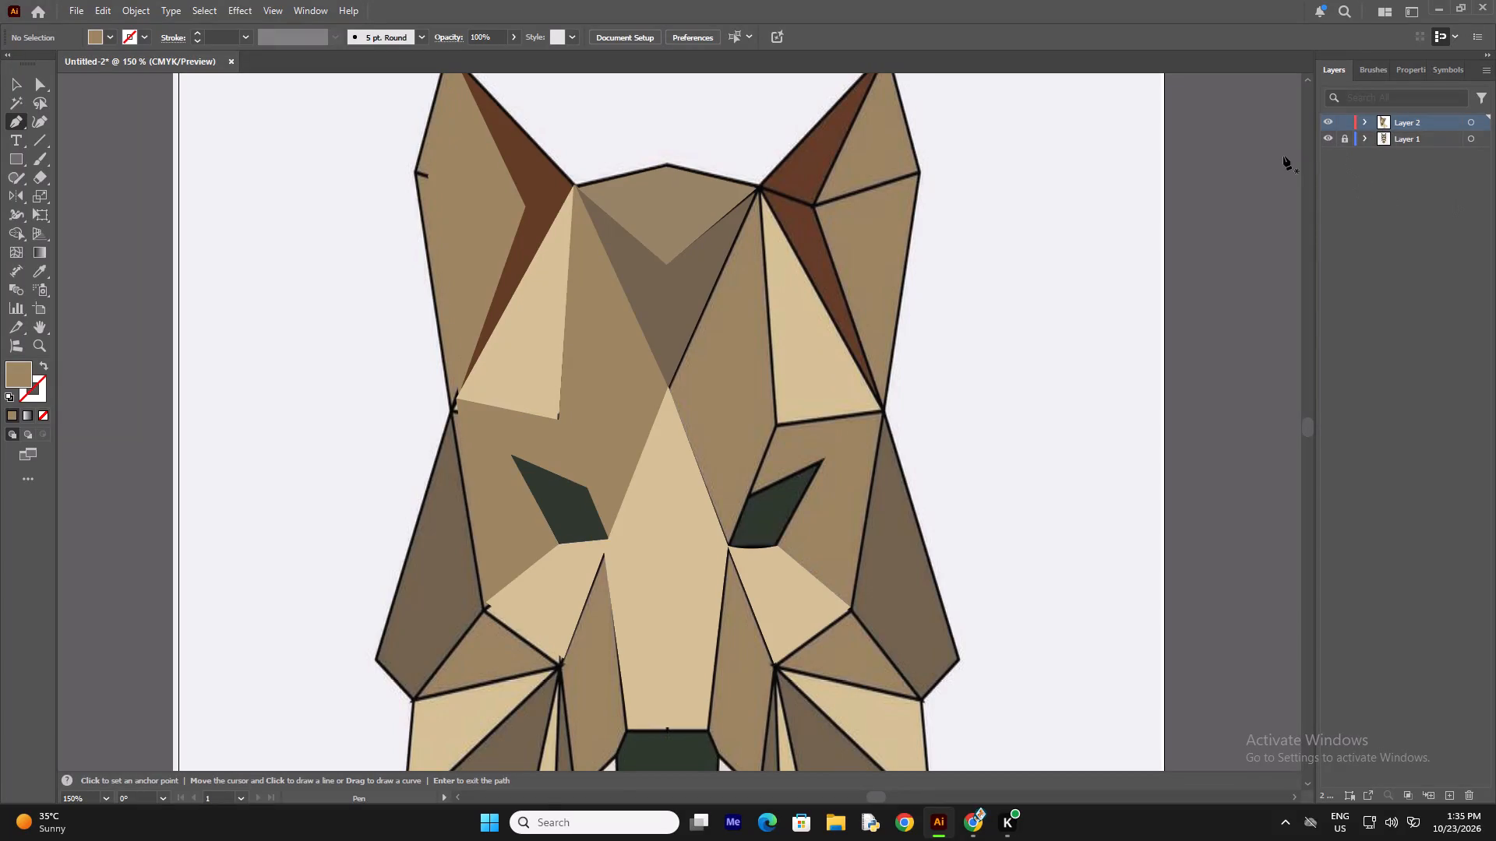
left_click(1327, 141)
left_click(1327, 141)
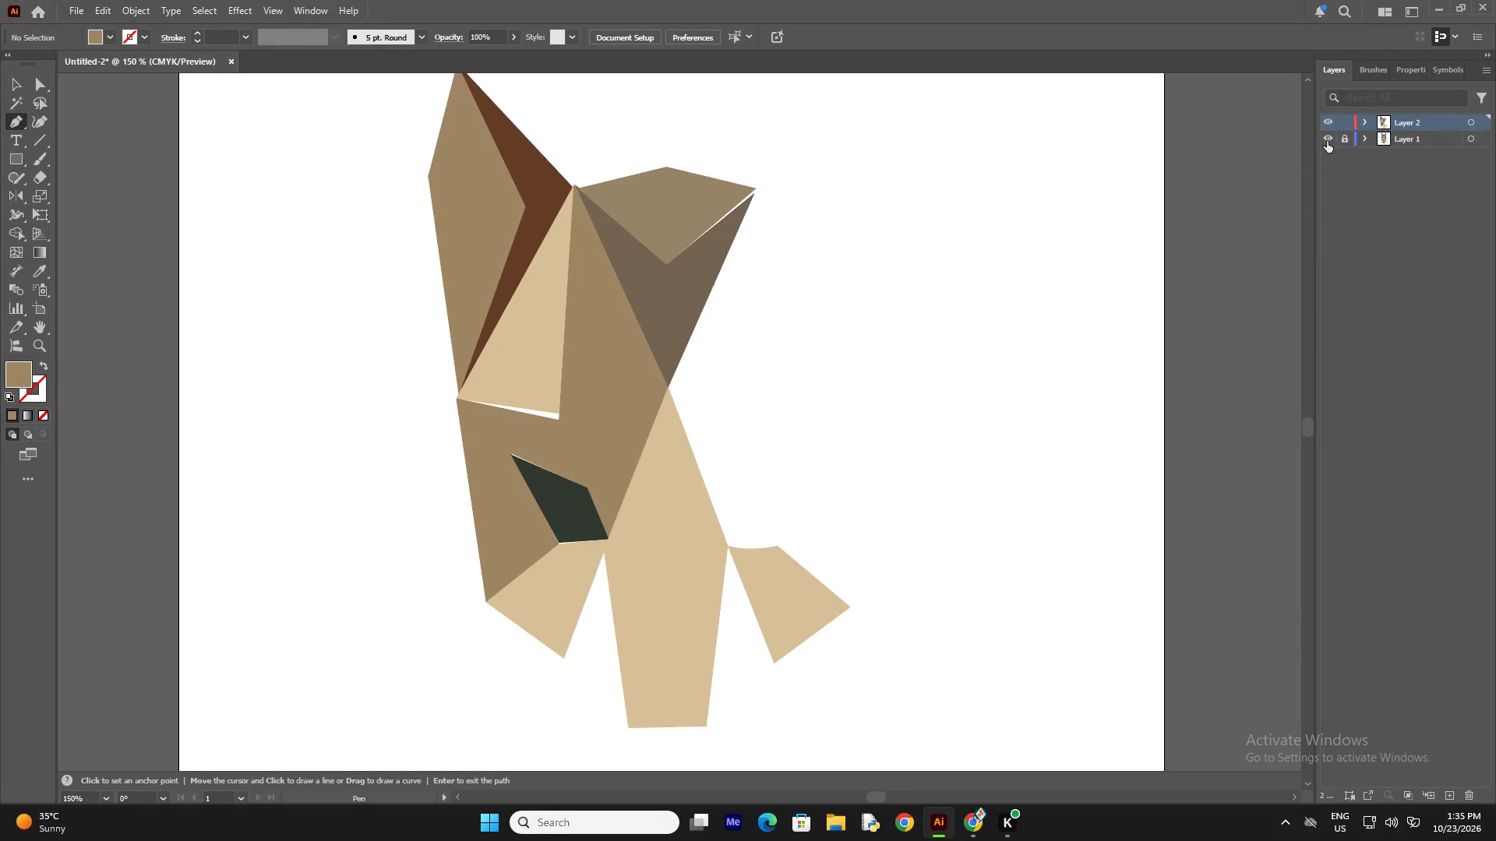
Trace the right-hand ear's dark brown inner facet with the Pen tool, using the brown 633e28 sampled from the reference.
scroll(840, 220, "up", 1)
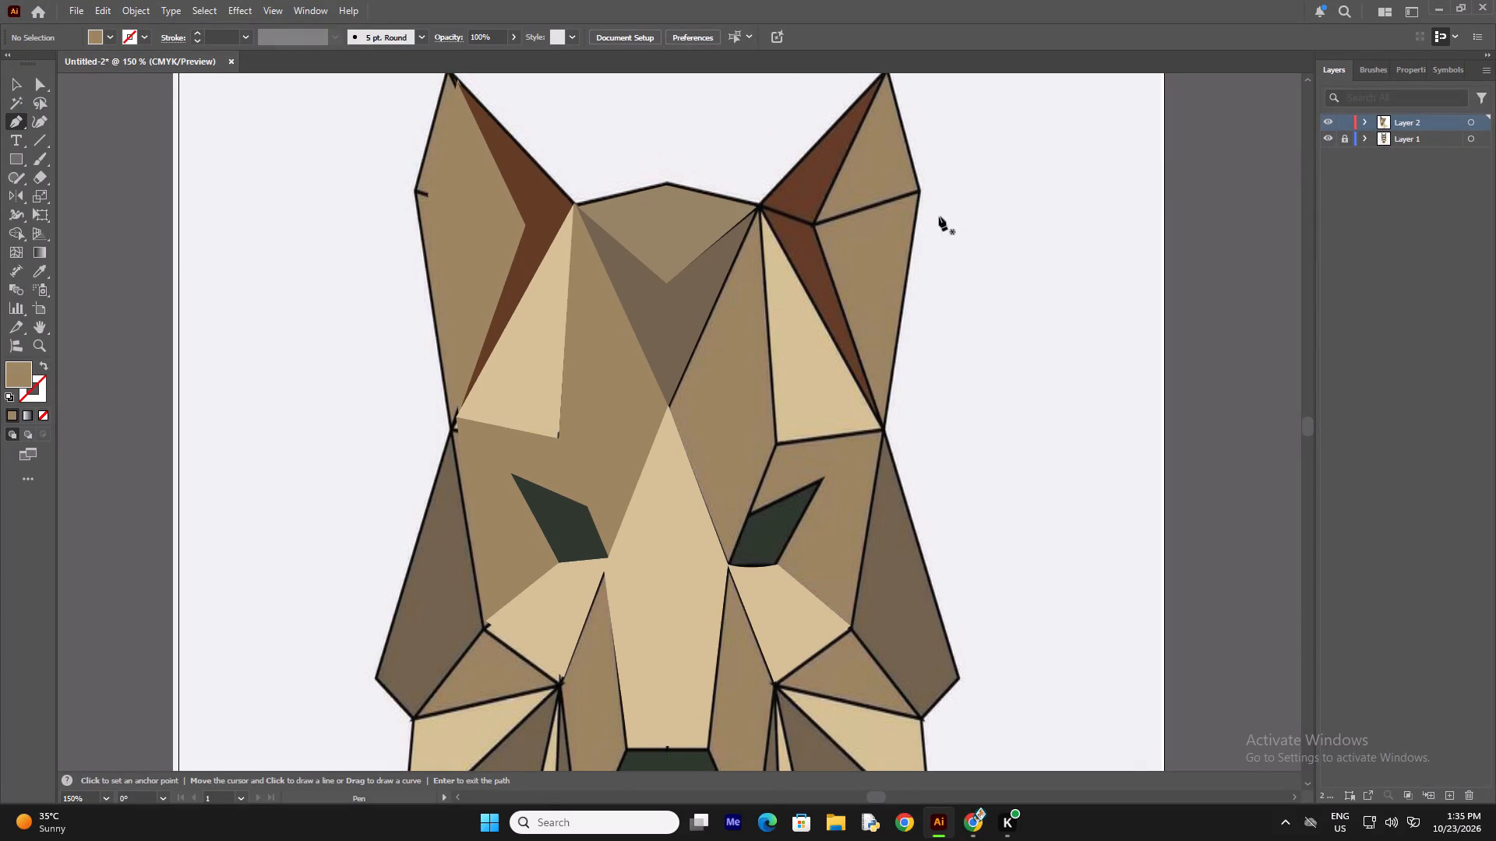
key("i")
key("i")
key("i")
key("i")
key("i")
key("i")
key("i")
key("i")
key("i")
key("i")
key("i")
key("i")
key("i")
key("i")
key("i")
key("i")
key("i")
key("i")
key("i")
key("i")
left_click(829, 167)
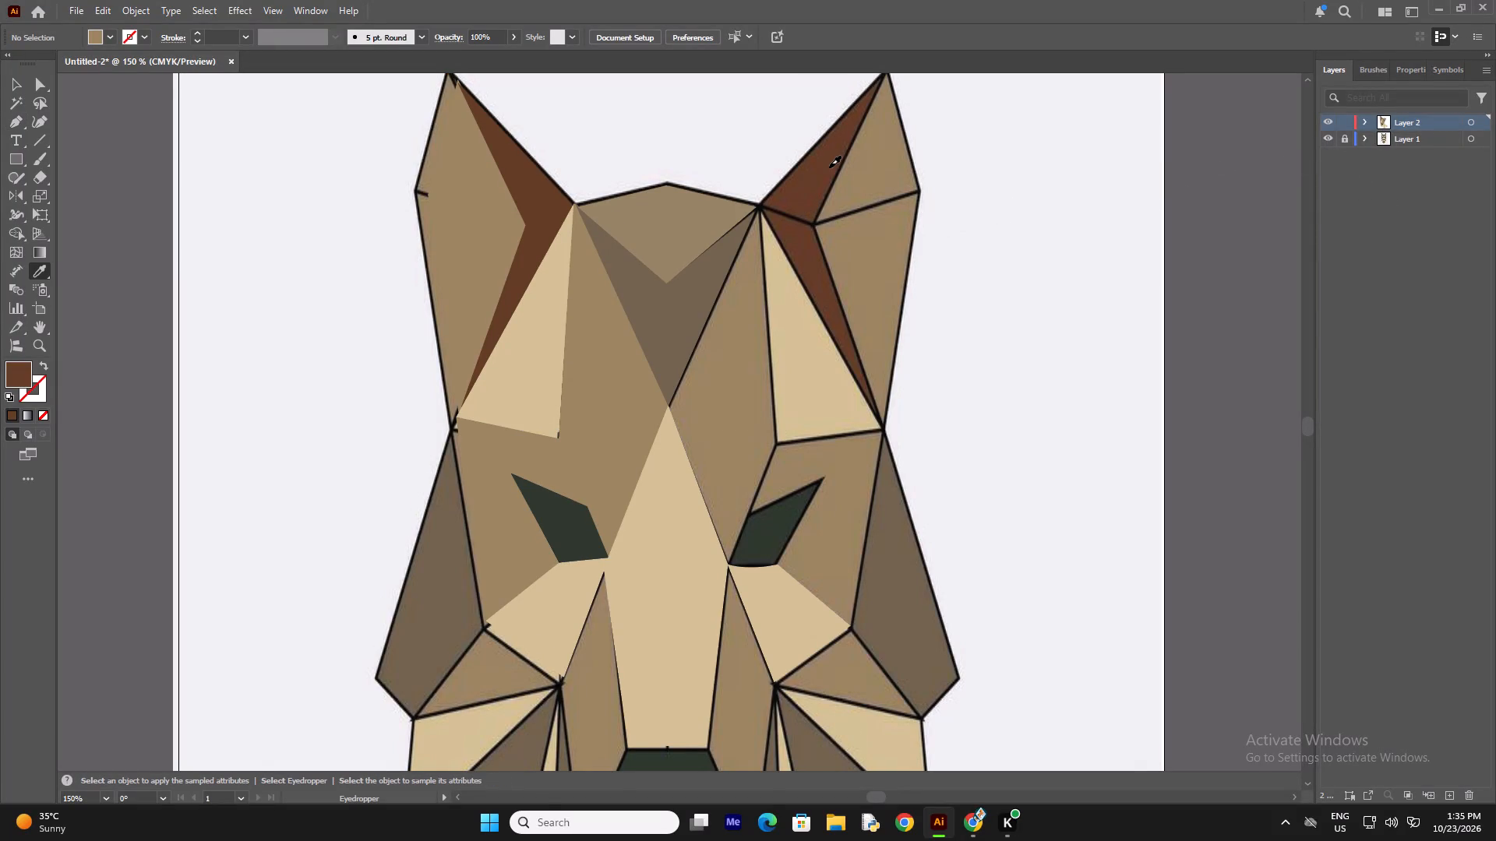
key("p")
scroll(871, 143, "up", 3)
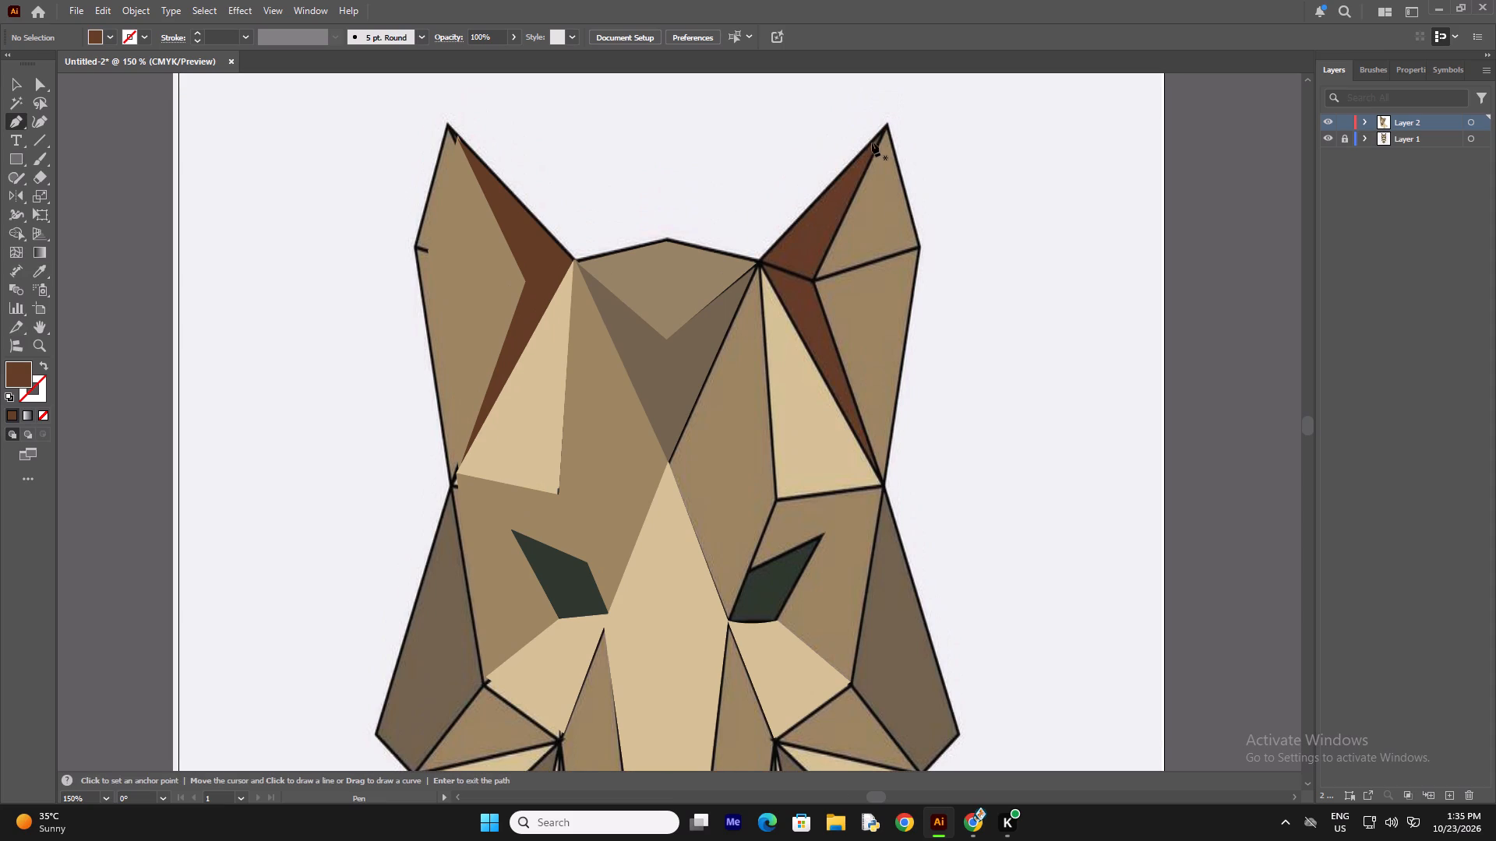
left_click(878, 135)
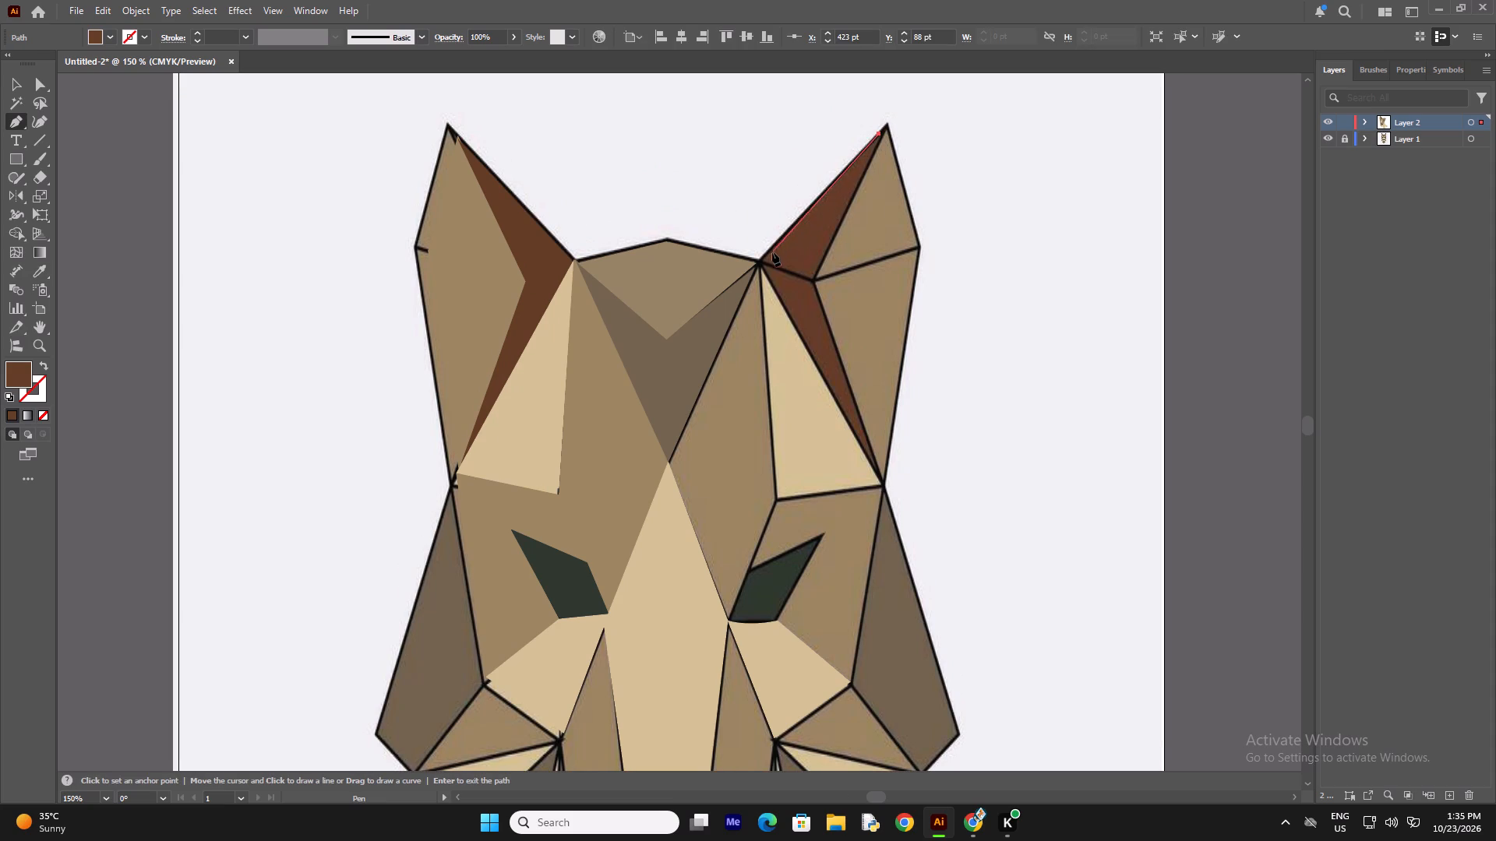
left_click(764, 258)
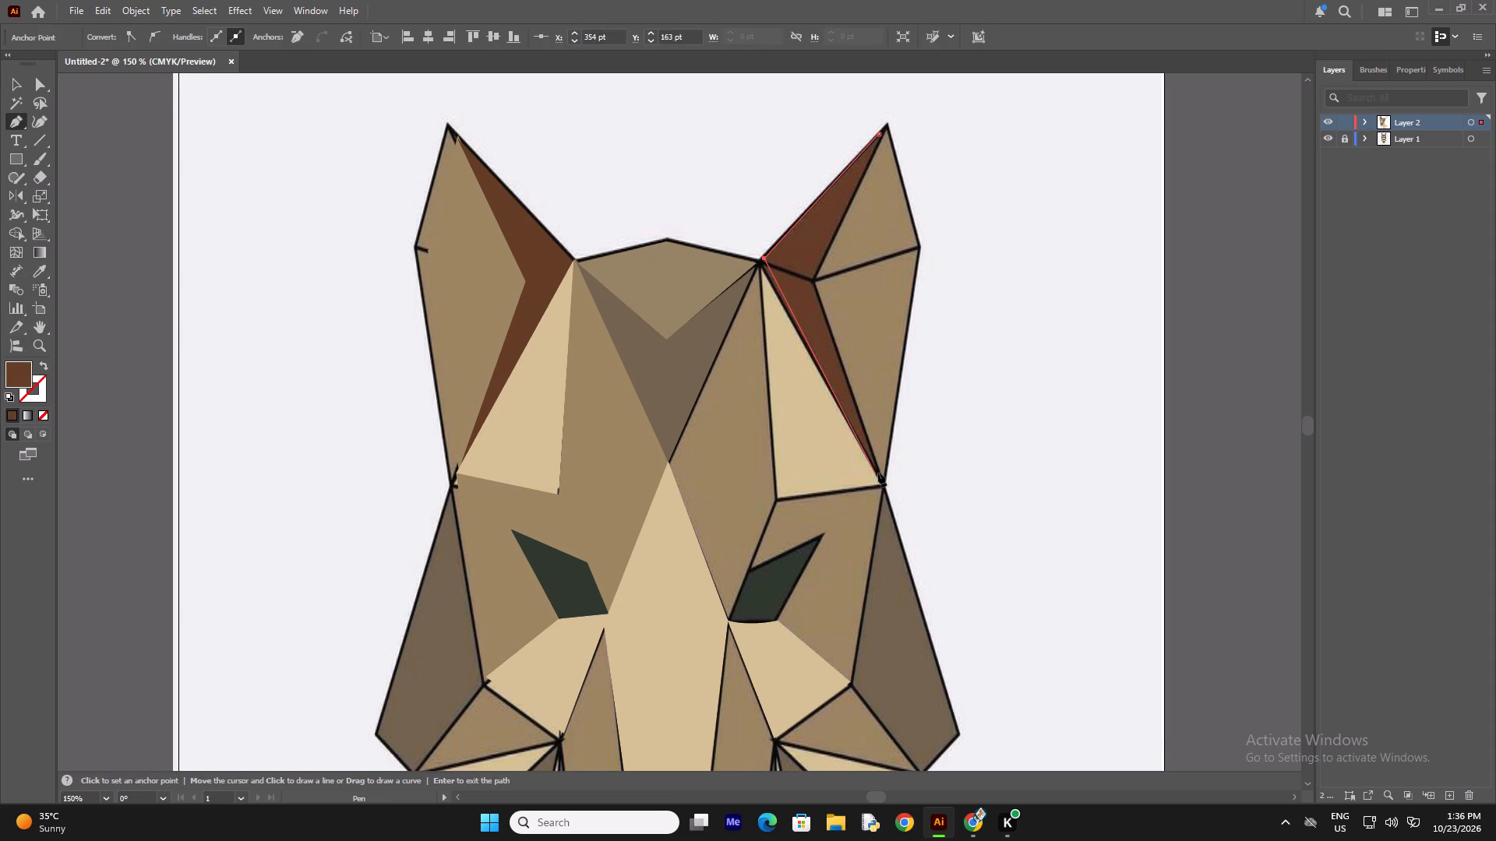
left_click(762, 267)
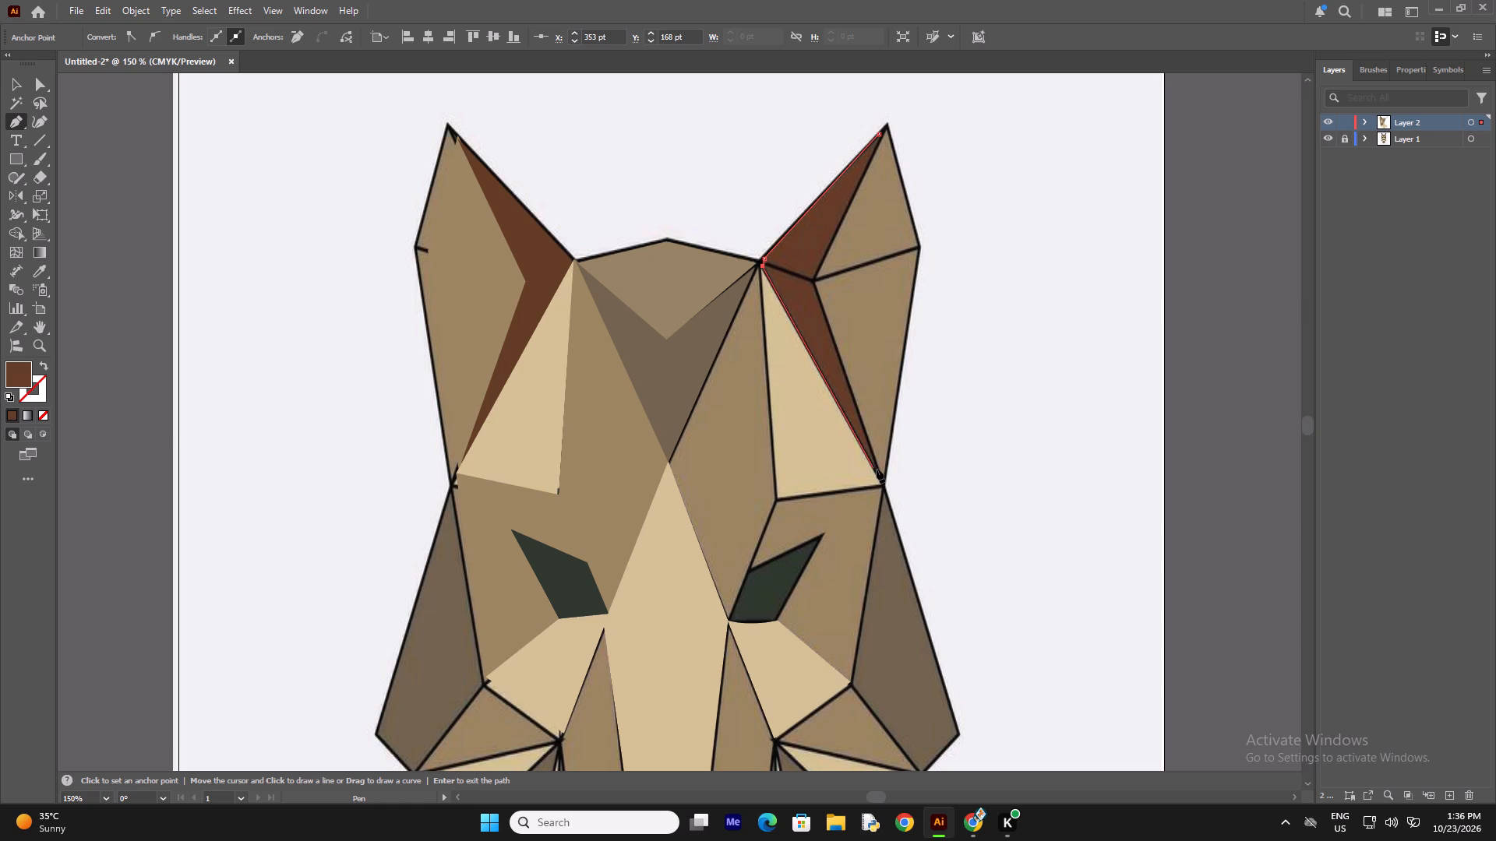
left_click(877, 469)
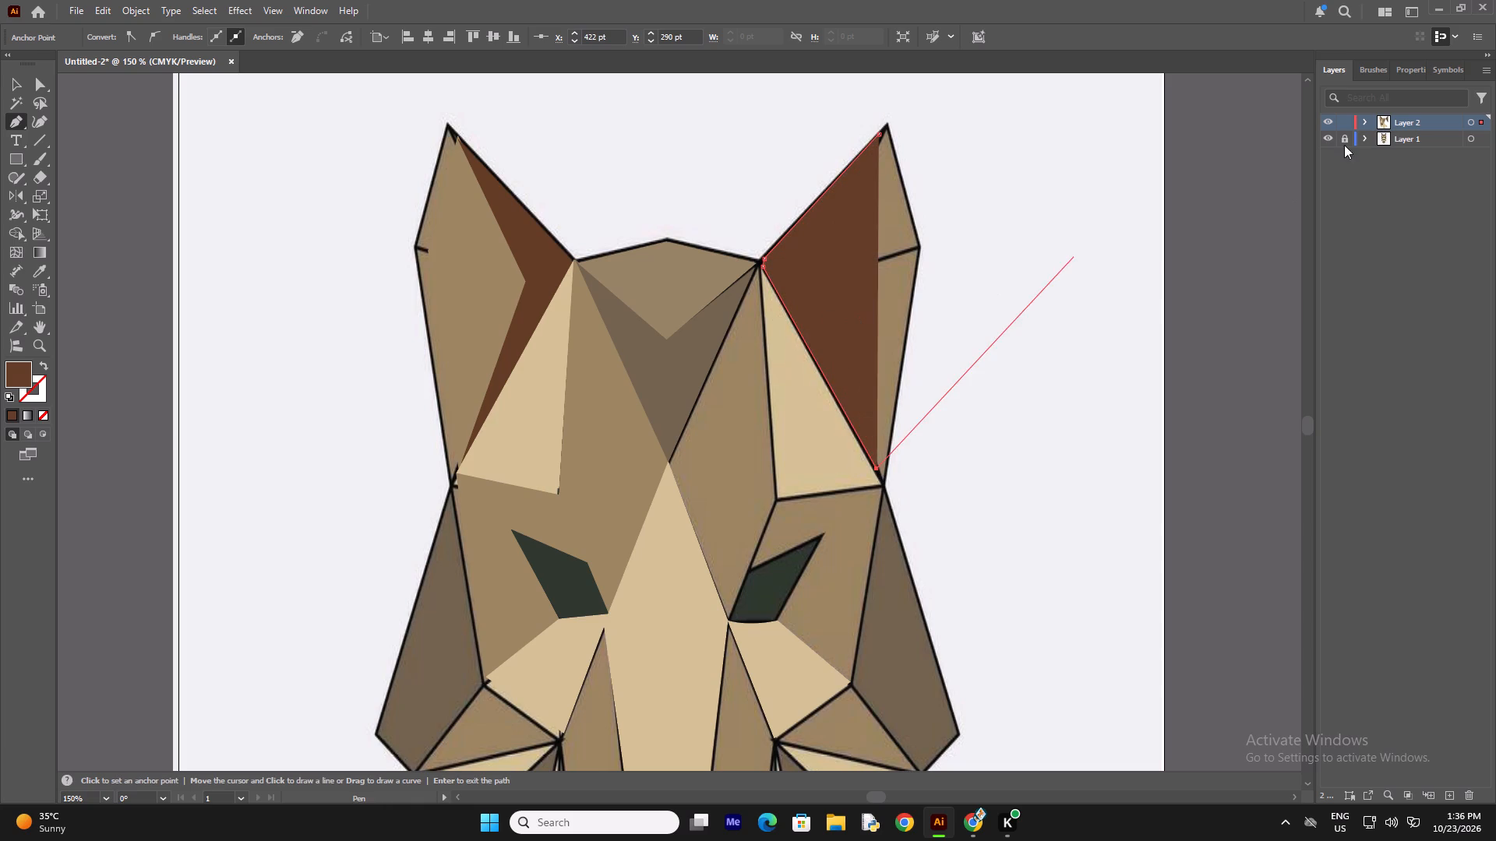
left_click(37, 413)
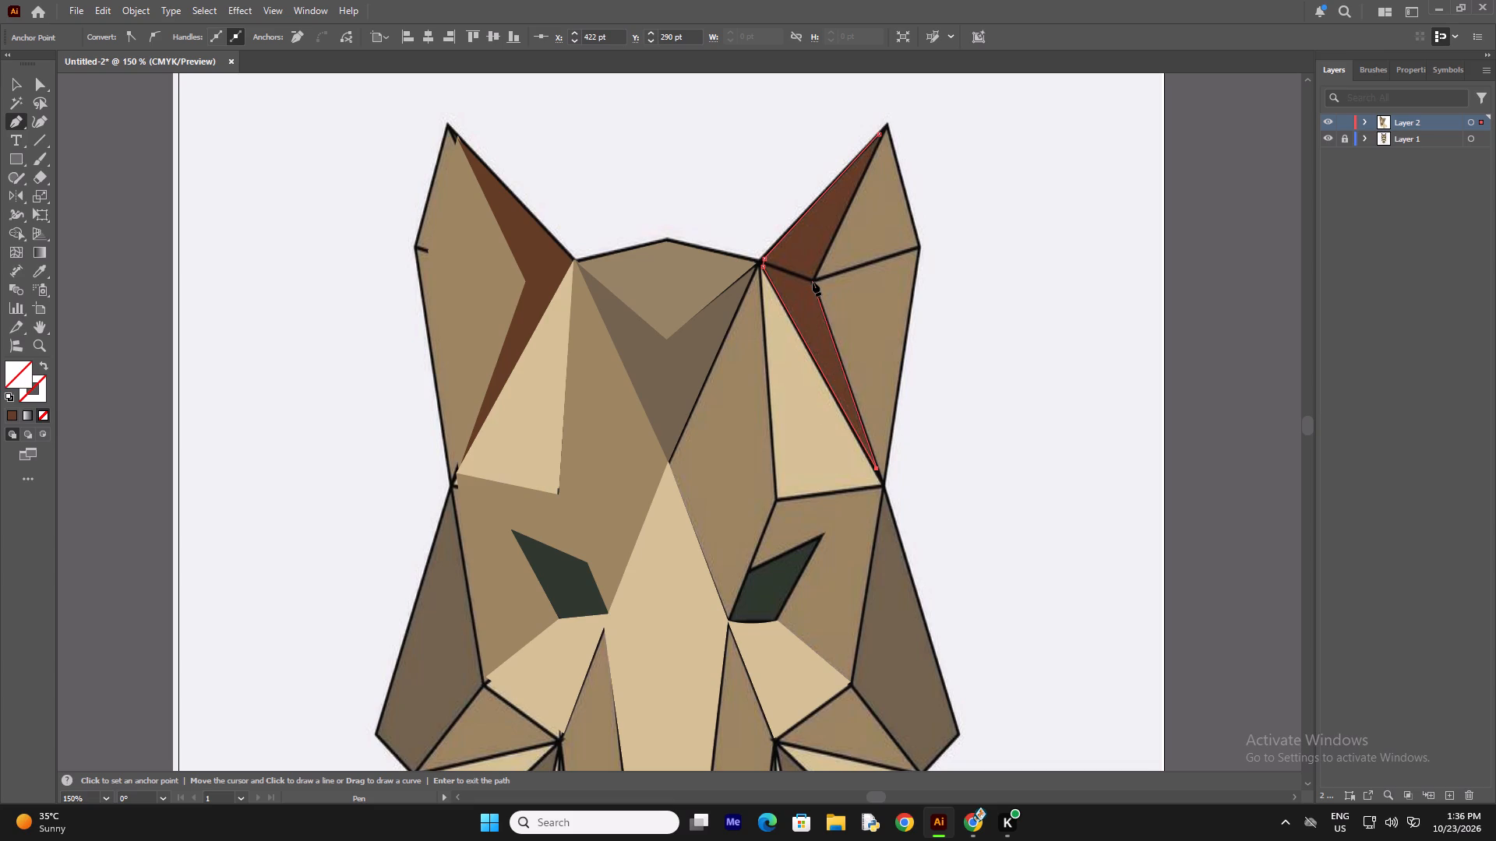
left_click(811, 283)
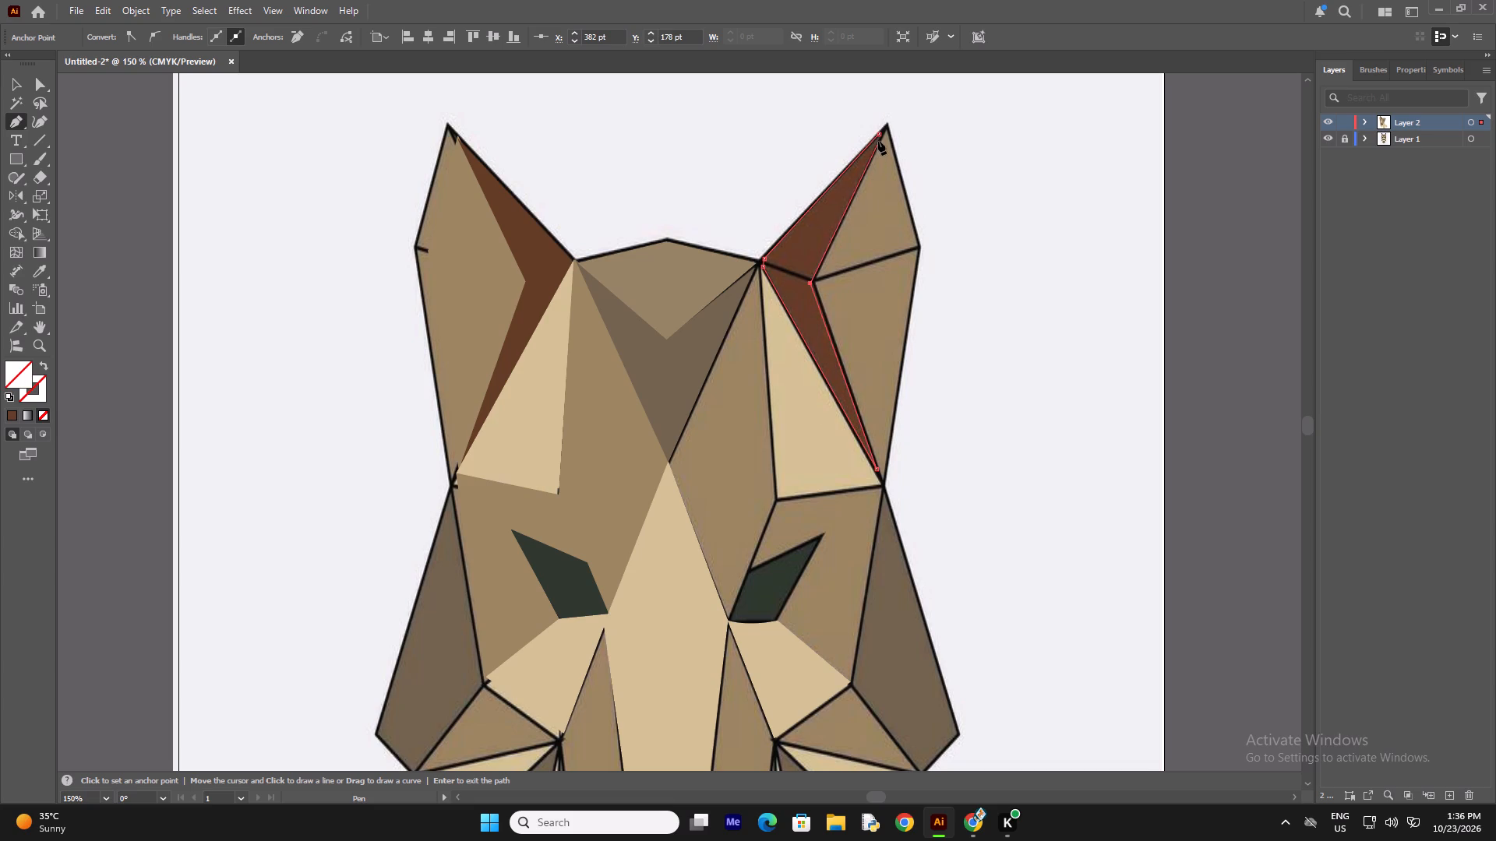
left_click(881, 133)
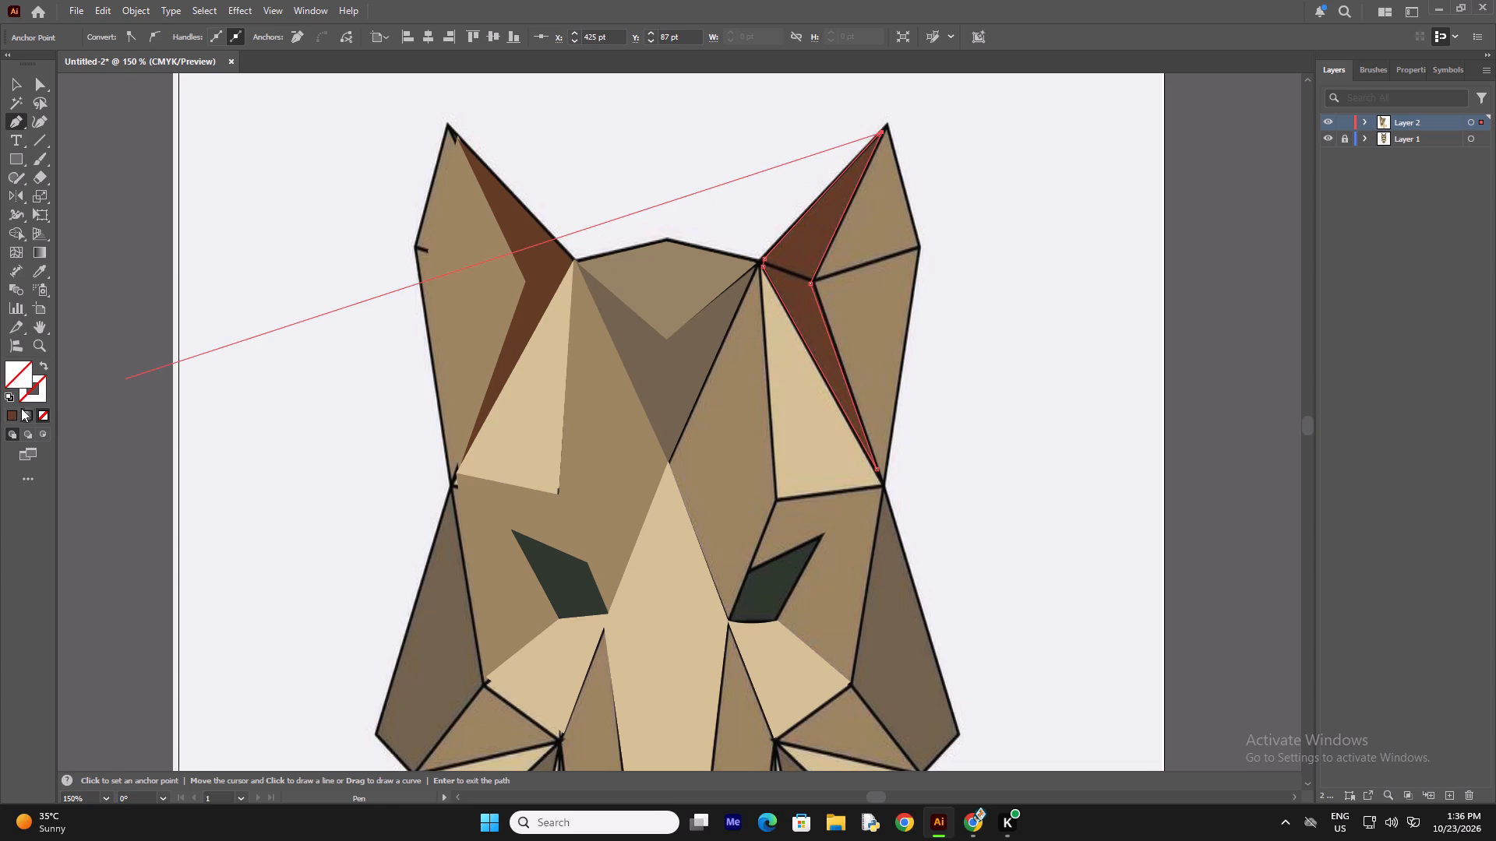
left_click(12, 410)
right_click(1040, 360)
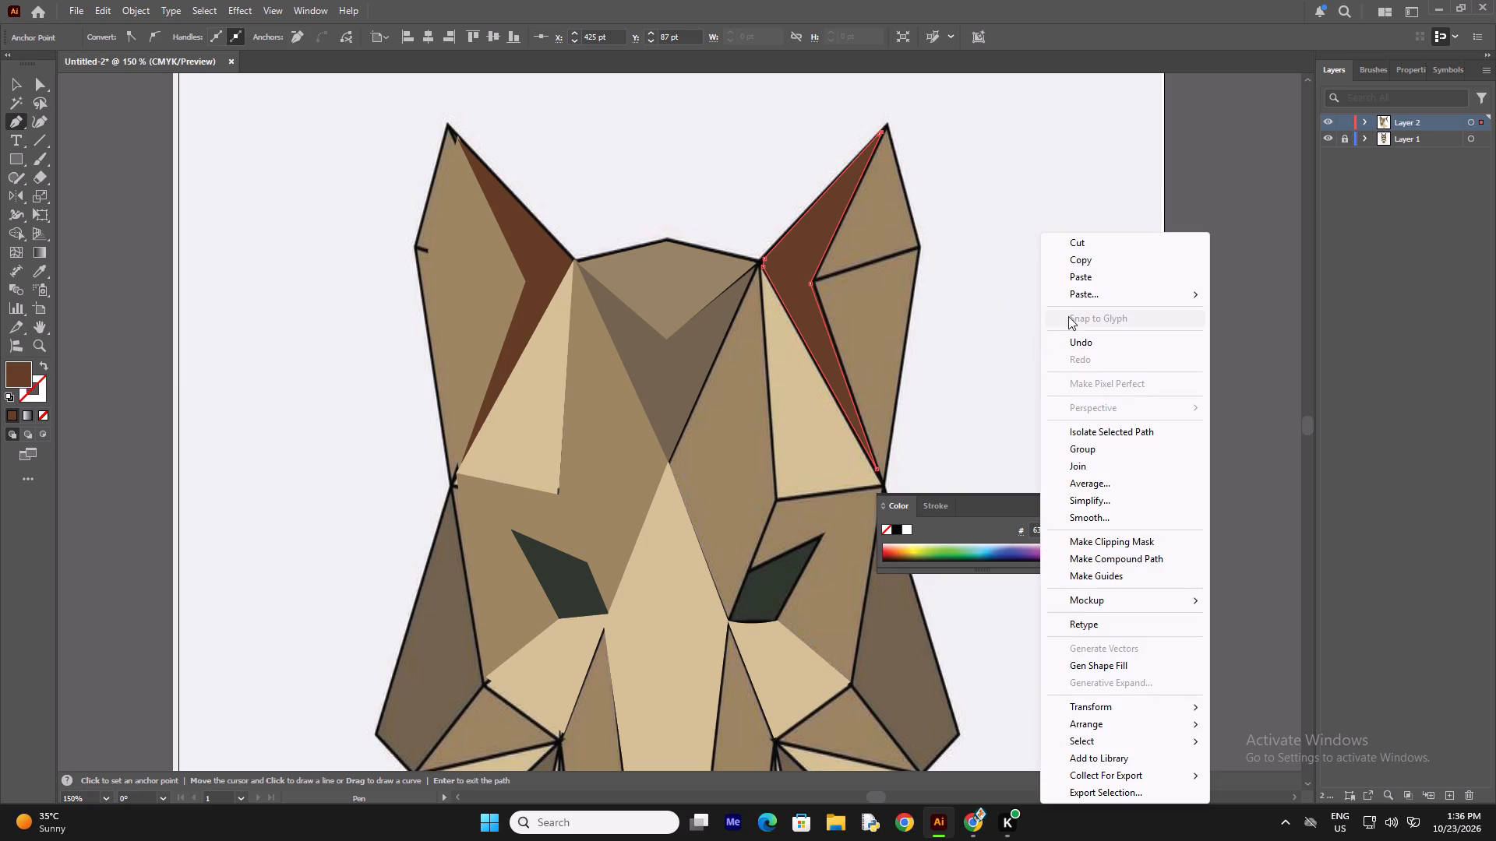
left_click(1074, 283)
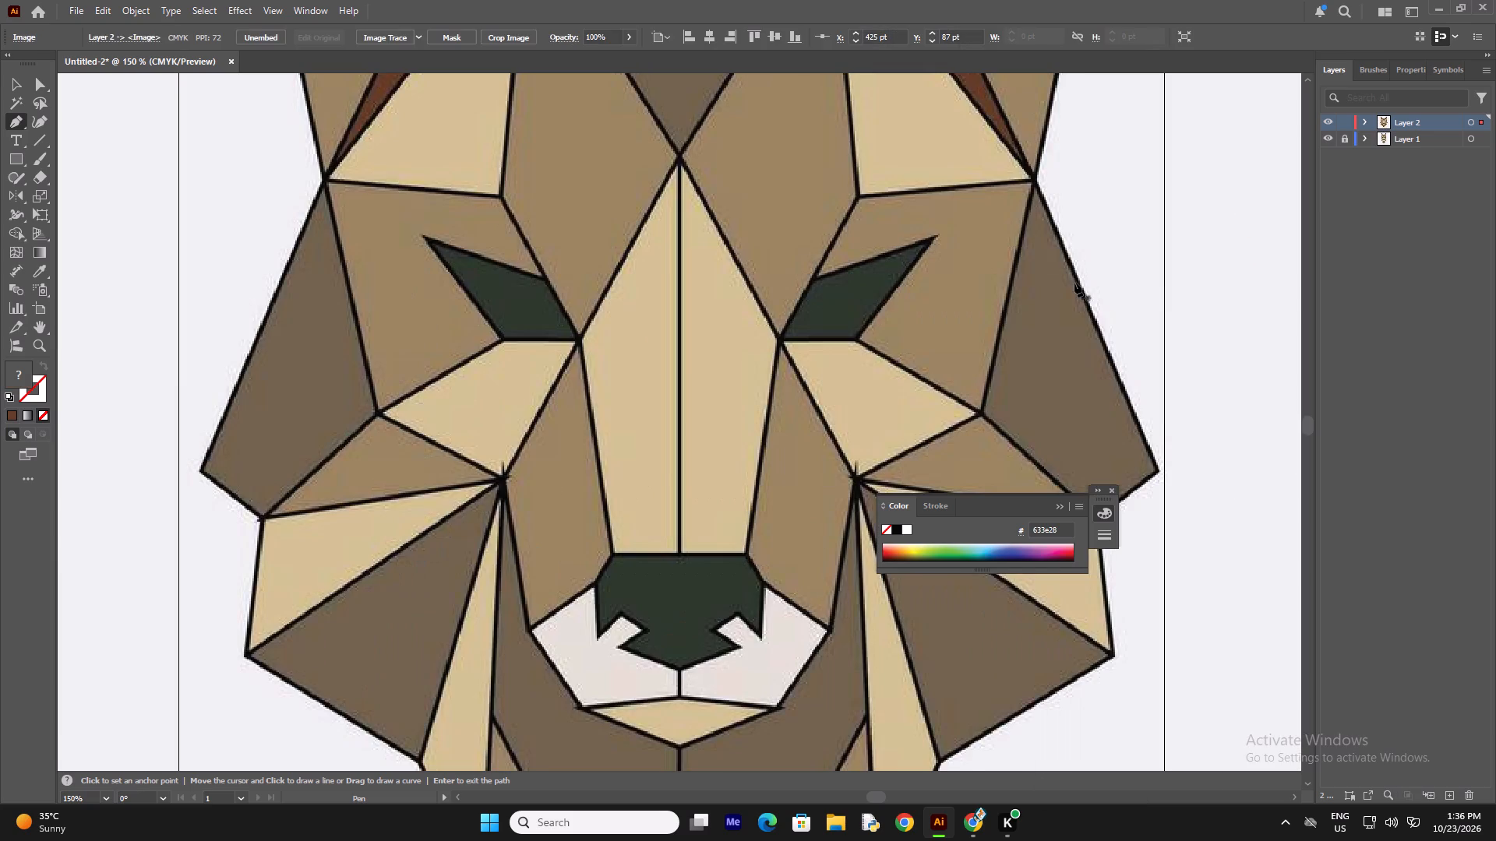
key("BackSpace")
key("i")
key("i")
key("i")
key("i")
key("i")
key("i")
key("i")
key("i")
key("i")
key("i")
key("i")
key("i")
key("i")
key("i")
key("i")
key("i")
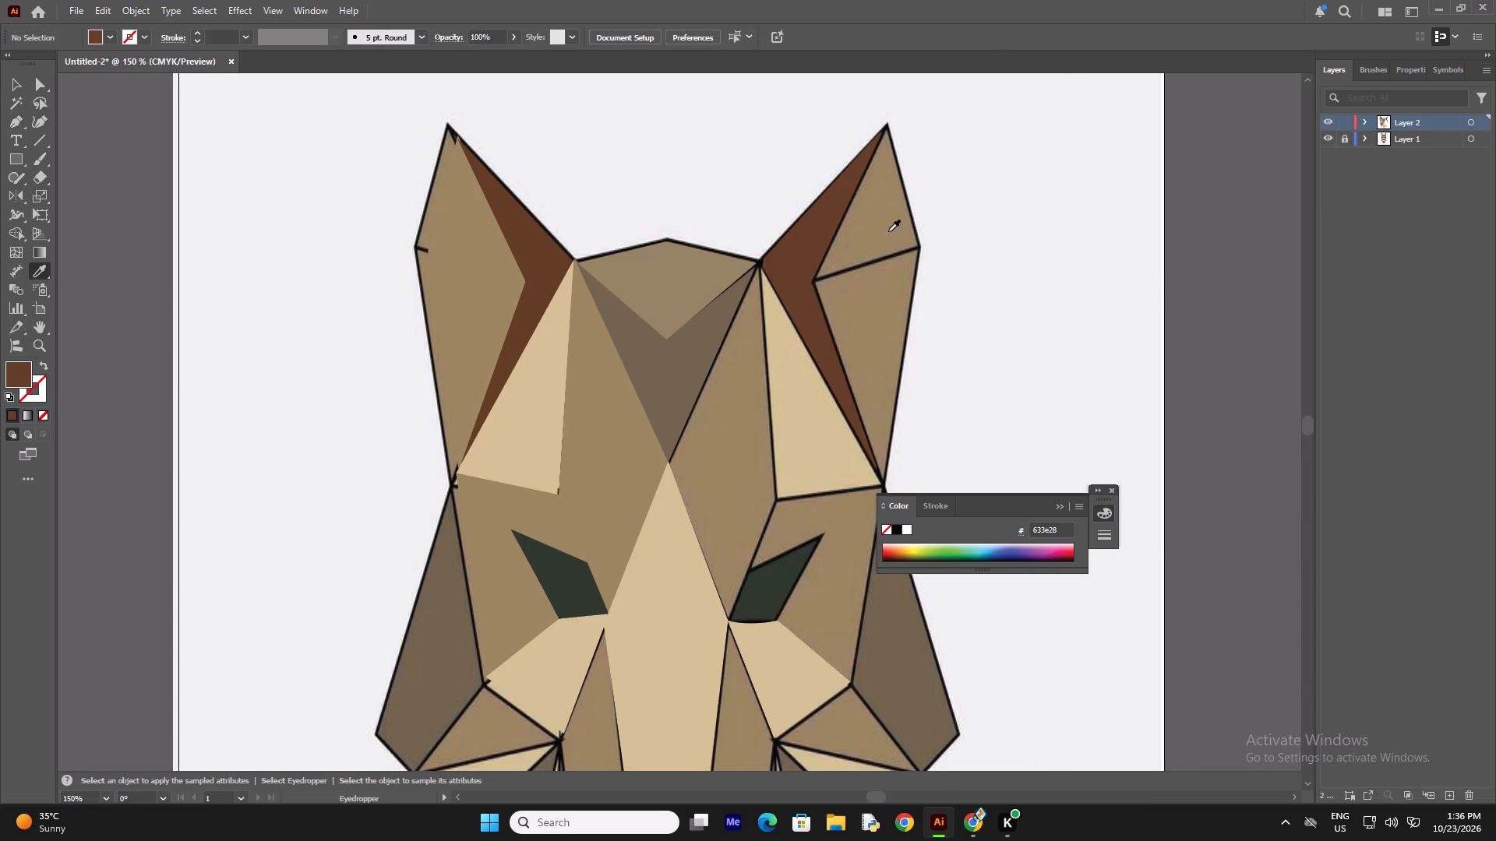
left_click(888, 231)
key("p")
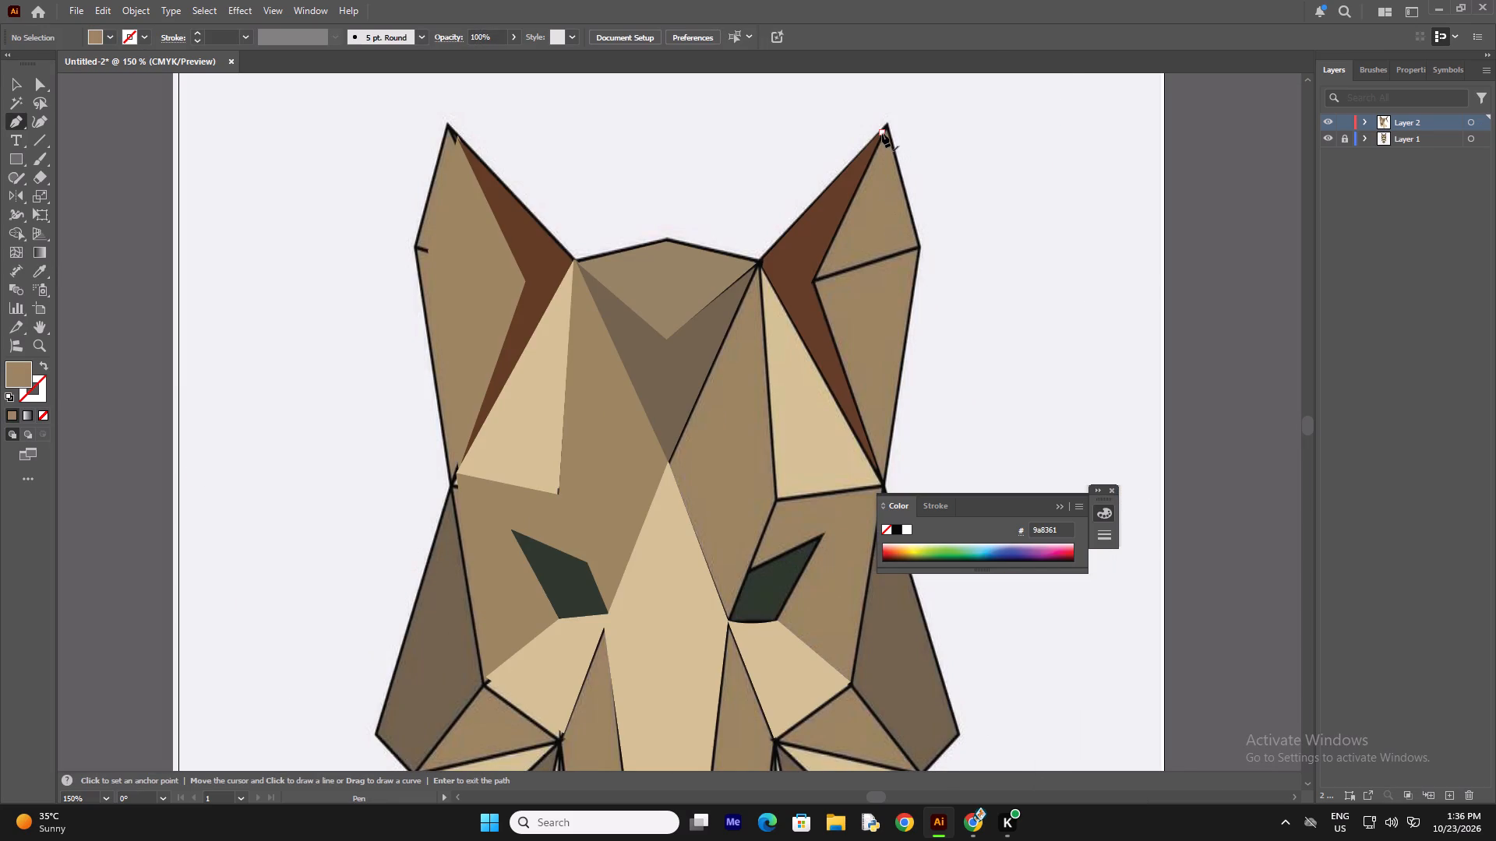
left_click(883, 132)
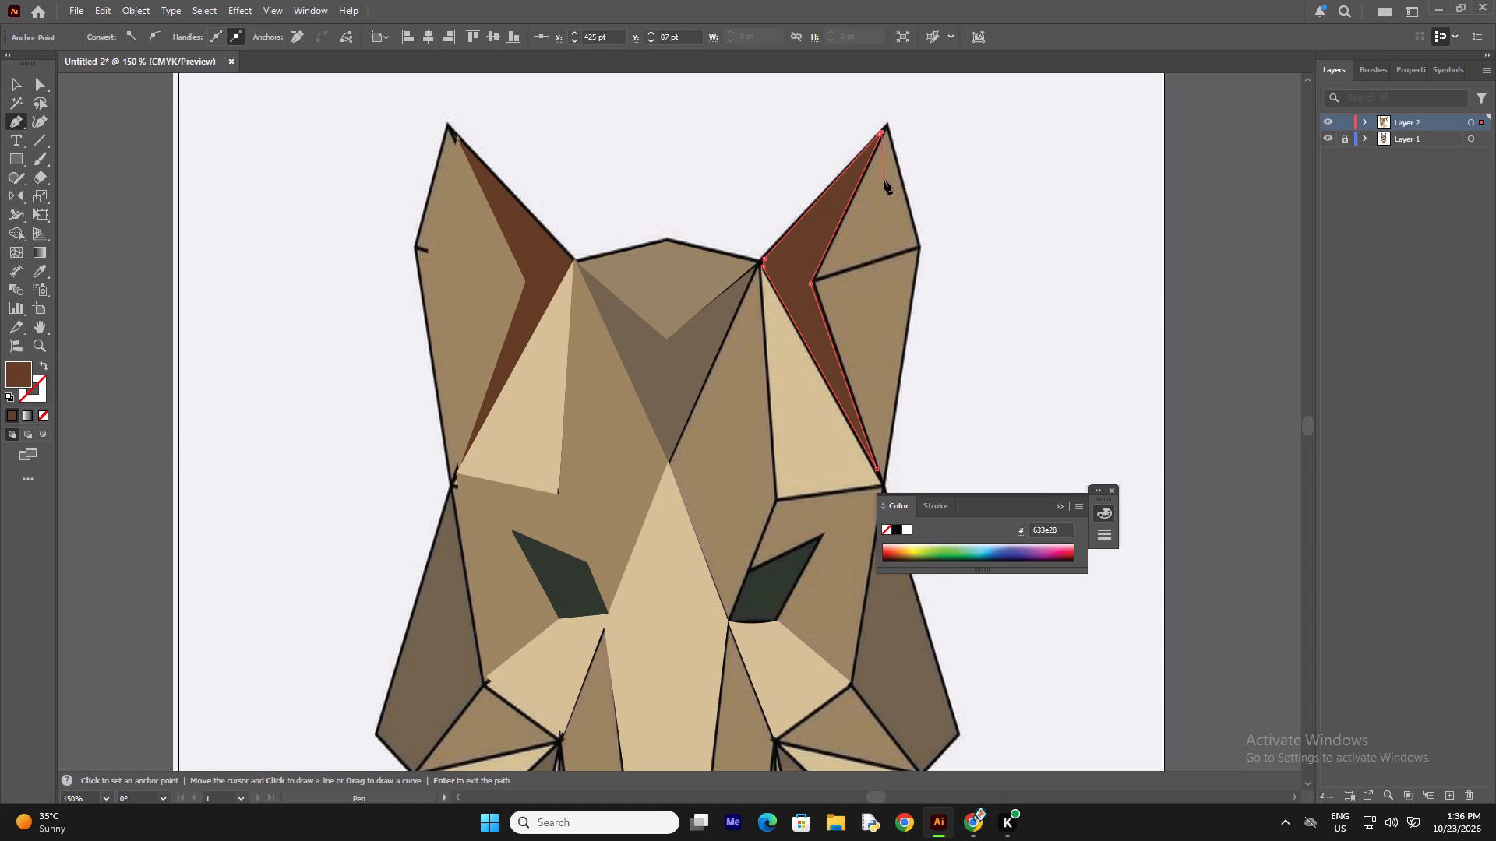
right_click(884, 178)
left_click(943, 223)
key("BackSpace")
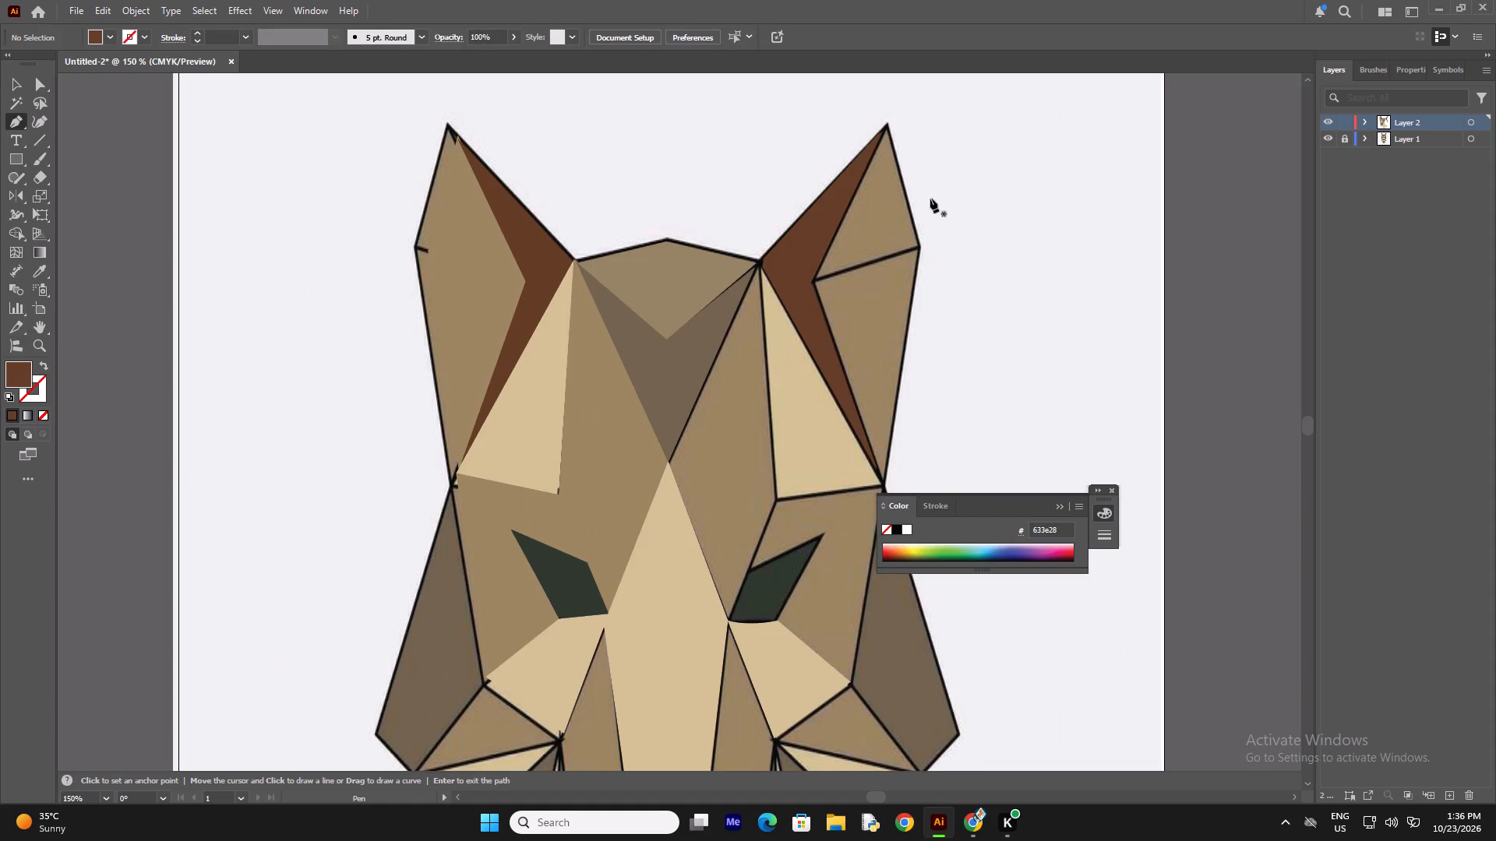
Trace the right-hand ear's outer facet from its tip around the inner fold, filling it with the sampled tan 9a8560.
left_click(886, 128)
left_click(814, 283)
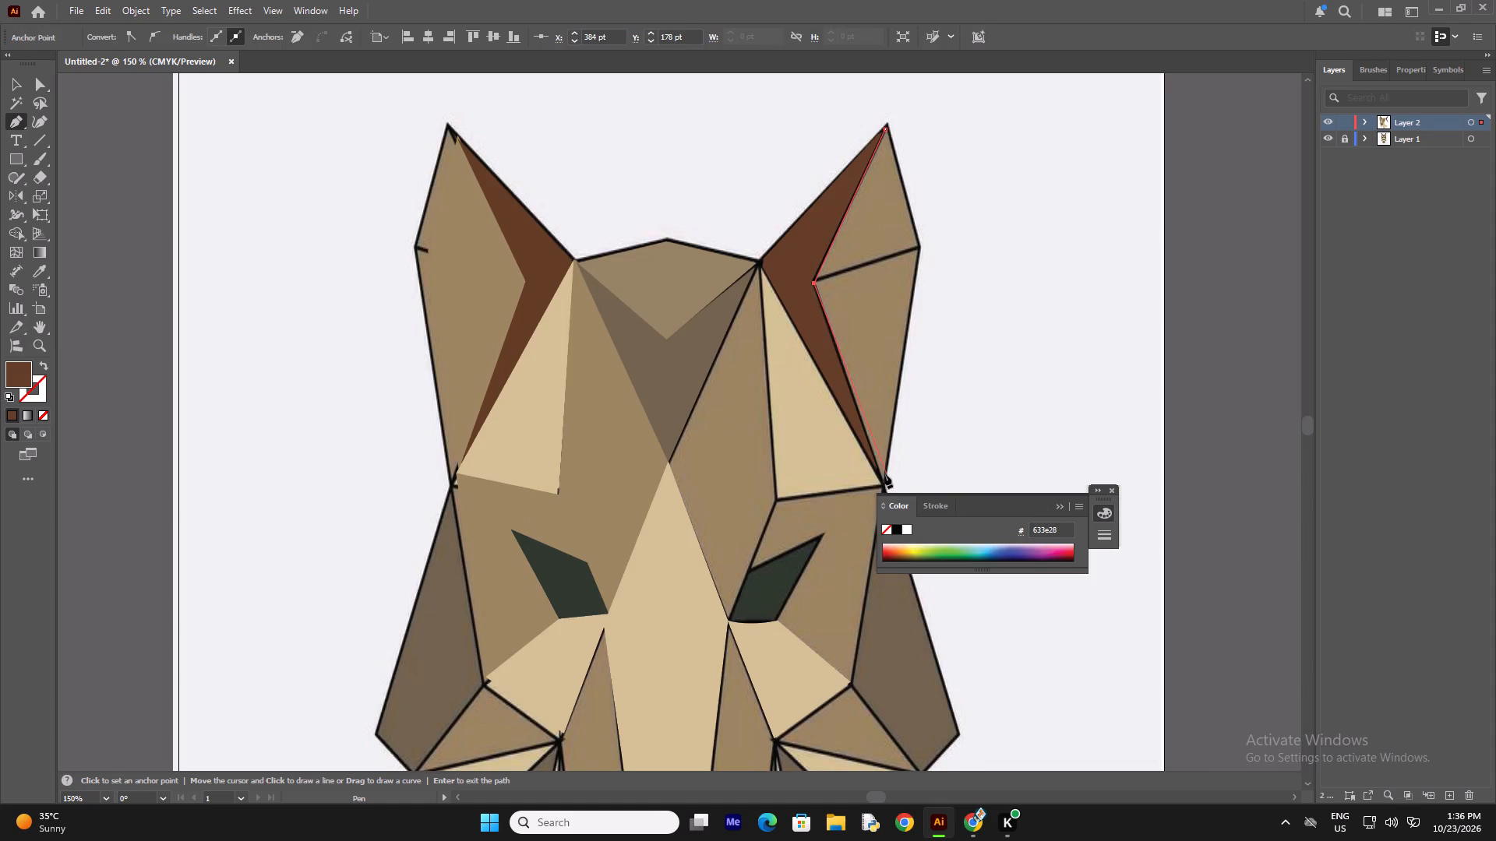
left_click(882, 474)
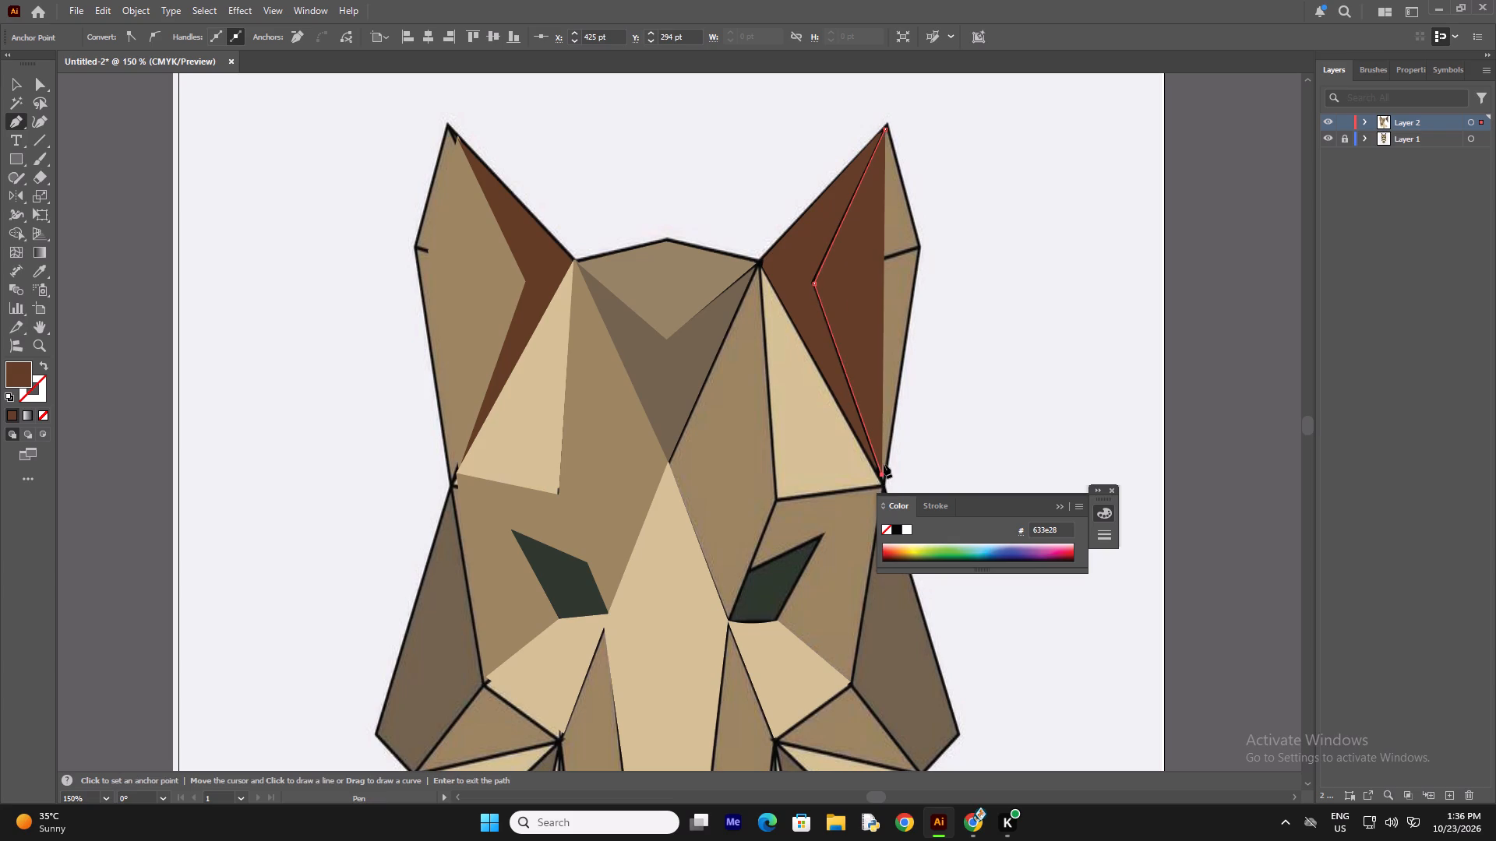
key("i")
key("i")
key("i")
key("i")
key("i")
key("i")
key("i")
key("i")
key("i")
left_click(905, 306)
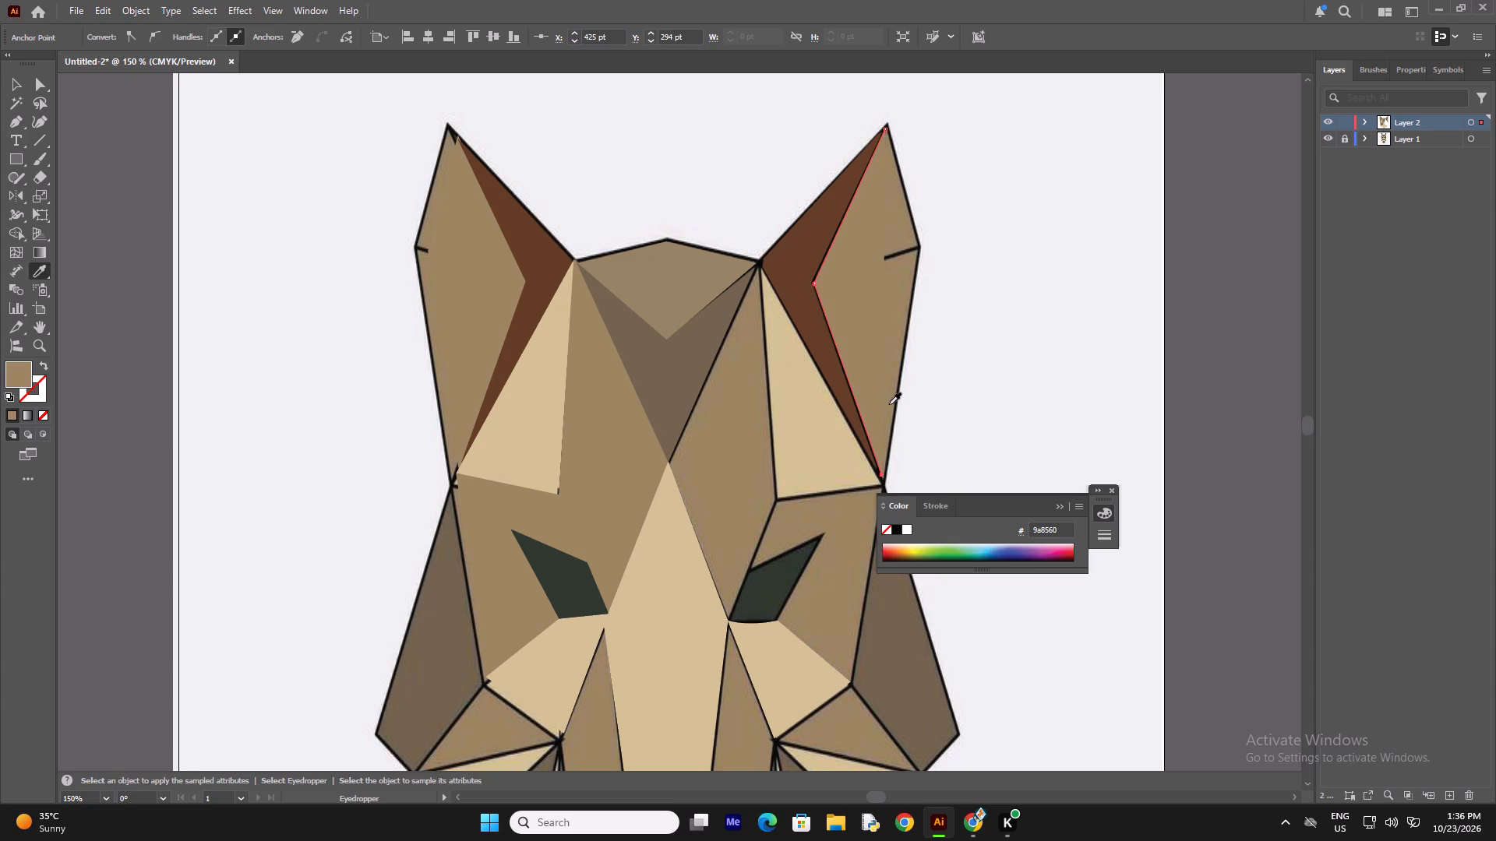
key("p")
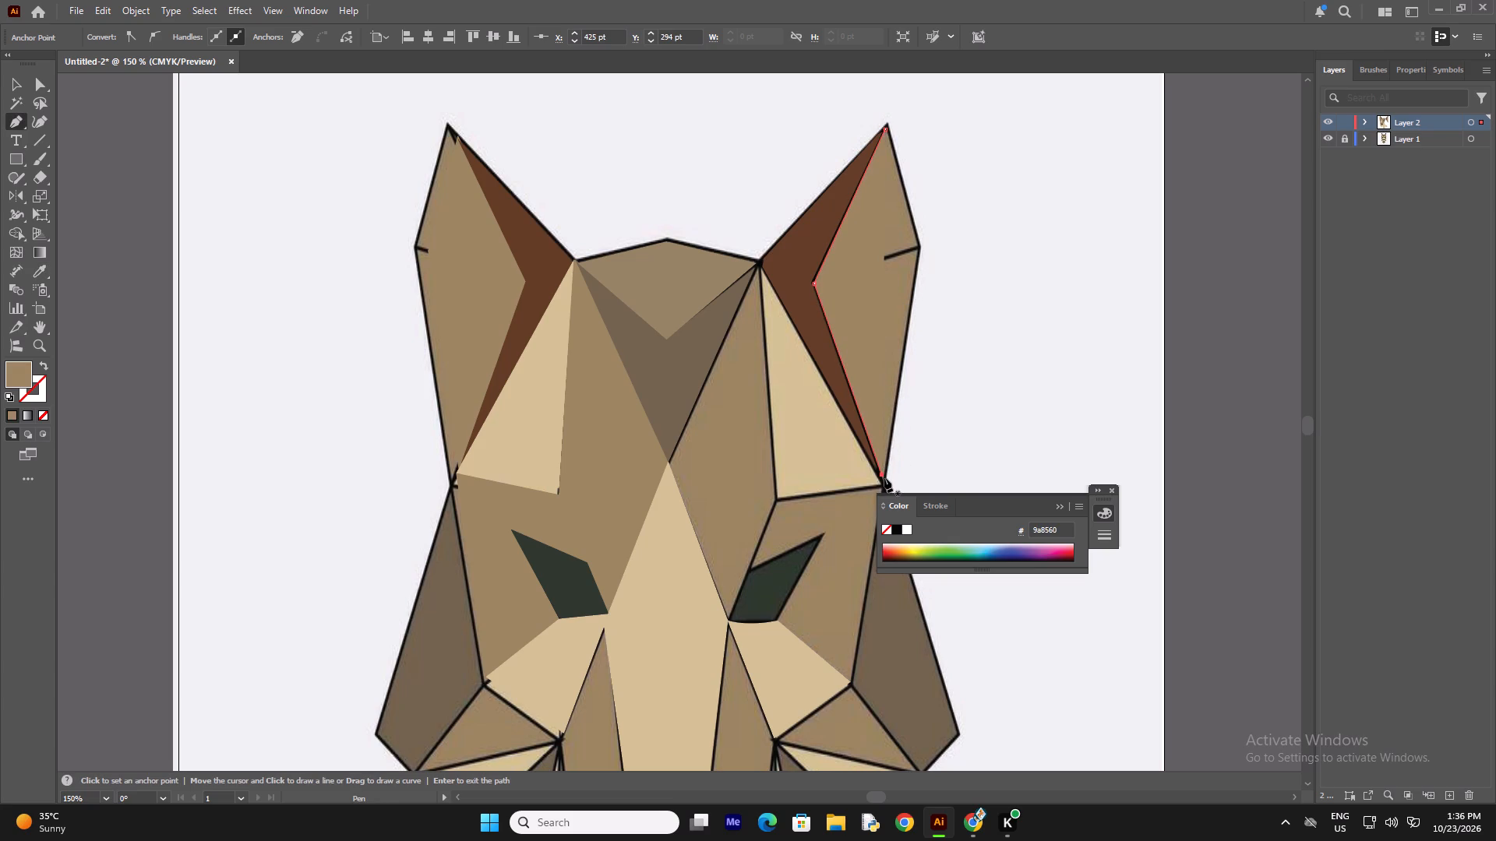
left_click(884, 476)
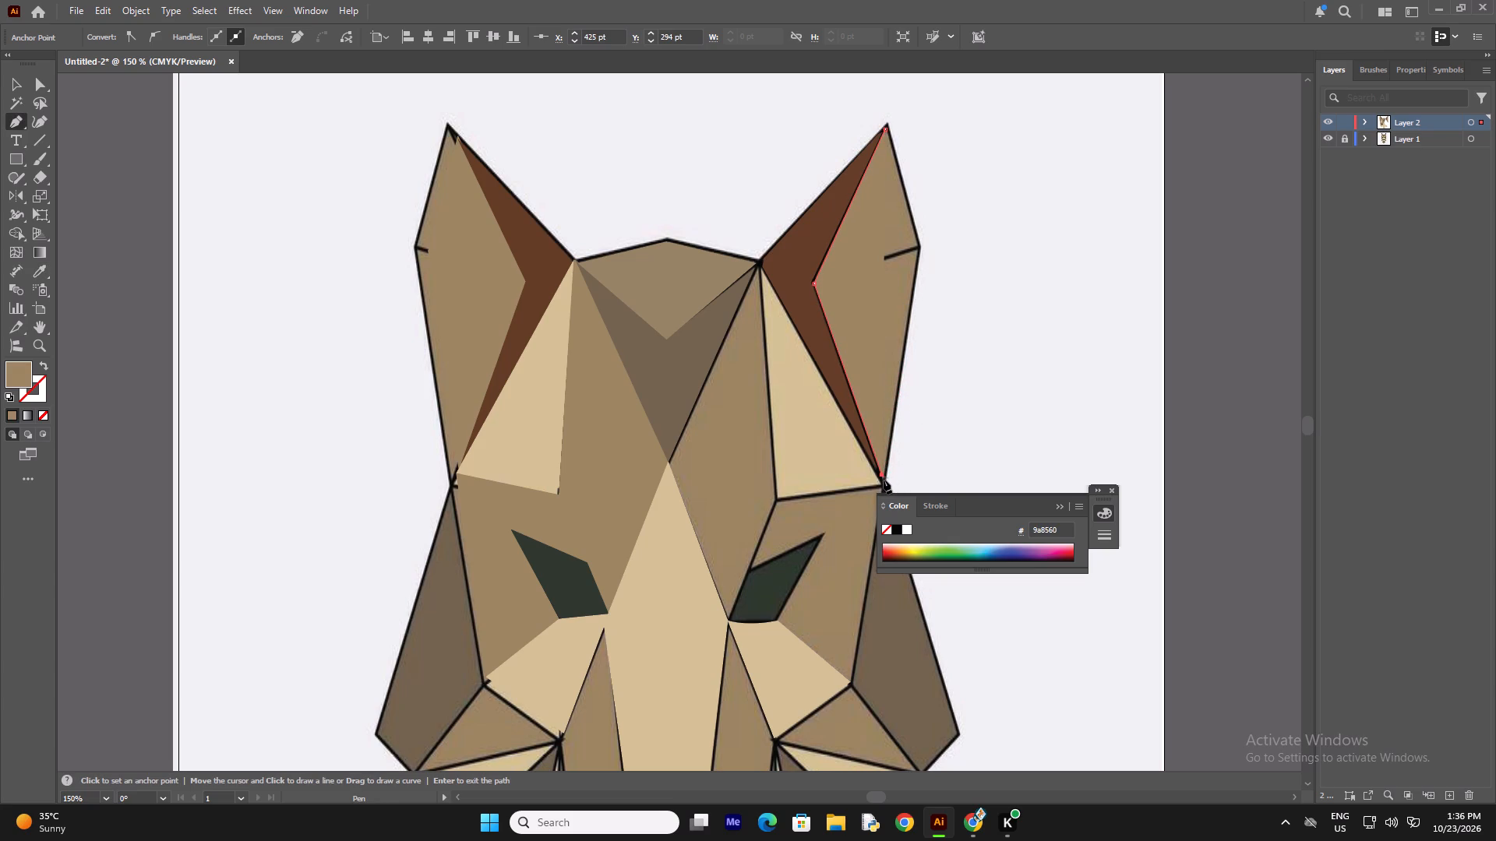
left_click(885, 478)
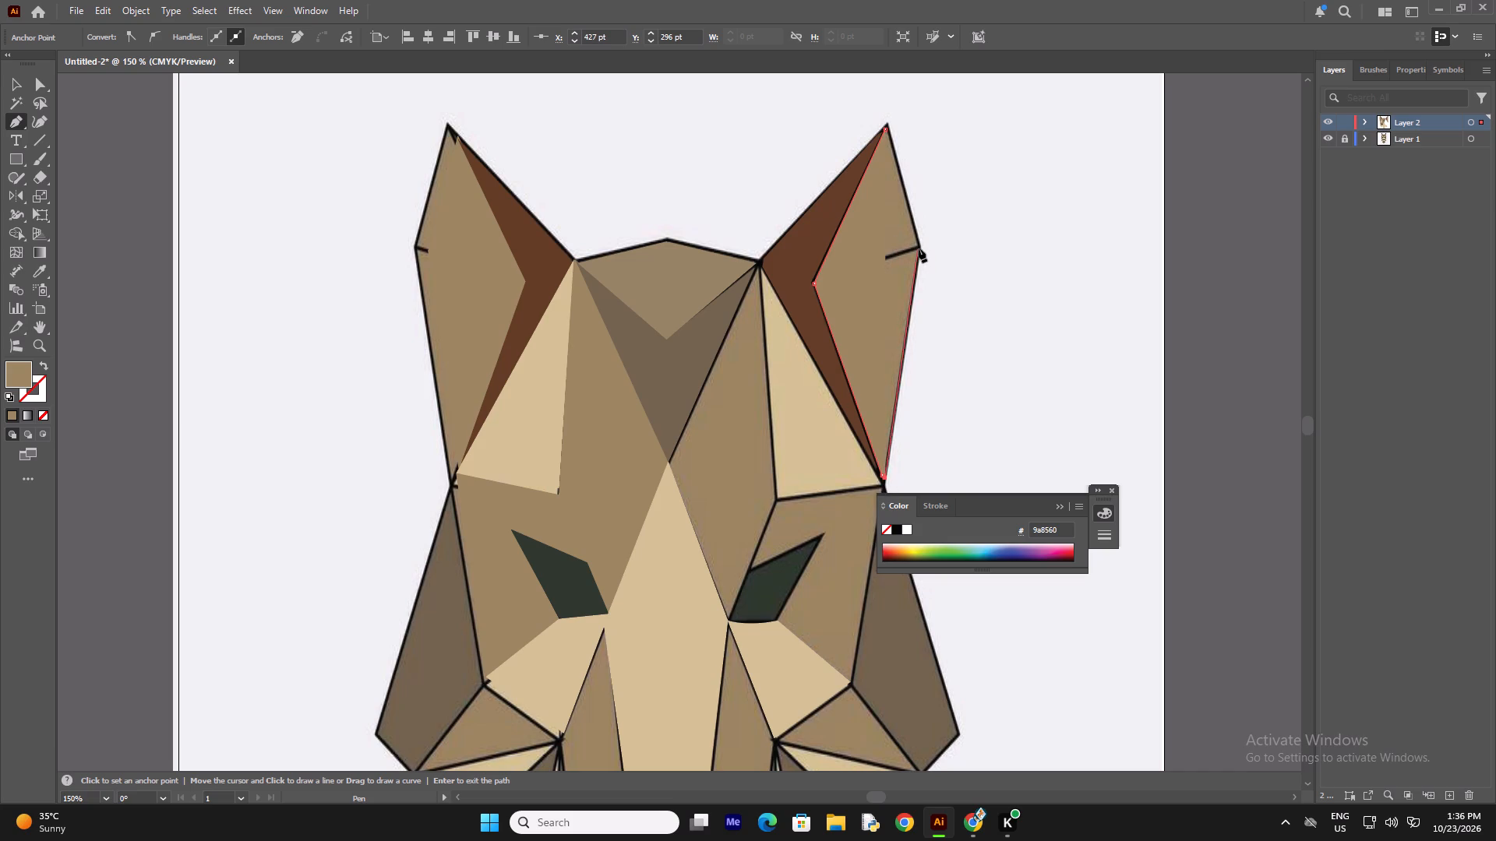
left_click(919, 248)
left_click(885, 127)
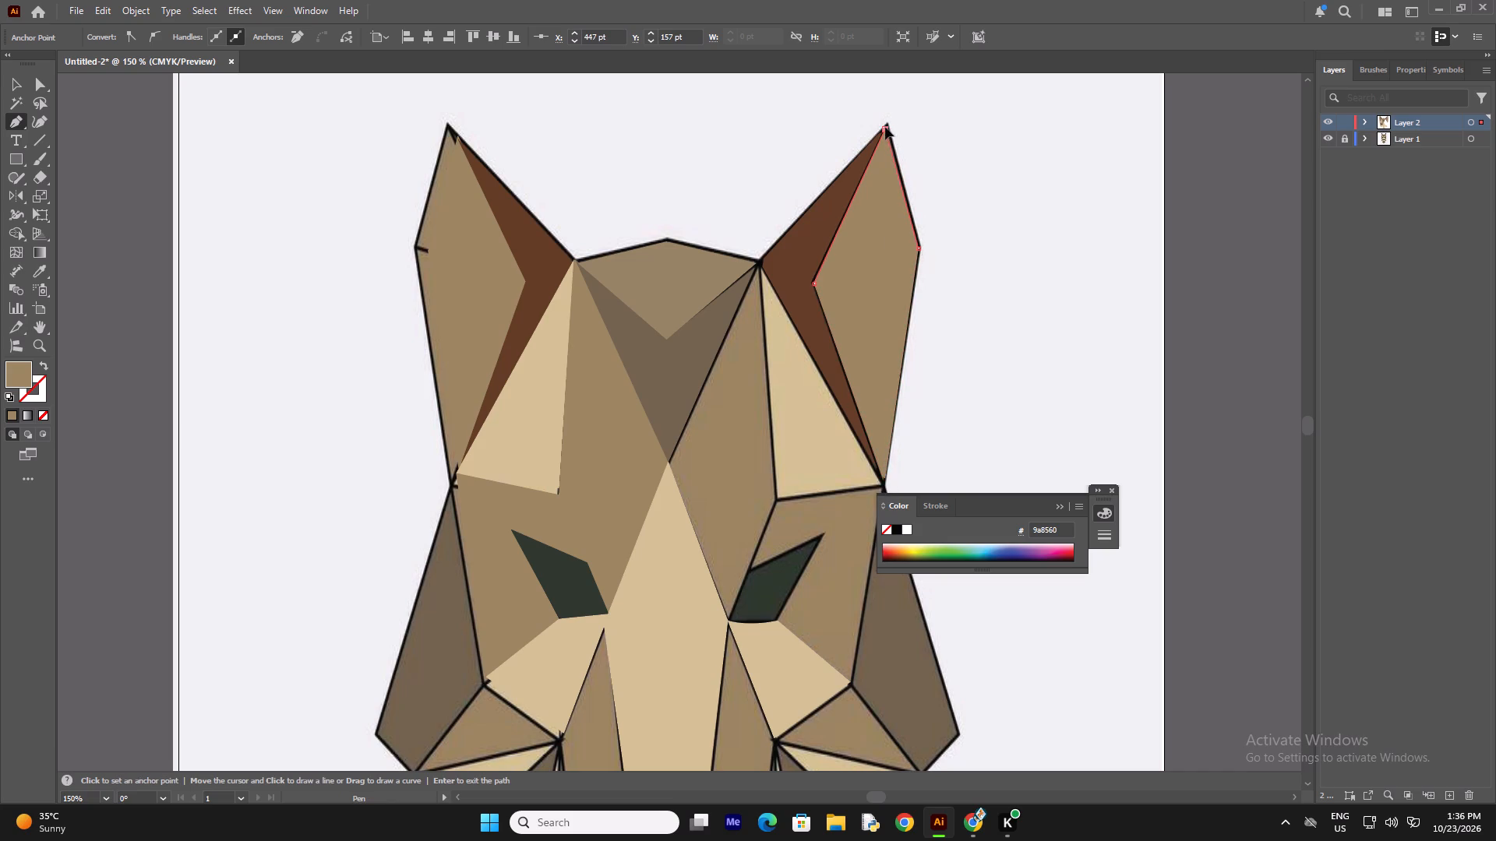
left_click(947, 202)
key("BackSpace")
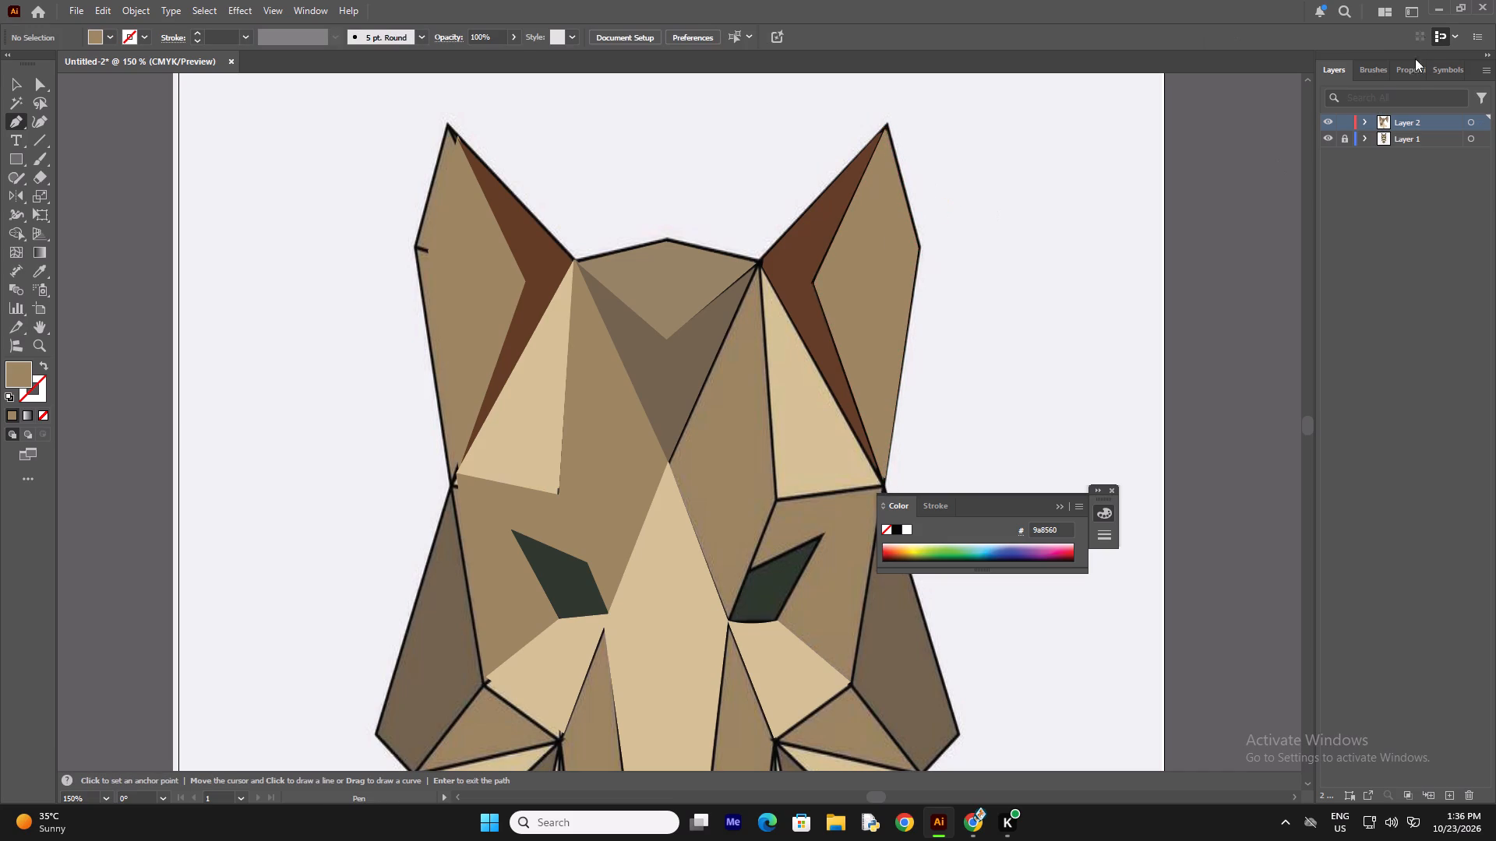
Toggle Layer 1's visibility to compare the traced right-hand ear facets with the reference, leaving Layer 1 shown.
left_click(1325, 140)
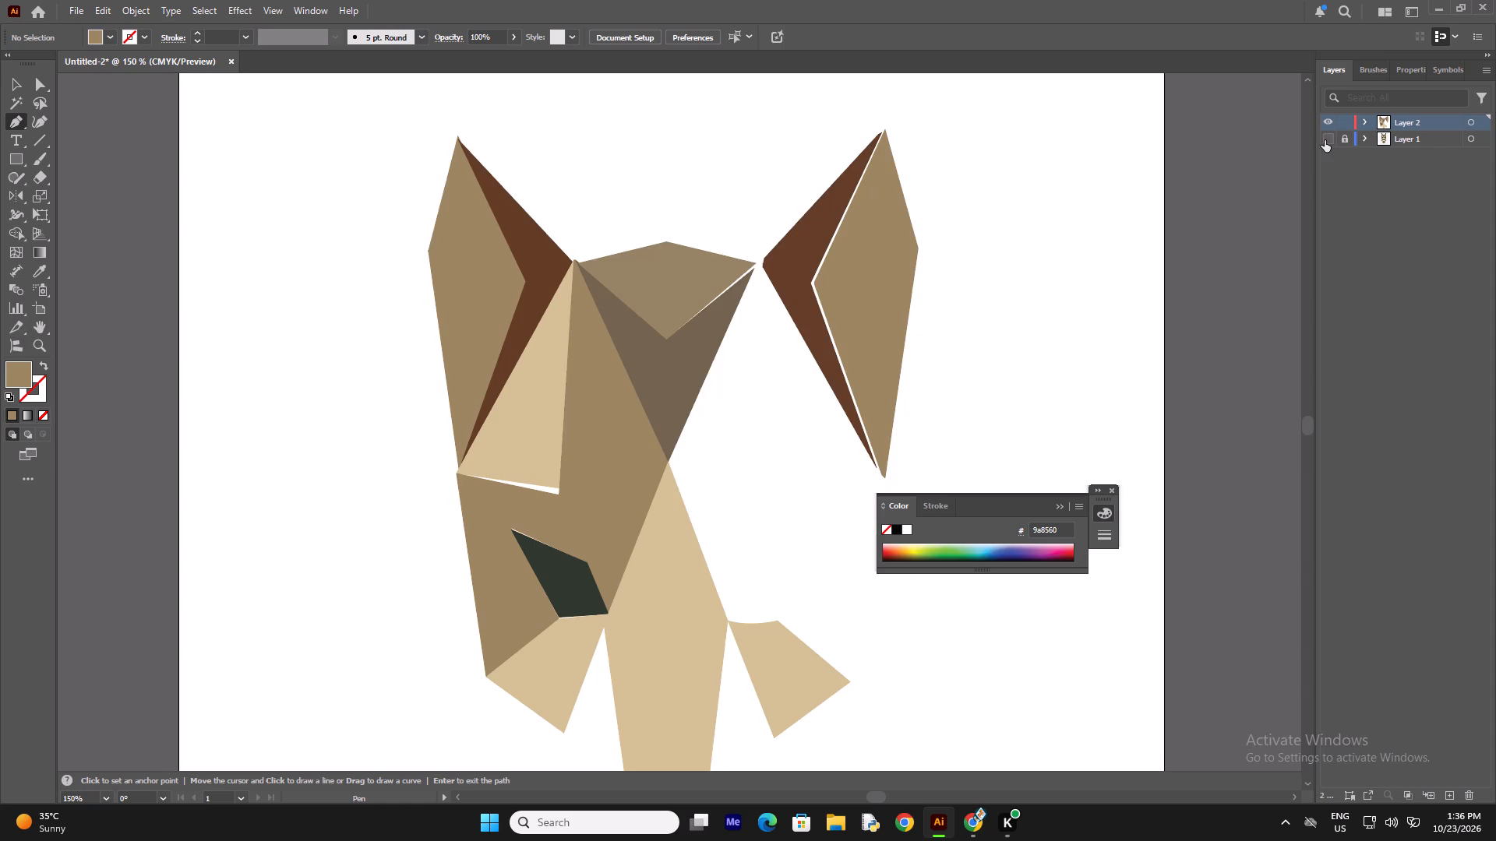
key("ctrl+minus")
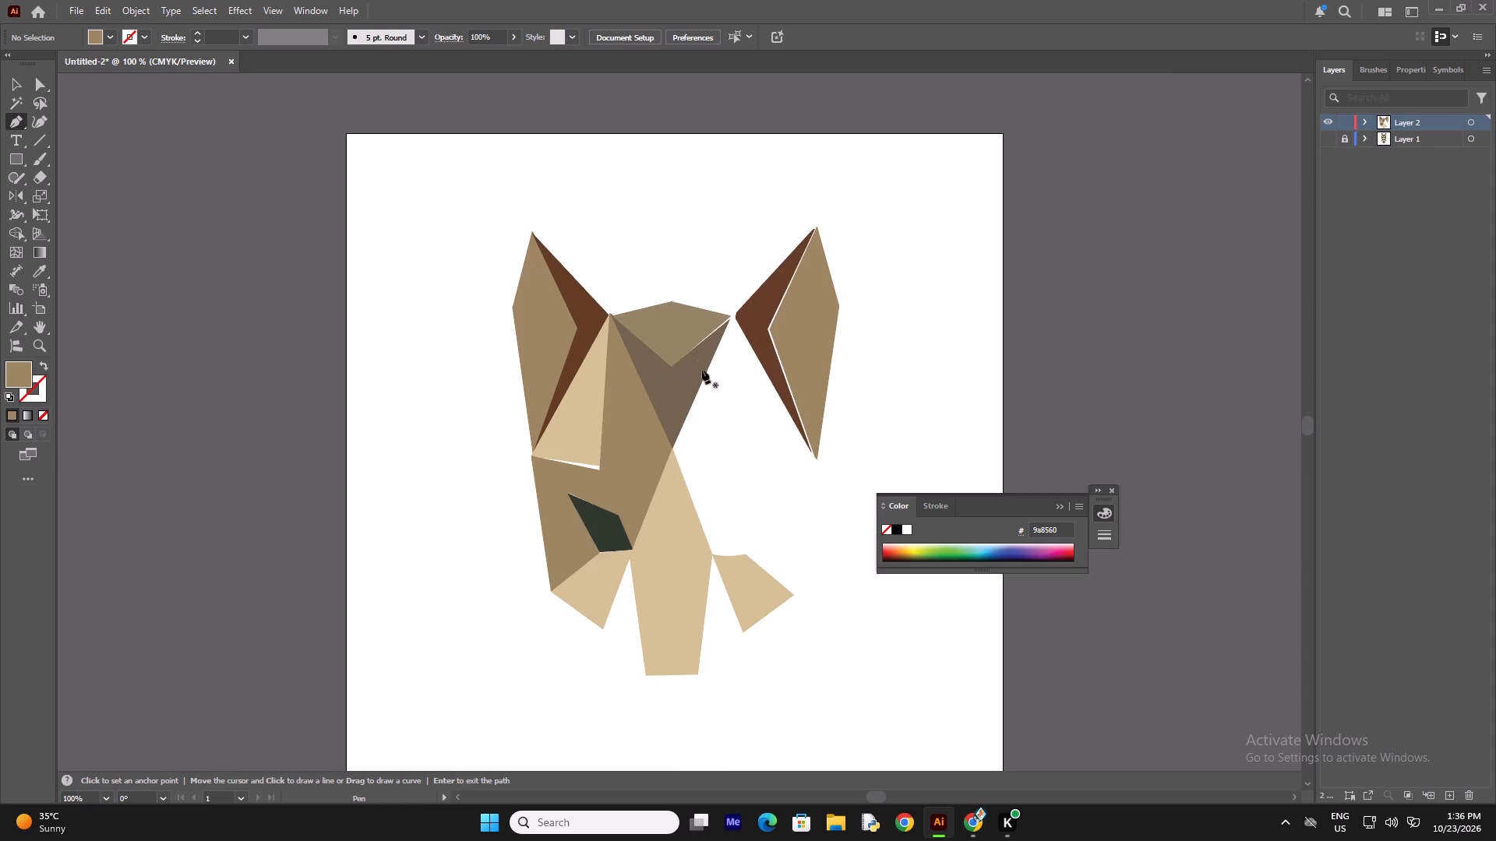
left_click(1325, 140)
left_click(1325, 140)
left_click(1325, 140)
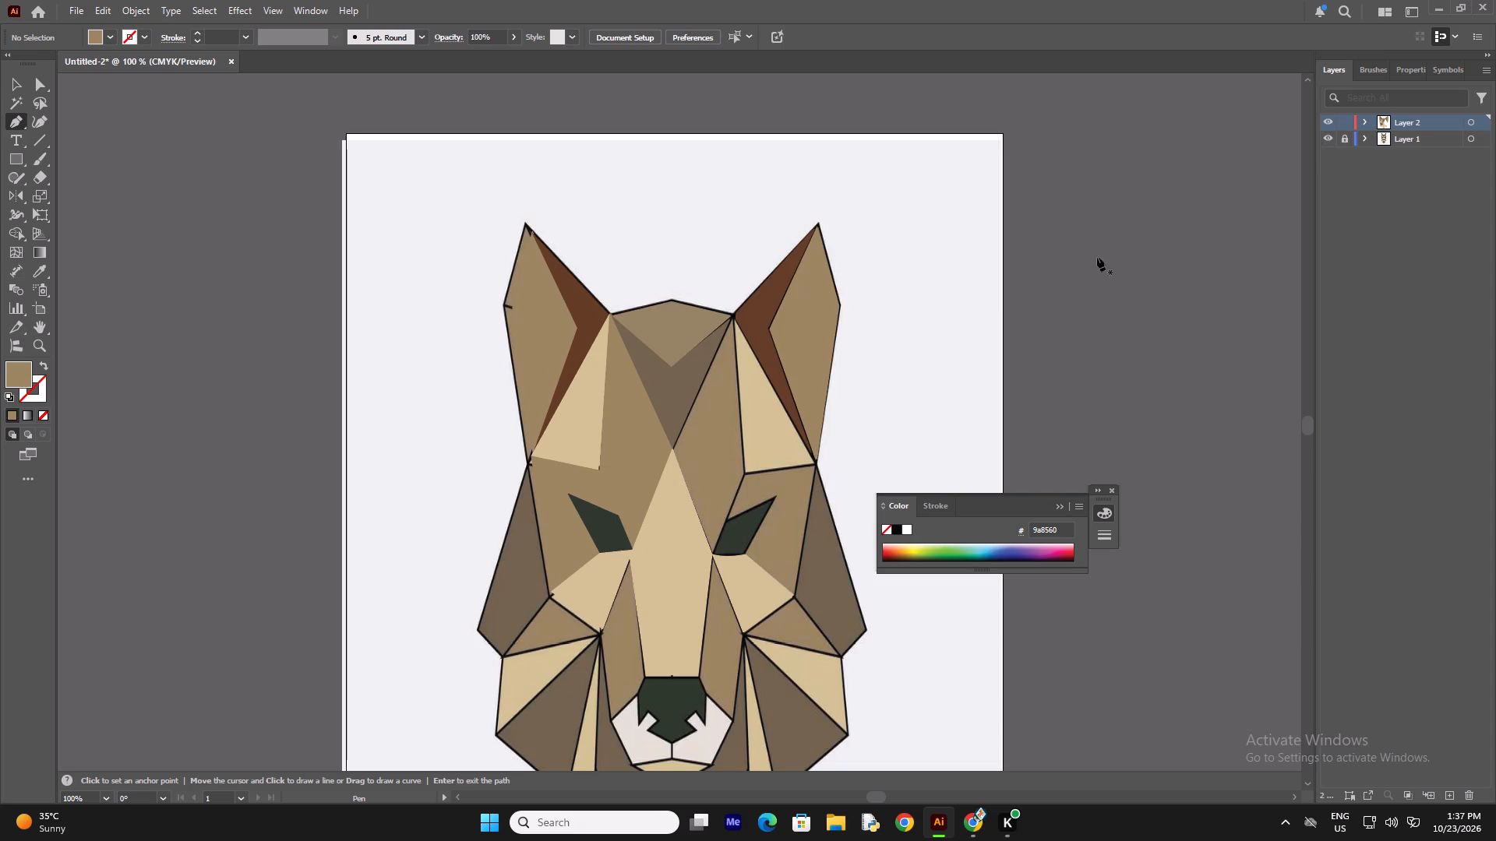
Sample the light tan and trace the triangular facet between the right-hand ear and the forehead with the Pen tool.
key("i")
key("i")
key("i")
key("i")
key("i")
key("i")
key("i")
key("i")
key("i")
key("i")
key("i")
left_click(761, 398)
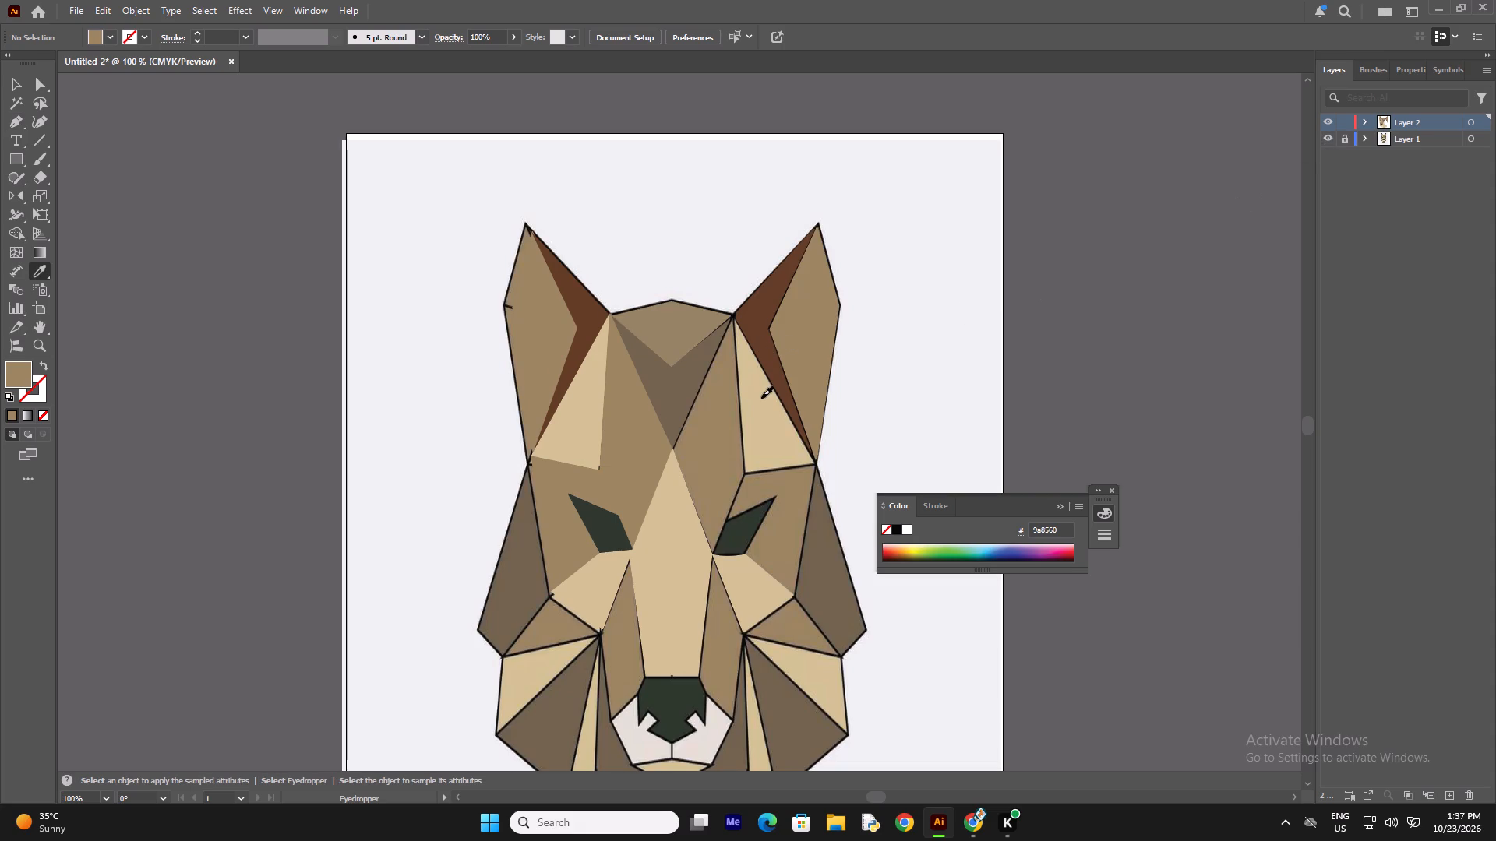
key("p")
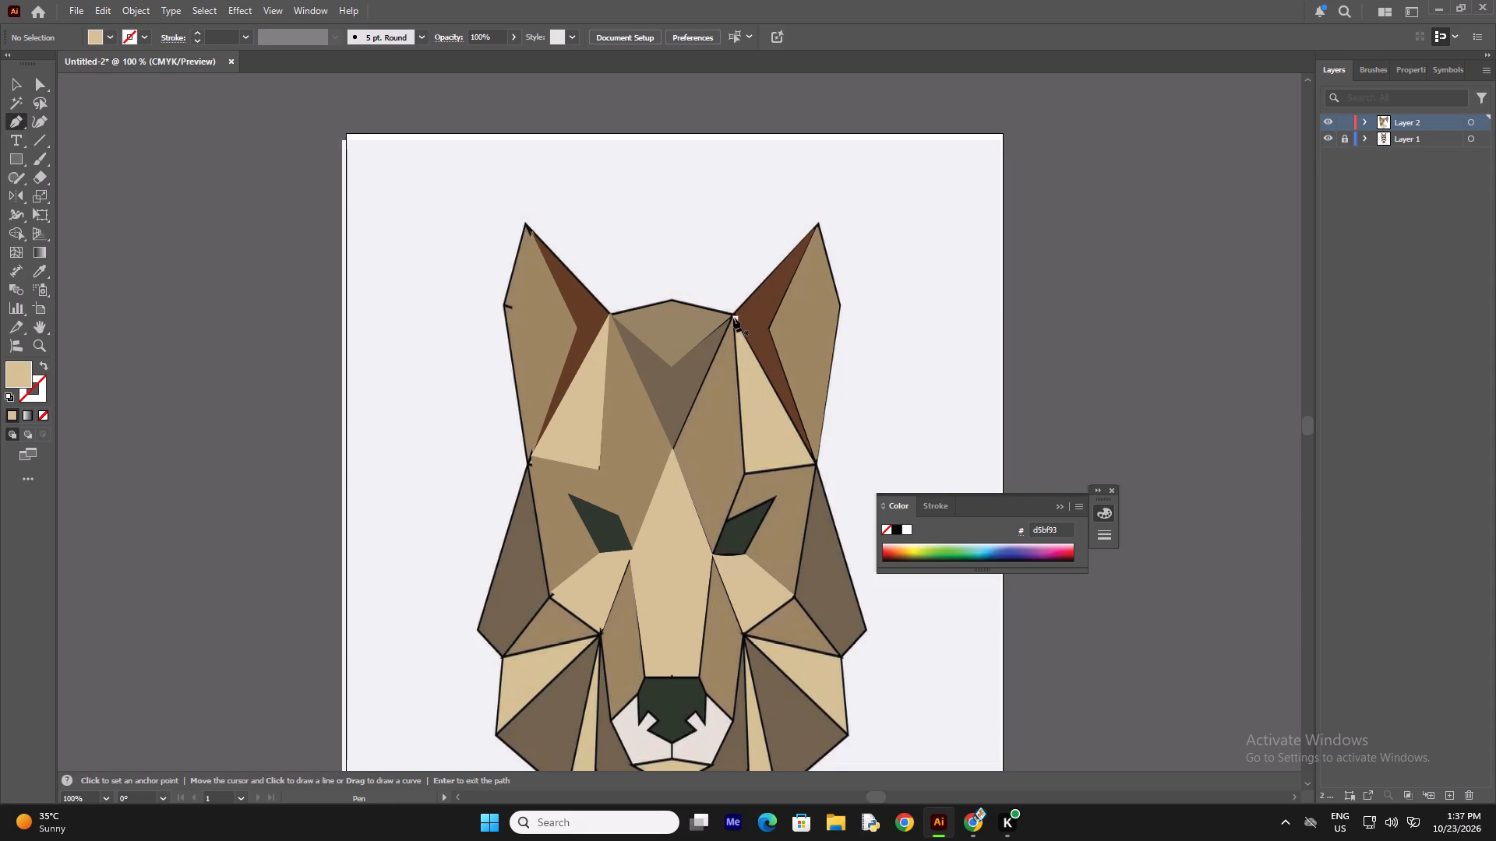
left_click(733, 318)
left_click(746, 471)
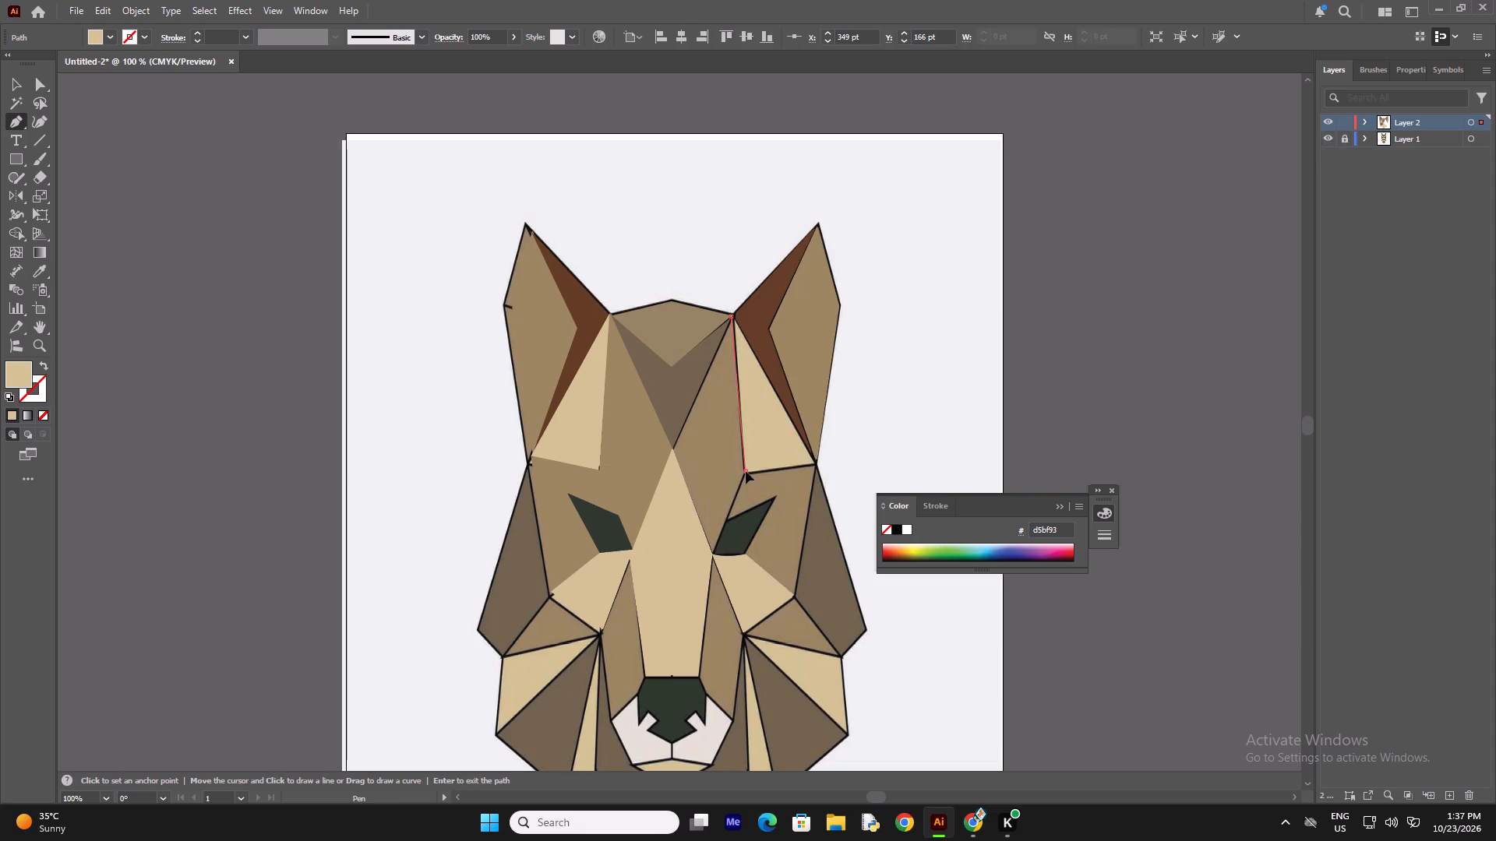
left_click(816, 462)
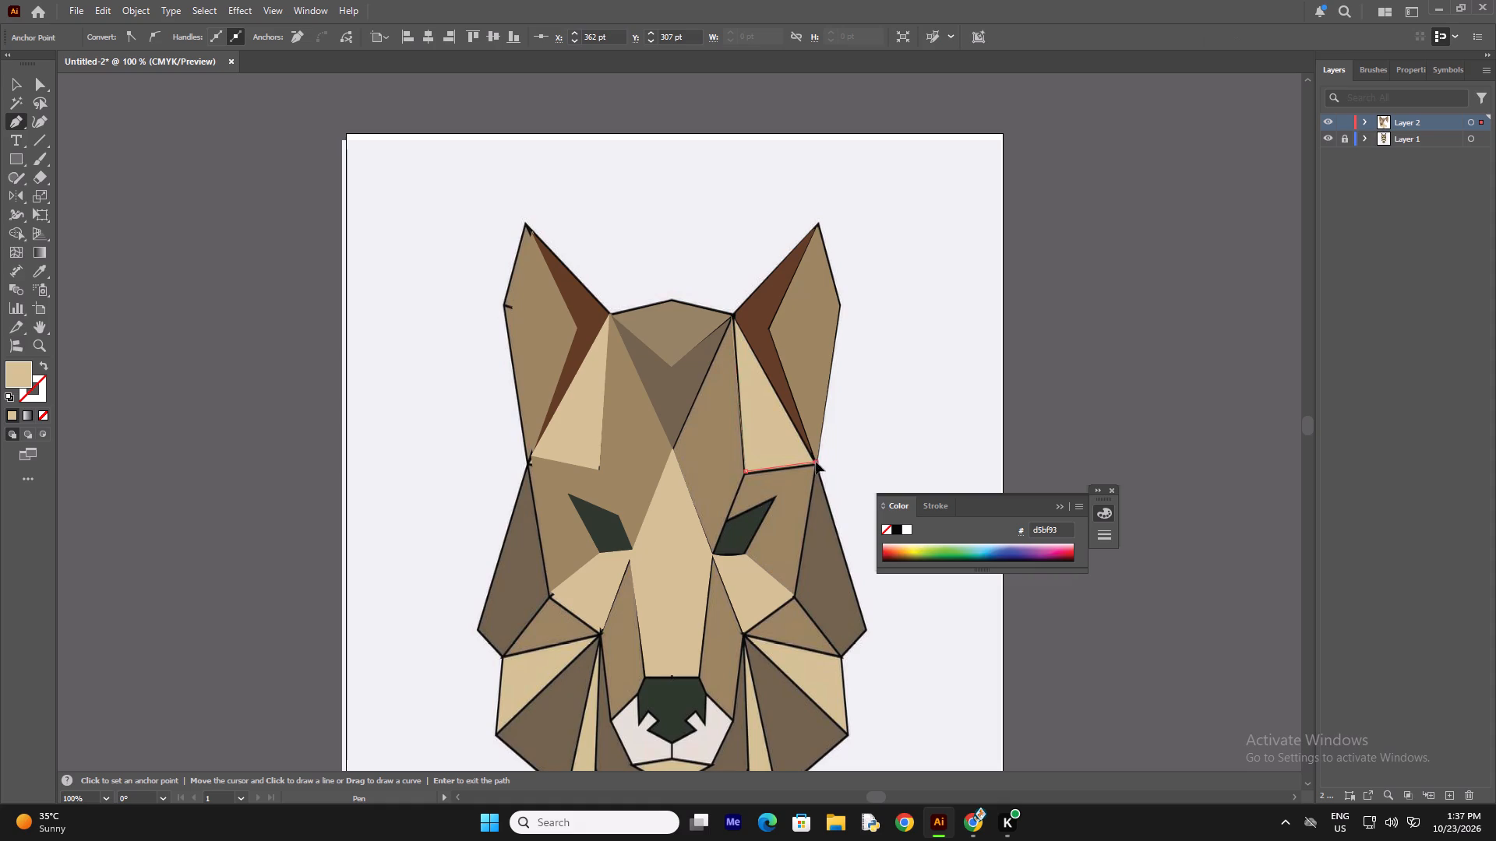
left_click(735, 315)
right_click(961, 333)
left_click(991, 279)
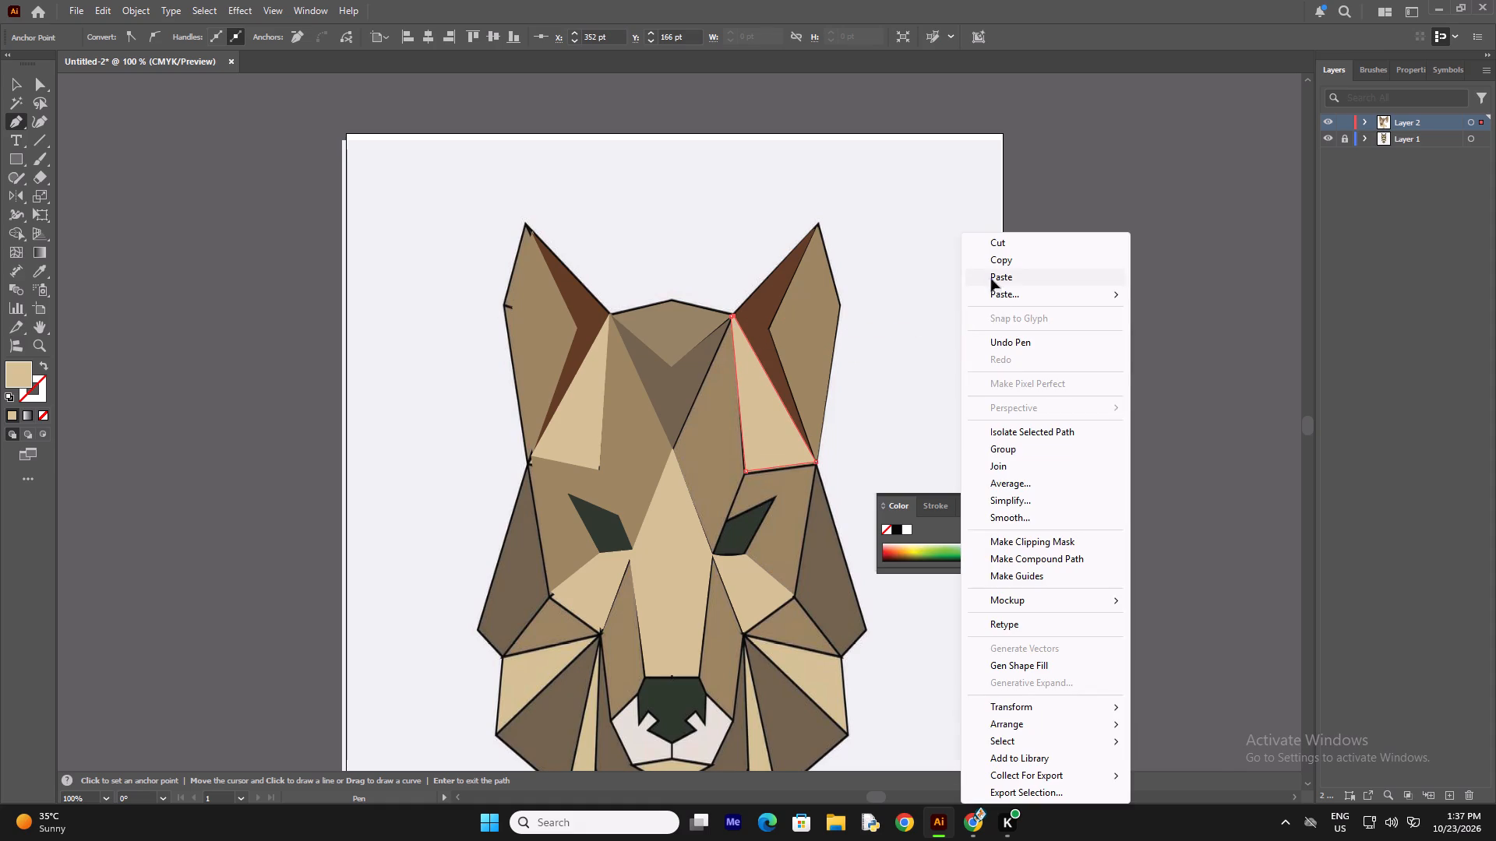
key("BackSpace")
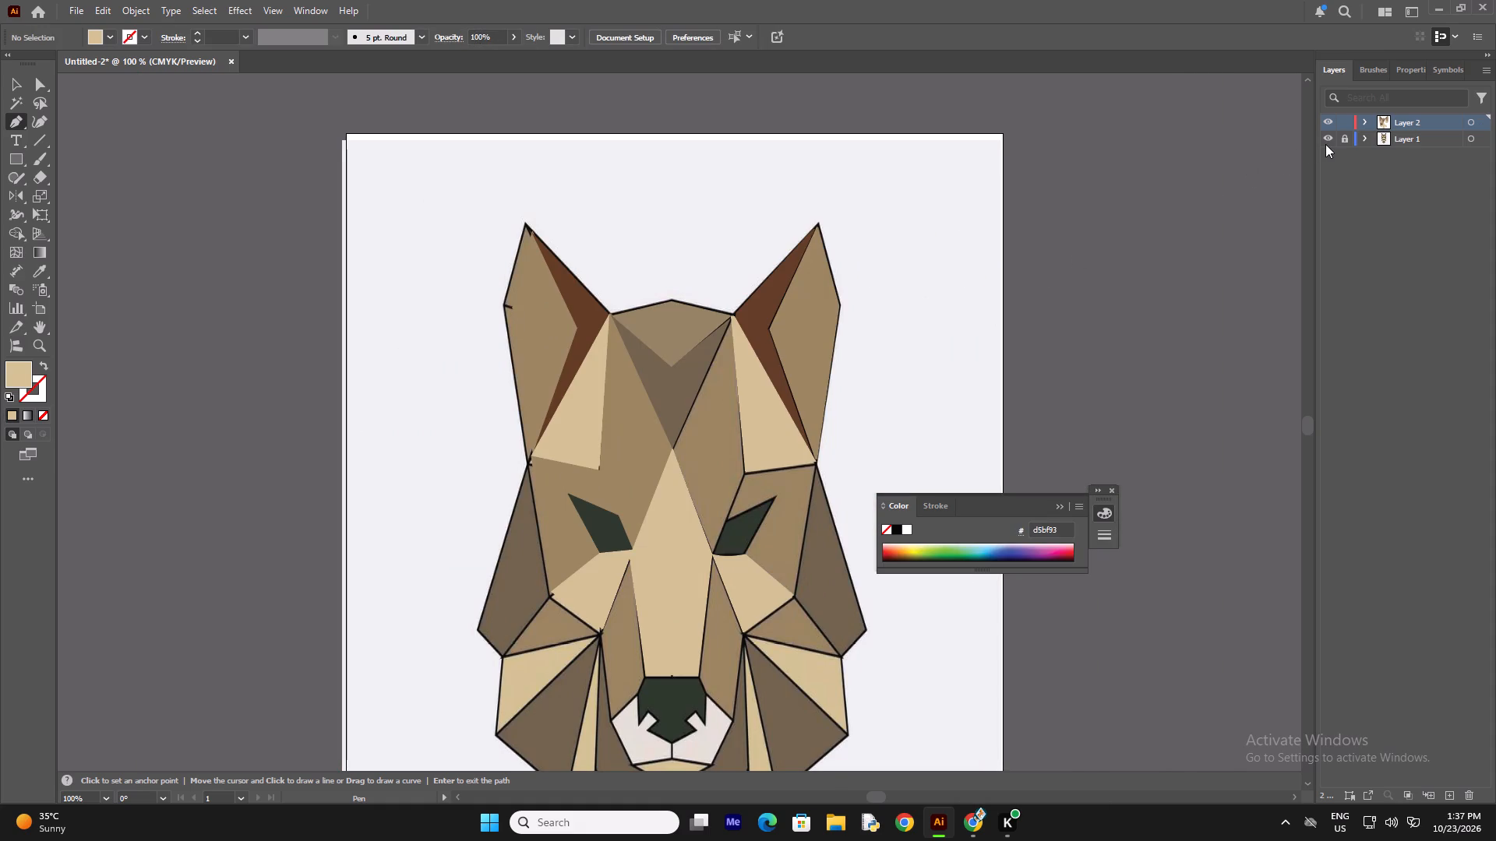
Toggle Layer 1's visibility to check the new light tan facet, leaving Layer 1 hidden.
left_click(1326, 141)
left_click(1325, 139)
left_click(1325, 139)
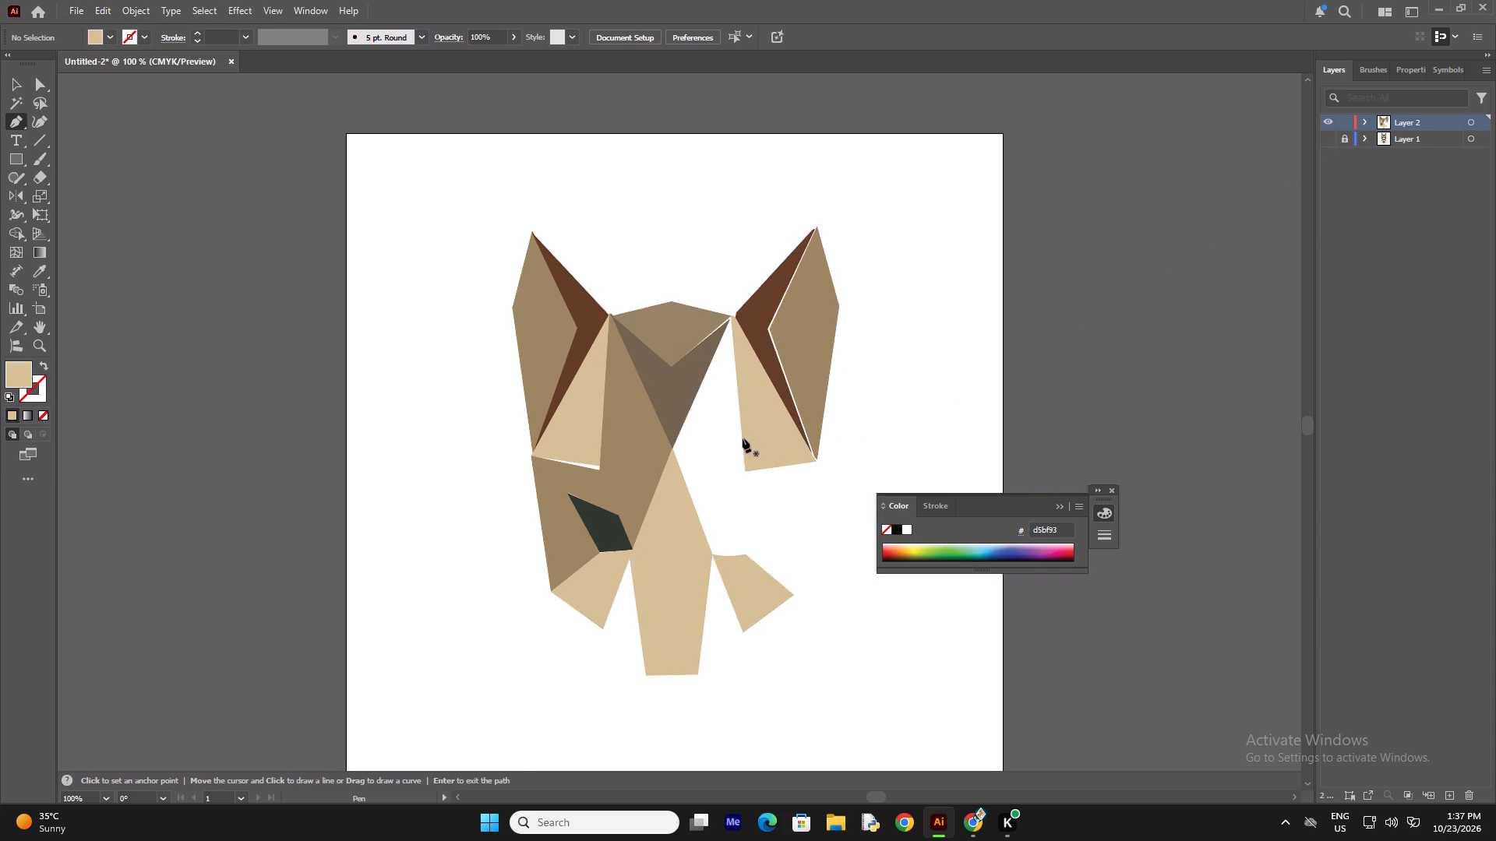
Sample tan 9a8560 and trace the facet beside the nose bridge from forehead to right-hand eye and ear facet's lower corner, showing Layer 1 as reference.
key("p")
key("i")
key("i")
key("i")
key("i")
key("i")
key("i")
key("i")
key("i")
key("i")
key("i")
left_click(626, 454)
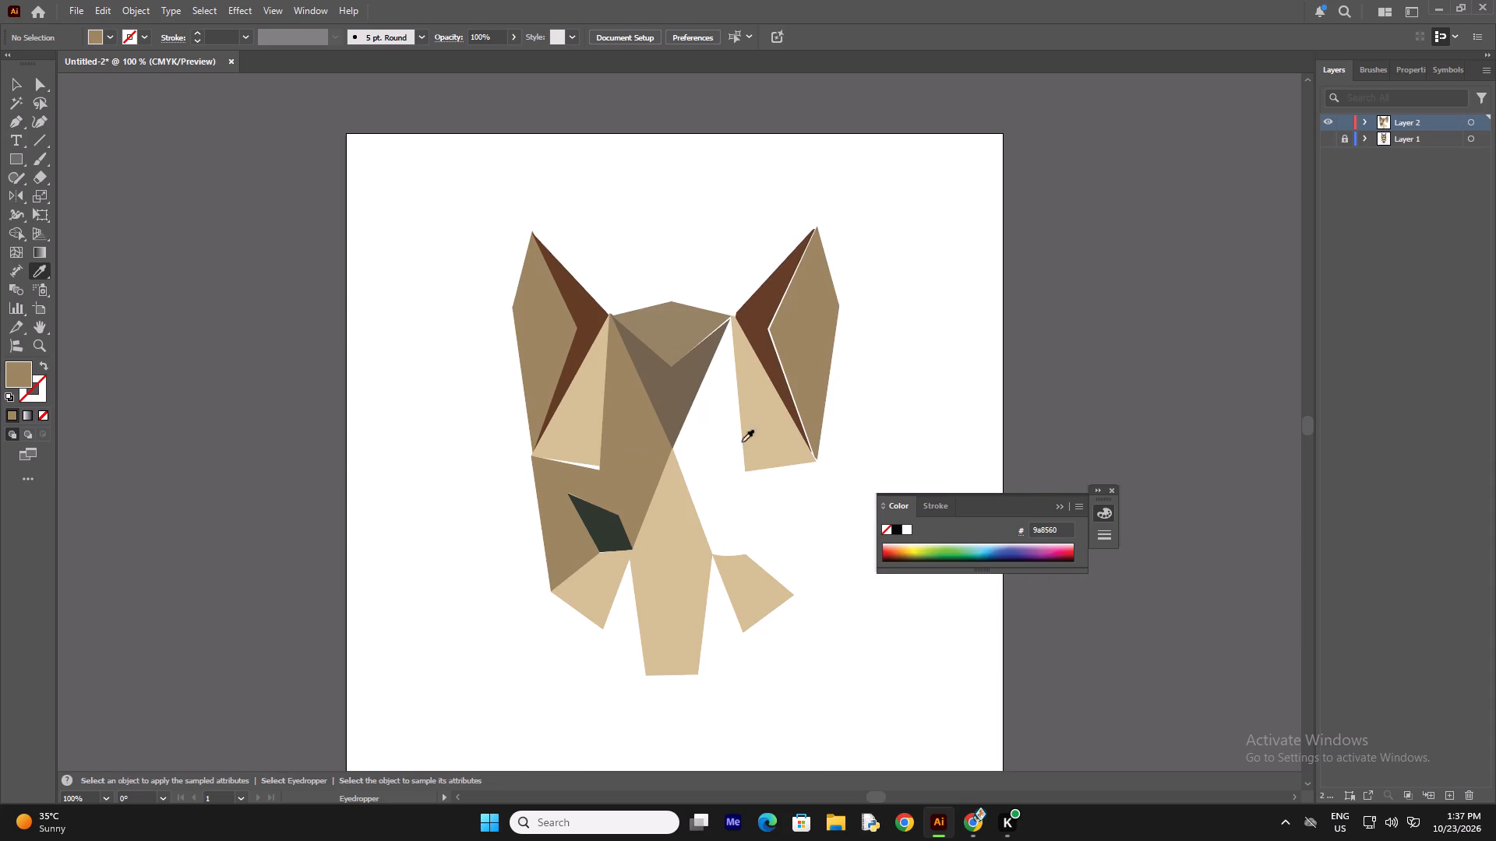
key("p")
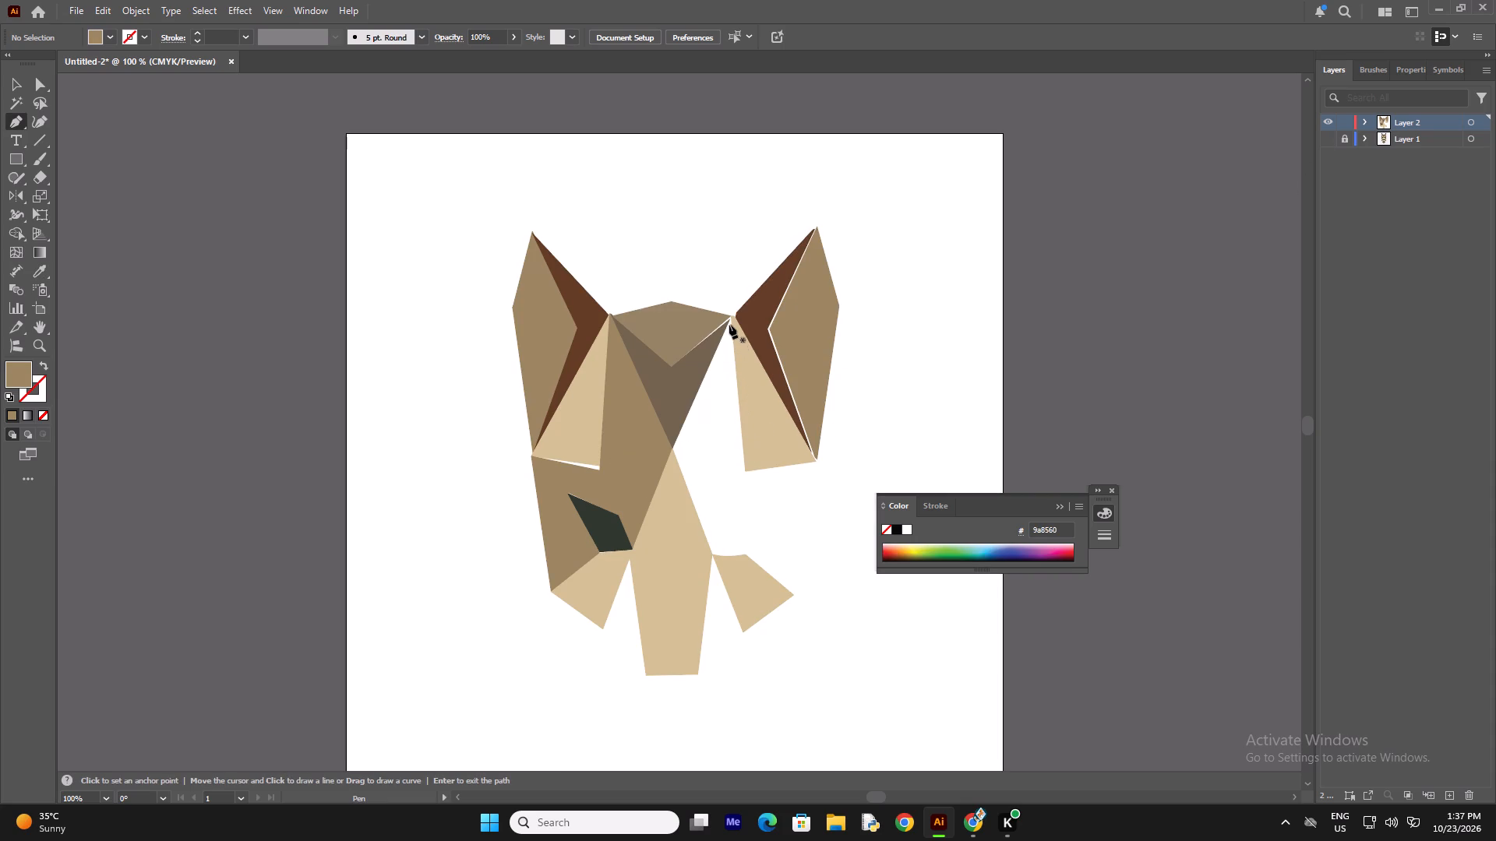
left_click(729, 321)
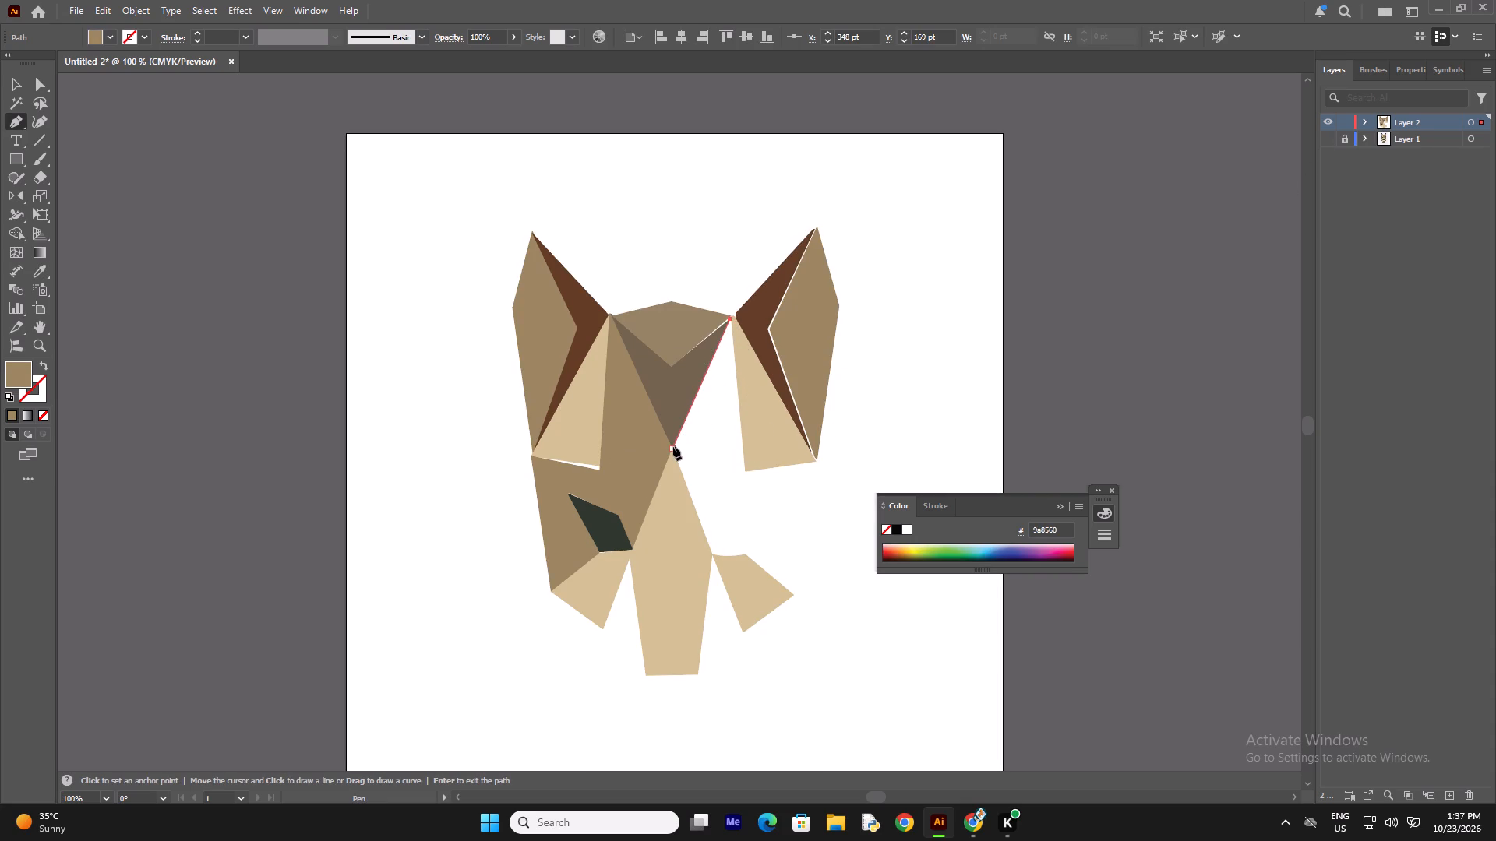
left_click(673, 446)
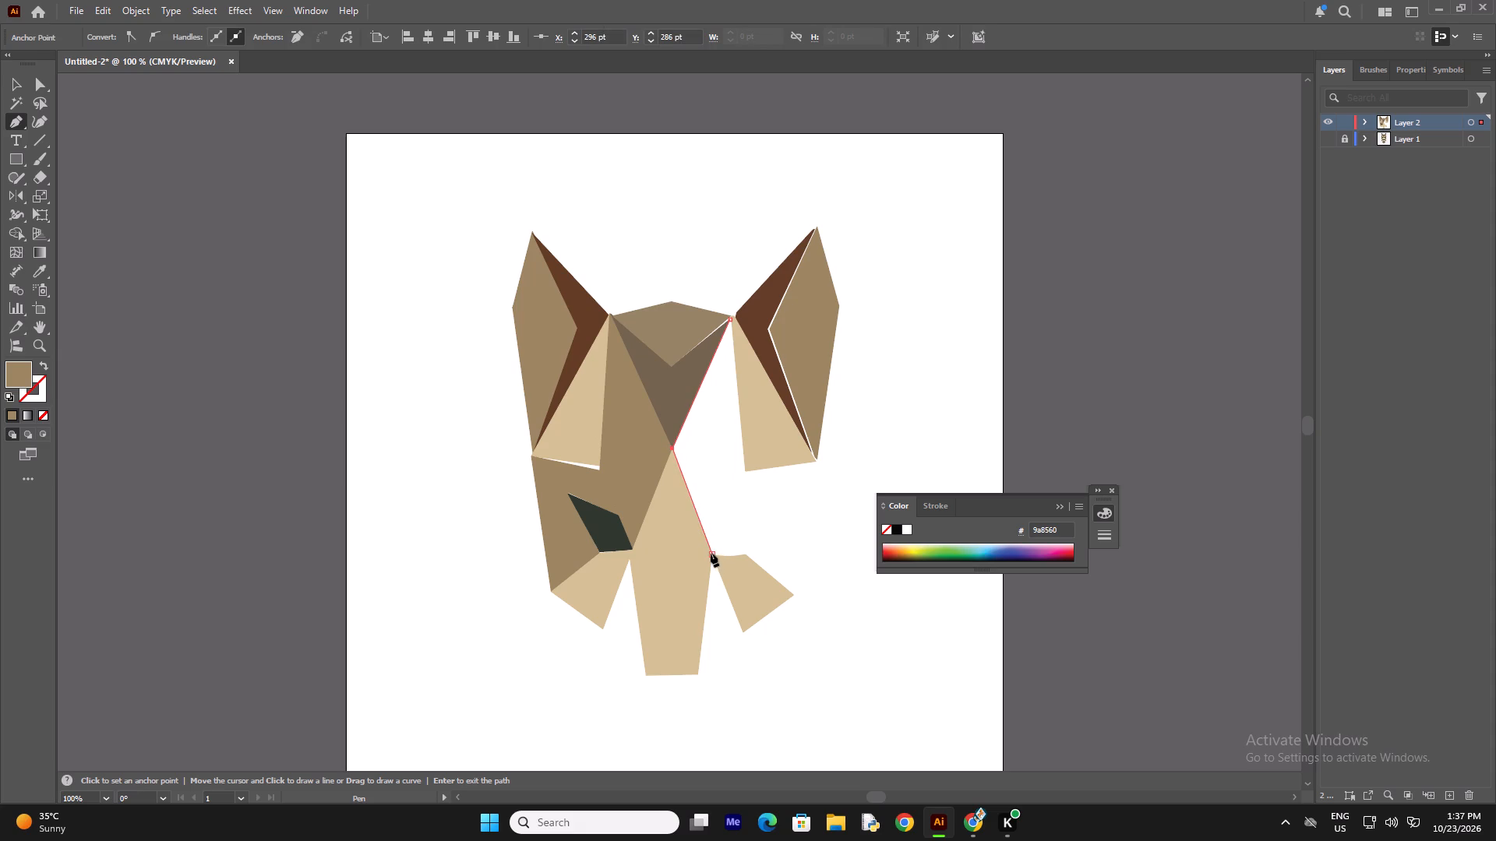
left_click(711, 553)
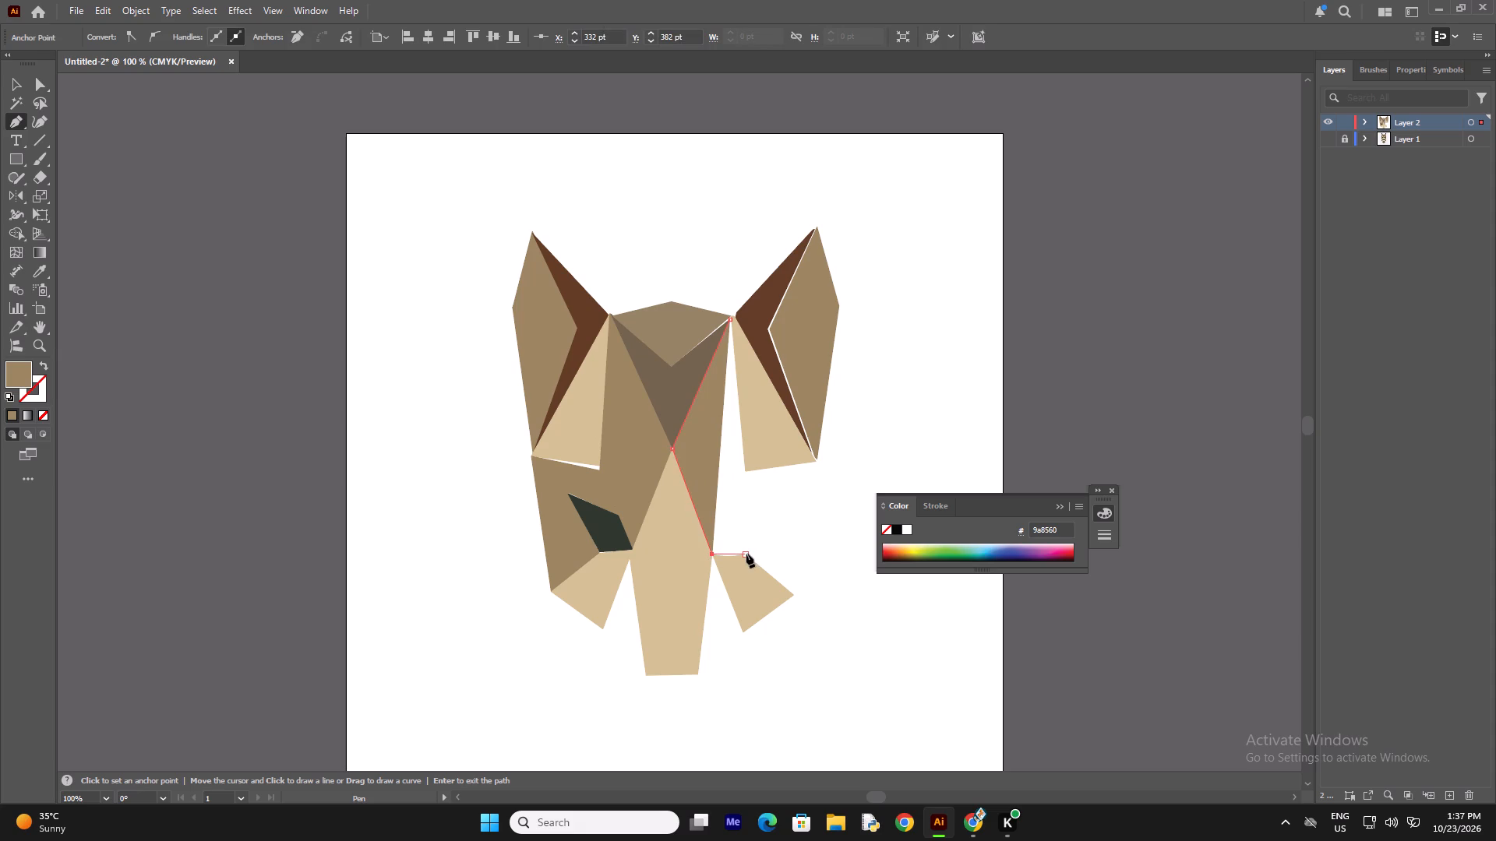
left_click(746, 554)
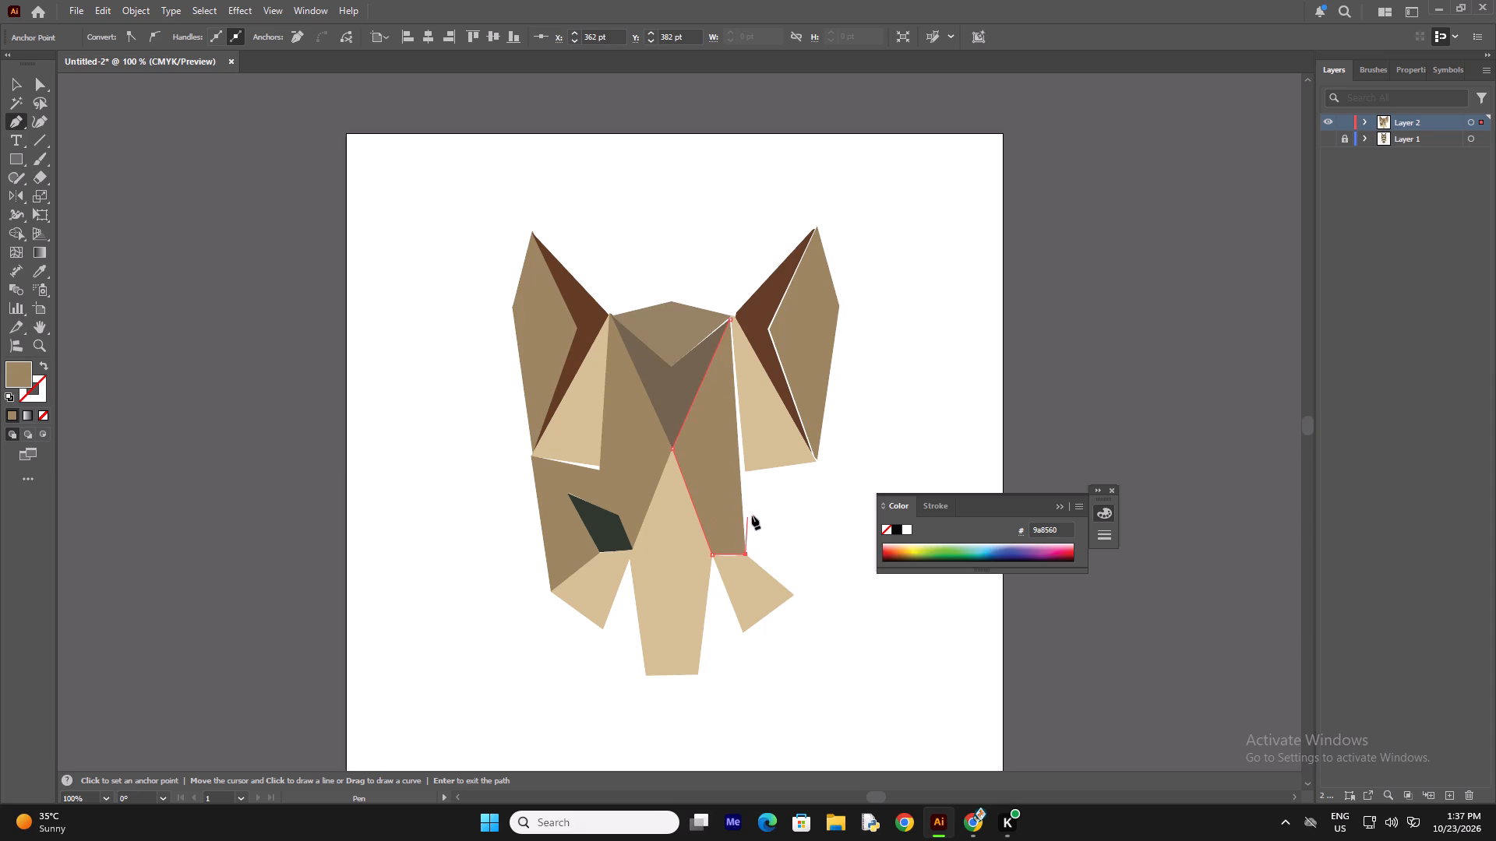
left_click(1321, 142)
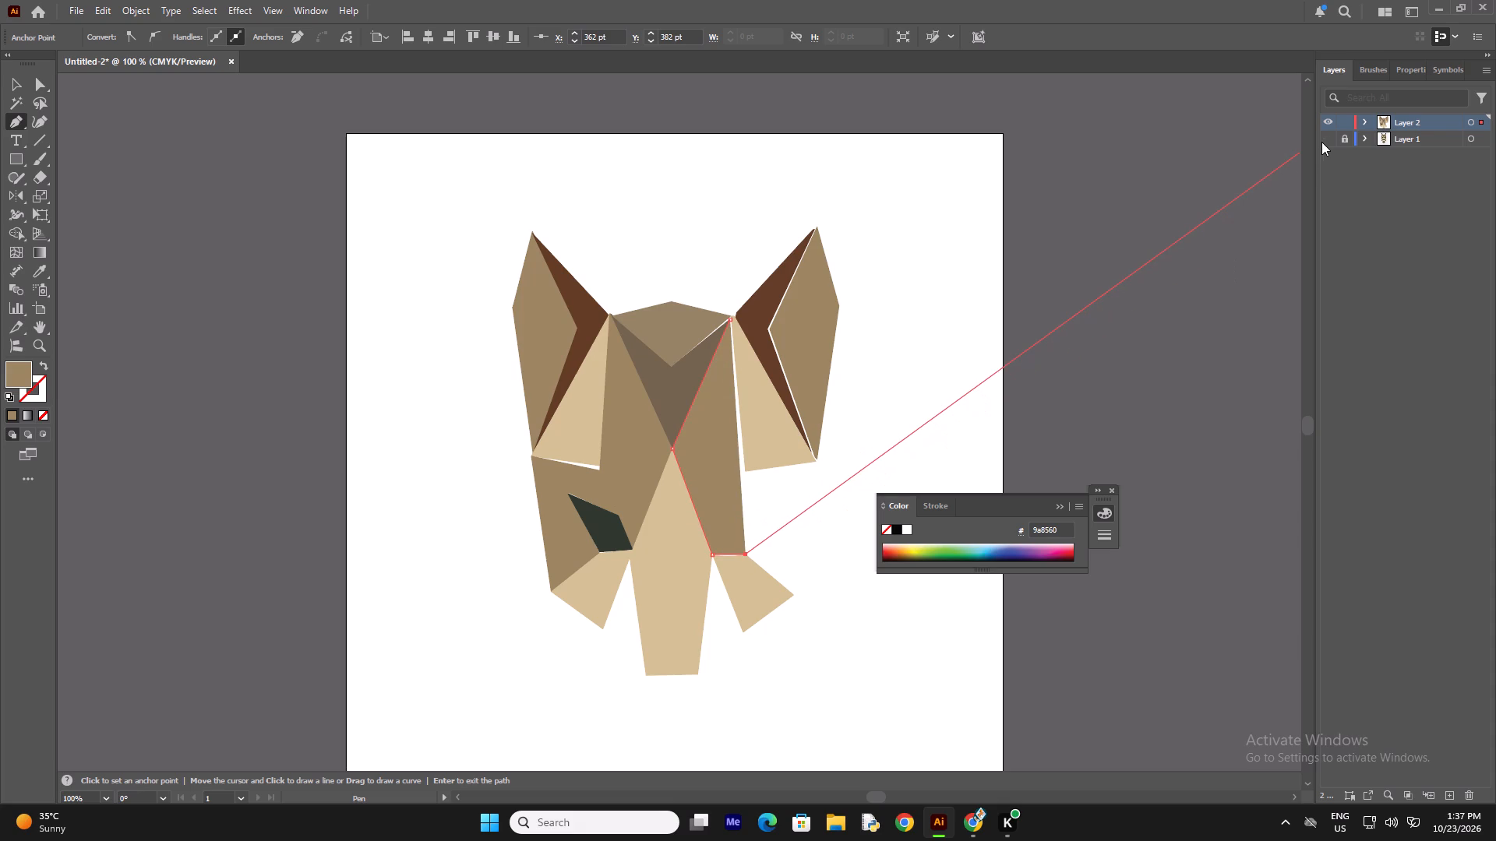
left_click(1328, 144)
left_click(1328, 143)
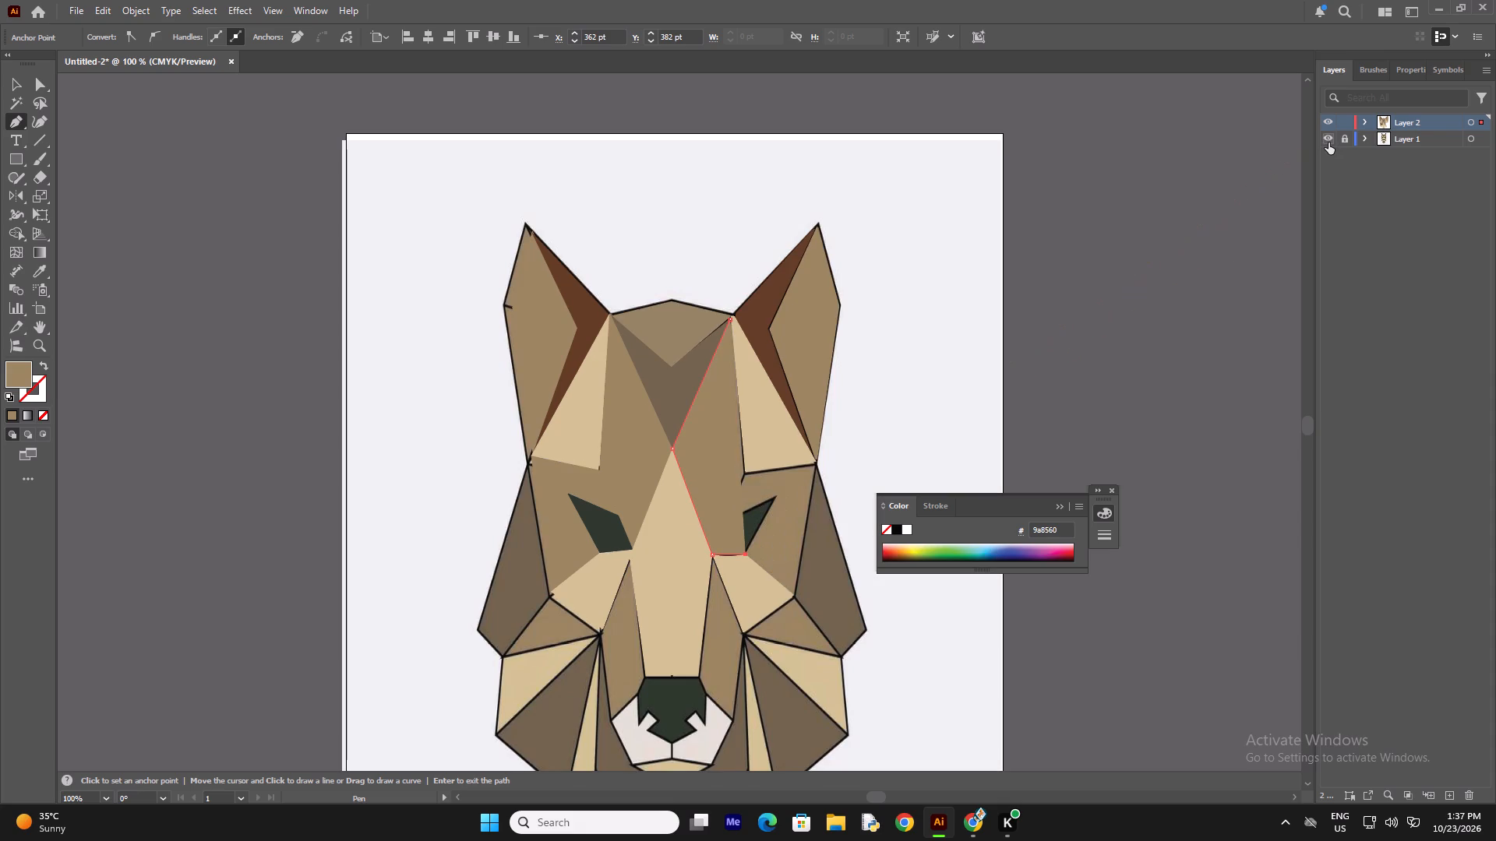
key("BackSpace")
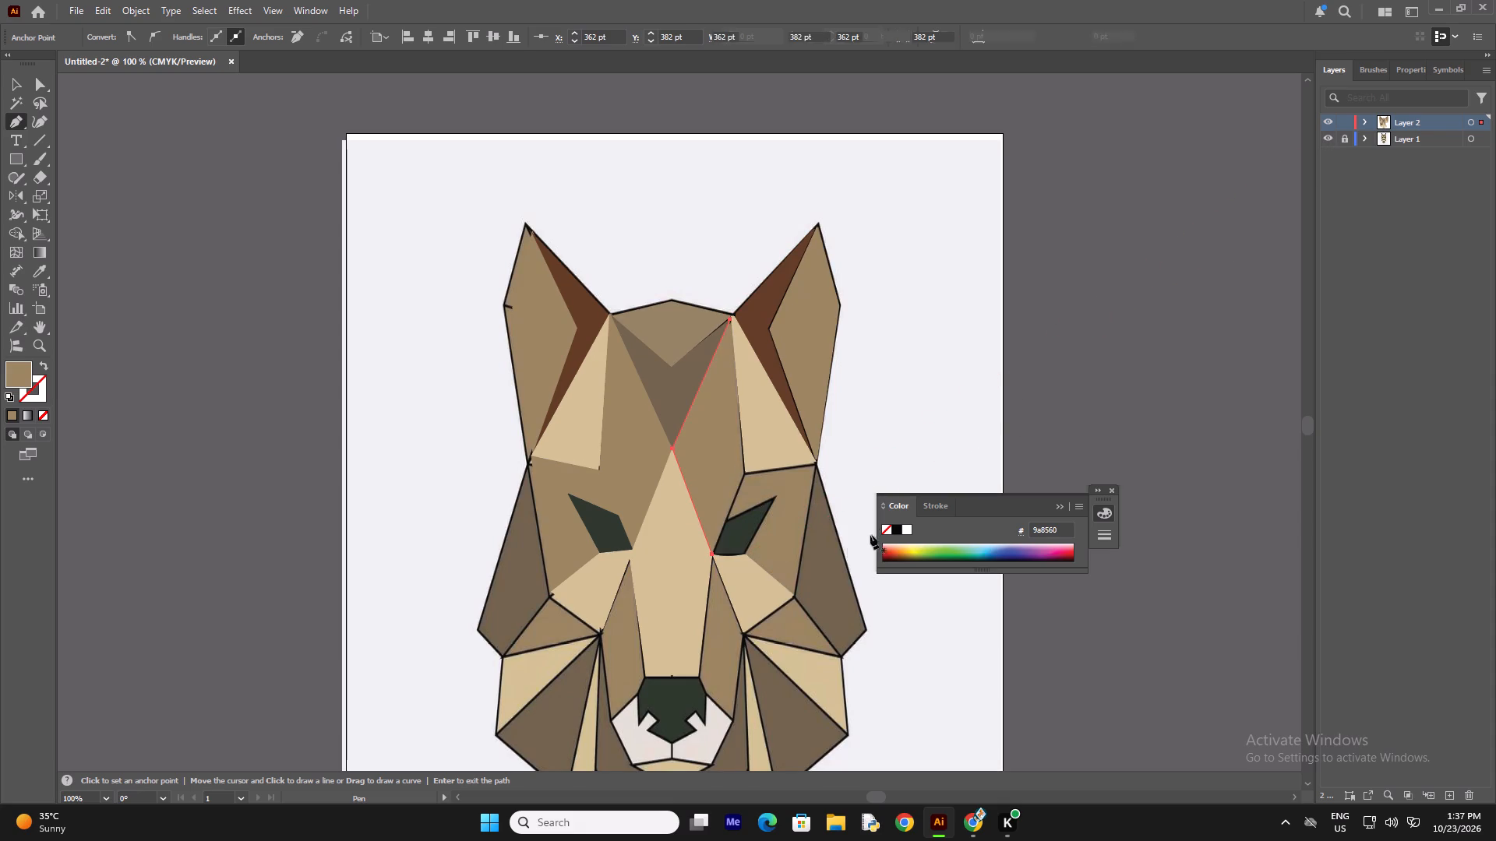
left_click(712, 554)
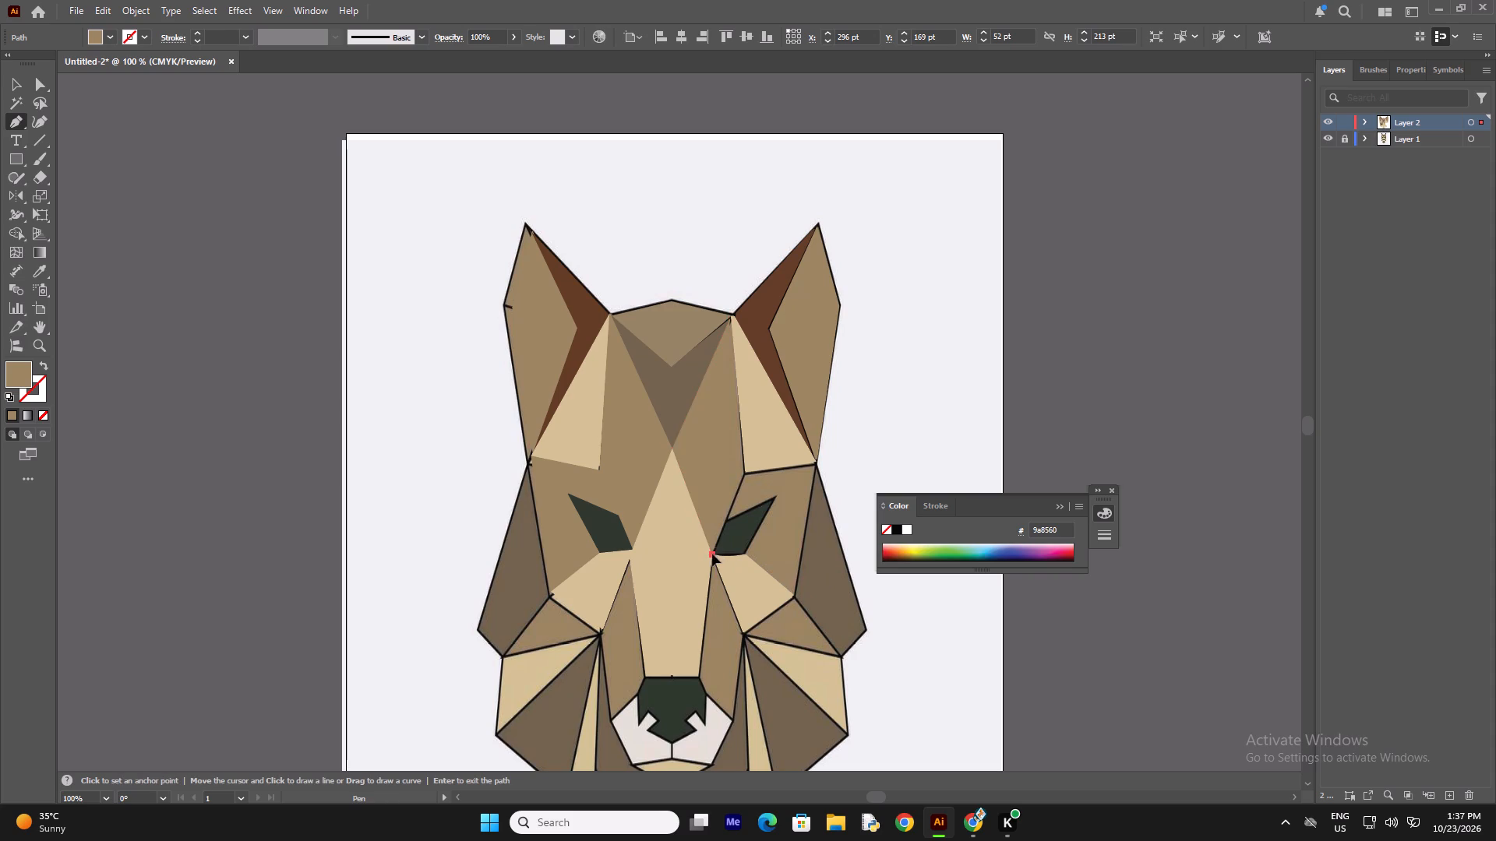
left_click(746, 473)
right_click(759, 468)
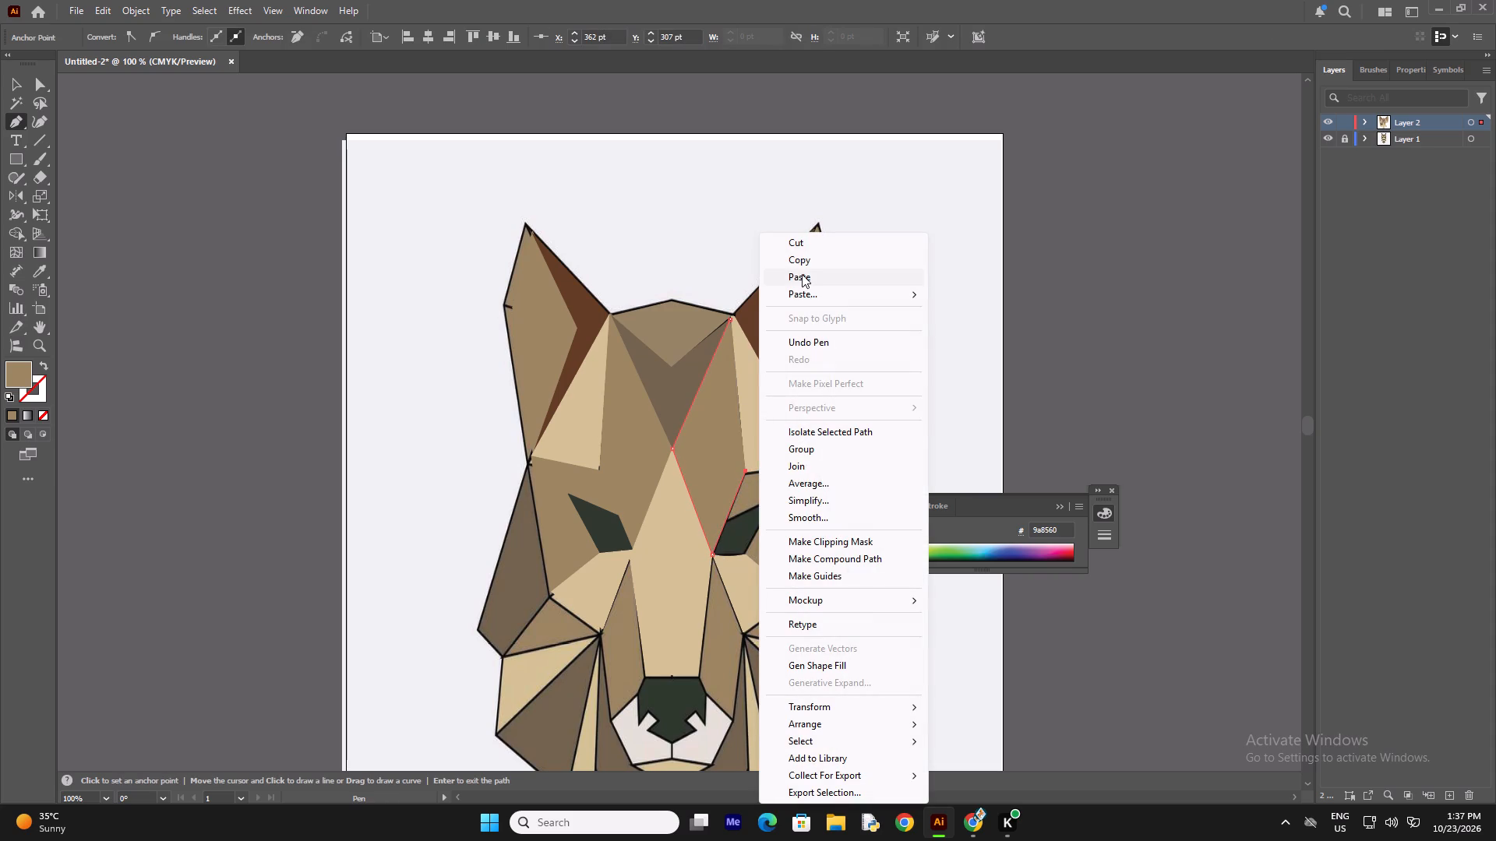
left_click(802, 274)
key("BackSpace")
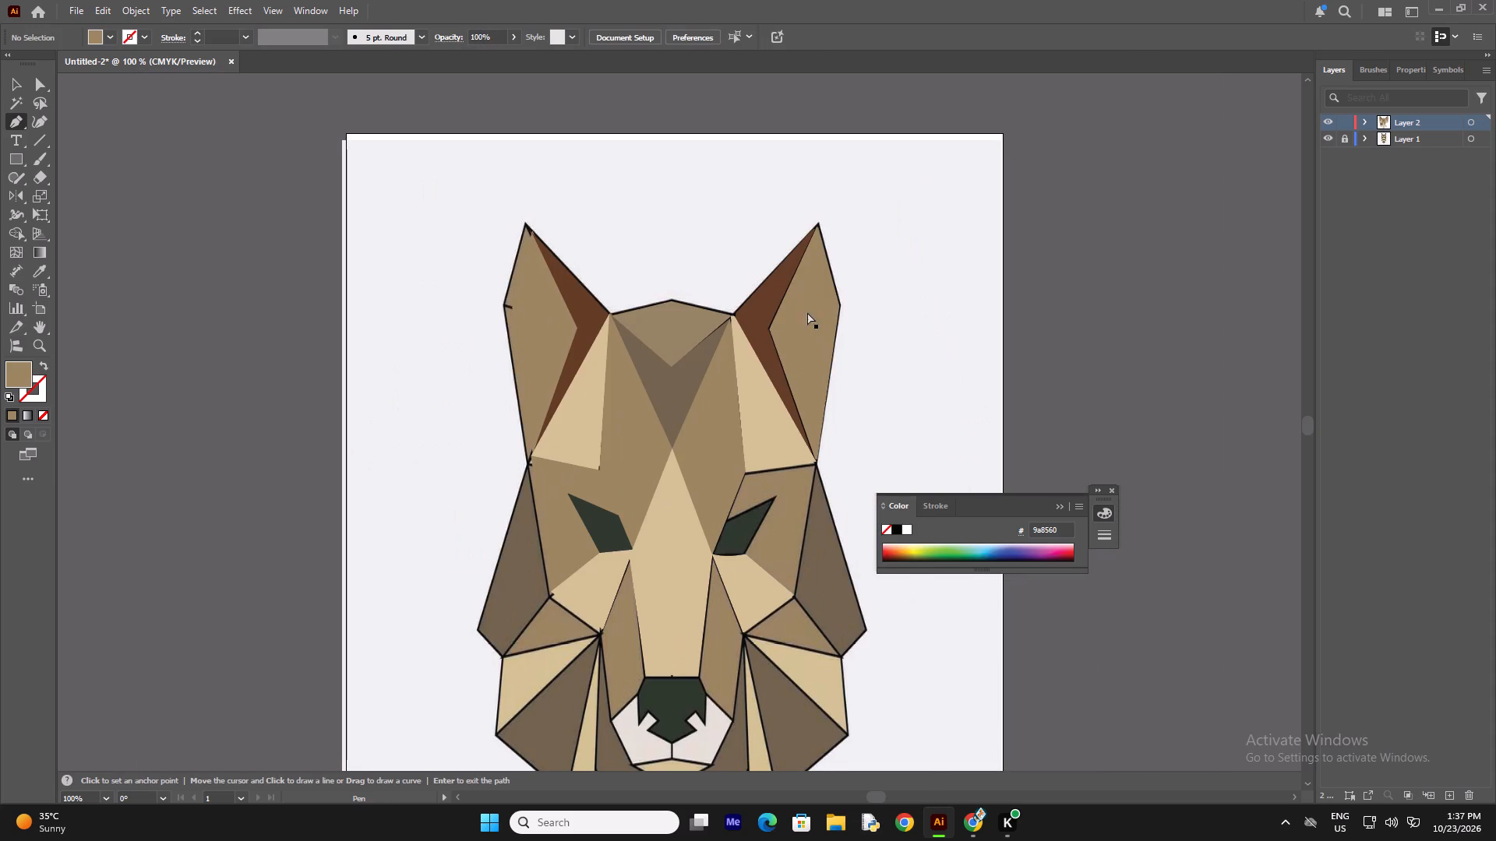
Sample the dark green 2e382d and trace the right-hand eye with the Pen tool, giving its lower edge a slight curve.
key("ctrl+plus")
key("ctrl+plus")
scroll(796, 321, "down", 7)
scroll(860, 462, "down", 5)
scroll(817, 401, "down", 3)
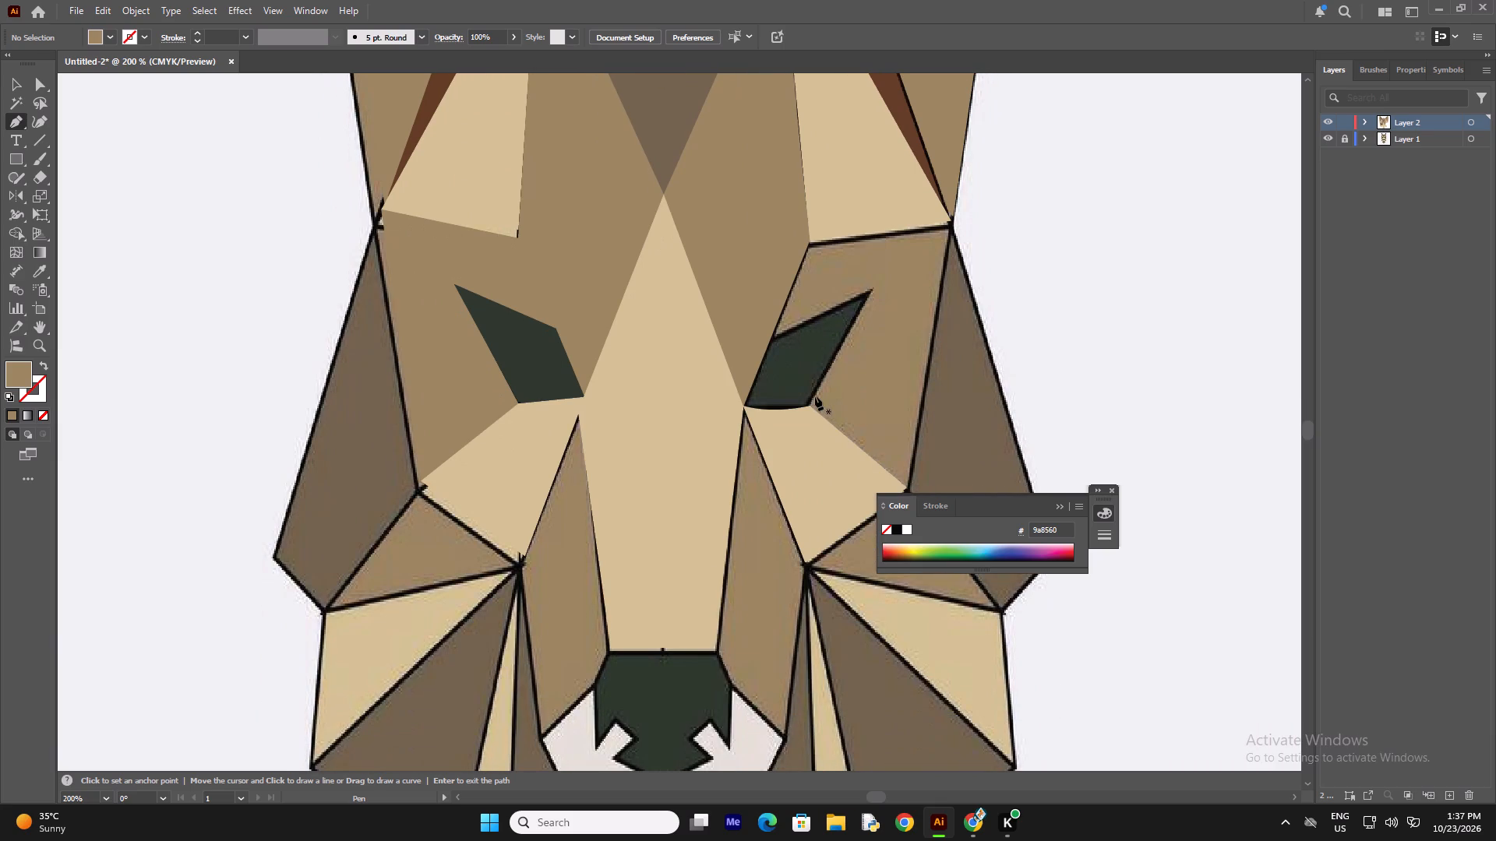
key("i")
key("i")
key("i")
key("i")
key("i")
key("i")
key("i")
key("i")
key("i")
key("i")
key("i")
key("i")
key("i")
key("i")
key("i")
key("i")
left_click(800, 354)
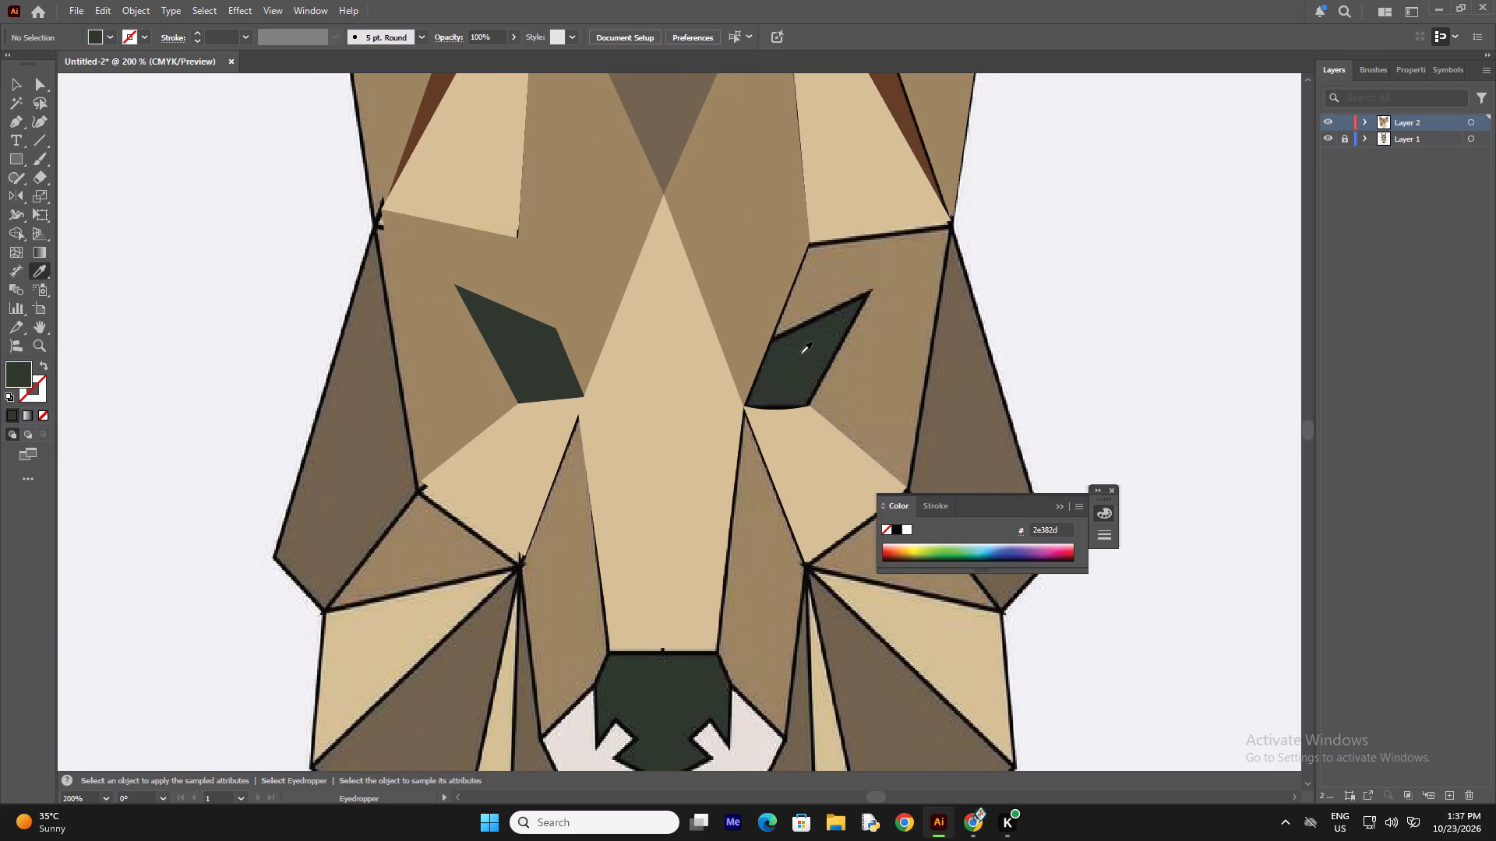
key("p")
left_click(746, 405)
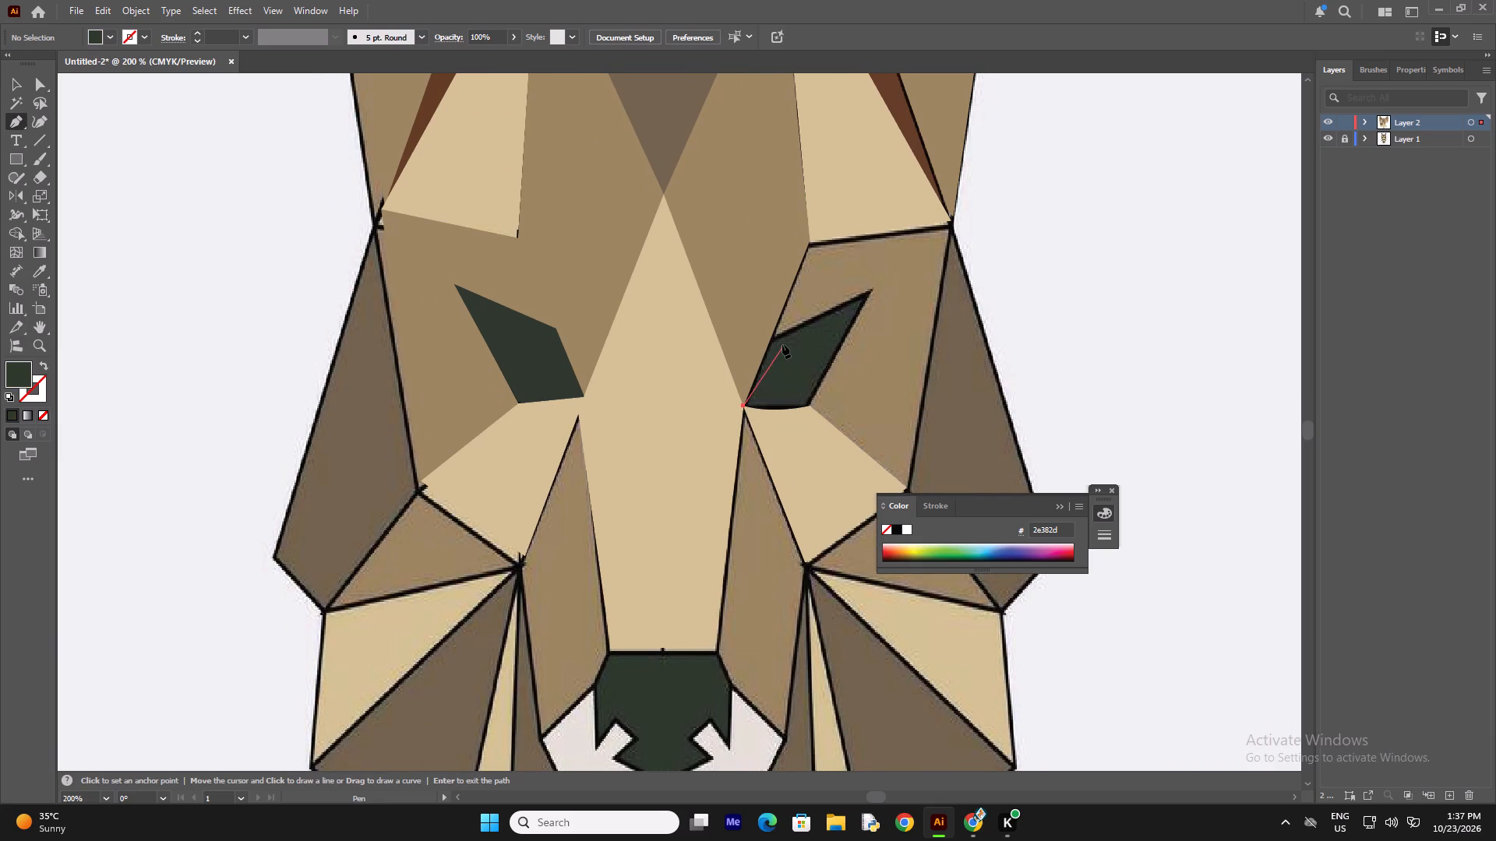
left_click(772, 336)
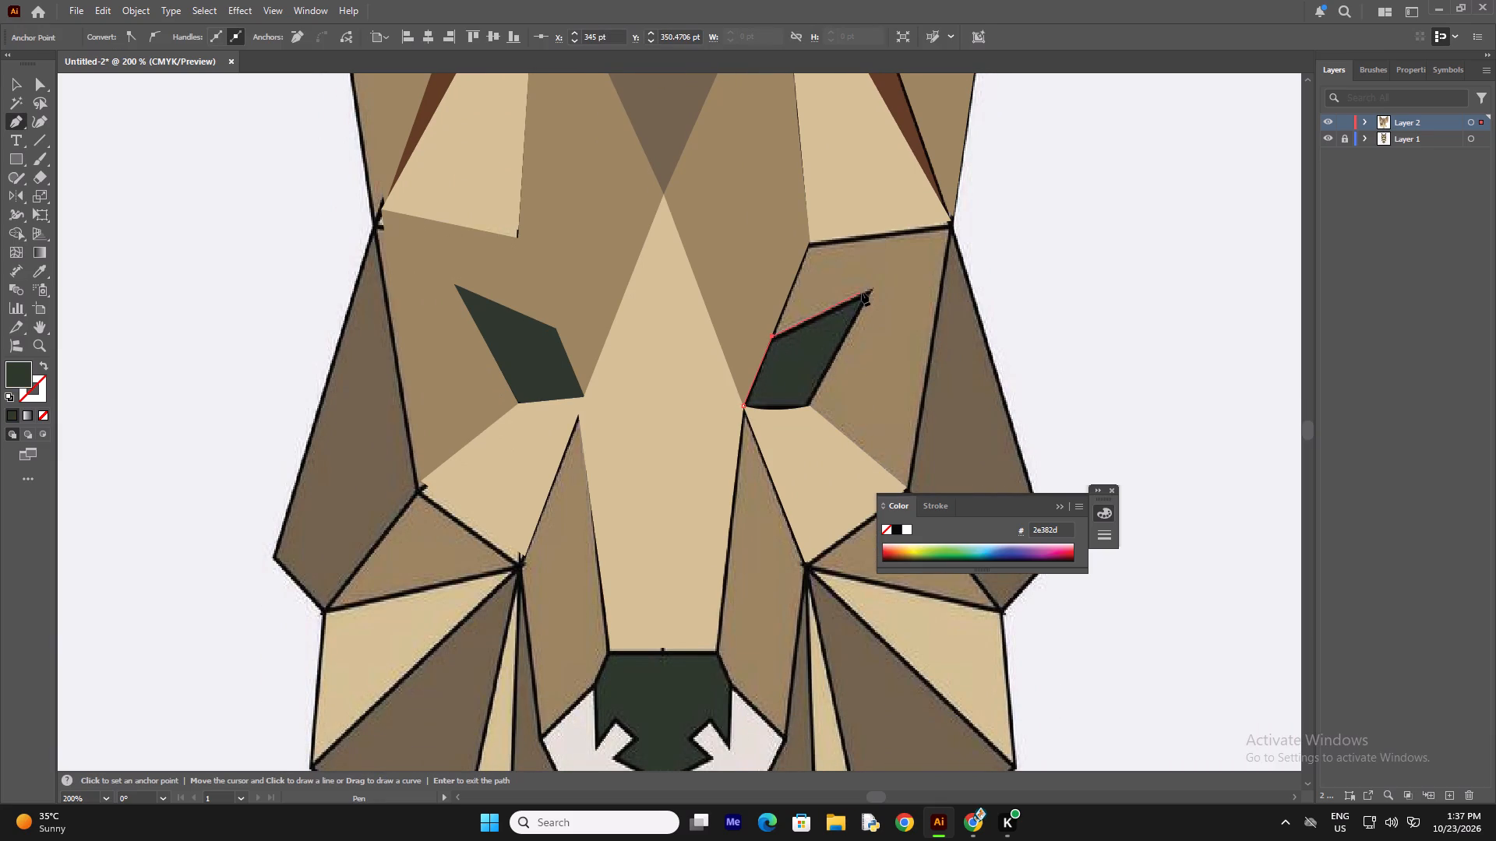
left_click(872, 291)
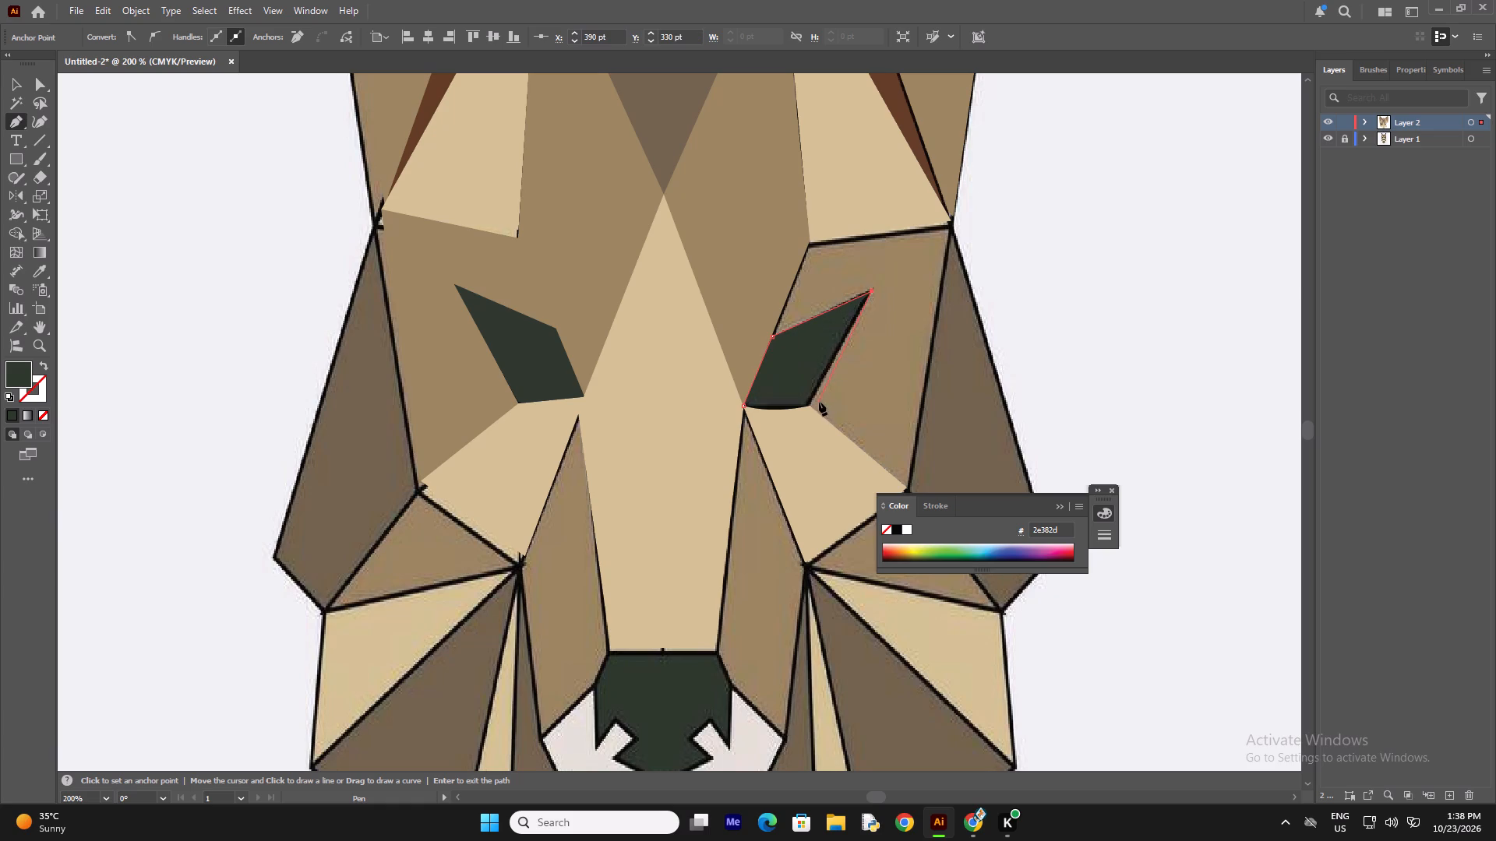
left_click(810, 403)
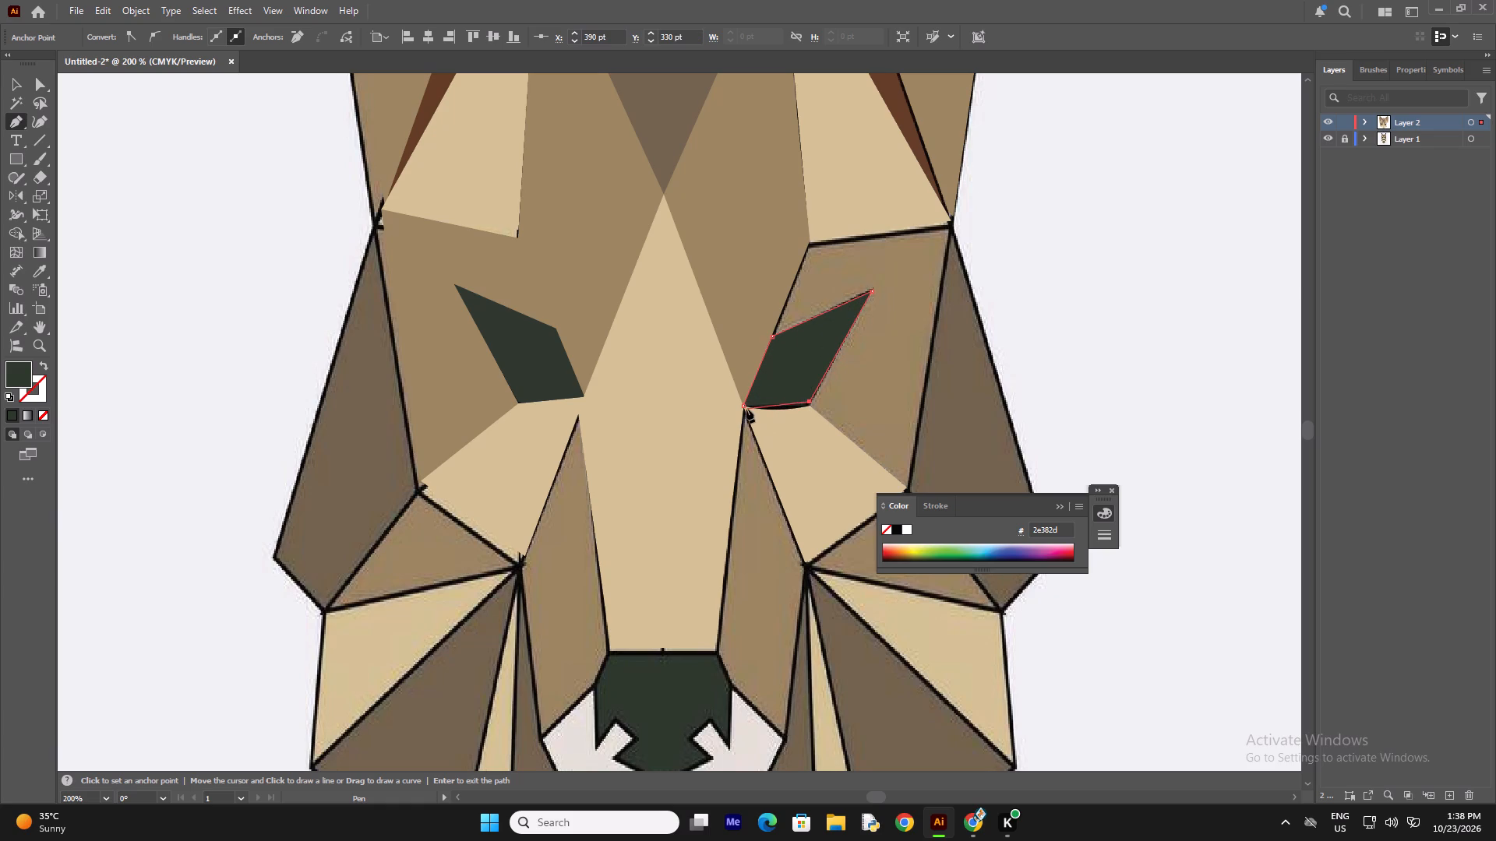
left_click_drag(744, 406, 693, 396)
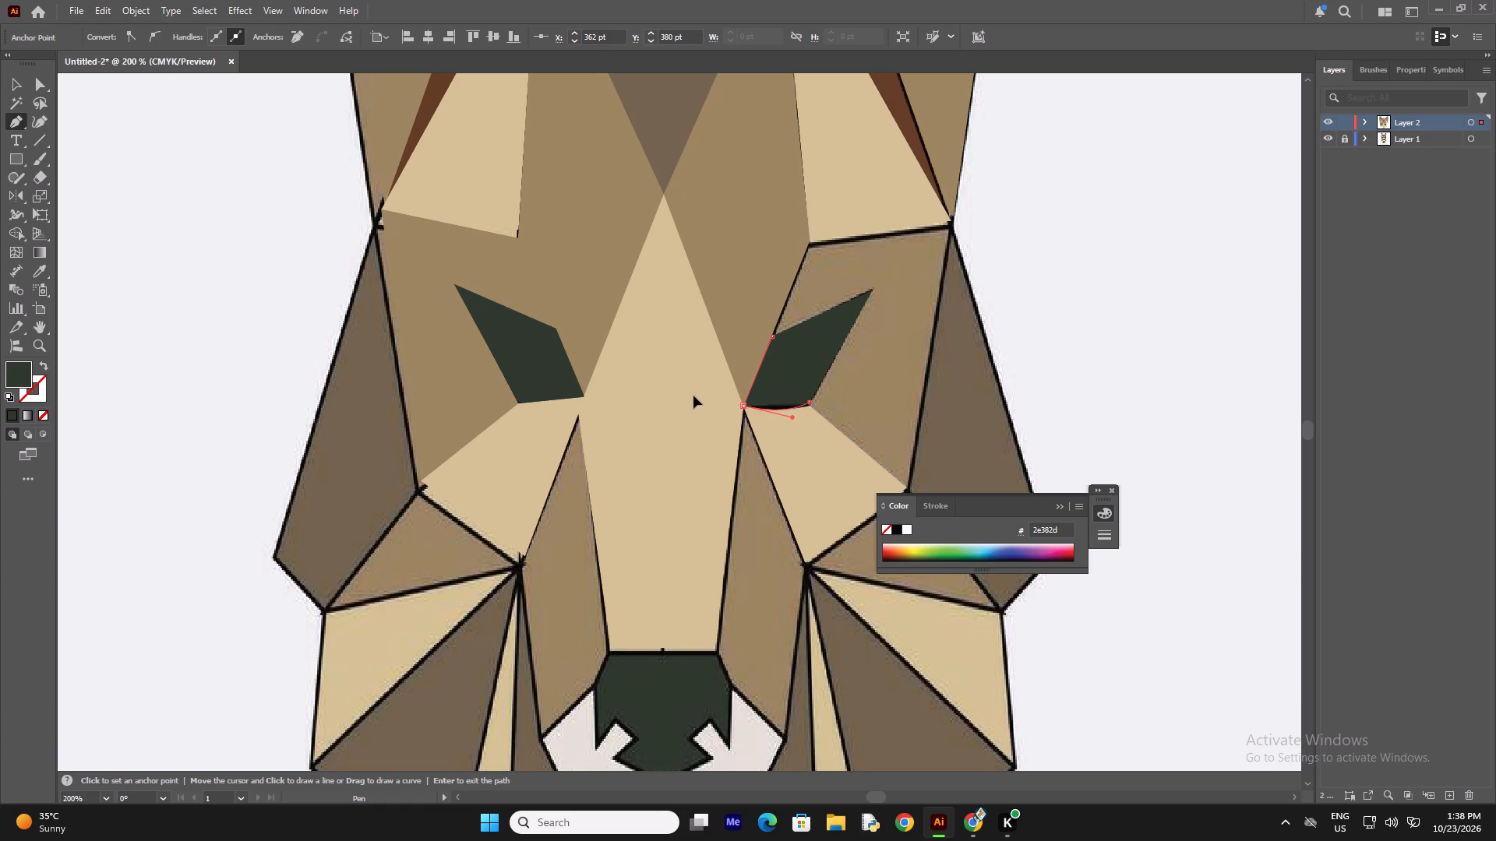
left_click_drag(693, 396, 686, 397)
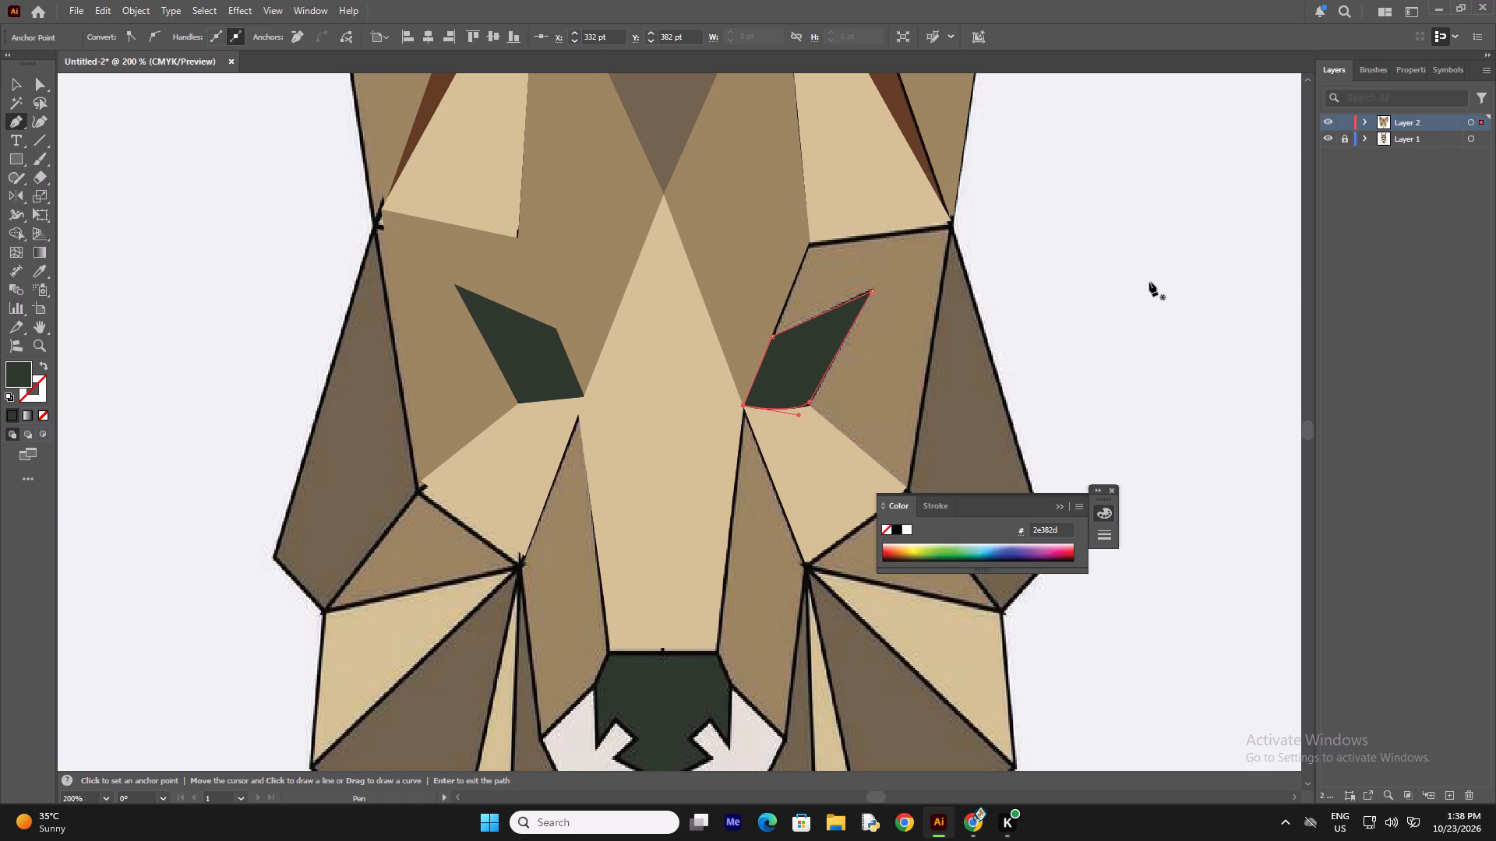
left_click(1149, 282)
key("BackSpace")
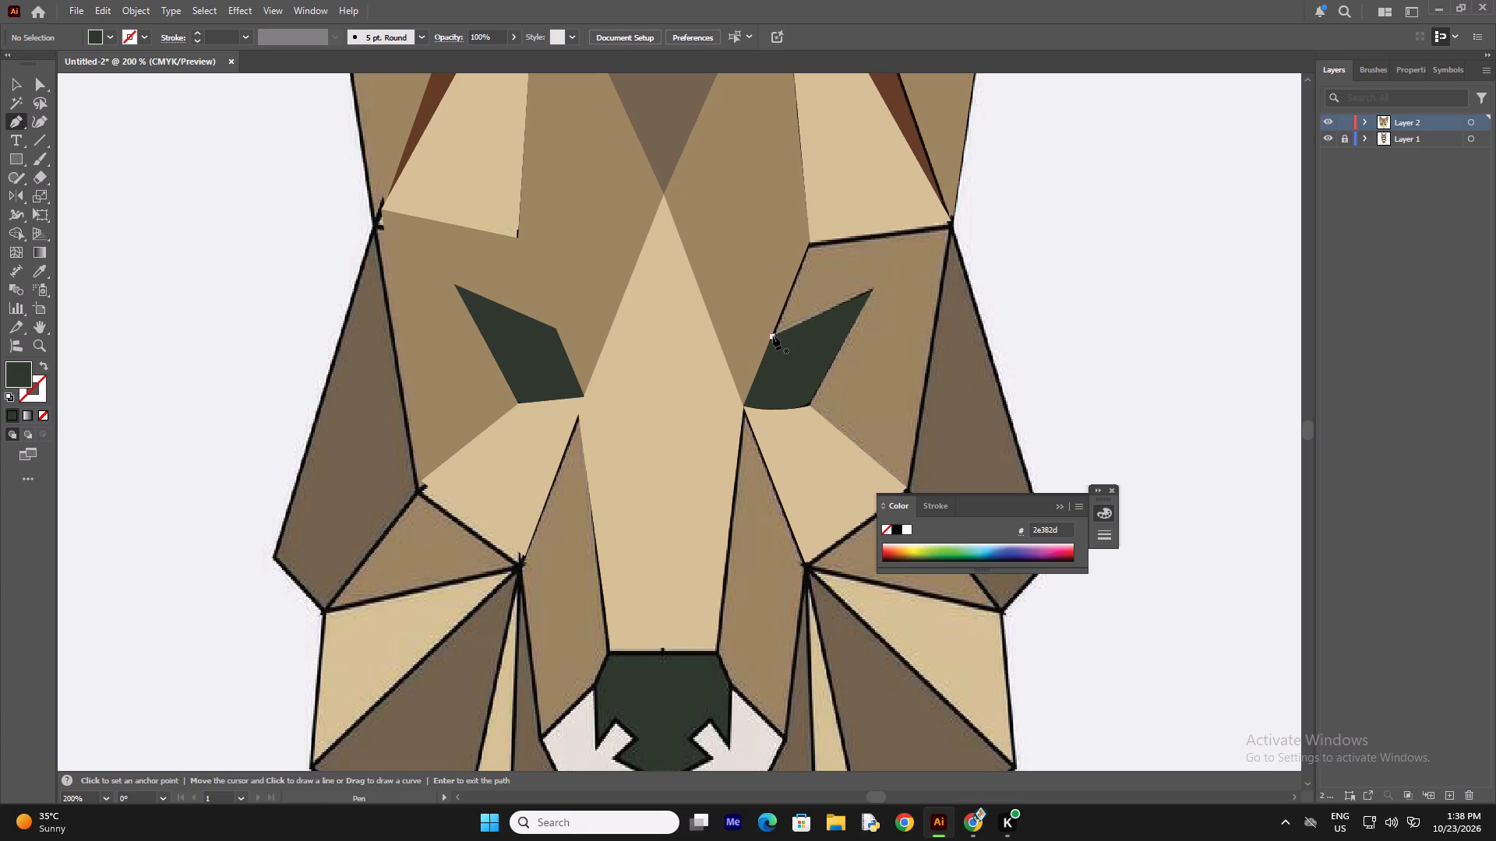
Join a segment from the right-hand eye's upper inner corner to the open tan facet at the ear facet's lower corner.
left_click(773, 336)
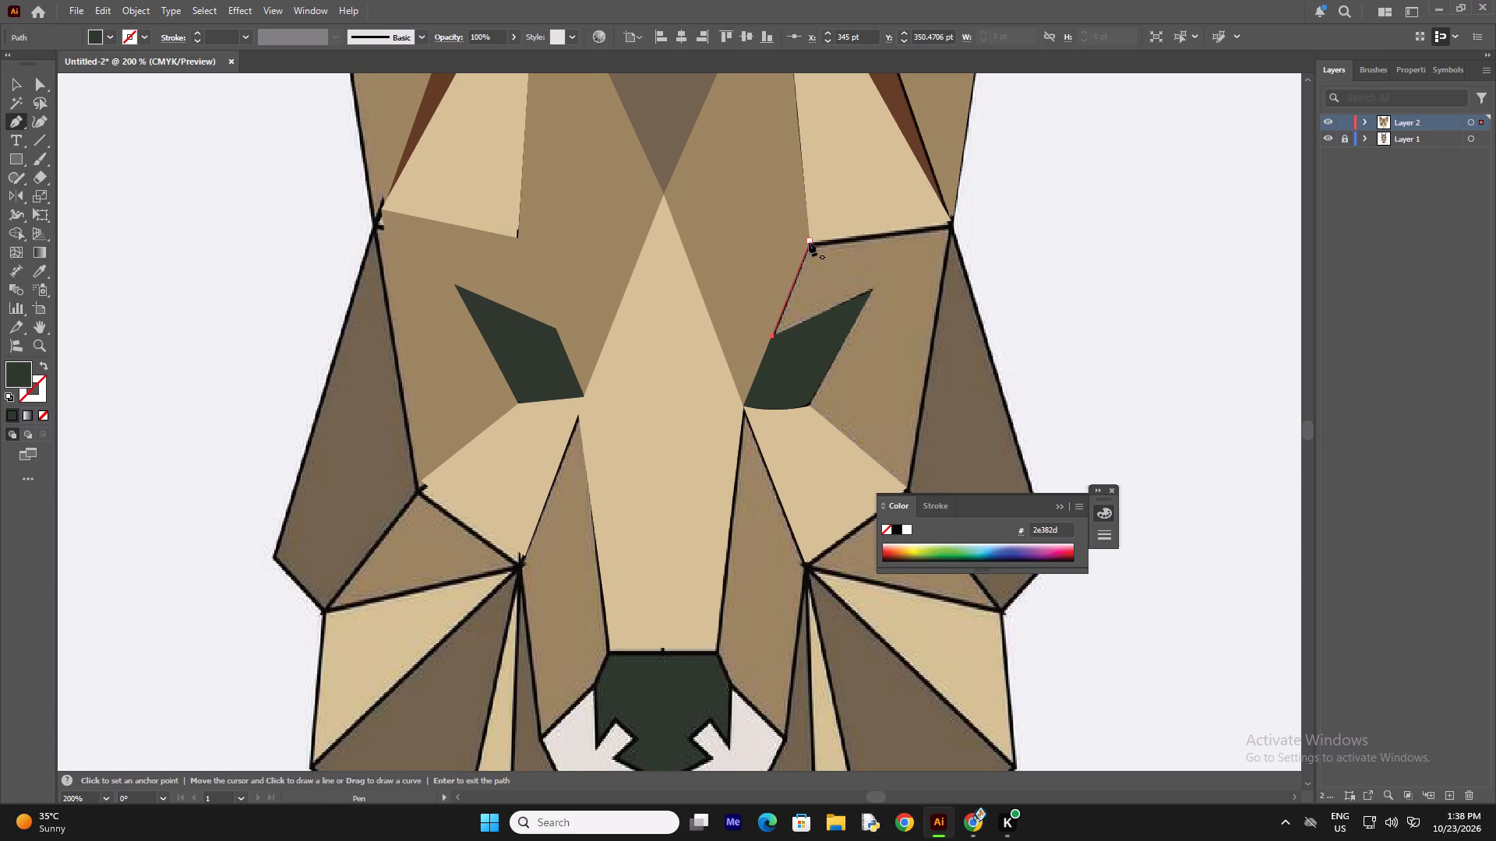
left_click(809, 241)
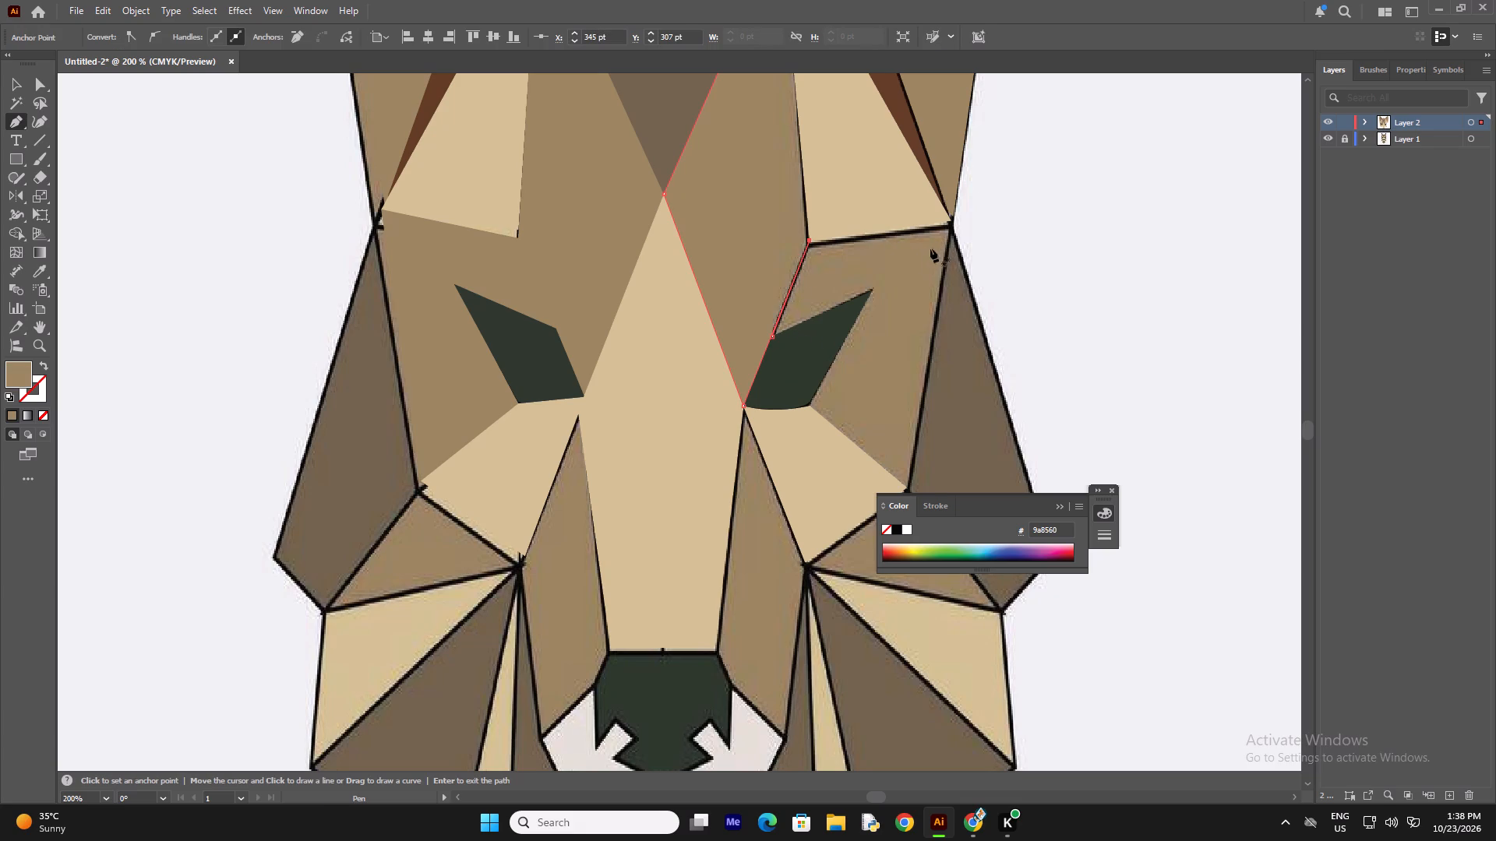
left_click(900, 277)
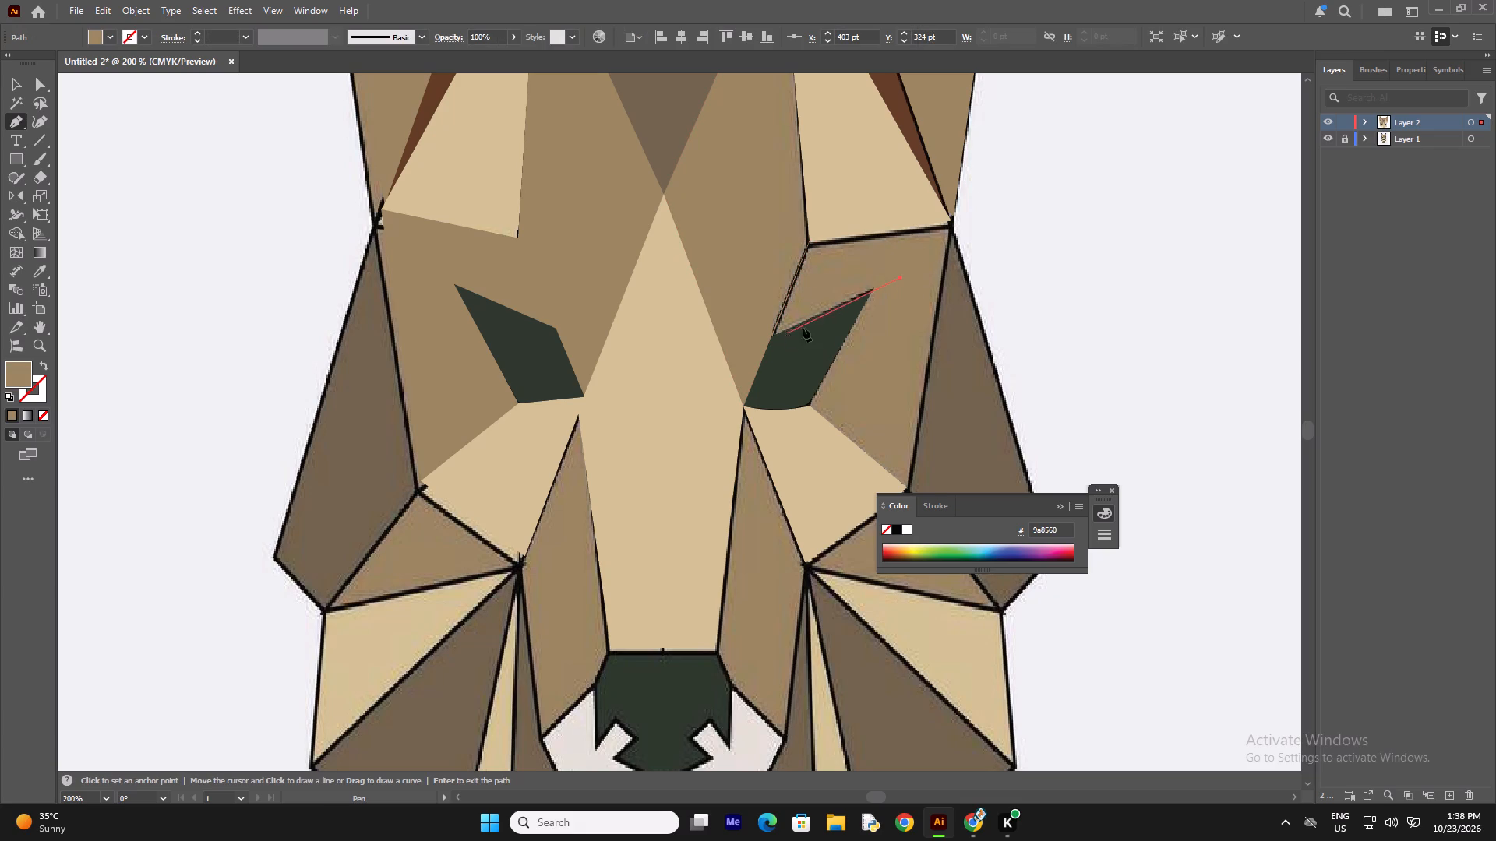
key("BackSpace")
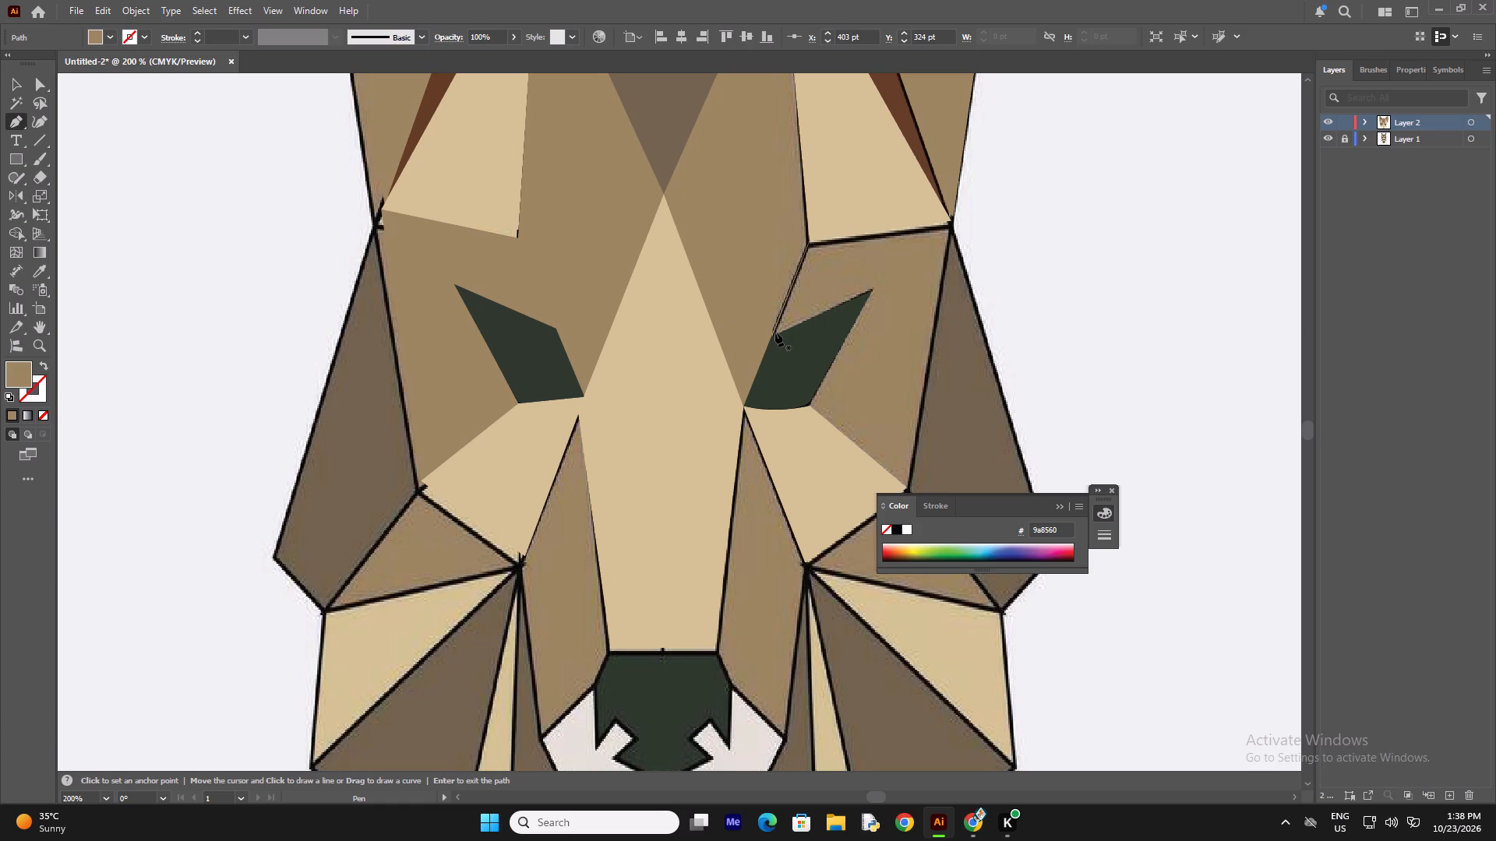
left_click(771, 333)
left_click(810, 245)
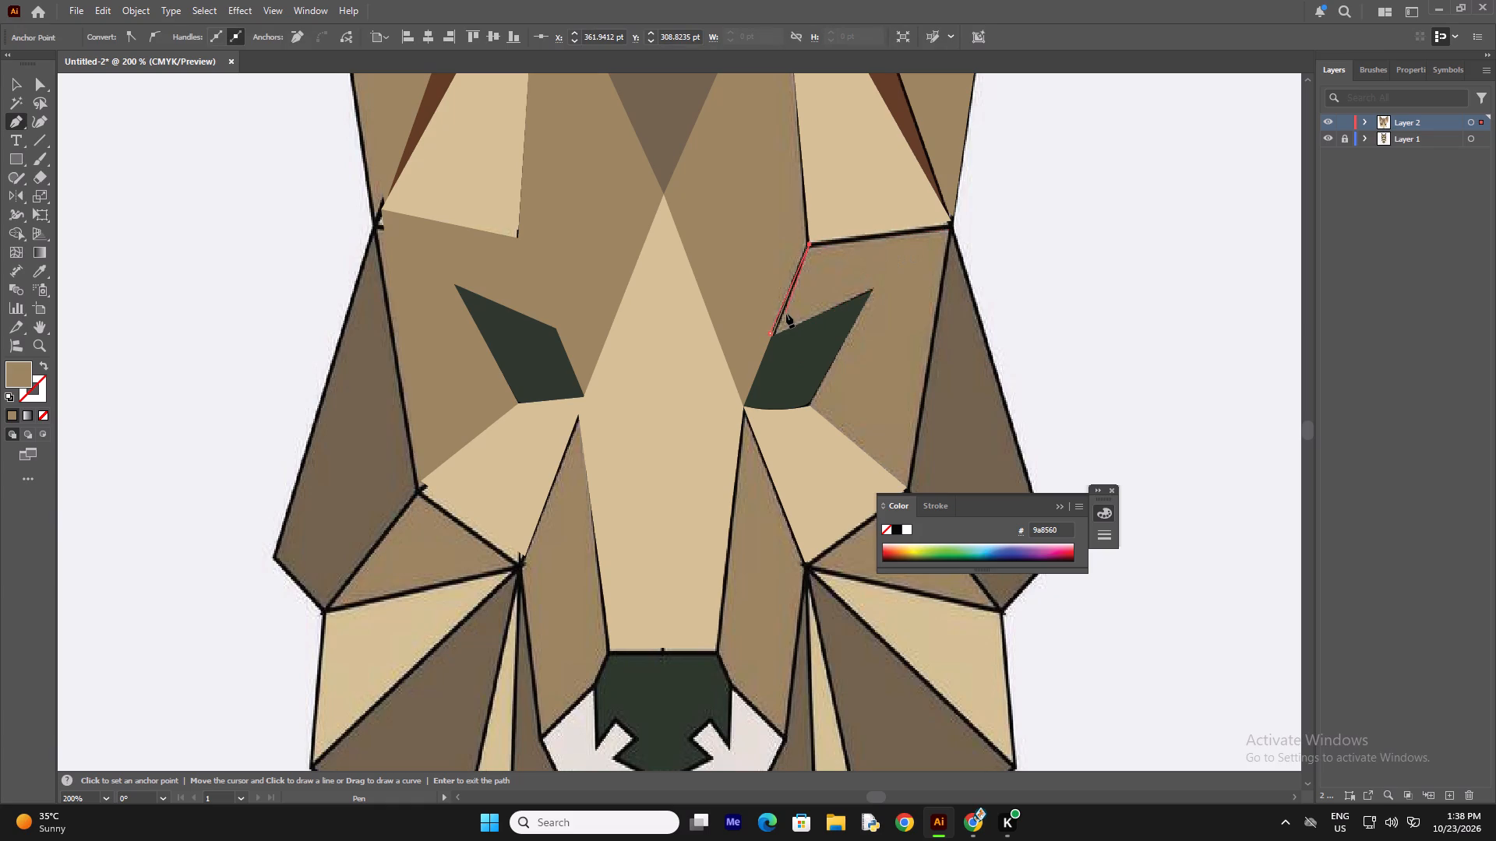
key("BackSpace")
Trace the tan 9a8560 brow and cheek facet wrapping around the outer side of the right-hand eye, closing it at the eye's outer tip.
left_click(872, 287)
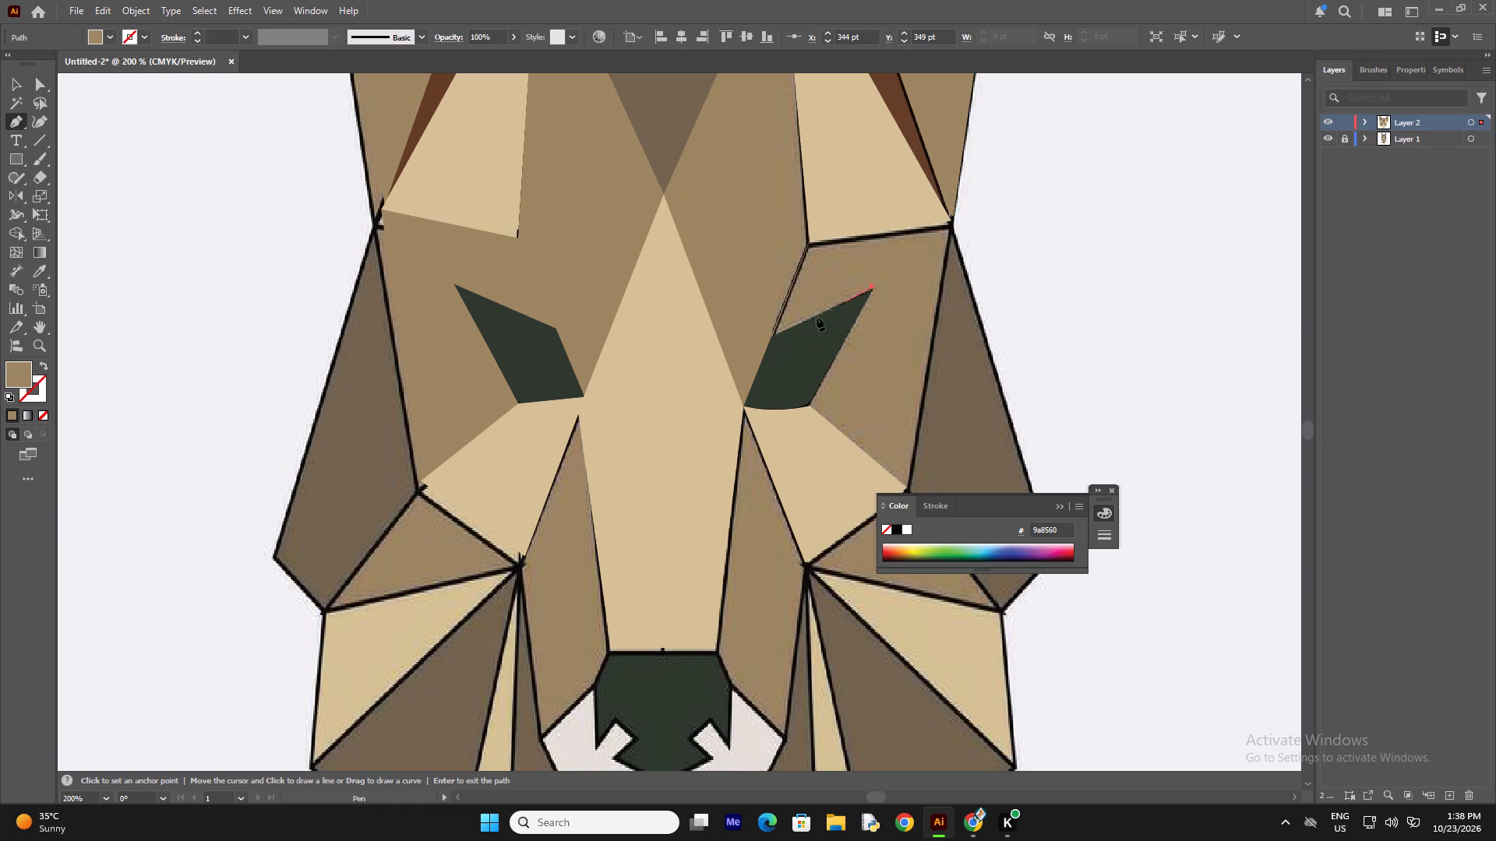
left_click(775, 333)
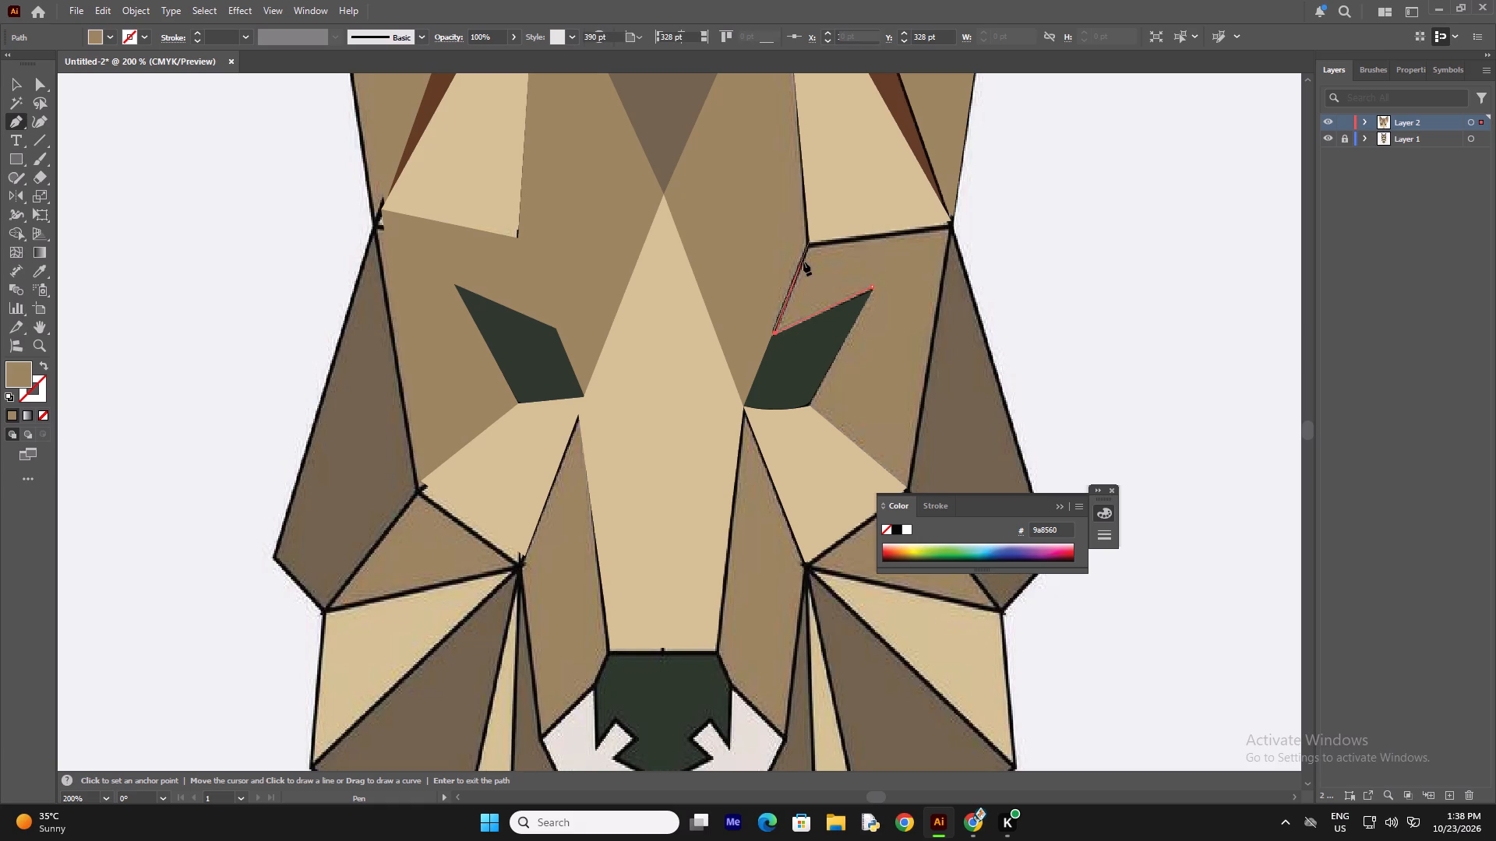
left_click(810, 248)
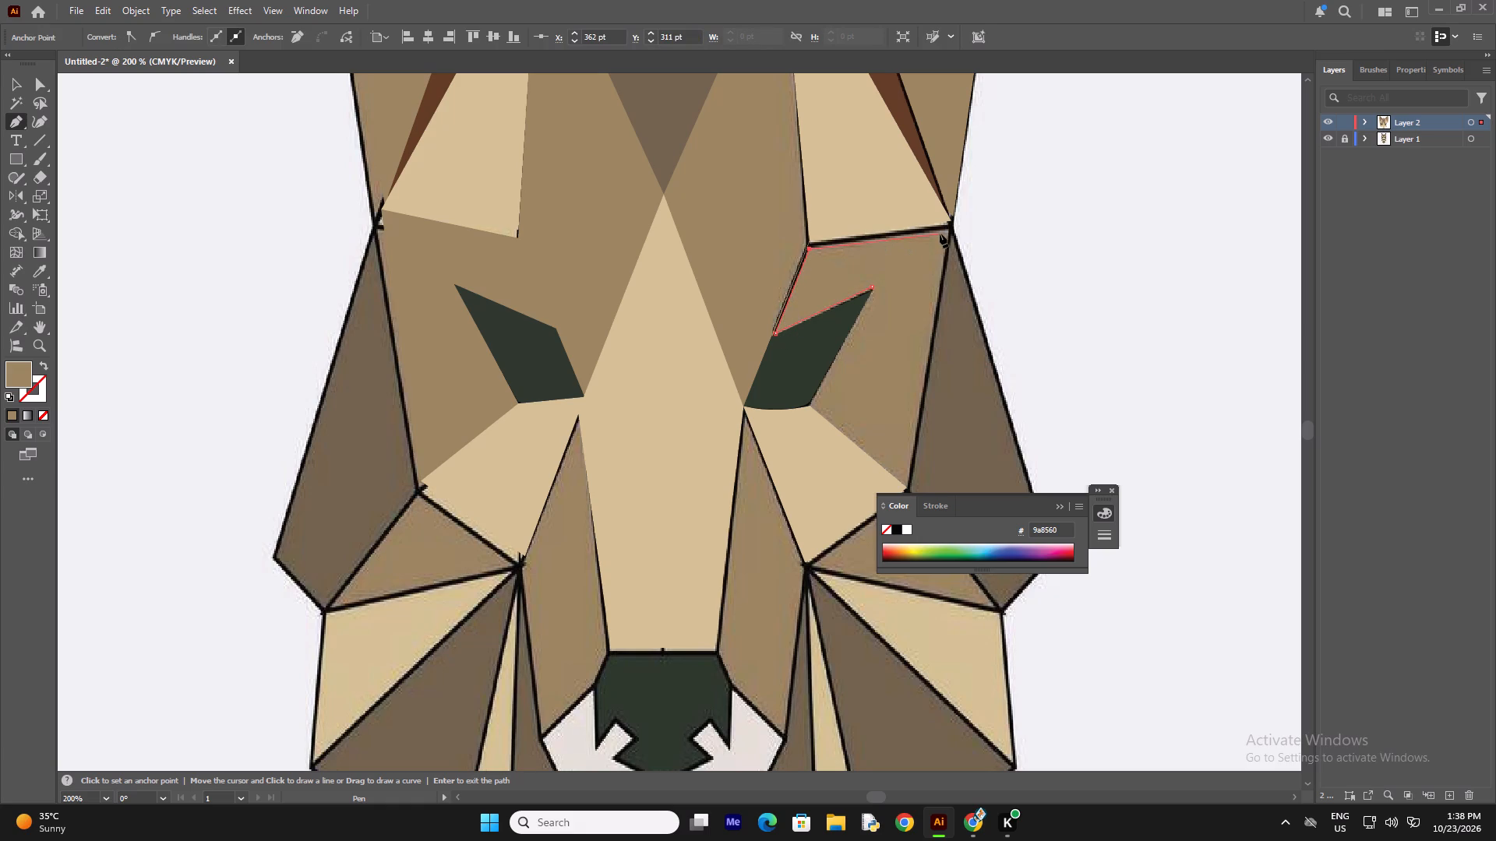
left_click(947, 231)
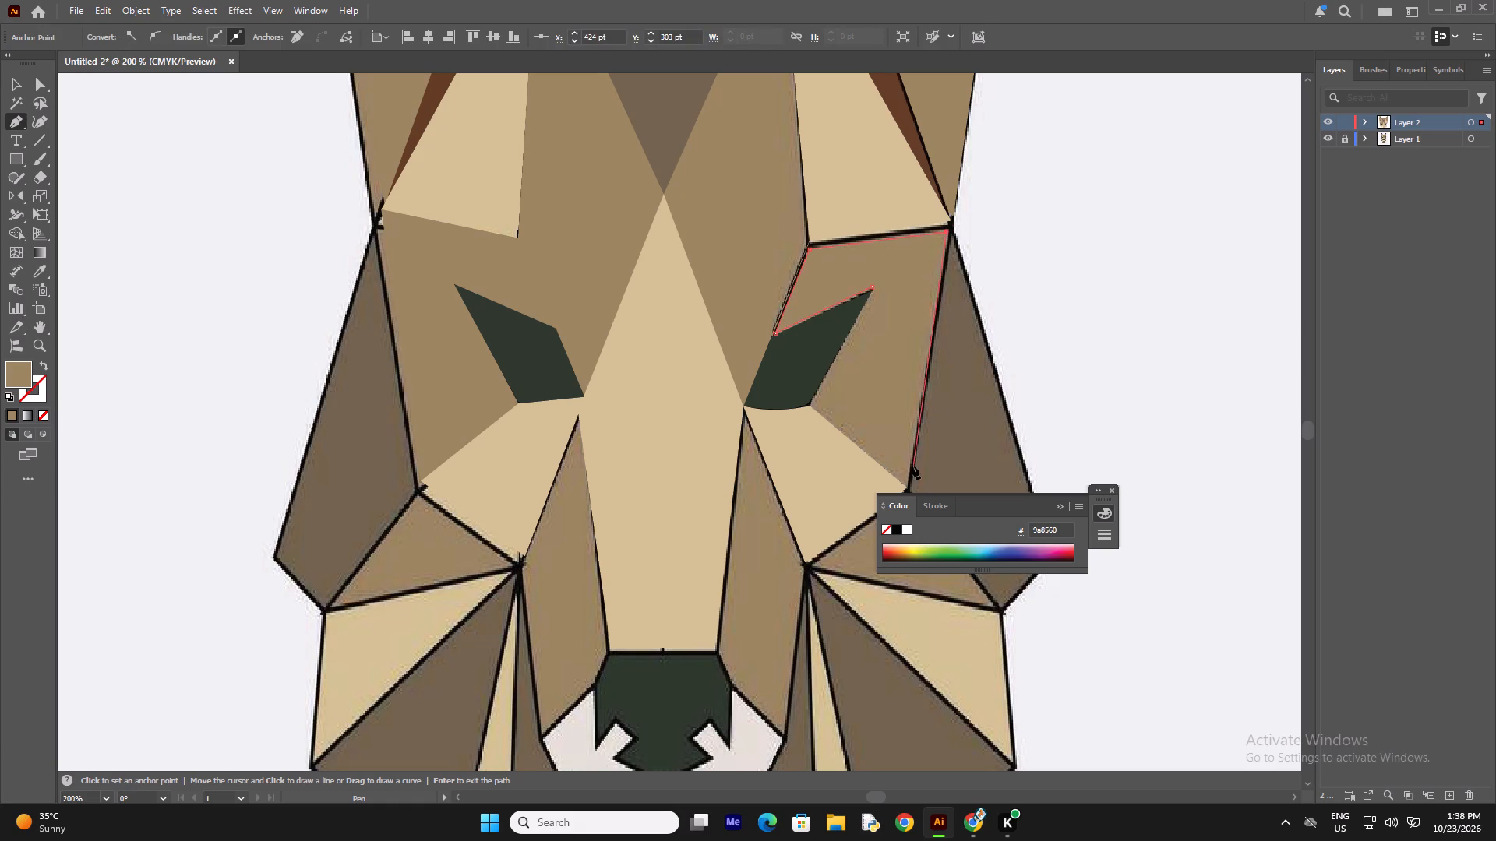
left_click(907, 483)
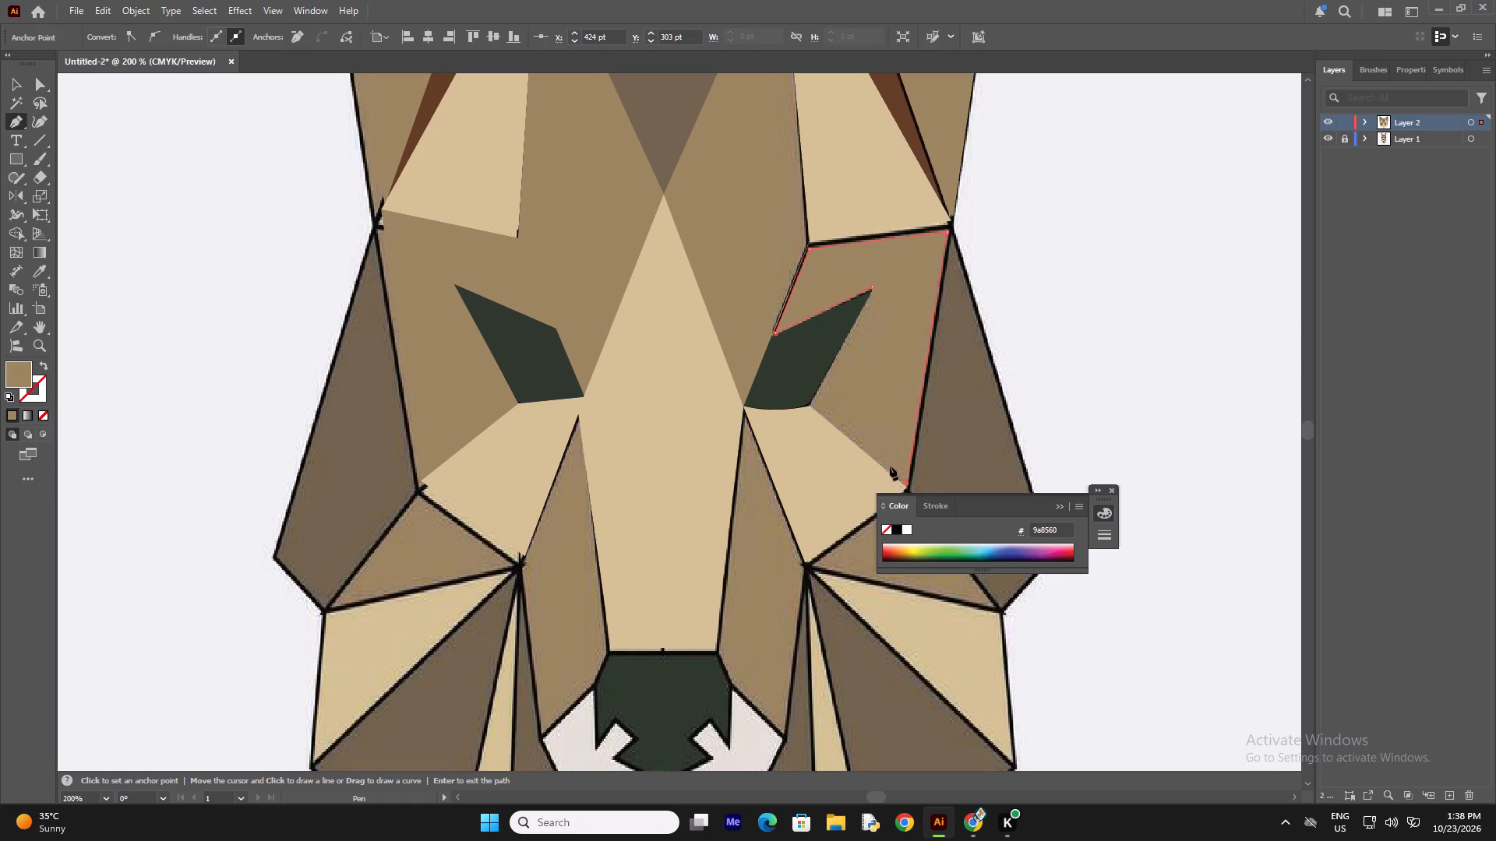
left_click(811, 404)
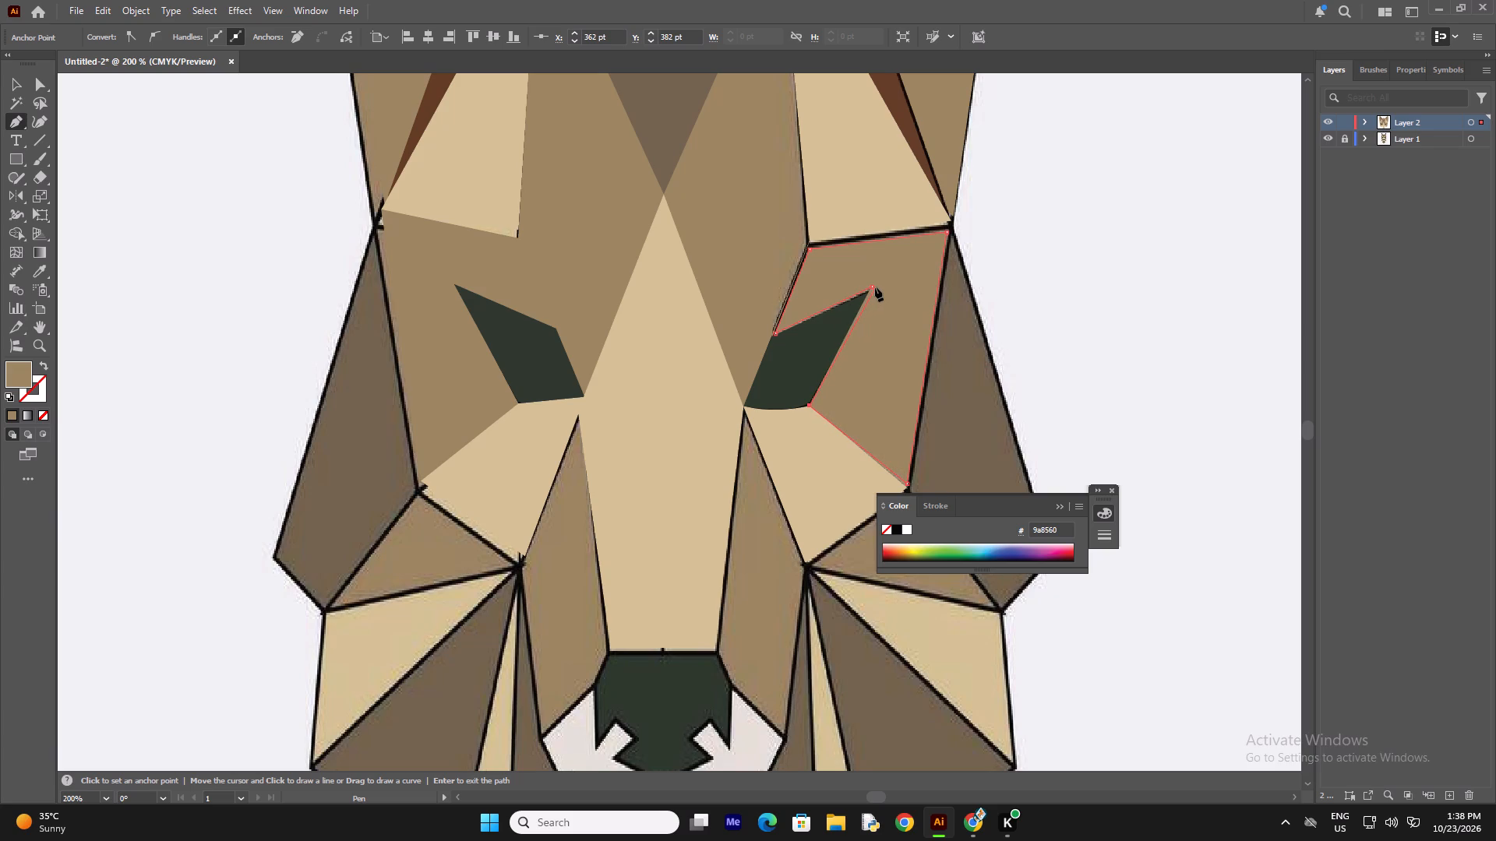
left_click(871, 287)
left_click(1096, 278)
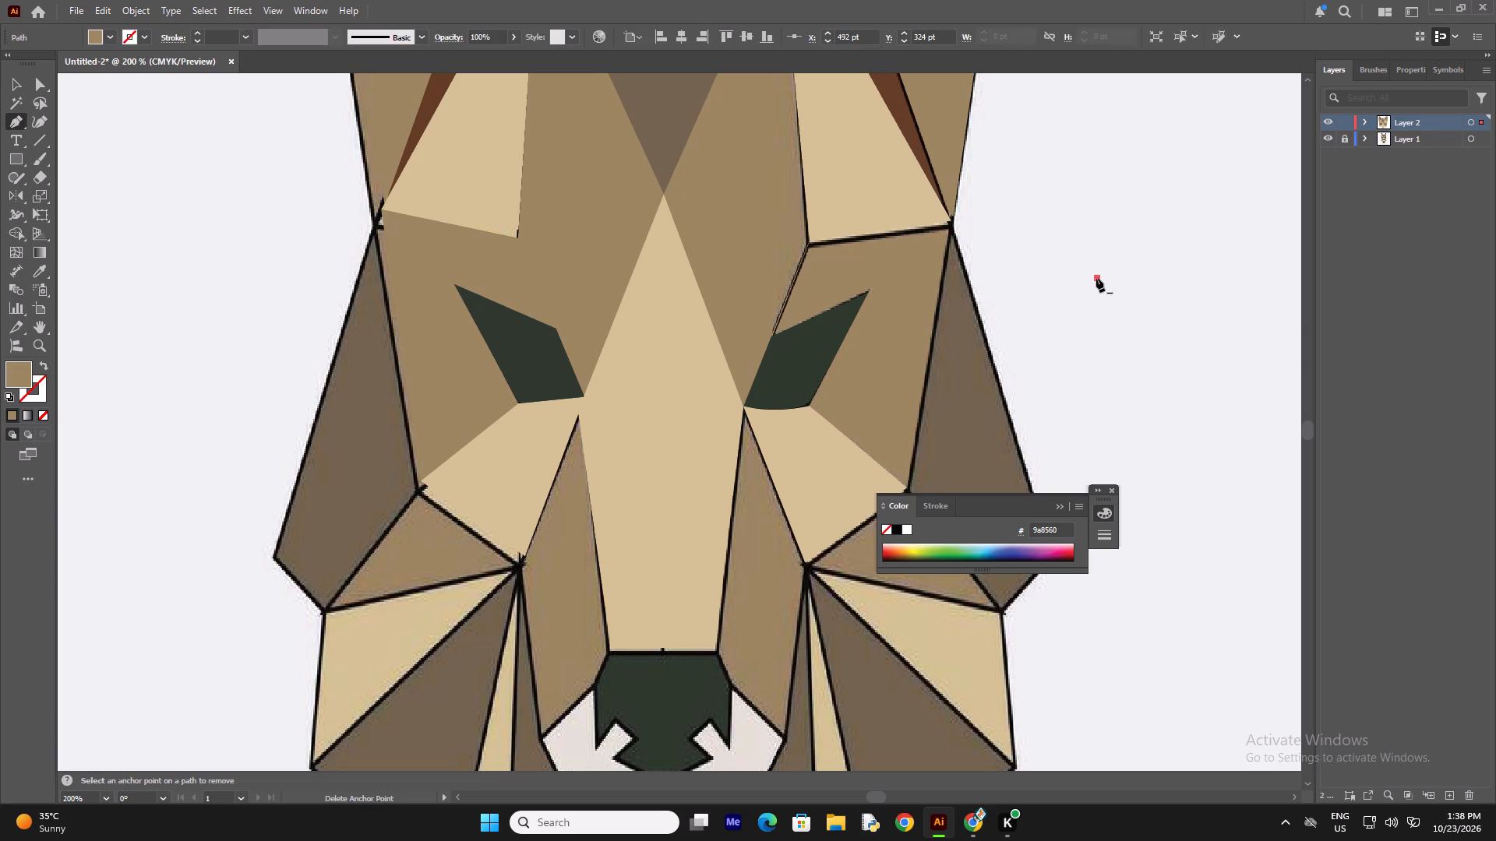
key("BackSpace")
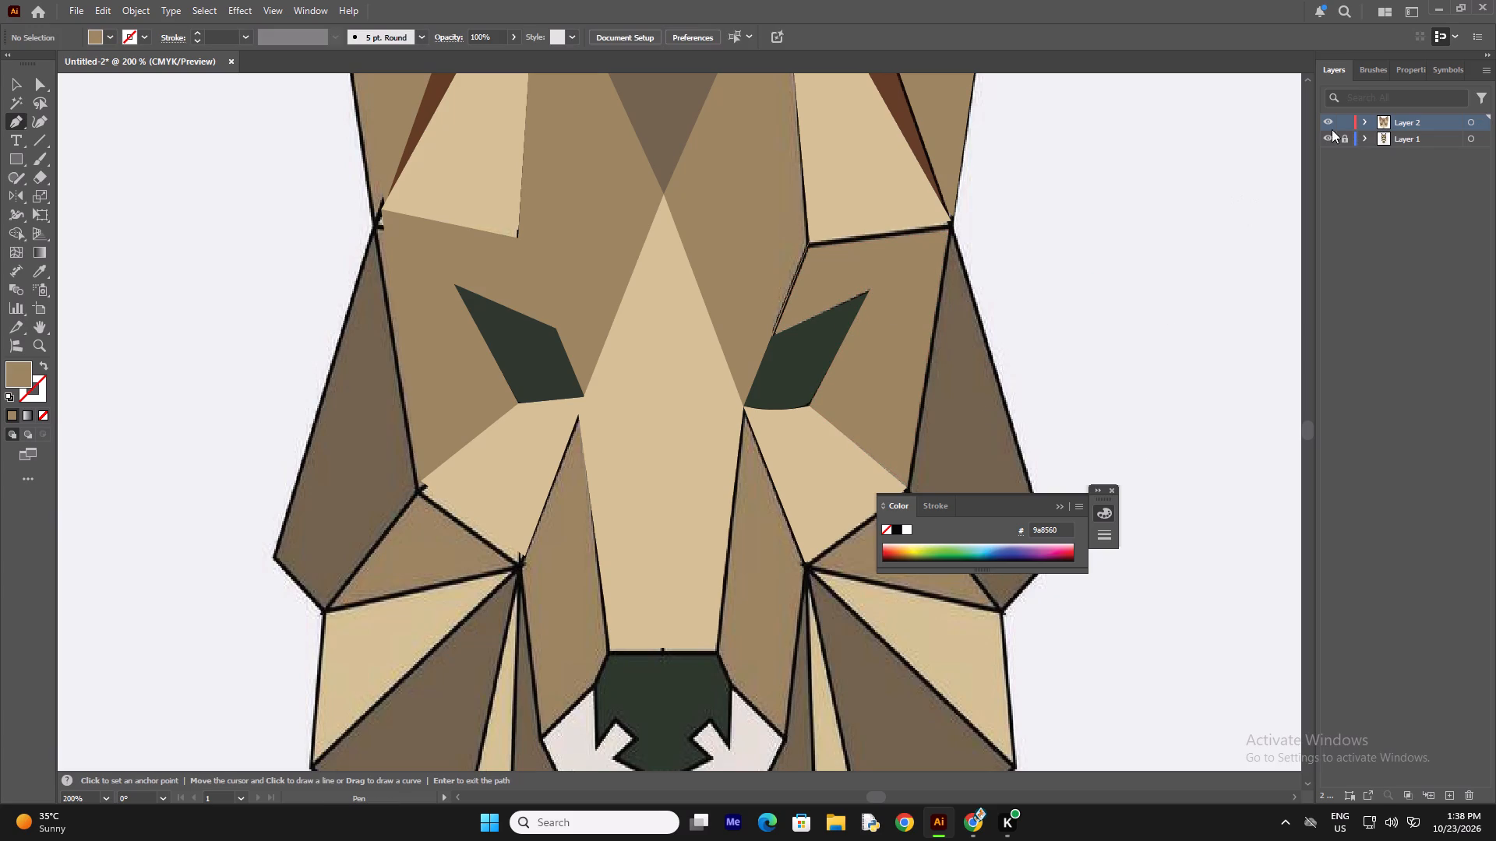
Hide Layer 1 to check the traced right-hand eye and its surrounding facets without the reference.
left_click(1325, 134)
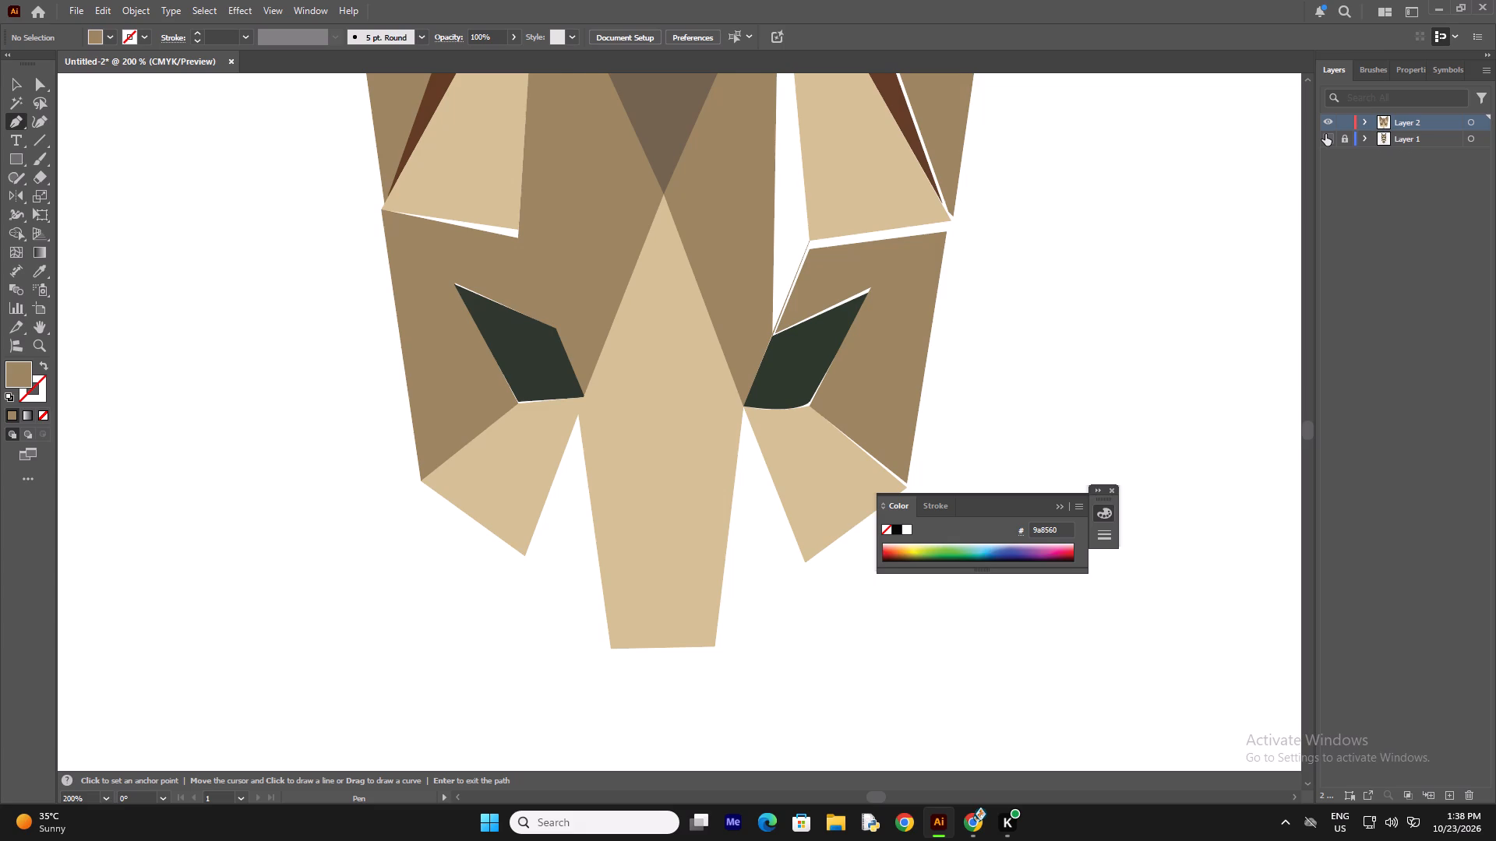
Toggle Layer 1's visibility to compare the traced upper head facets with the reference, leaving the layer hidden.
key("ctrl+minus")
scroll(1303, 148, "up", 4)
scroll(1011, 314, "up", 2)
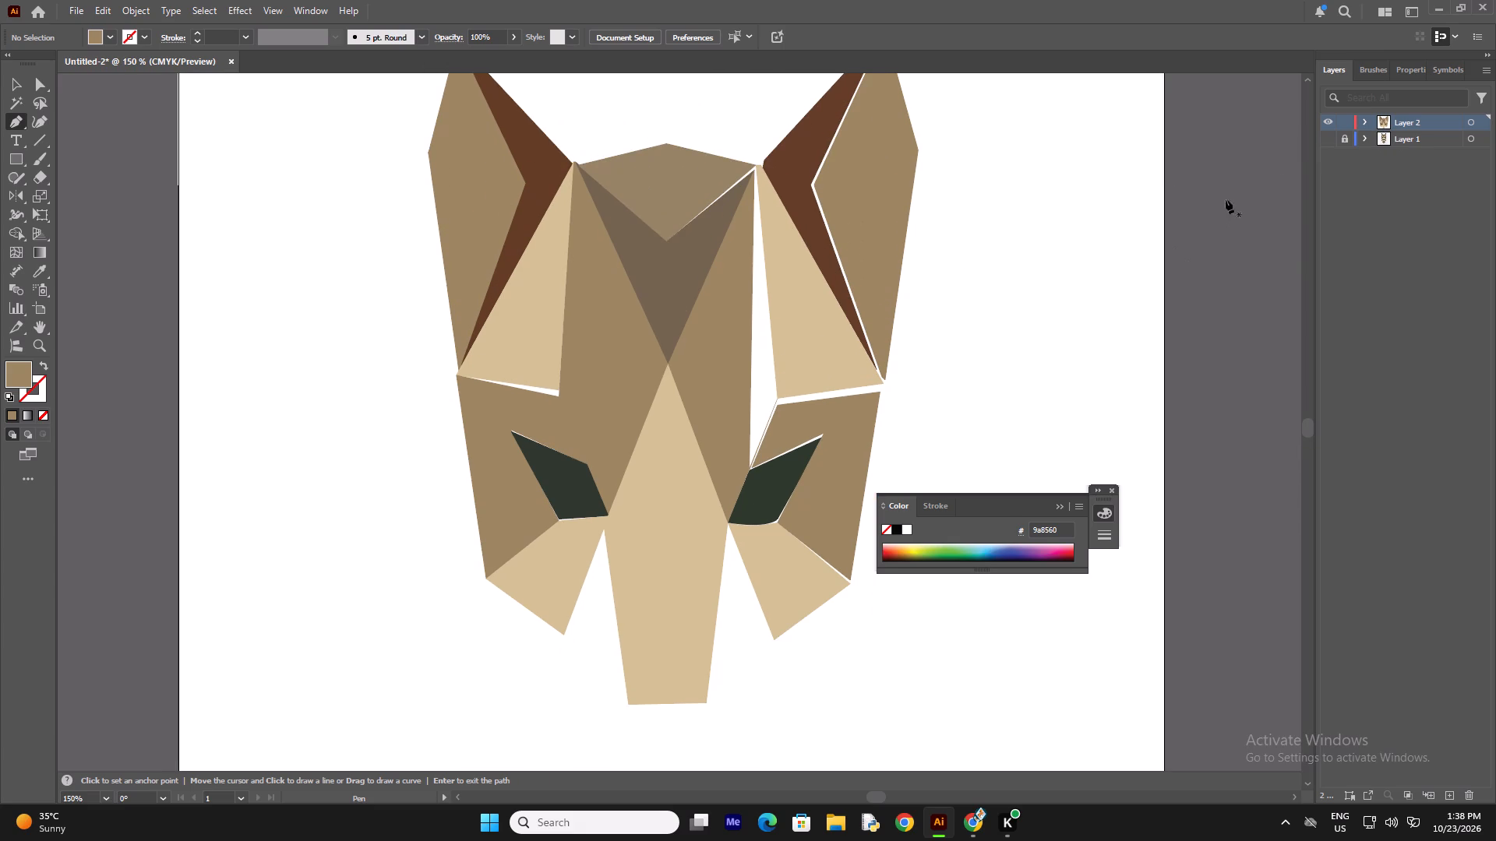
left_click(1330, 143)
left_click(1329, 142)
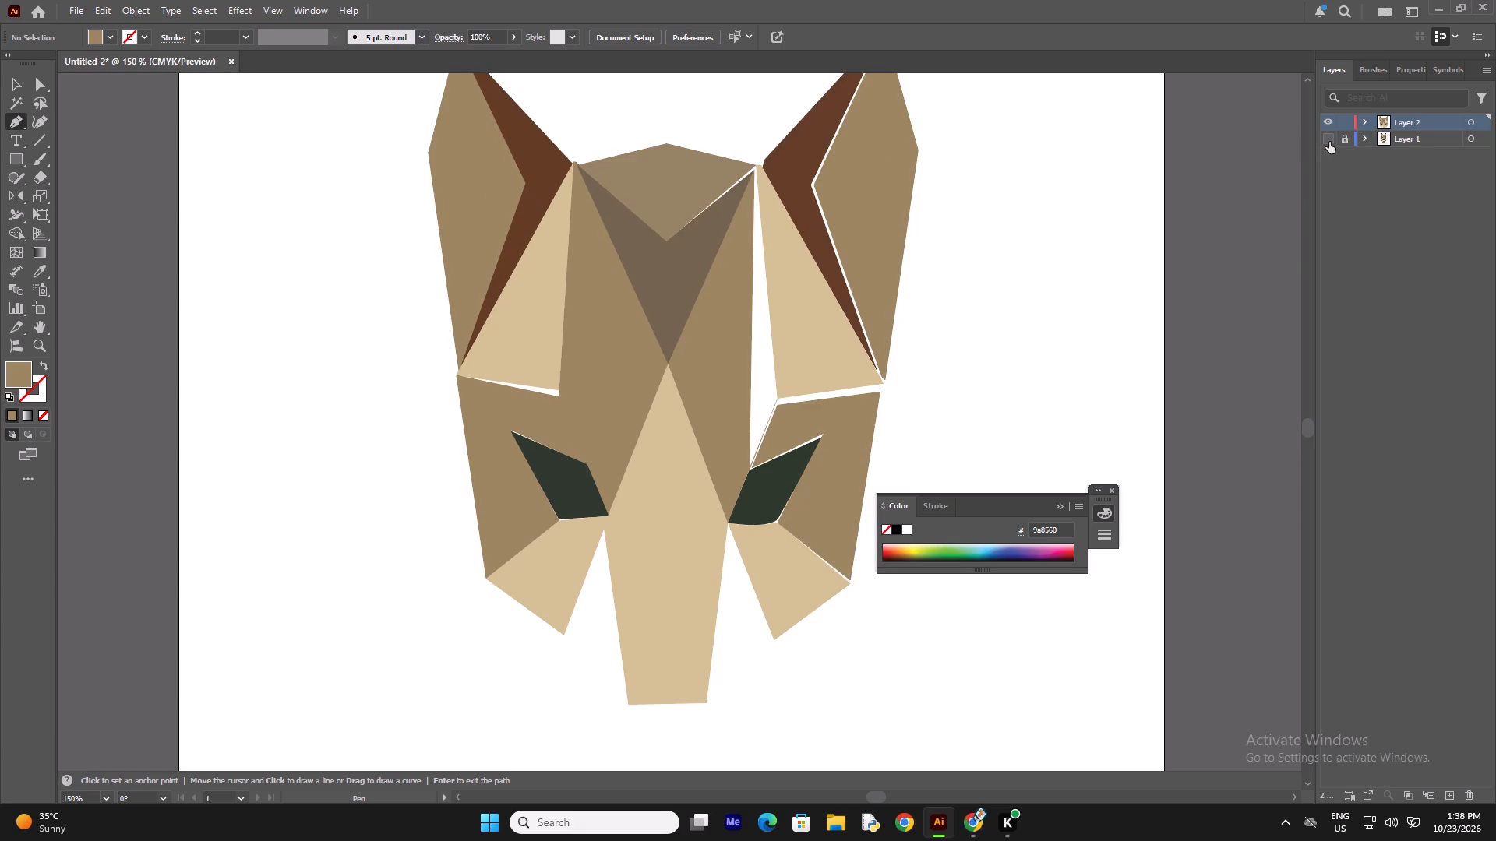
left_click(1329, 142)
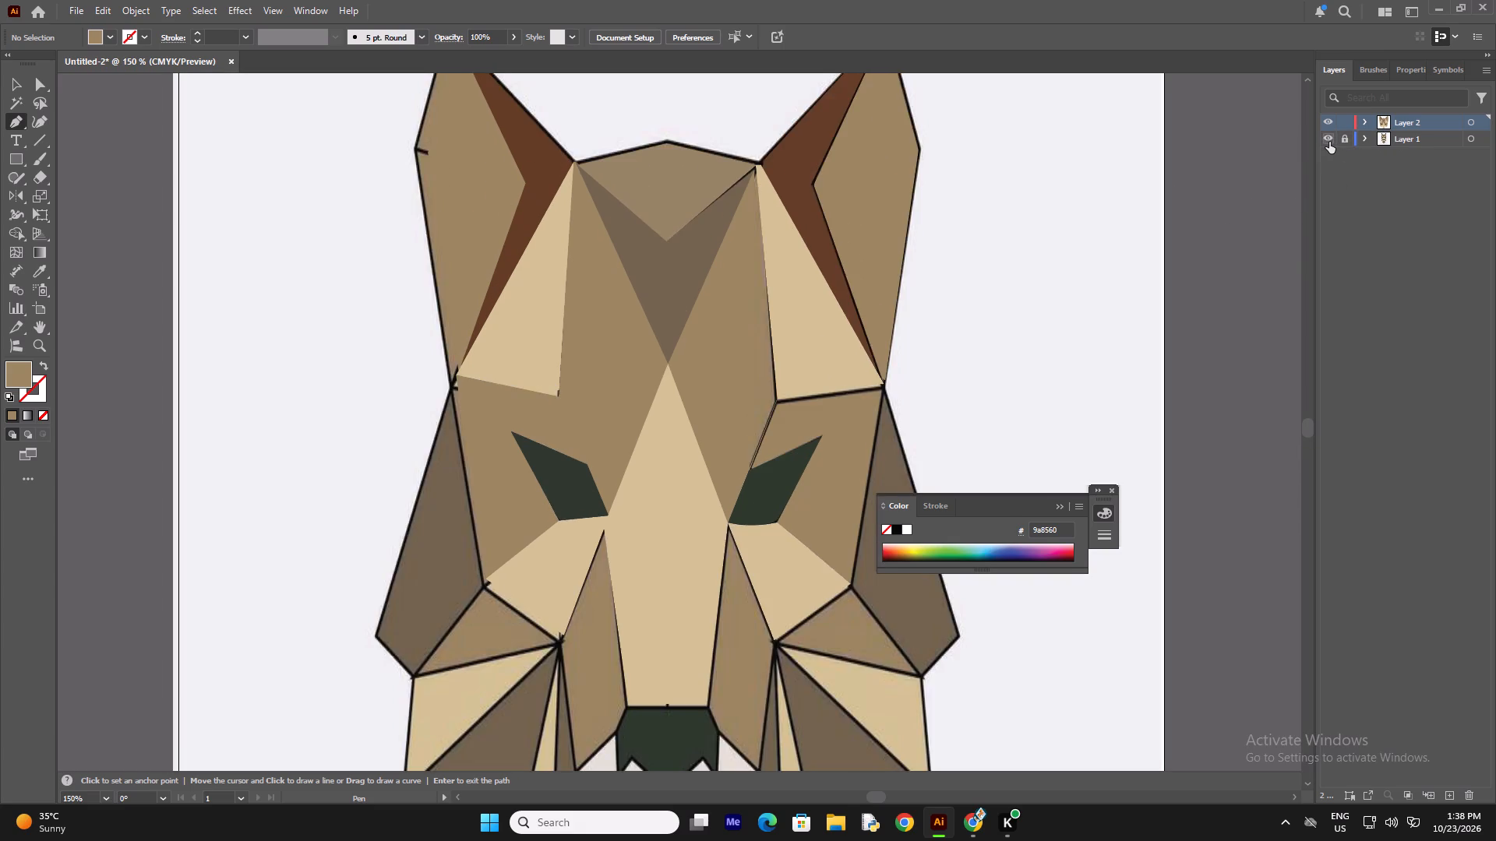
left_click(1329, 142)
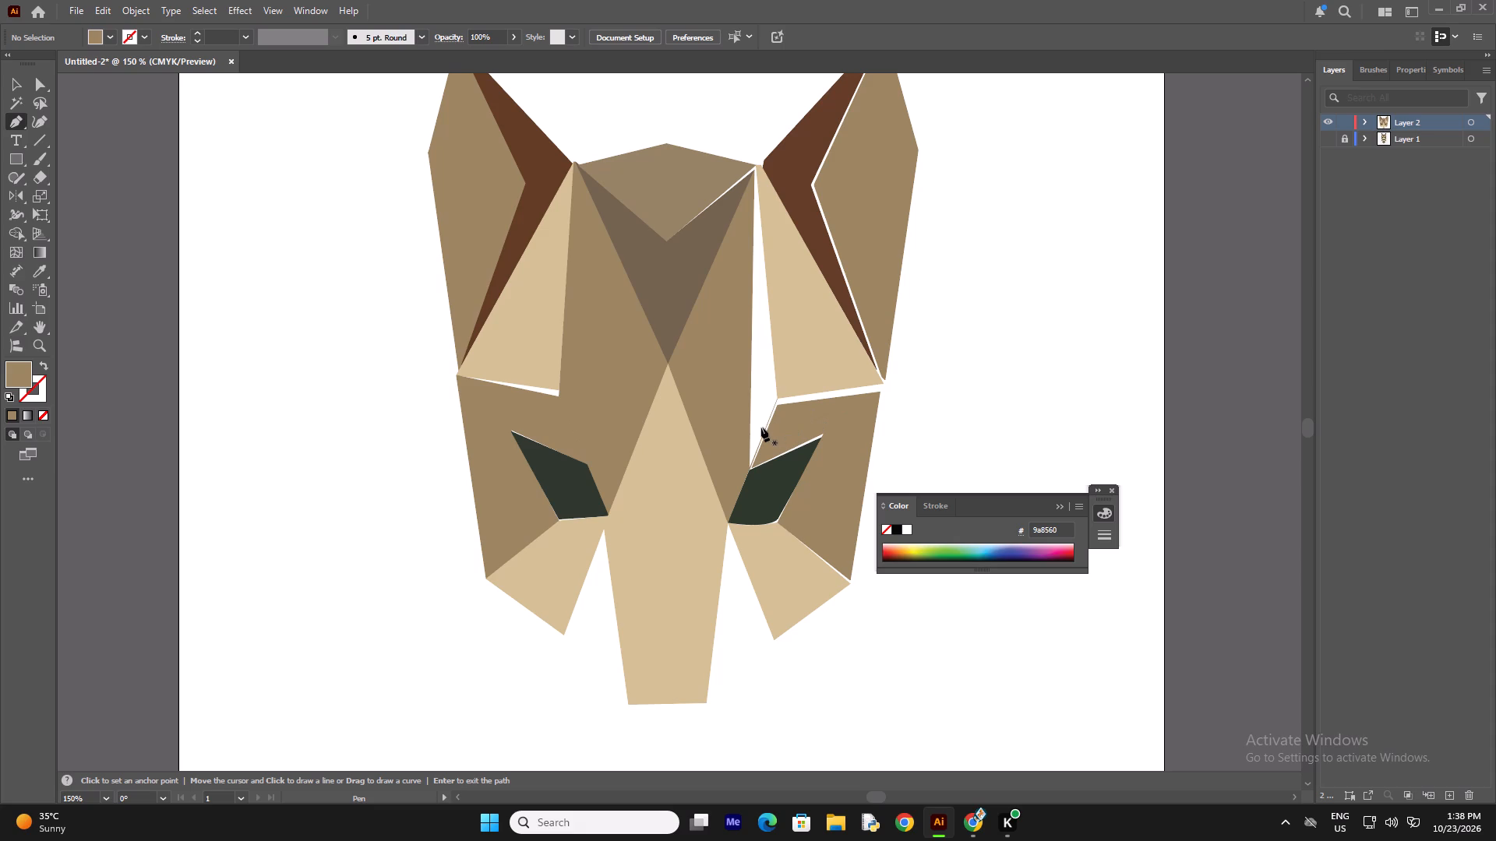
Sample the tan 9a8560 and extend the forehead facet with the Pen tool to fill the white gap beside the right-hand light ear facet.
key("l")
key("l")
key("i")
key("i")
key("i")
key("i")
key("i")
key("i")
key("i")
key("i")
key("i")
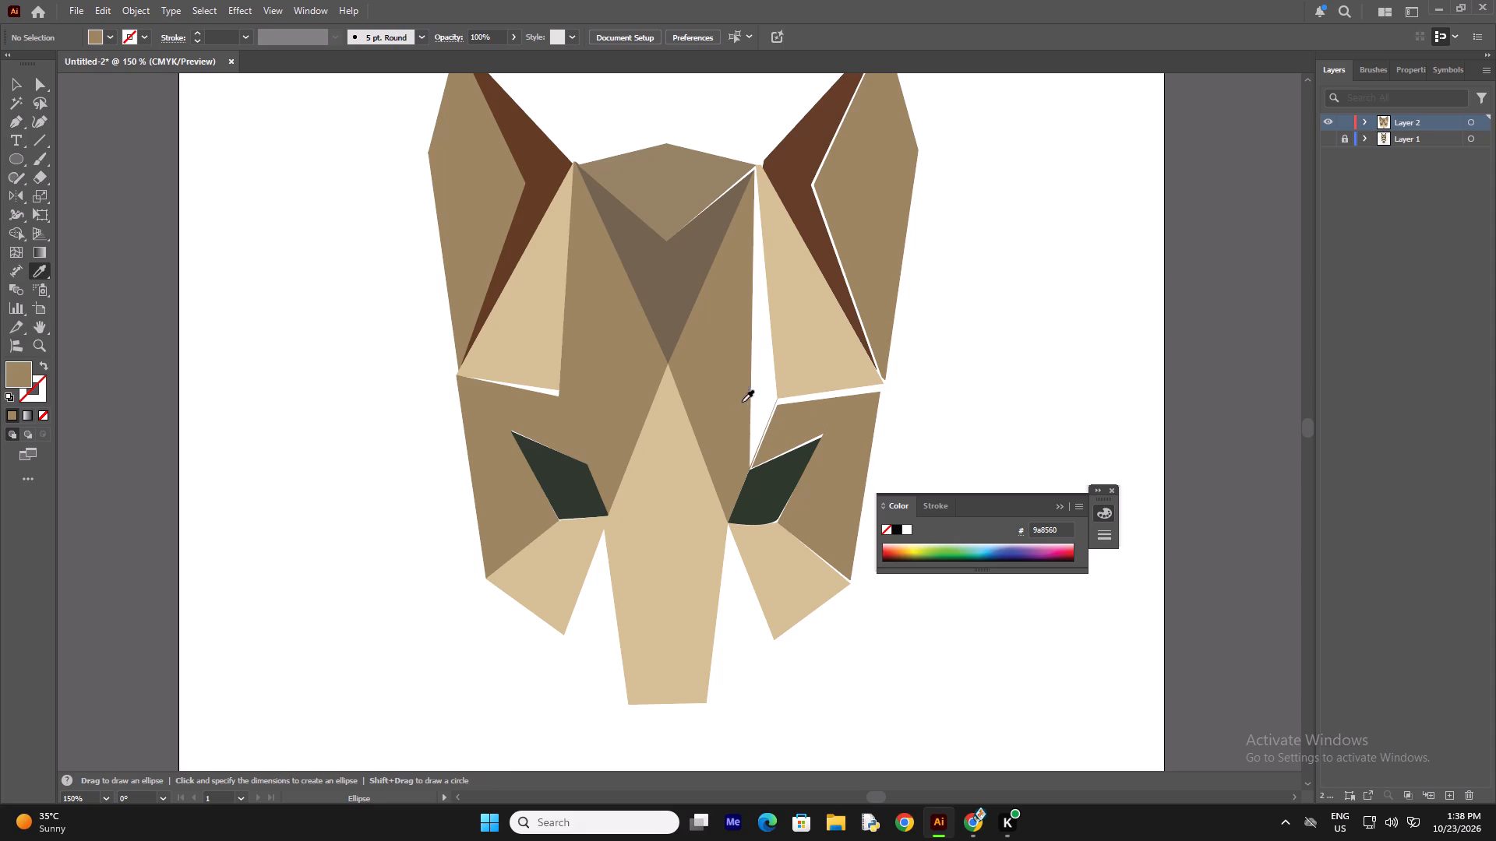
left_click(733, 386)
key("p")
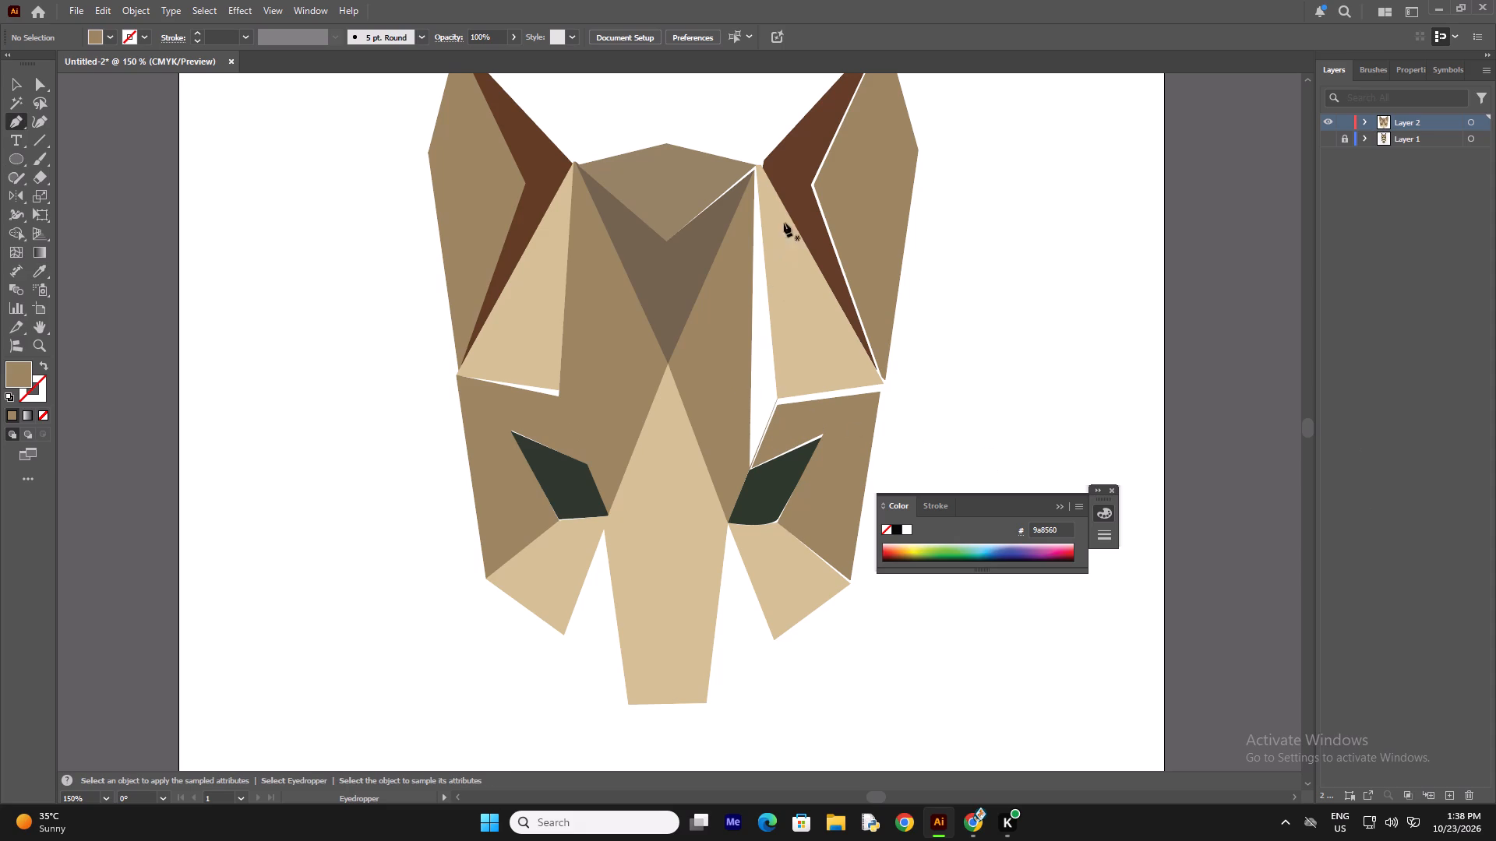
left_click(753, 171)
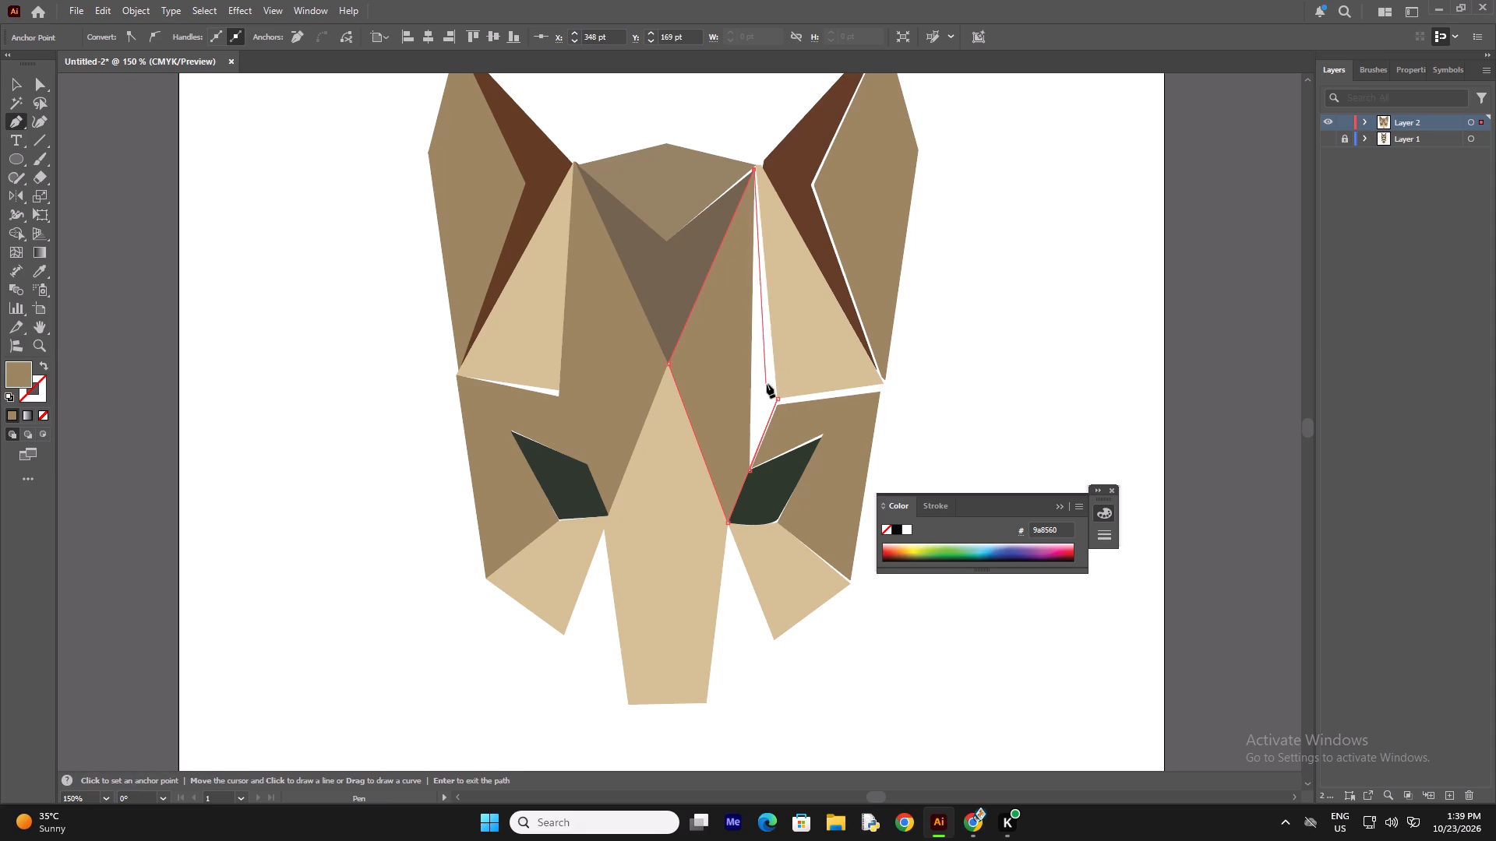
left_click(775, 389)
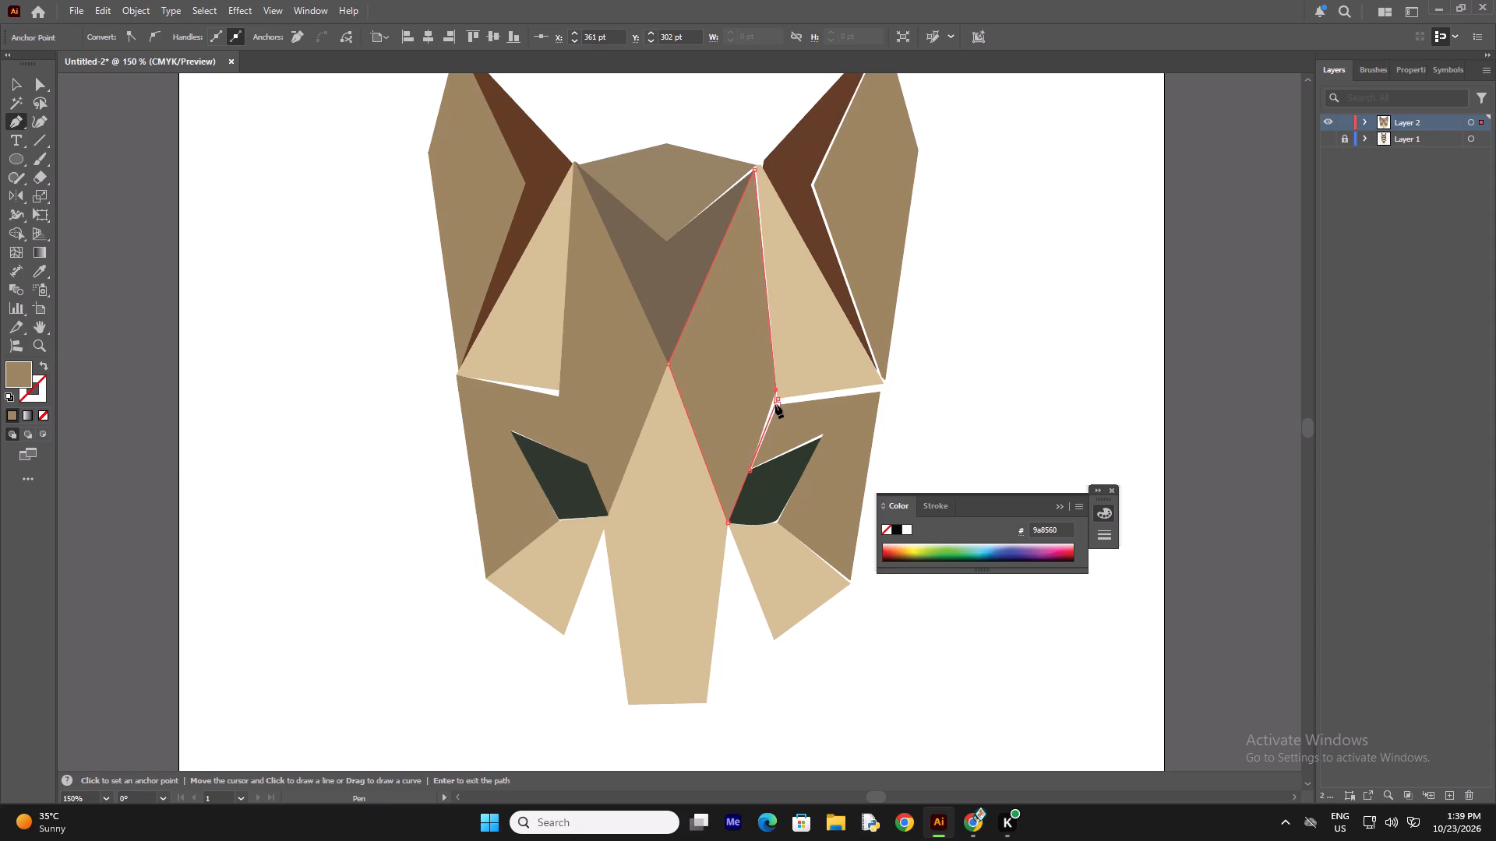
left_click(776, 400)
left_click(777, 406)
left_click(752, 469)
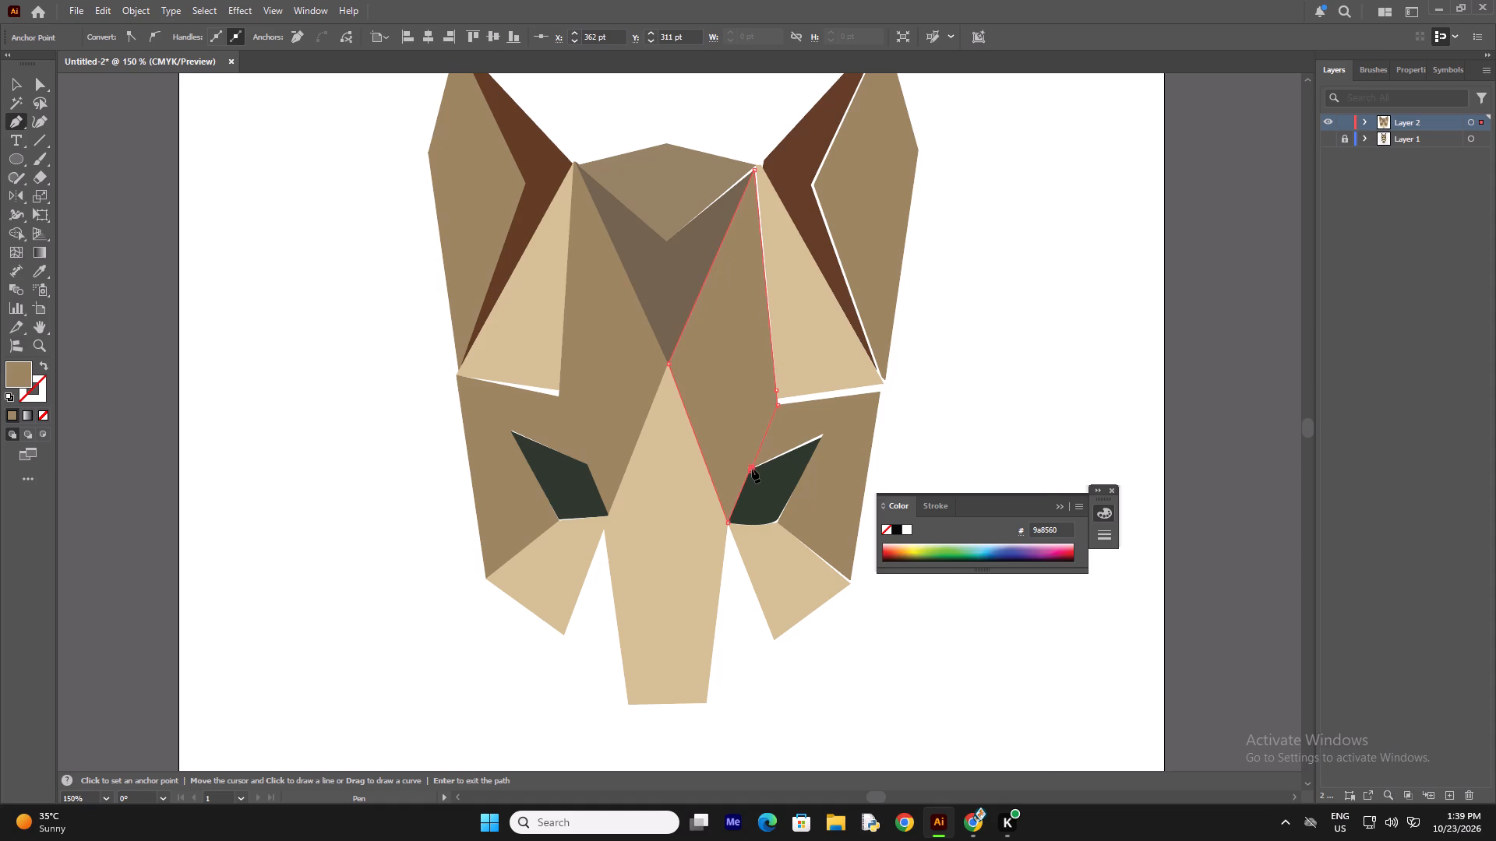
right_click(878, 399)
left_click(909, 283)
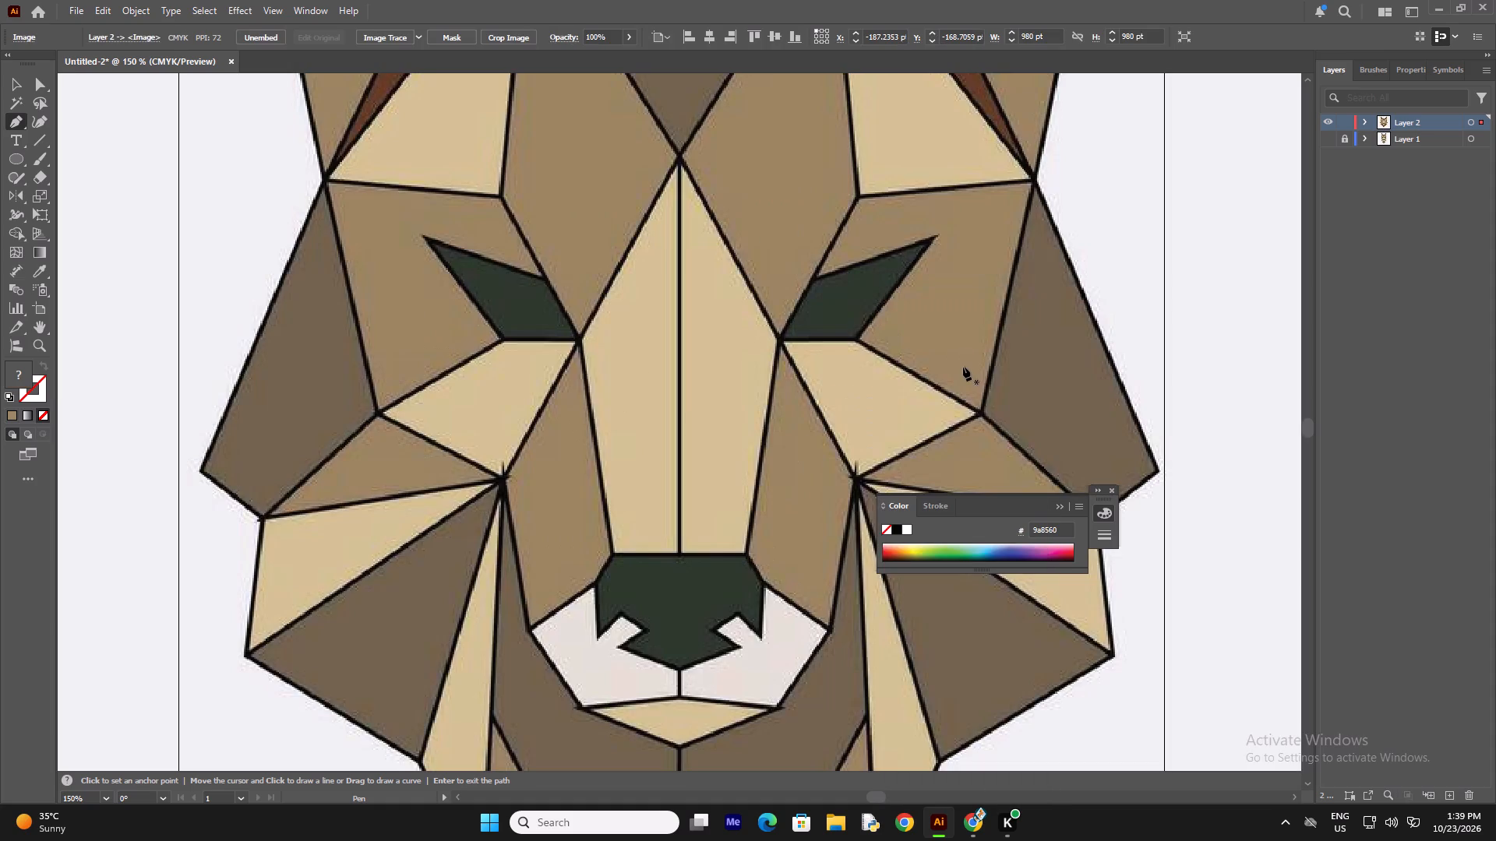
key("BackSpace")
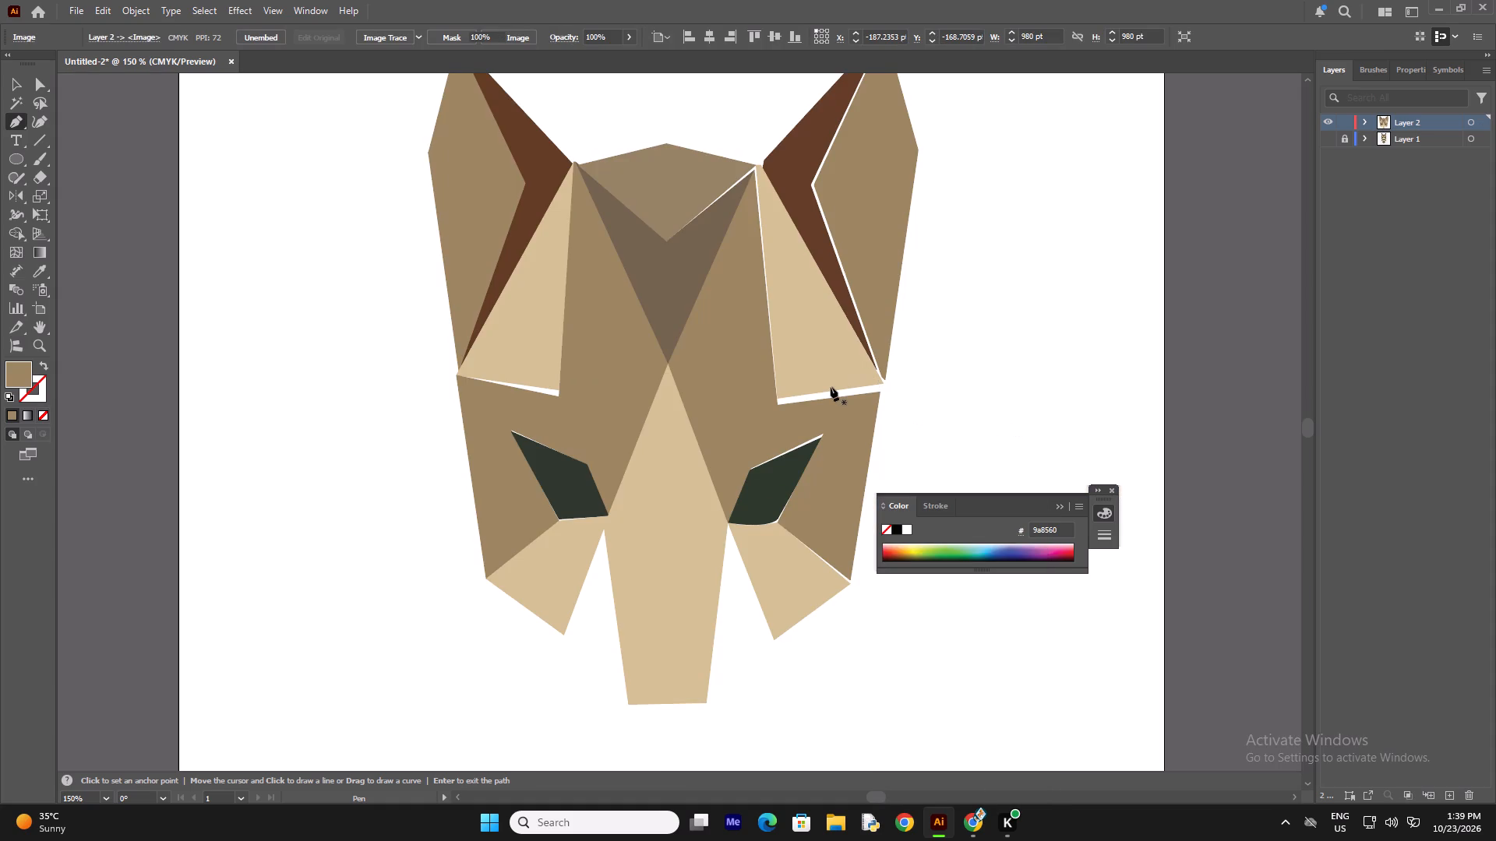
Sample the light tan d5bf93 and draw a filler strip closing the gap beneath the right-hand light ear facet.
key("i")
key("i")
key("i")
key("i")
key("i")
key("i")
key("i")
key("i")
key("i")
left_click(813, 374)
key("p")
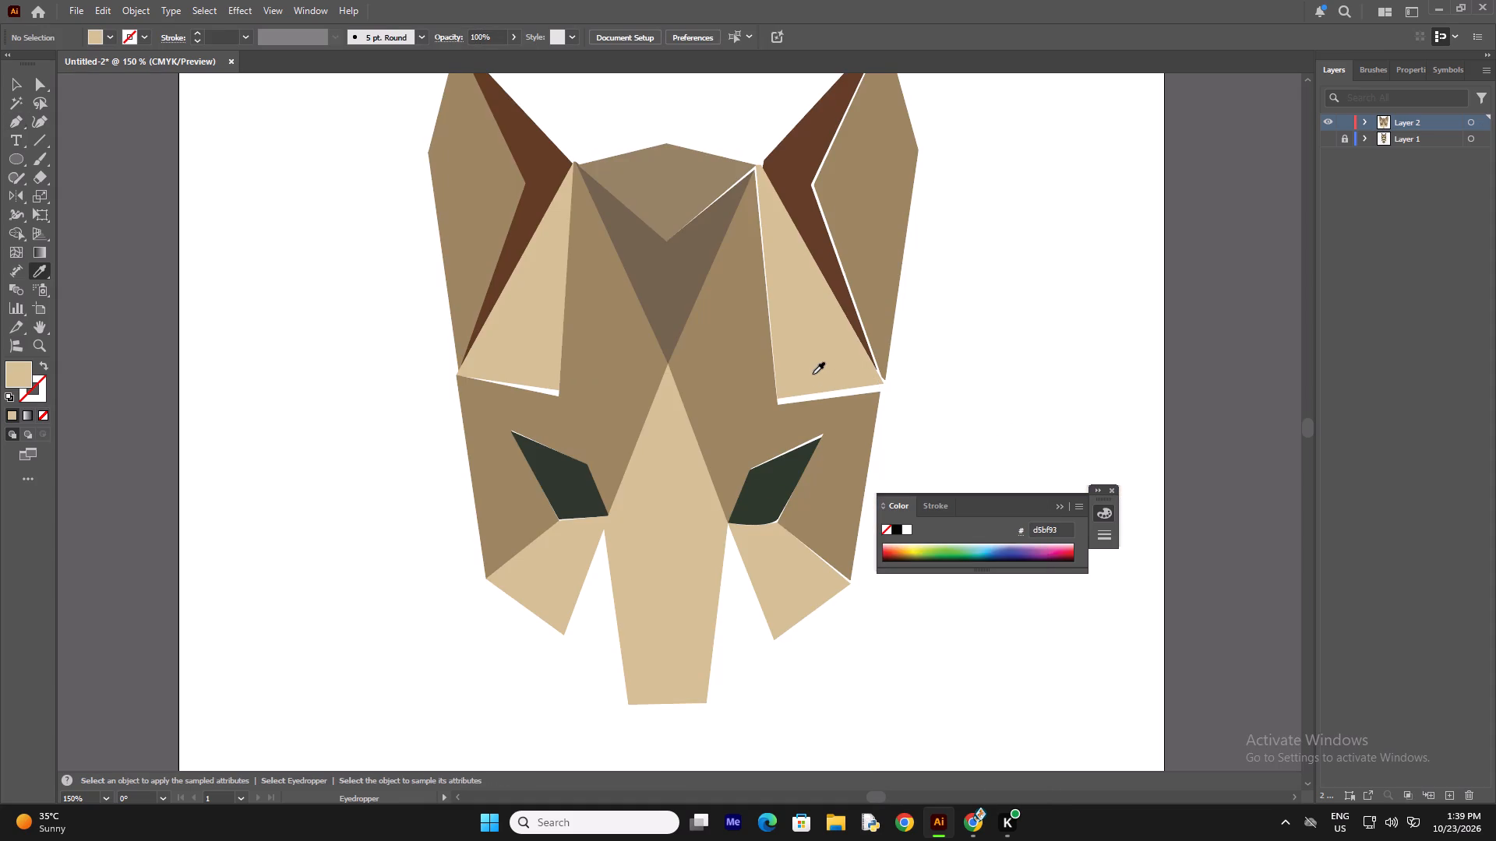
left_click(776, 397)
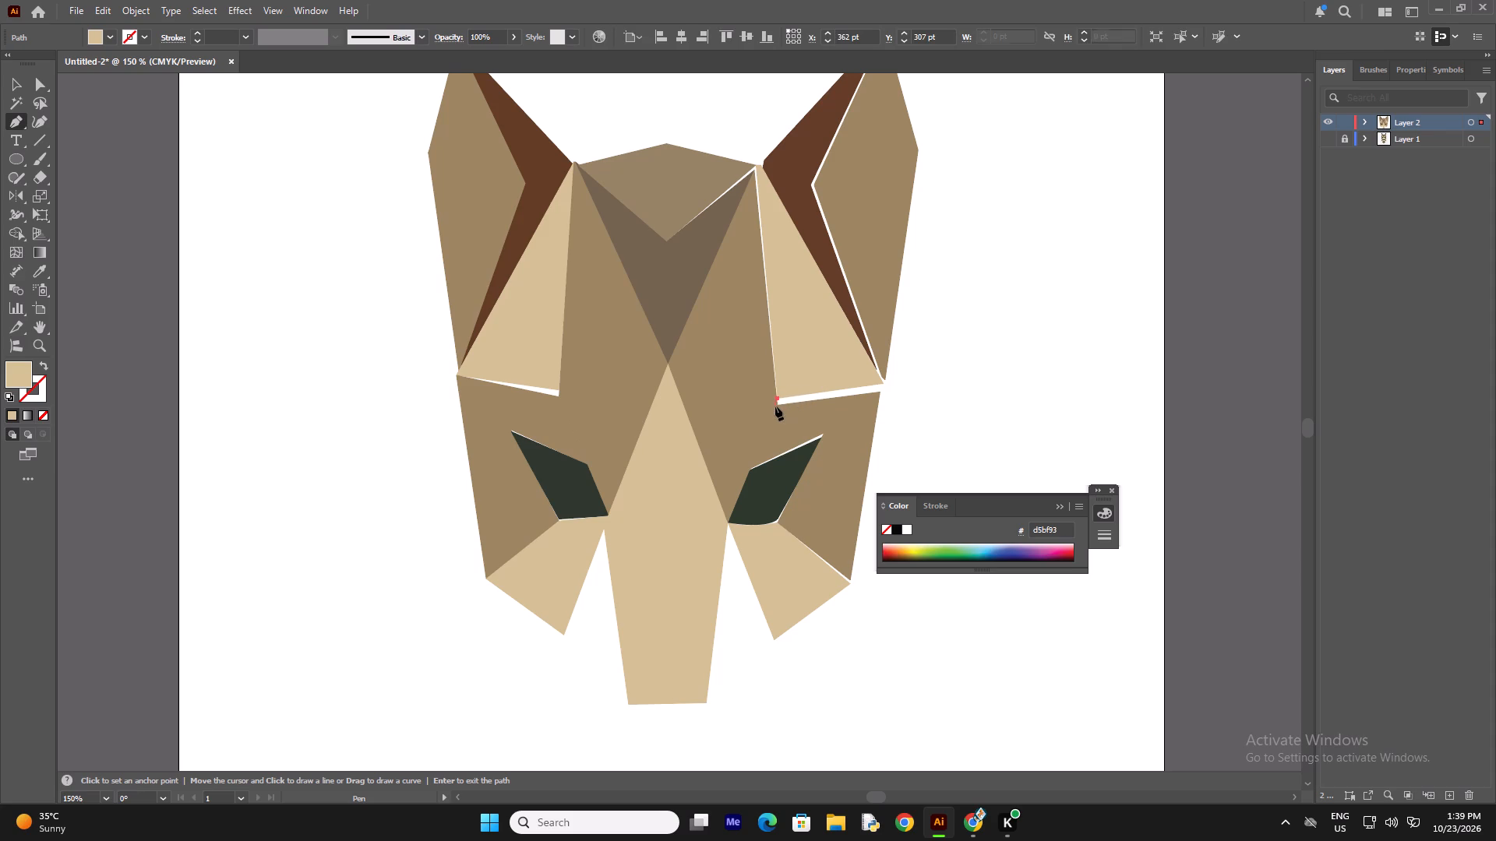
left_click(776, 406)
left_click(882, 391)
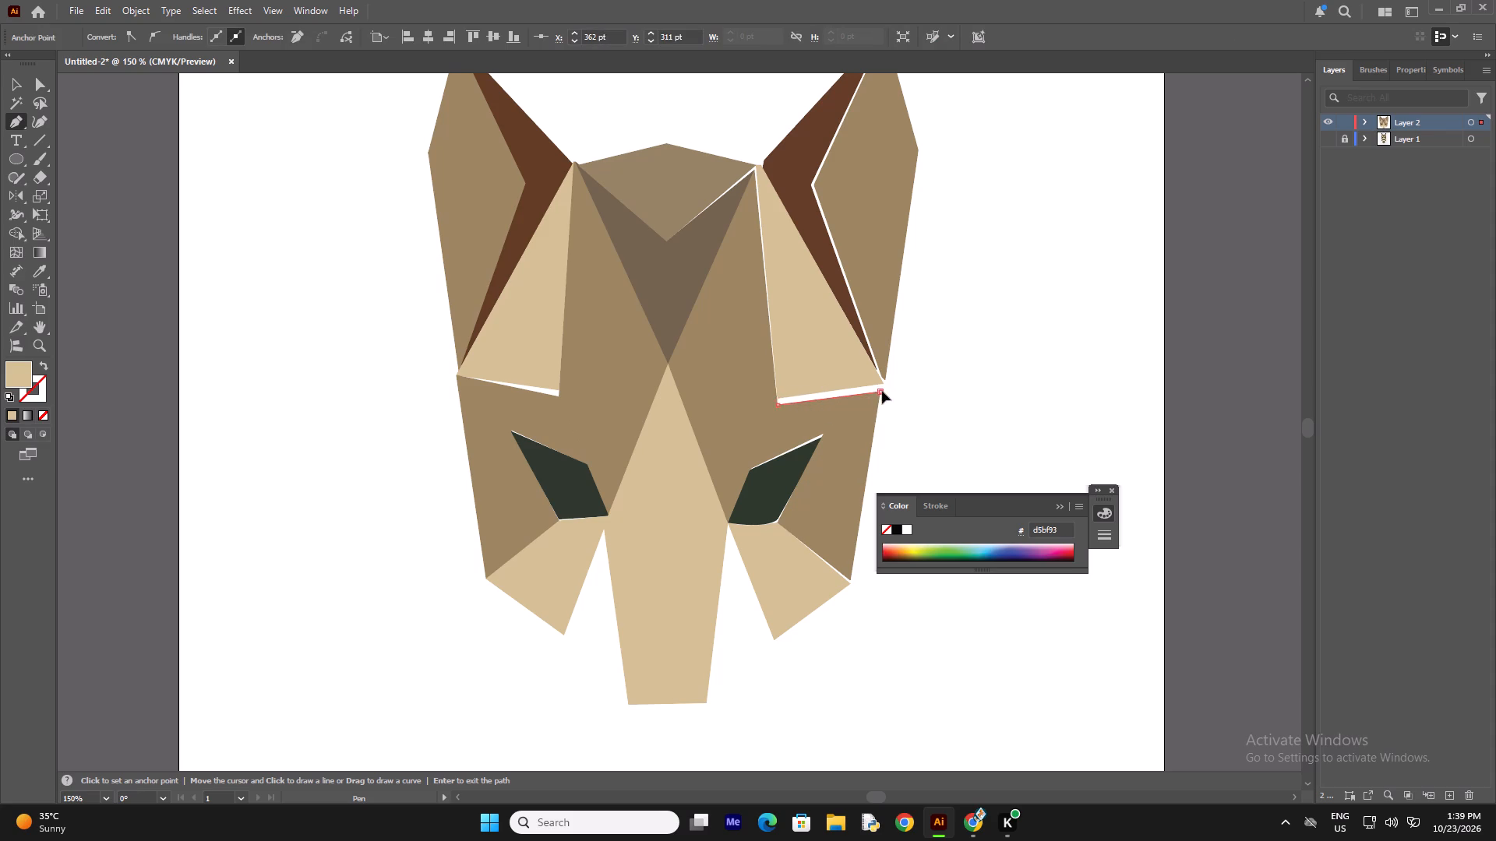
left_click(883, 380)
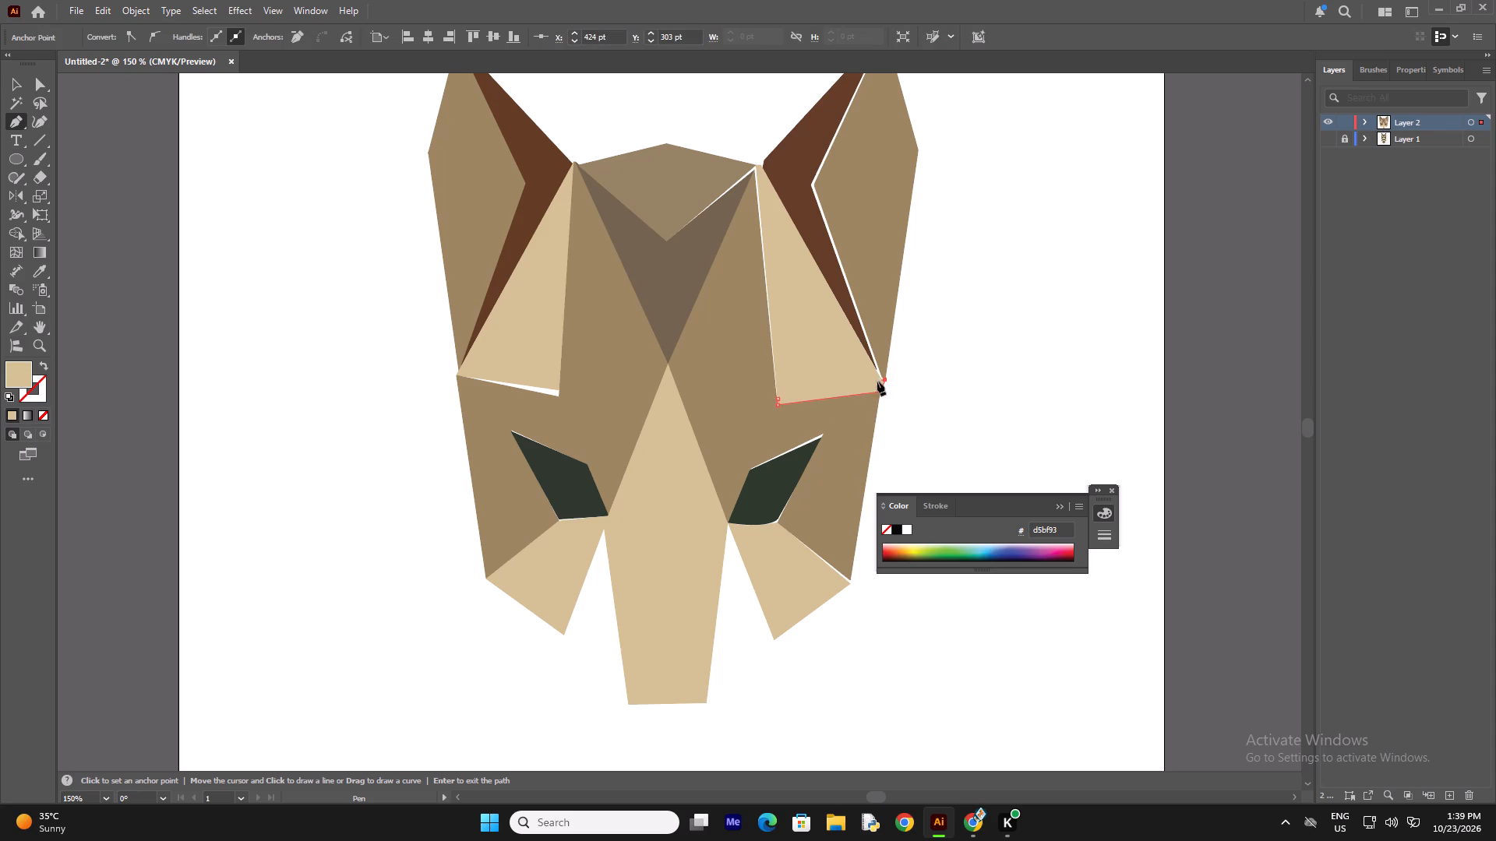
right_click(834, 383)
left_click(870, 282)
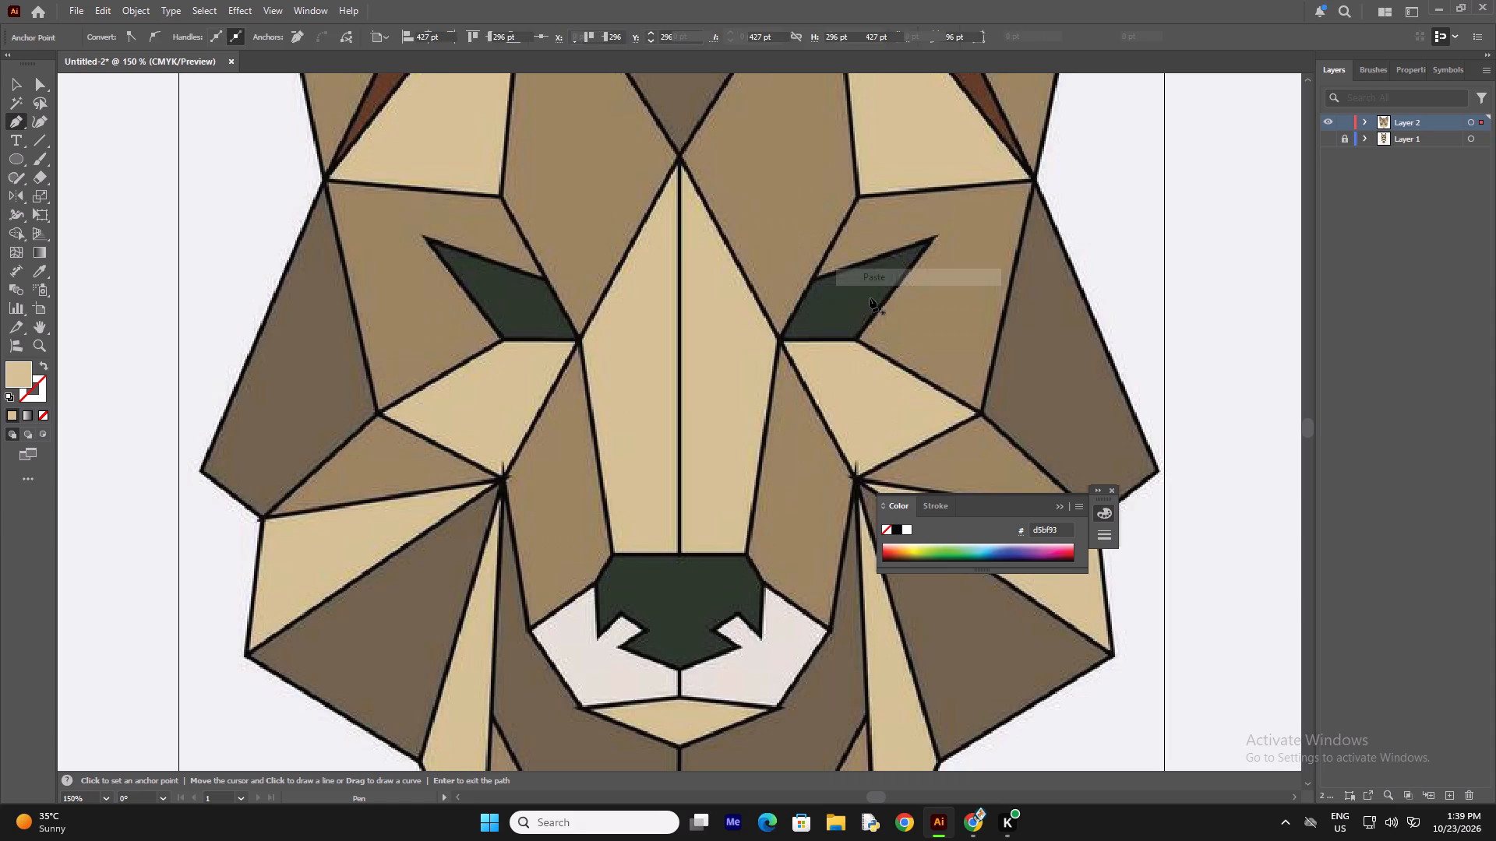
key("BackSpace")
Draw a thin light tan d5bf93 filler along the gap beneath the left-hand light ear facet.
scroll(532, 419, "down", 3)
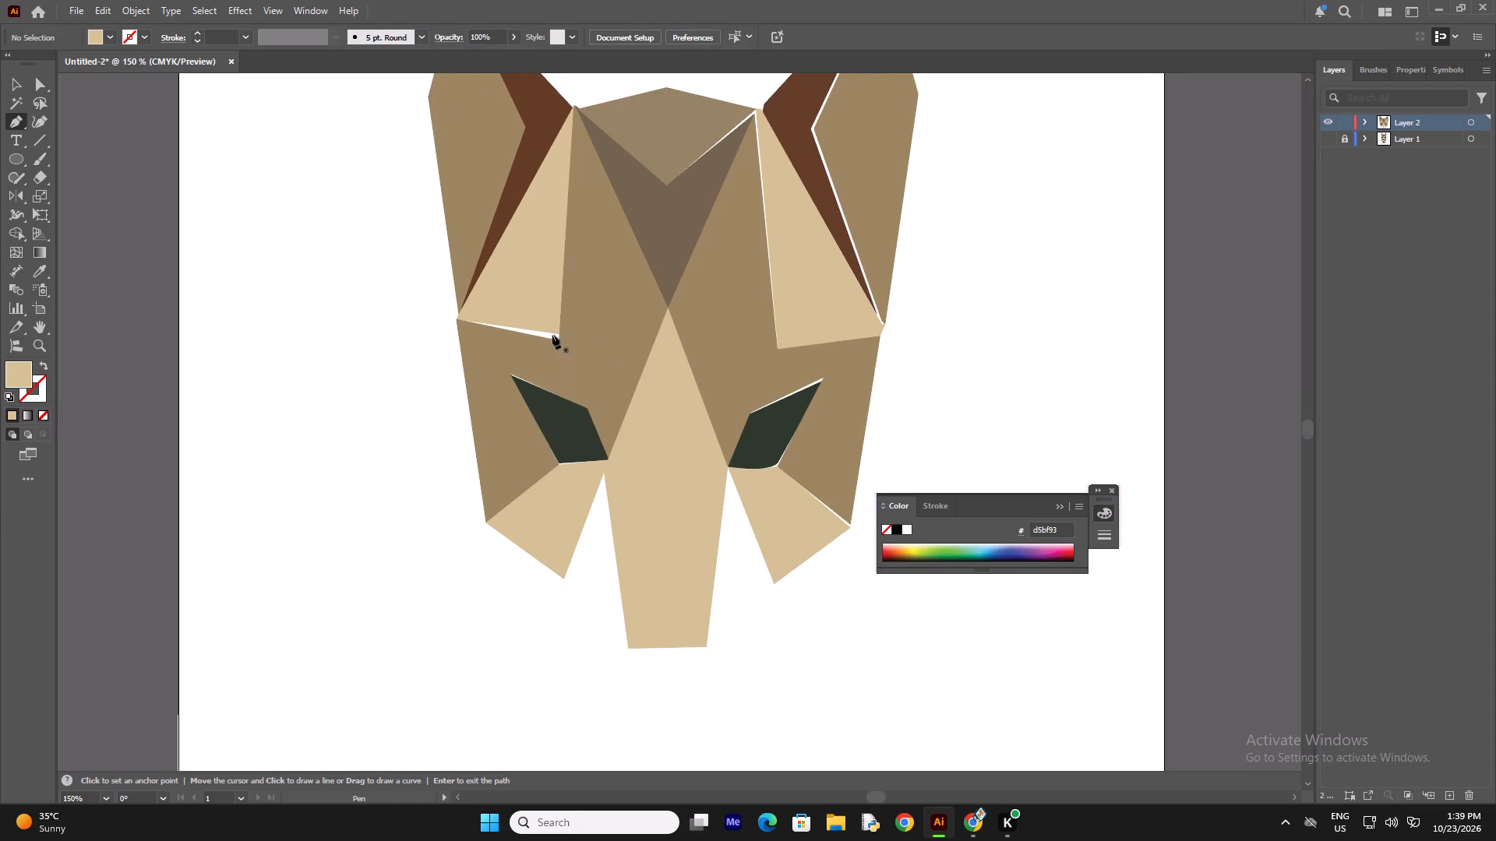
left_click(560, 333)
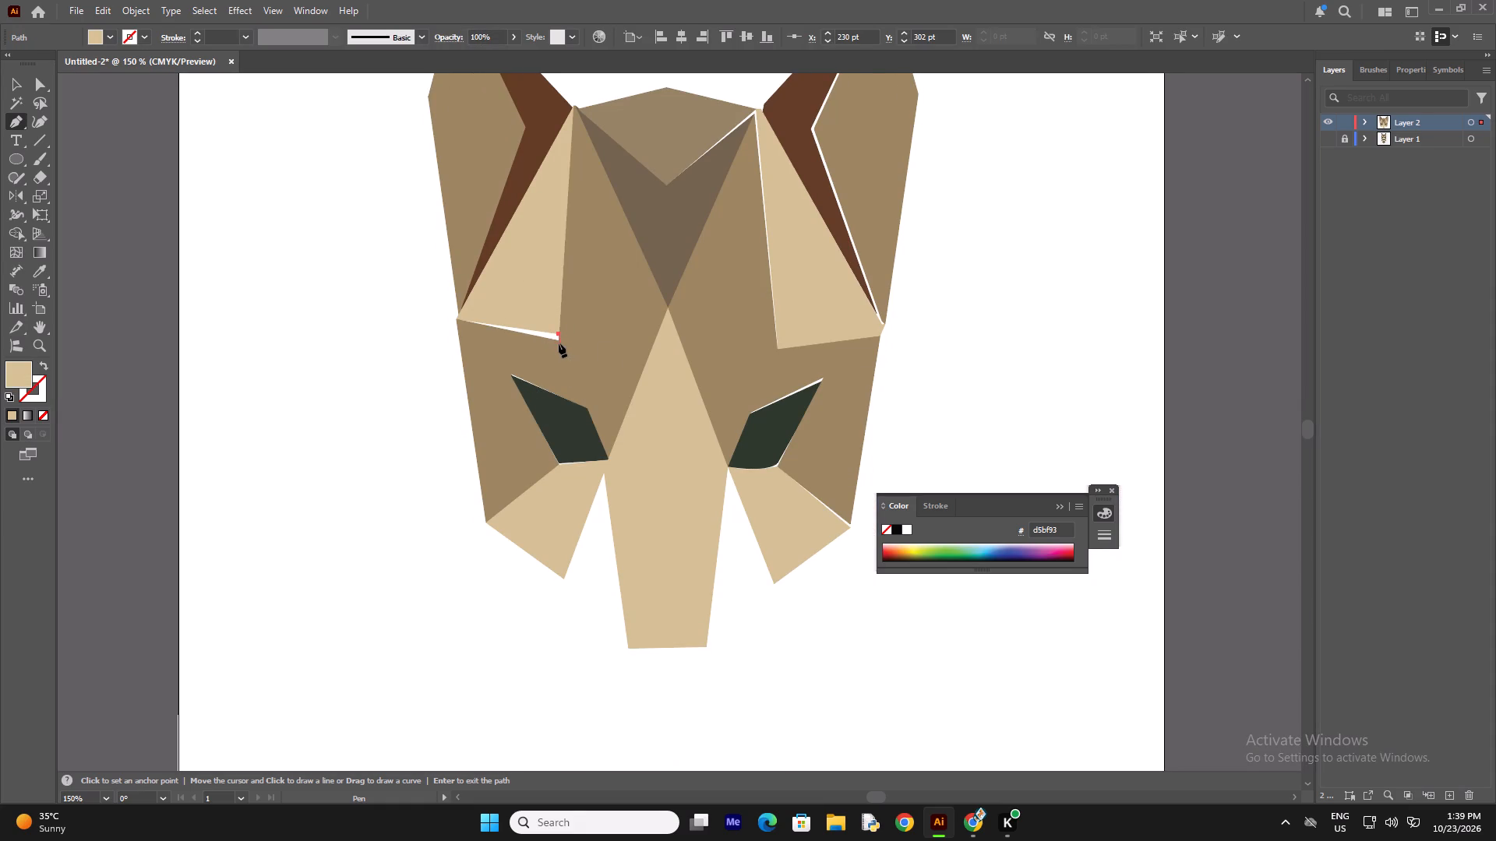
left_click(558, 340)
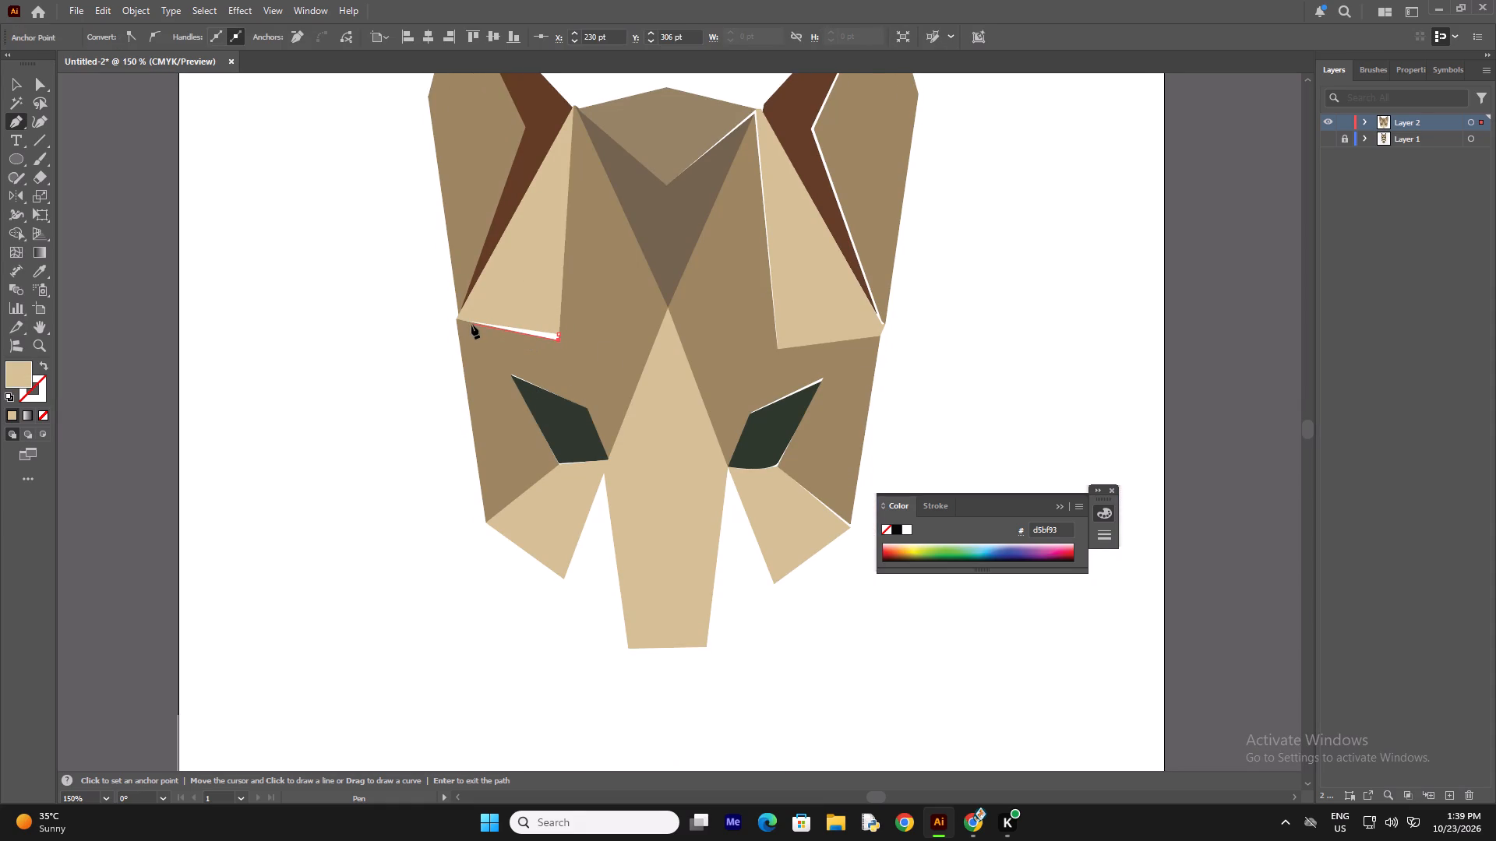
left_click(468, 322)
right_click(513, 307)
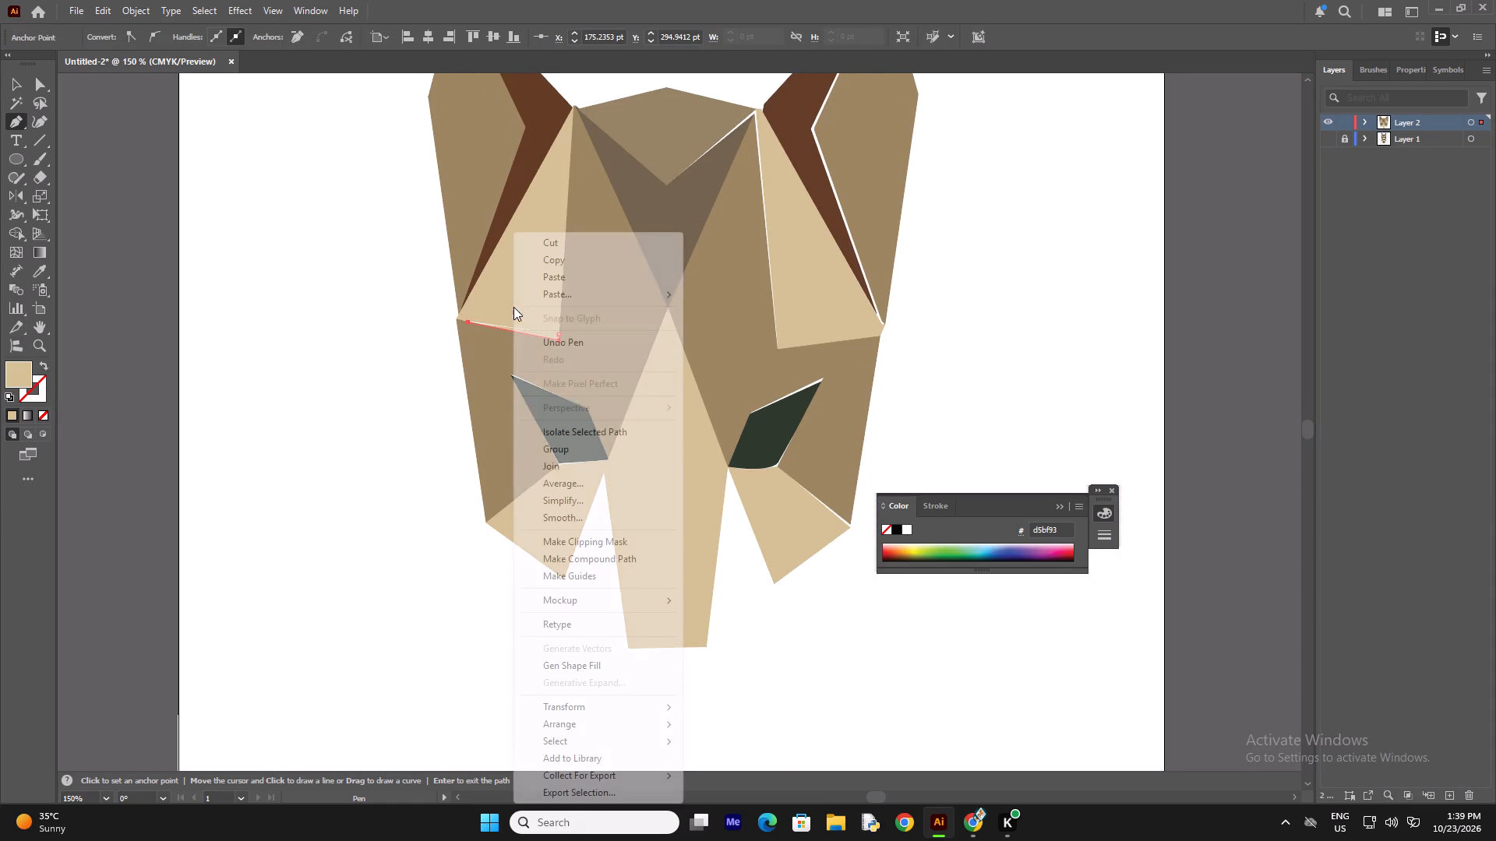
left_click(553, 283)
key("BackSpace")
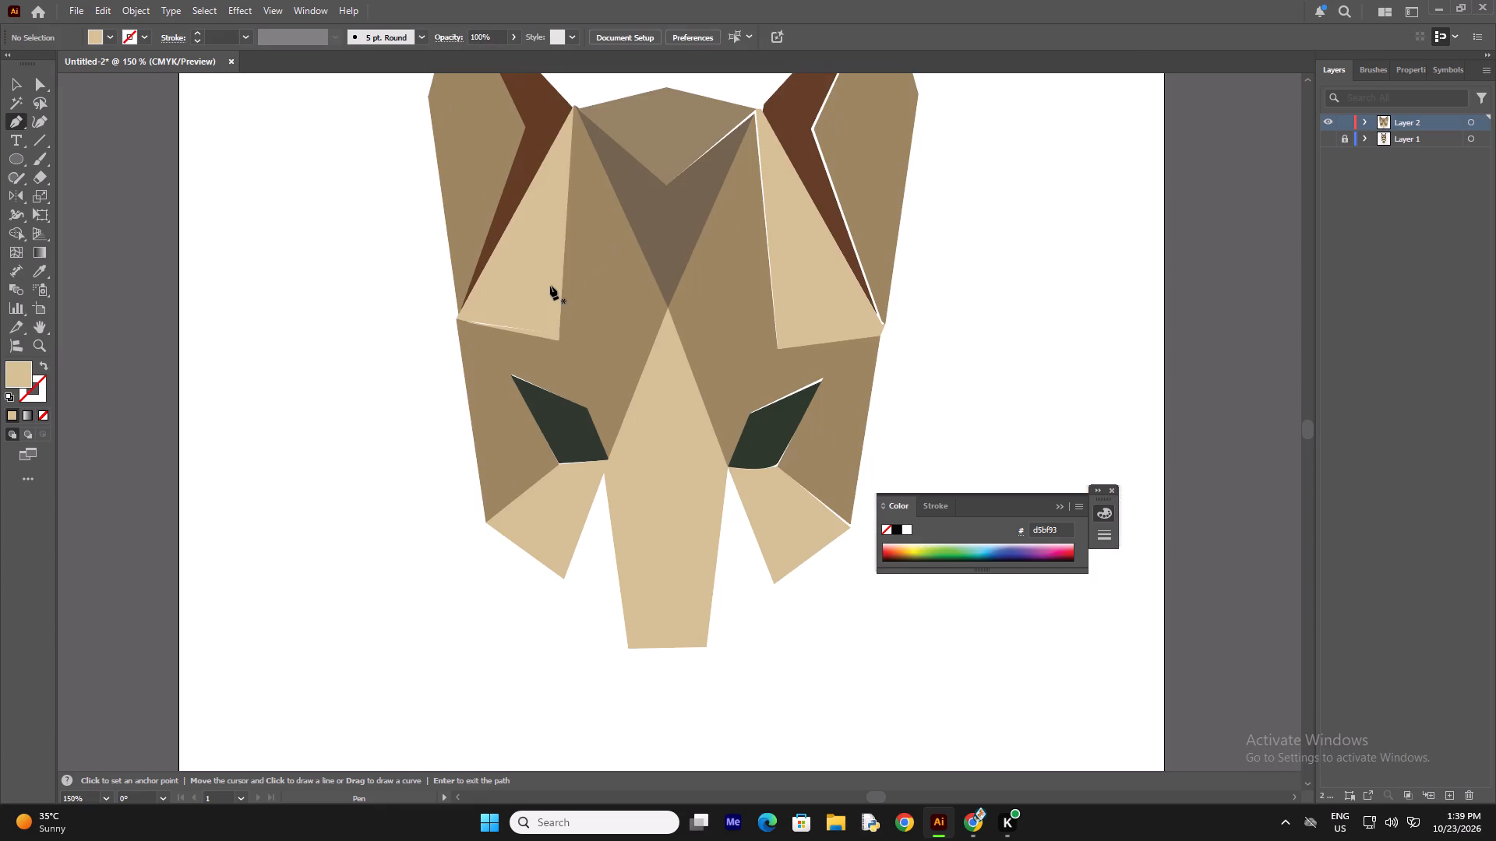
Move the right-hand ear's outer tan facet slightly inward to close the gap against the brown inner facet.
key("ctrl+minus")
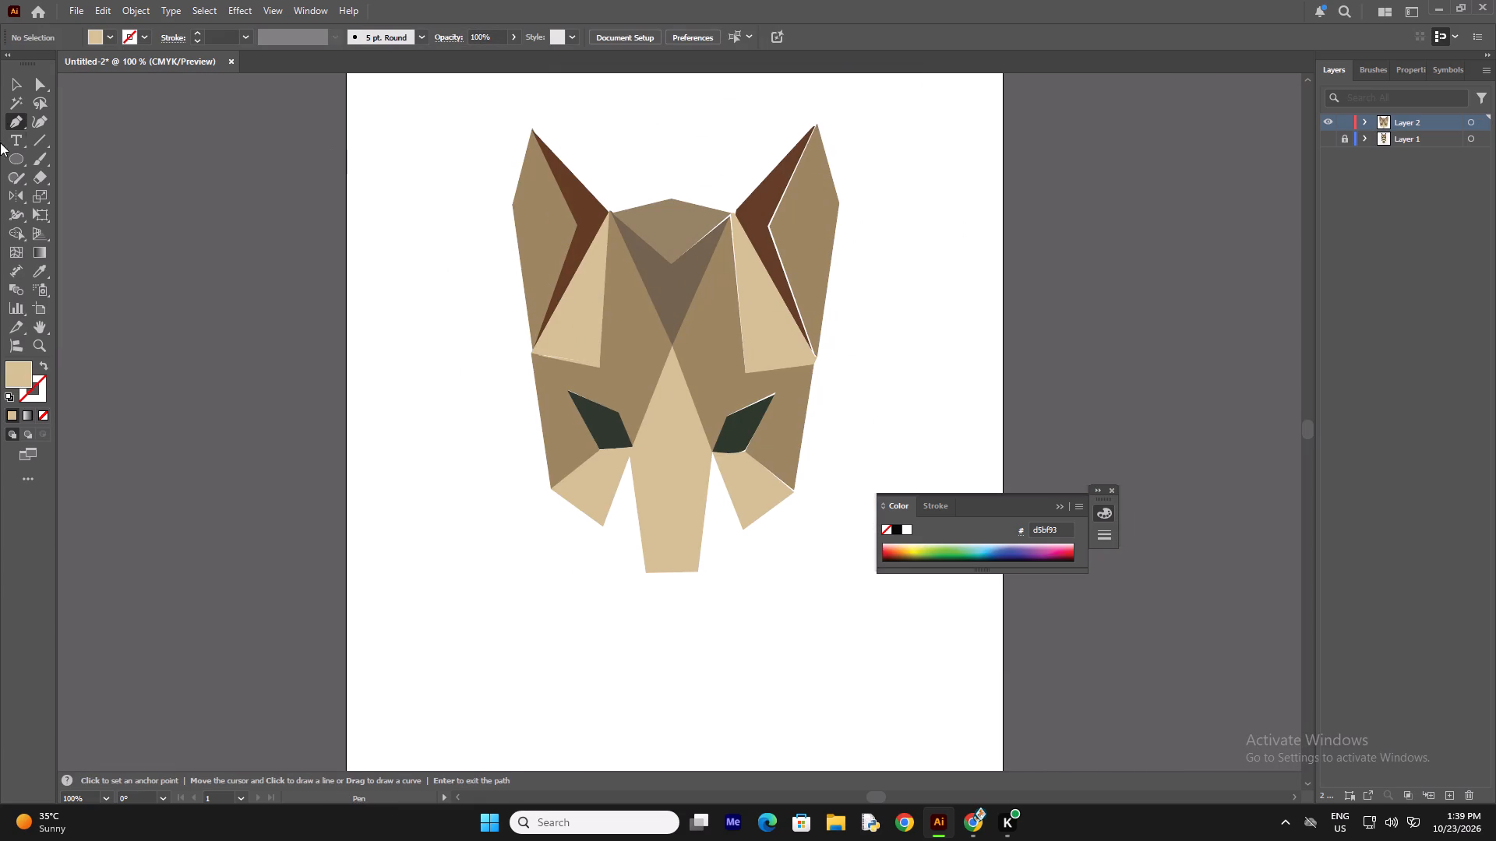
left_click(16, 81)
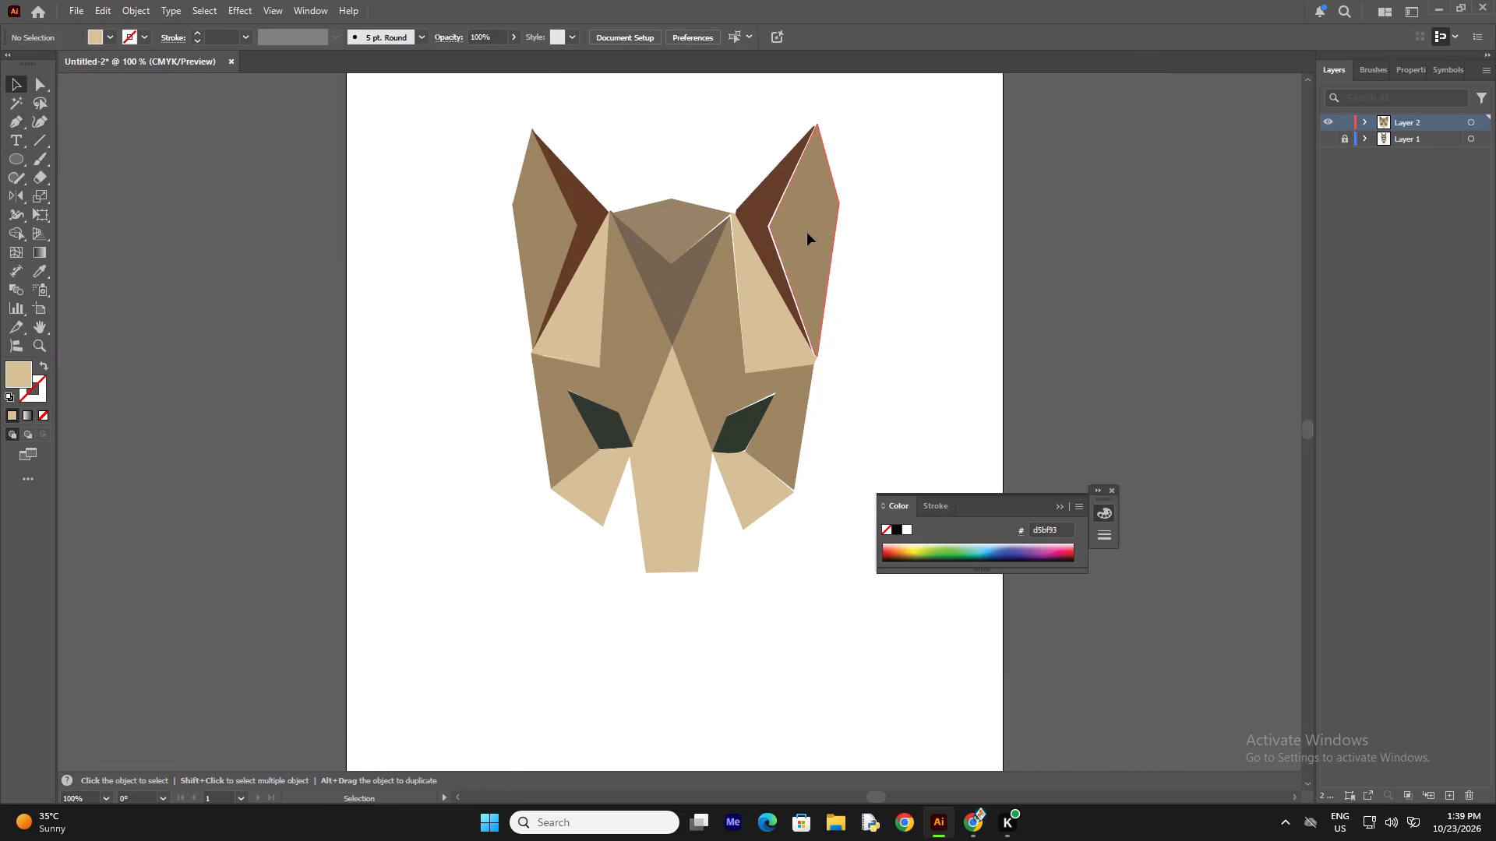
left_click(807, 233)
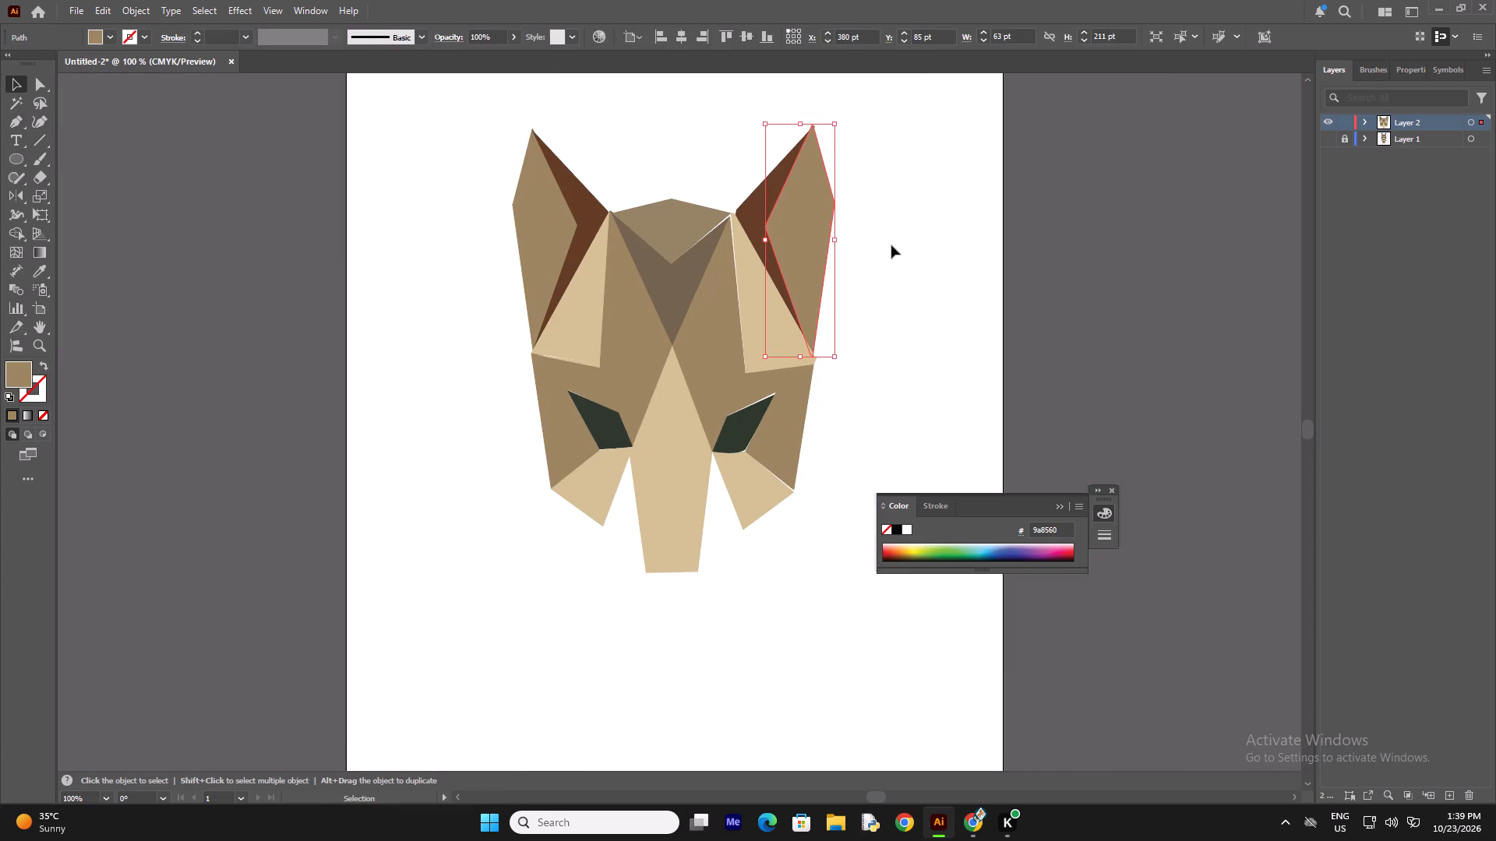
left_click(891, 245)
Show Layer 1 again beneath the traced facets.
scroll(863, 357, "down", 2)
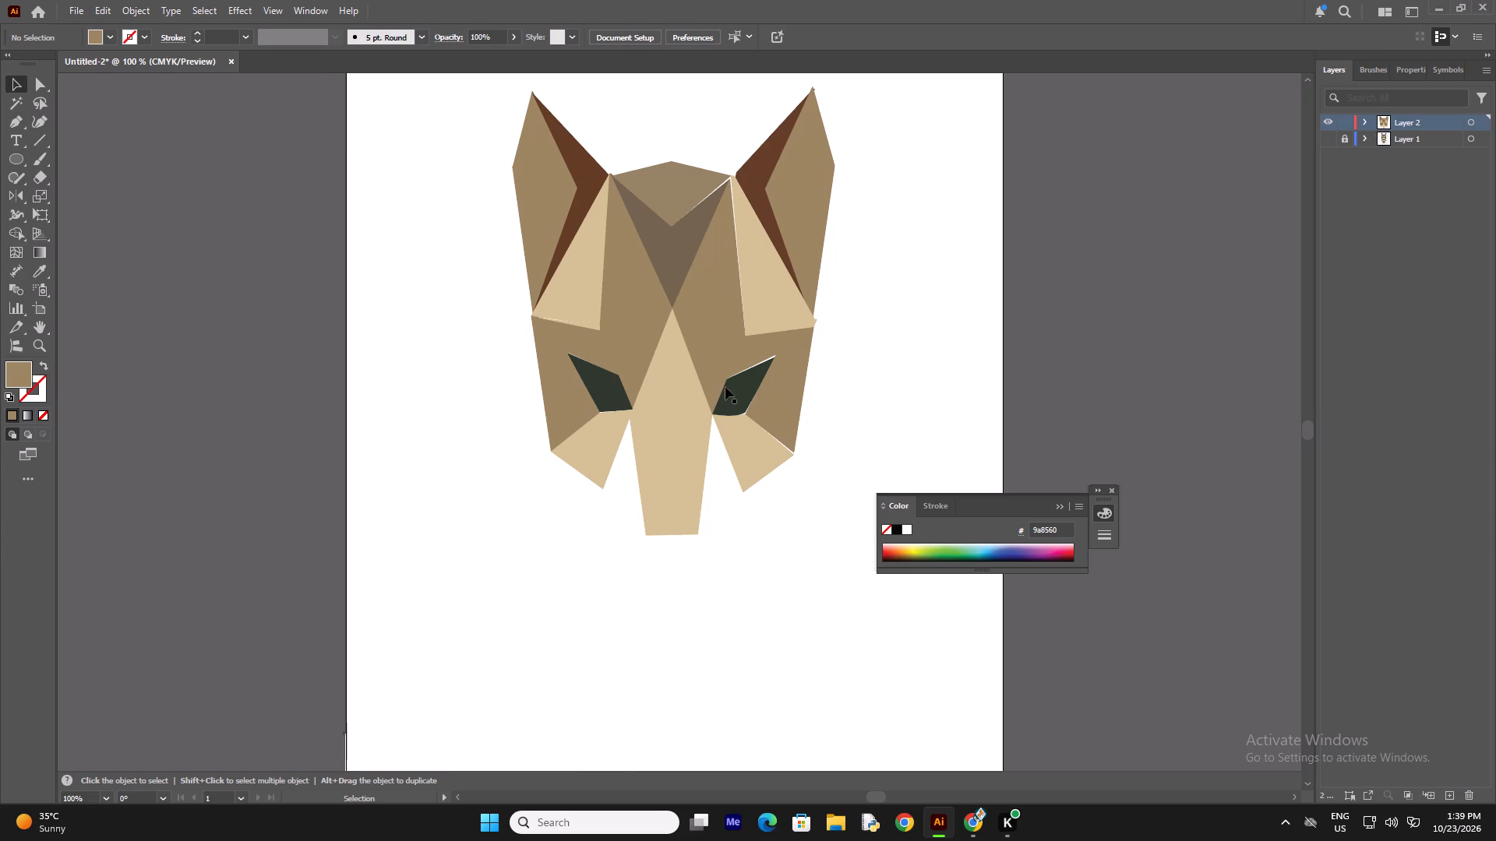
left_click(1328, 141)
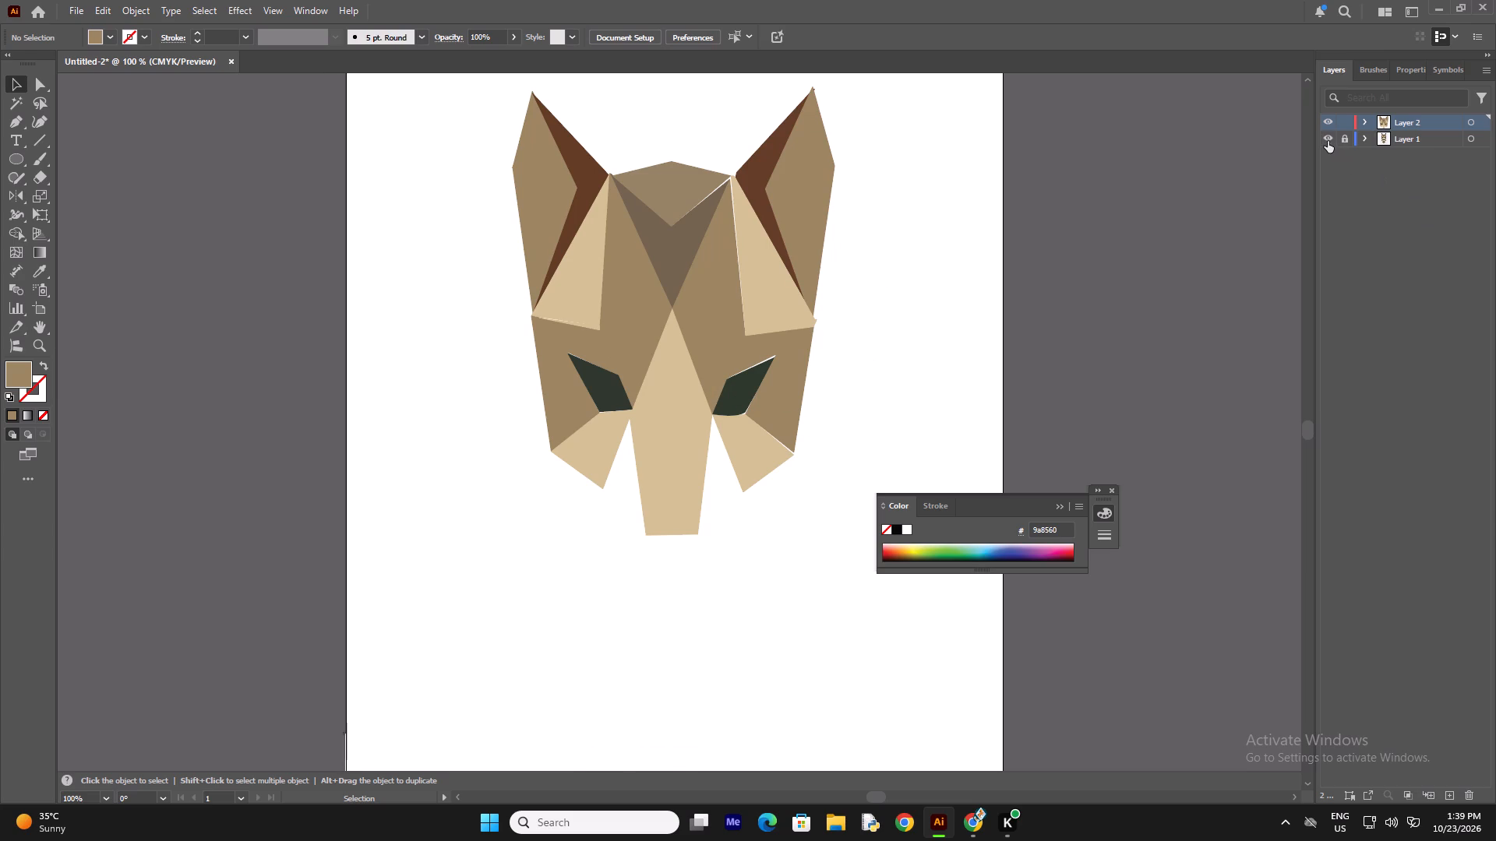
left_click(1328, 141)
left_click(1328, 141)
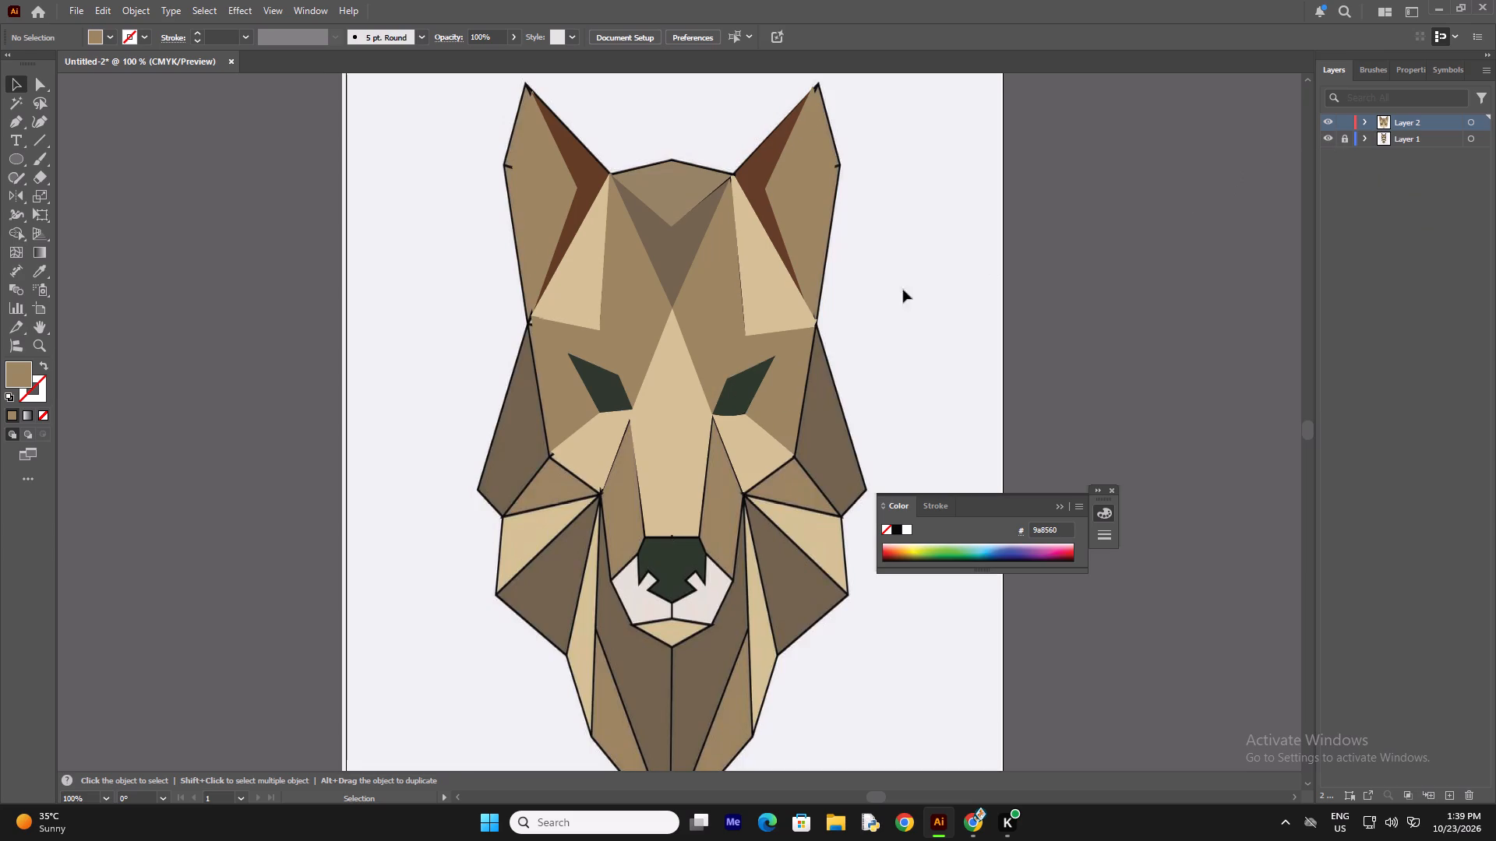
Sample the medium tan 9a8560 and trace the left-hand muzzle-side facet from below the eye down to the nose with the Pen tool.
key("ctrl+plus")
key("ctrl+plus")
key("ctrl+plus")
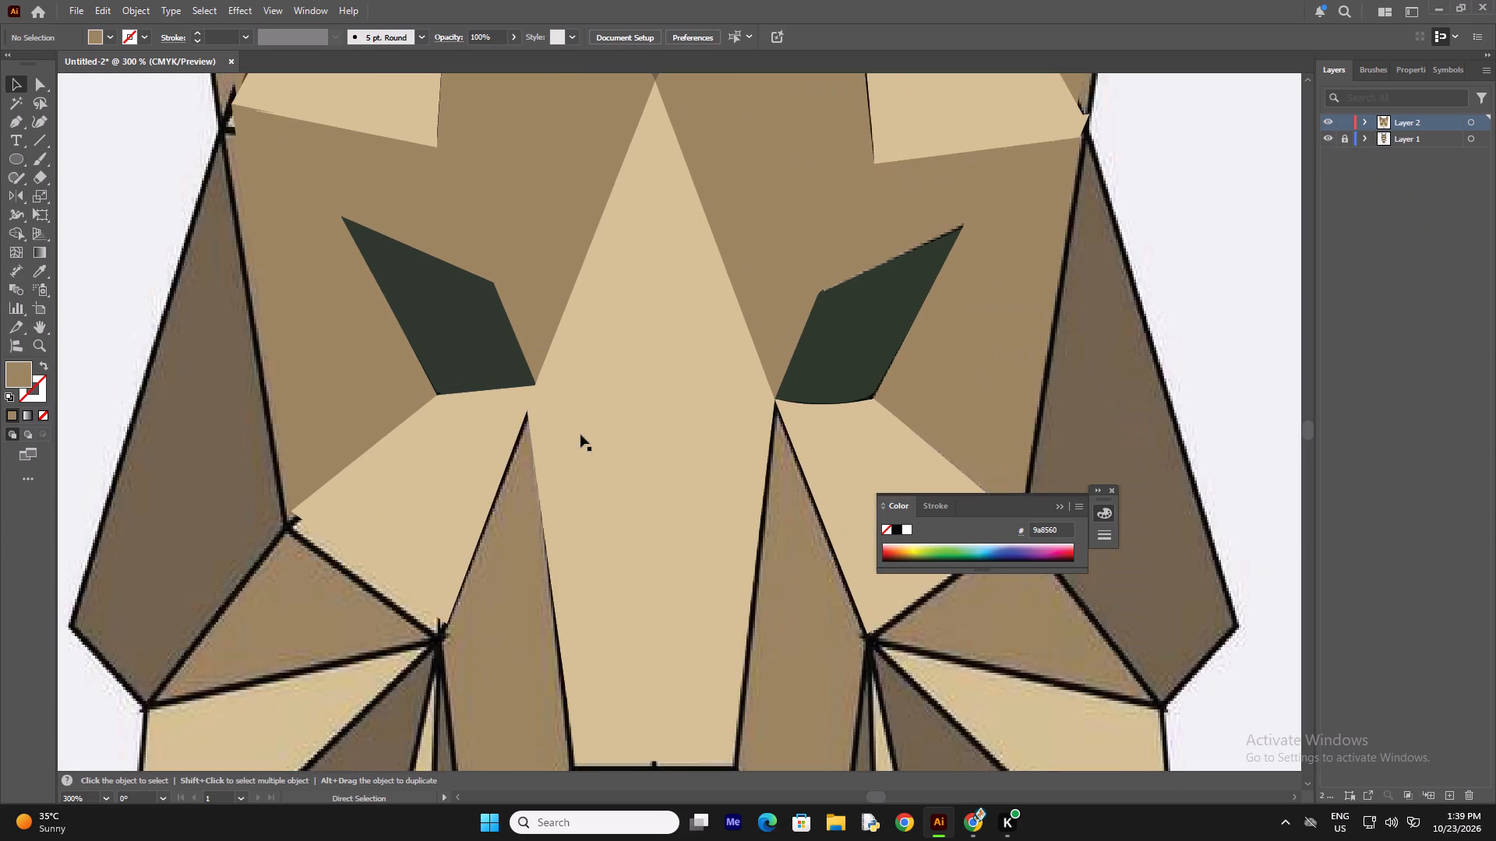
scroll(577, 427, "down", 11)
key("i")
key("i")
key("i")
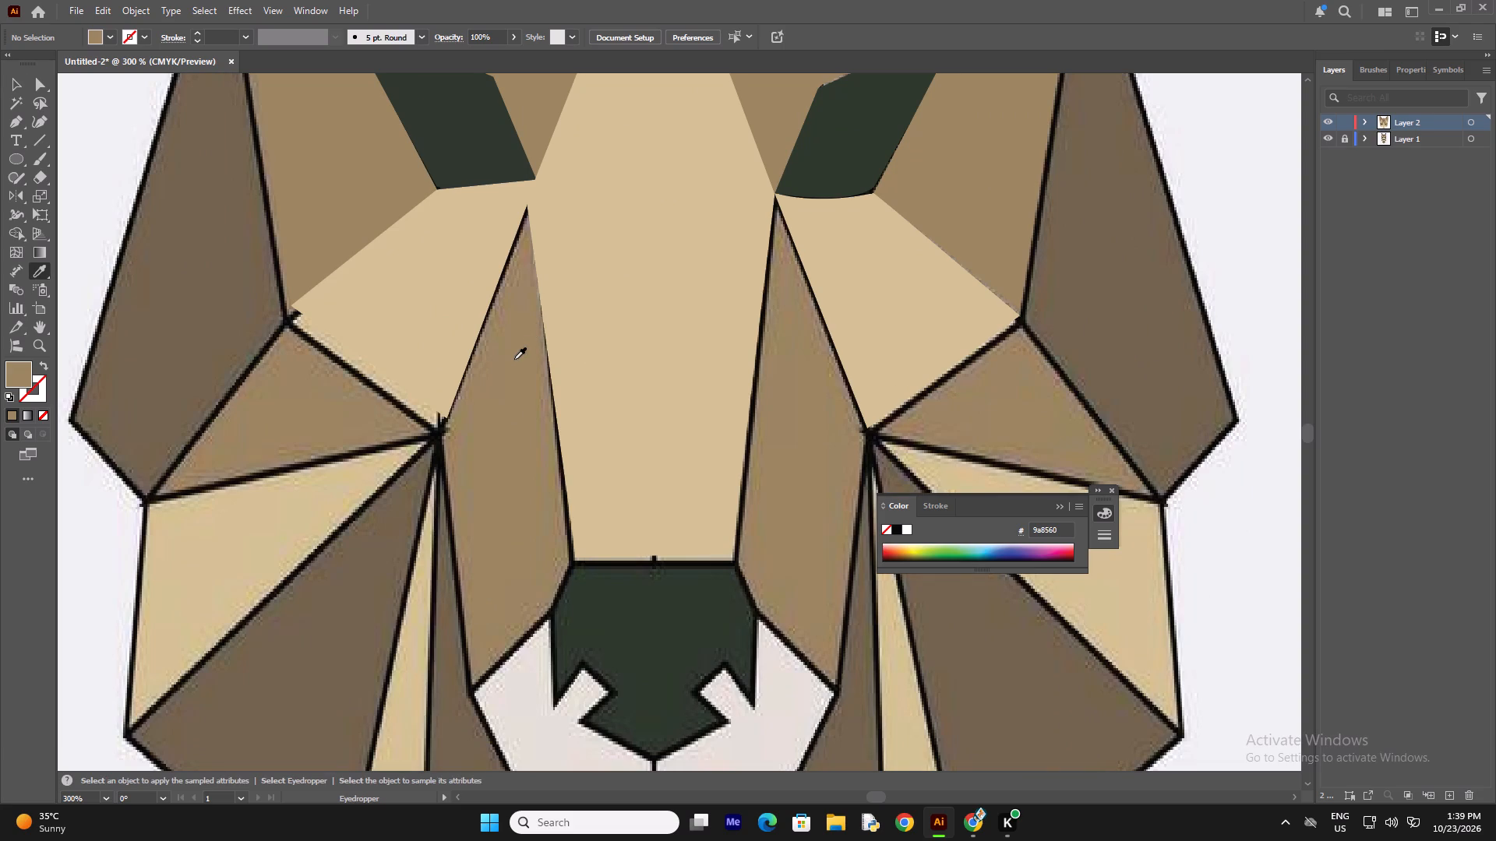
left_click(514, 363)
key("p")
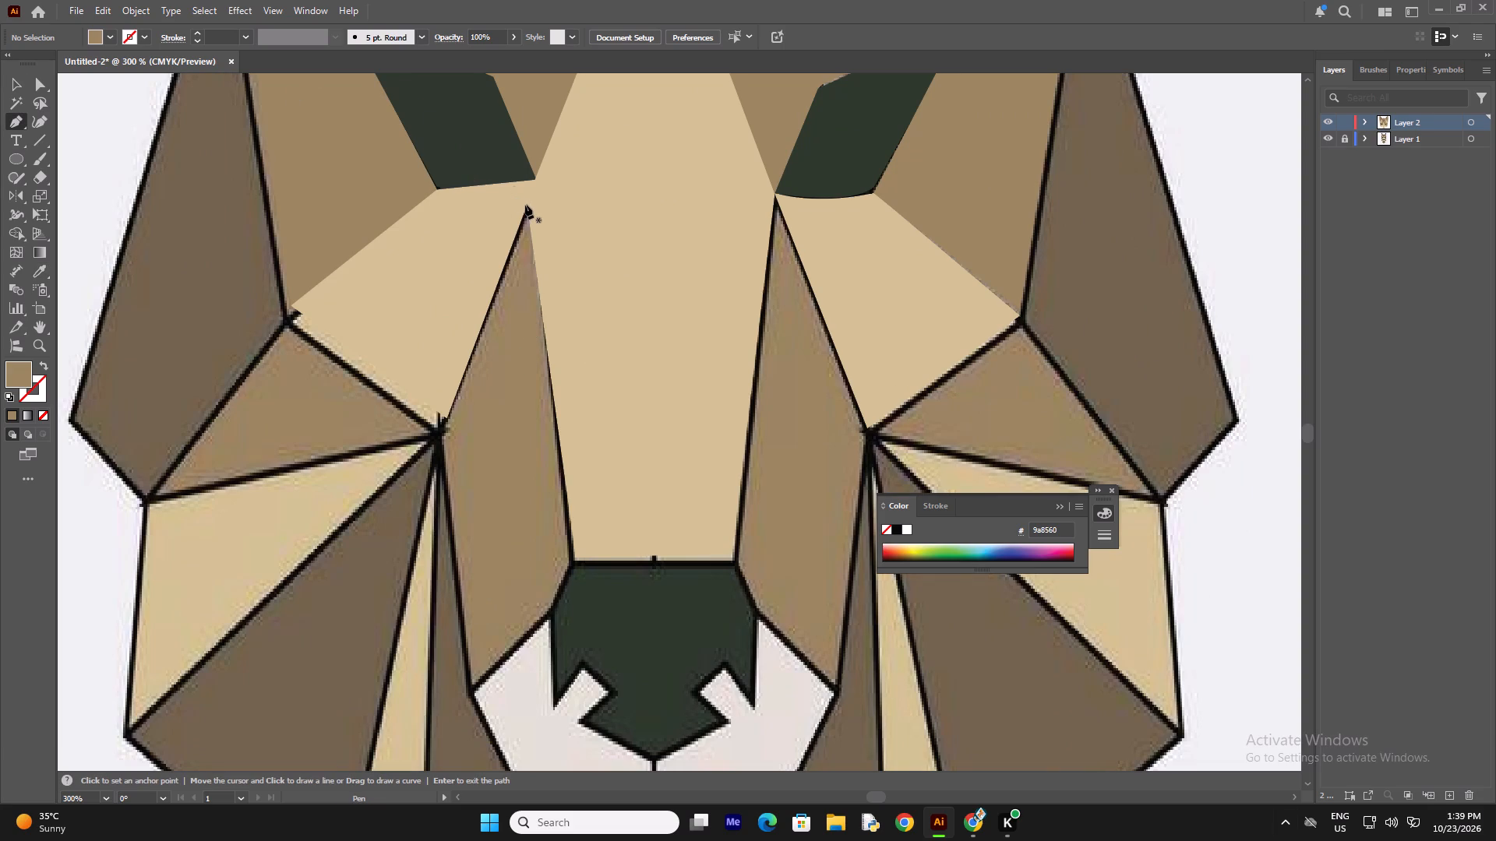
left_click(525, 205)
left_click(444, 431)
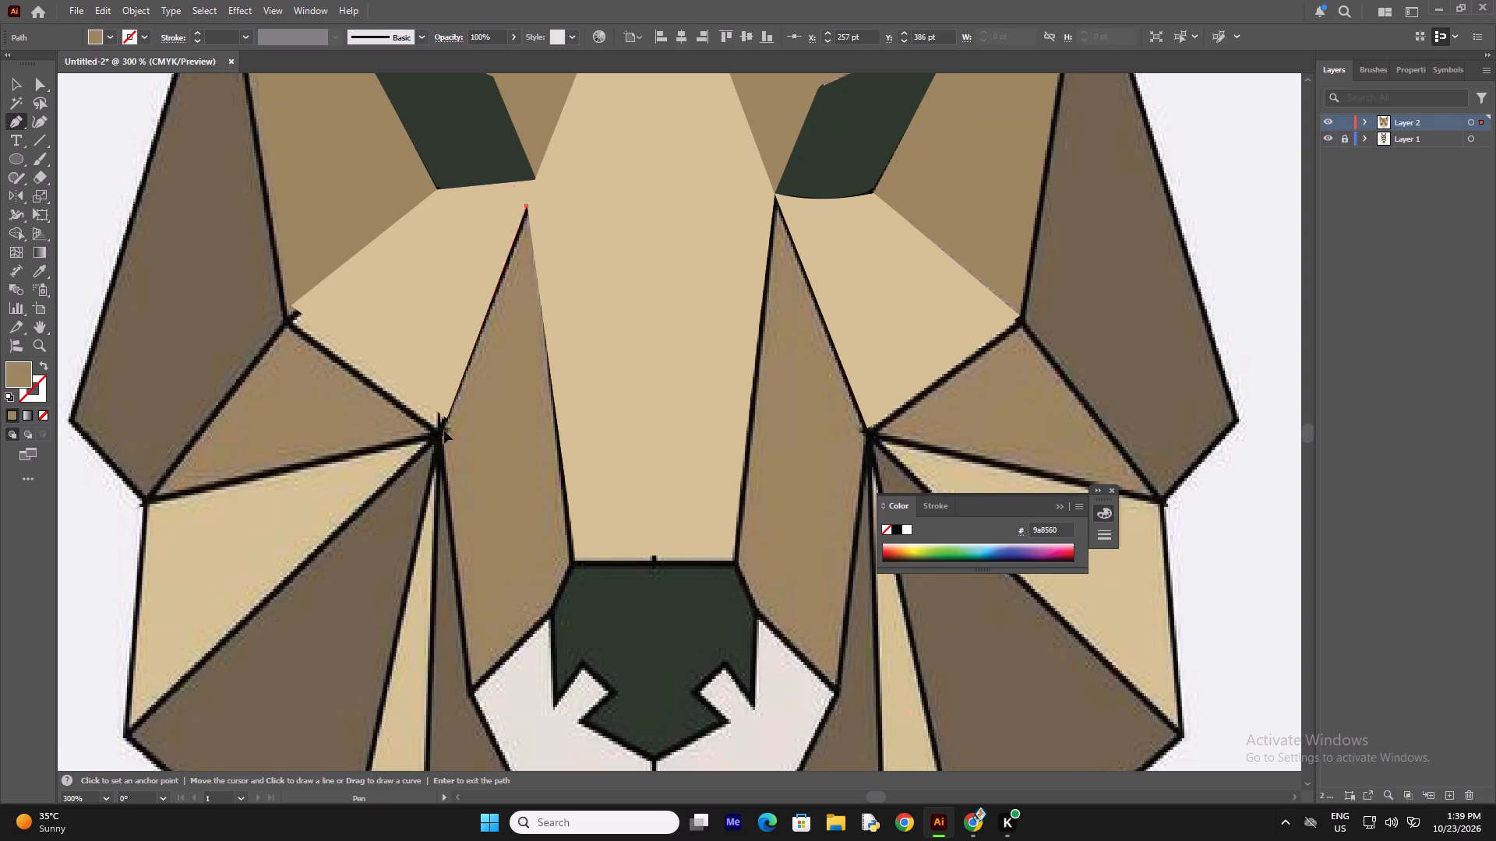
scroll(439, 435, "down", 8)
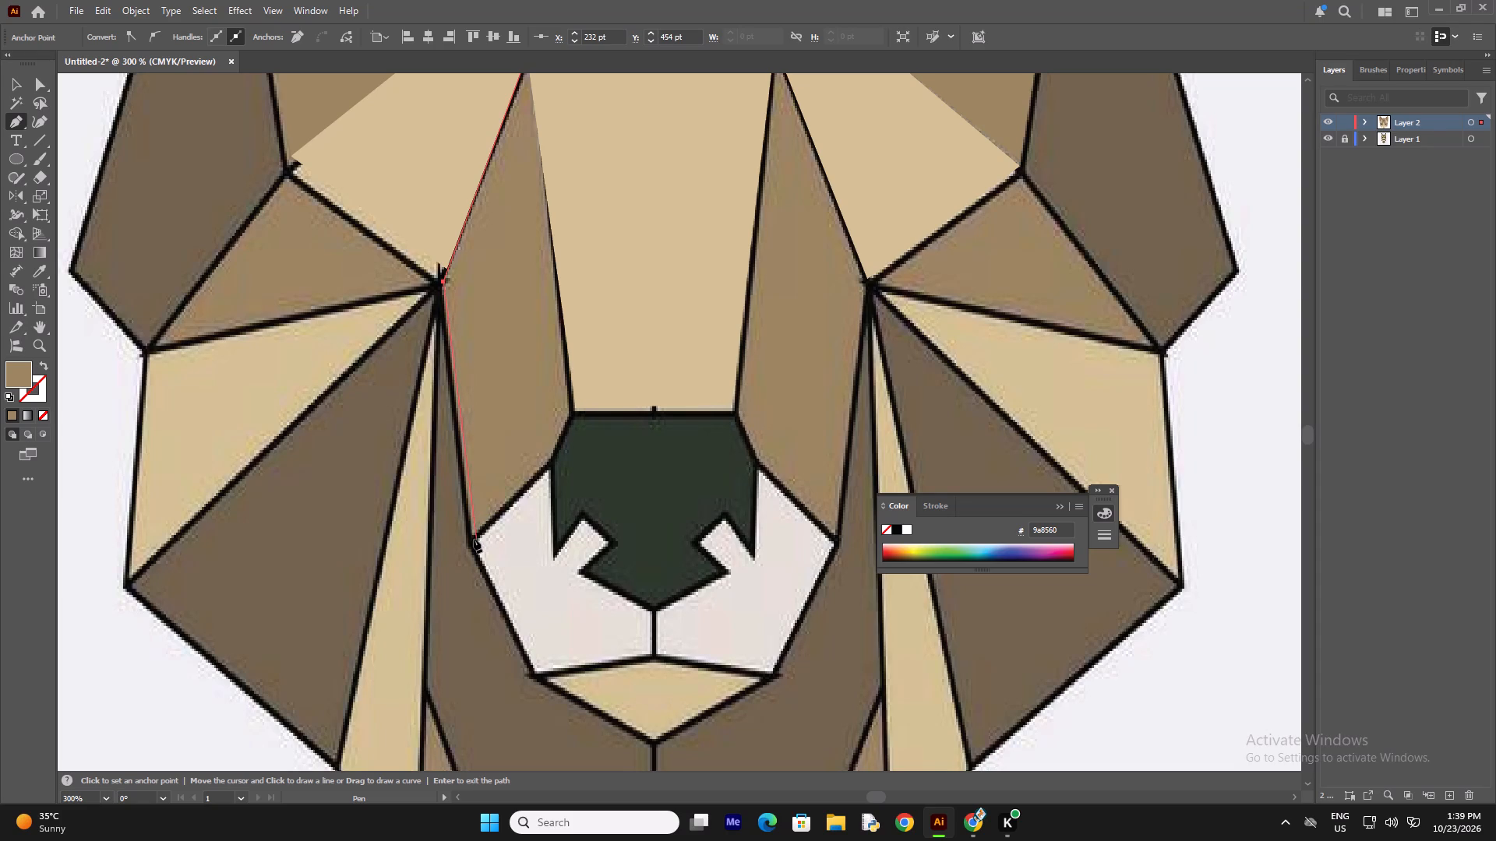
left_click(474, 539)
left_click(545, 463)
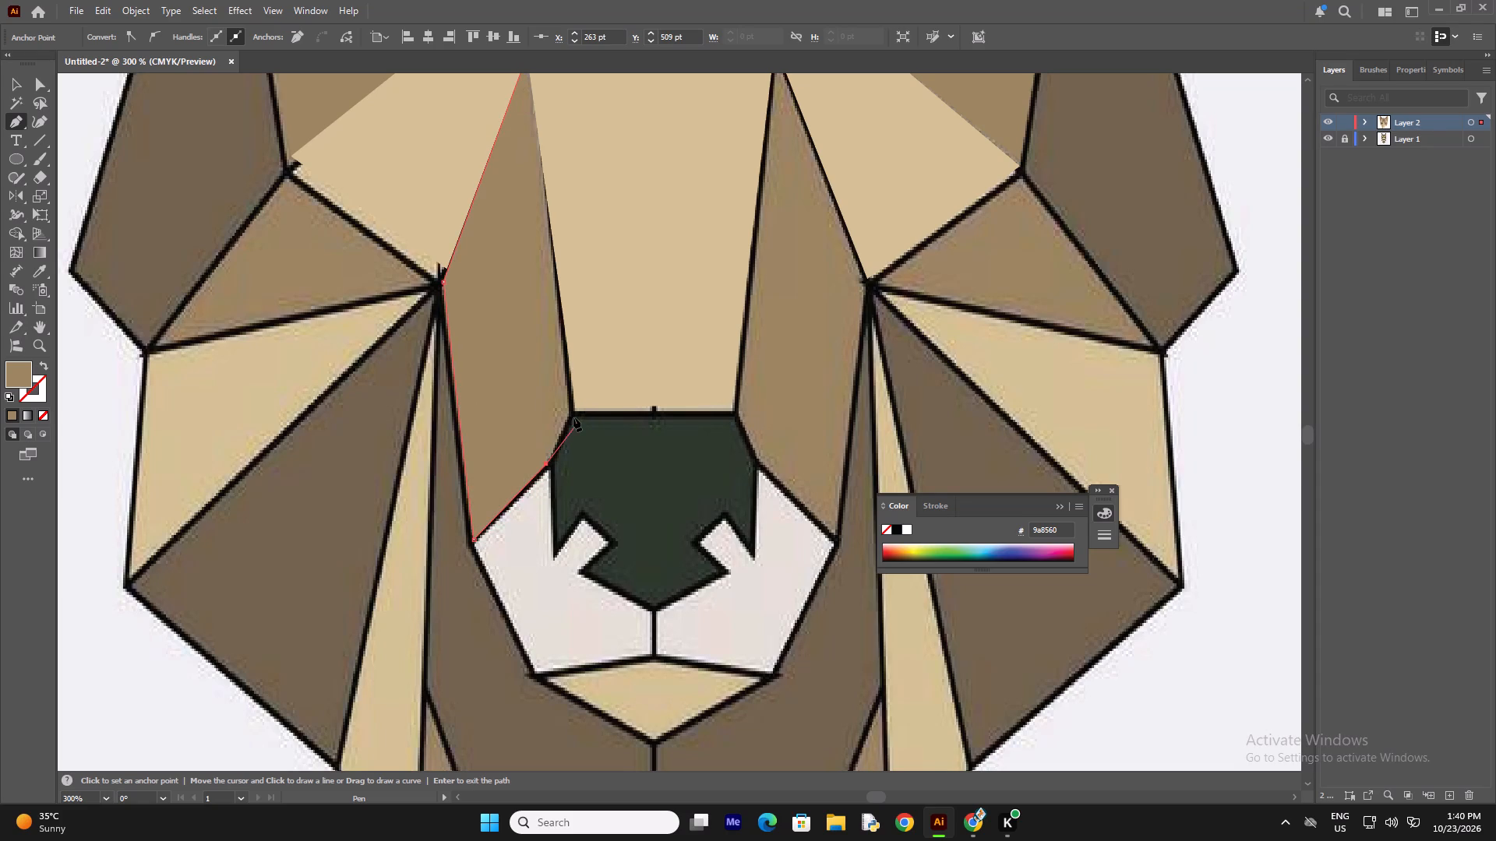
left_click(569, 416)
scroll(536, 273, "up", 7)
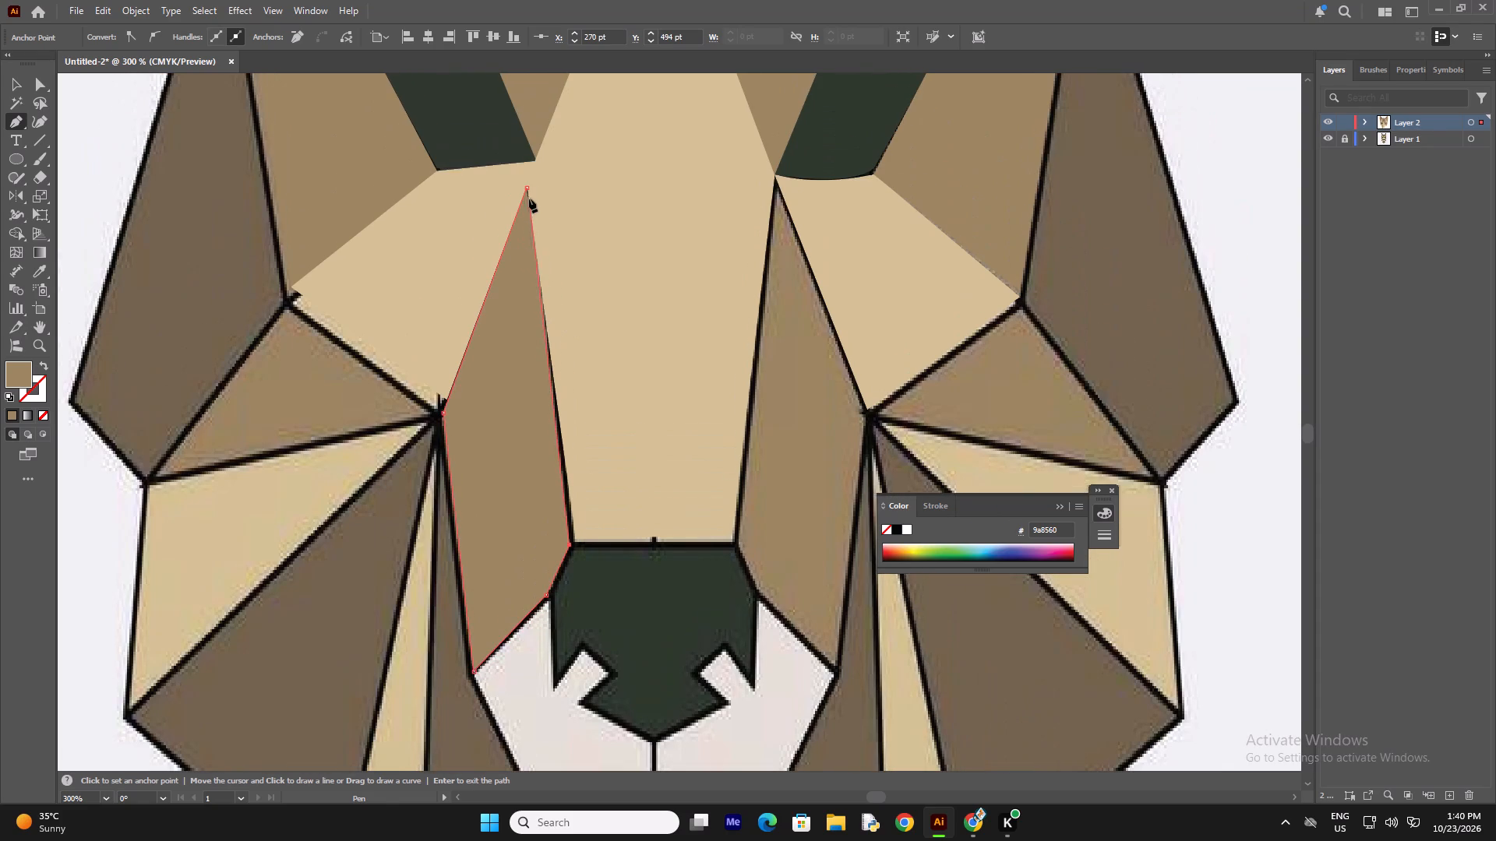
left_click(525, 189)
Remove the left-hand muzzle facet's upper anchor and redraw its edges slightly wider to cover the reference outline.
key("BackSpace")
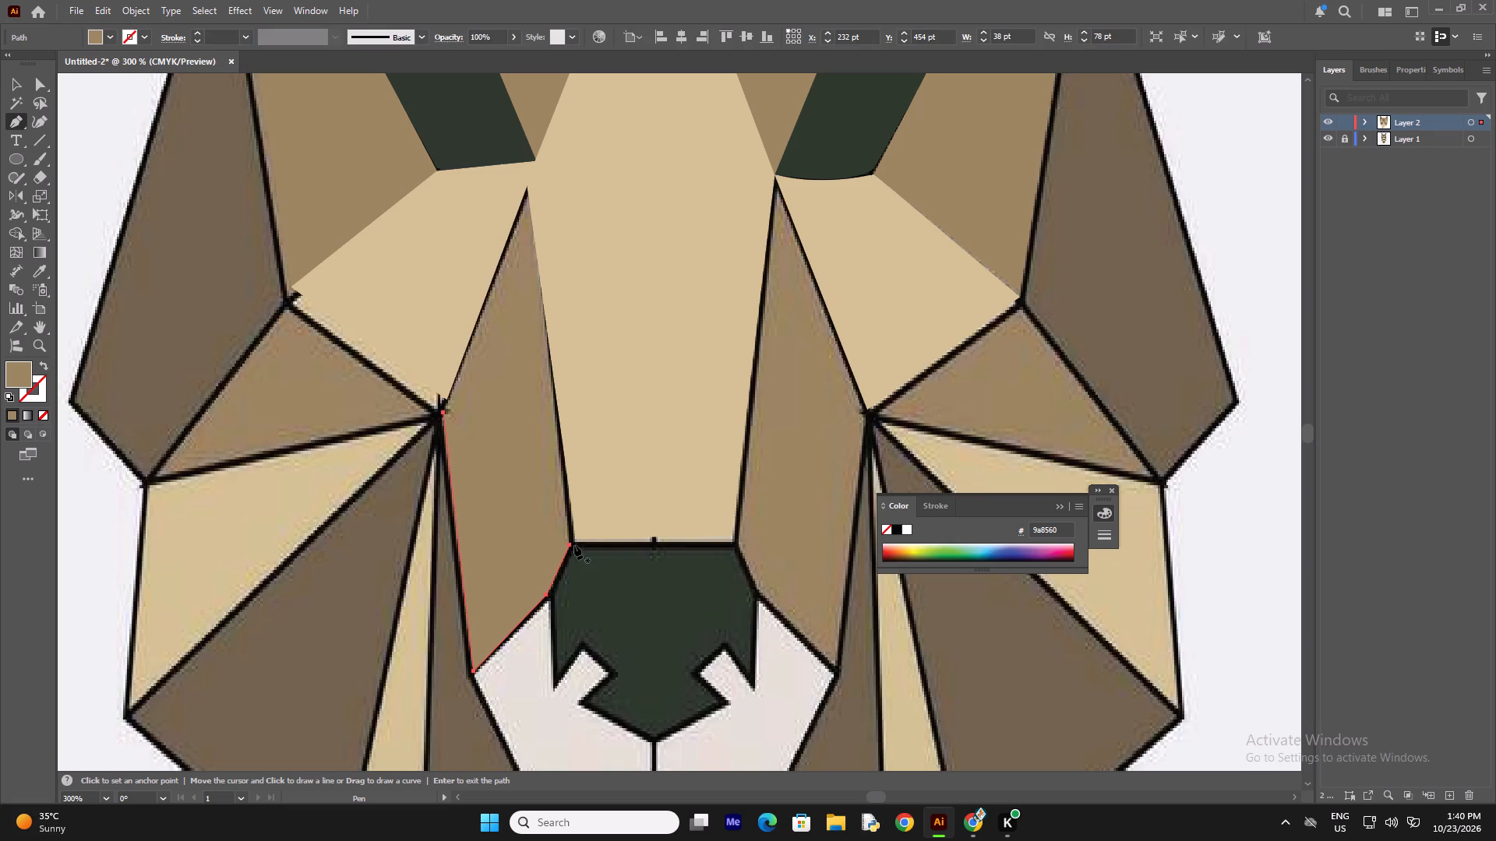
left_click(570, 545)
left_click(576, 540)
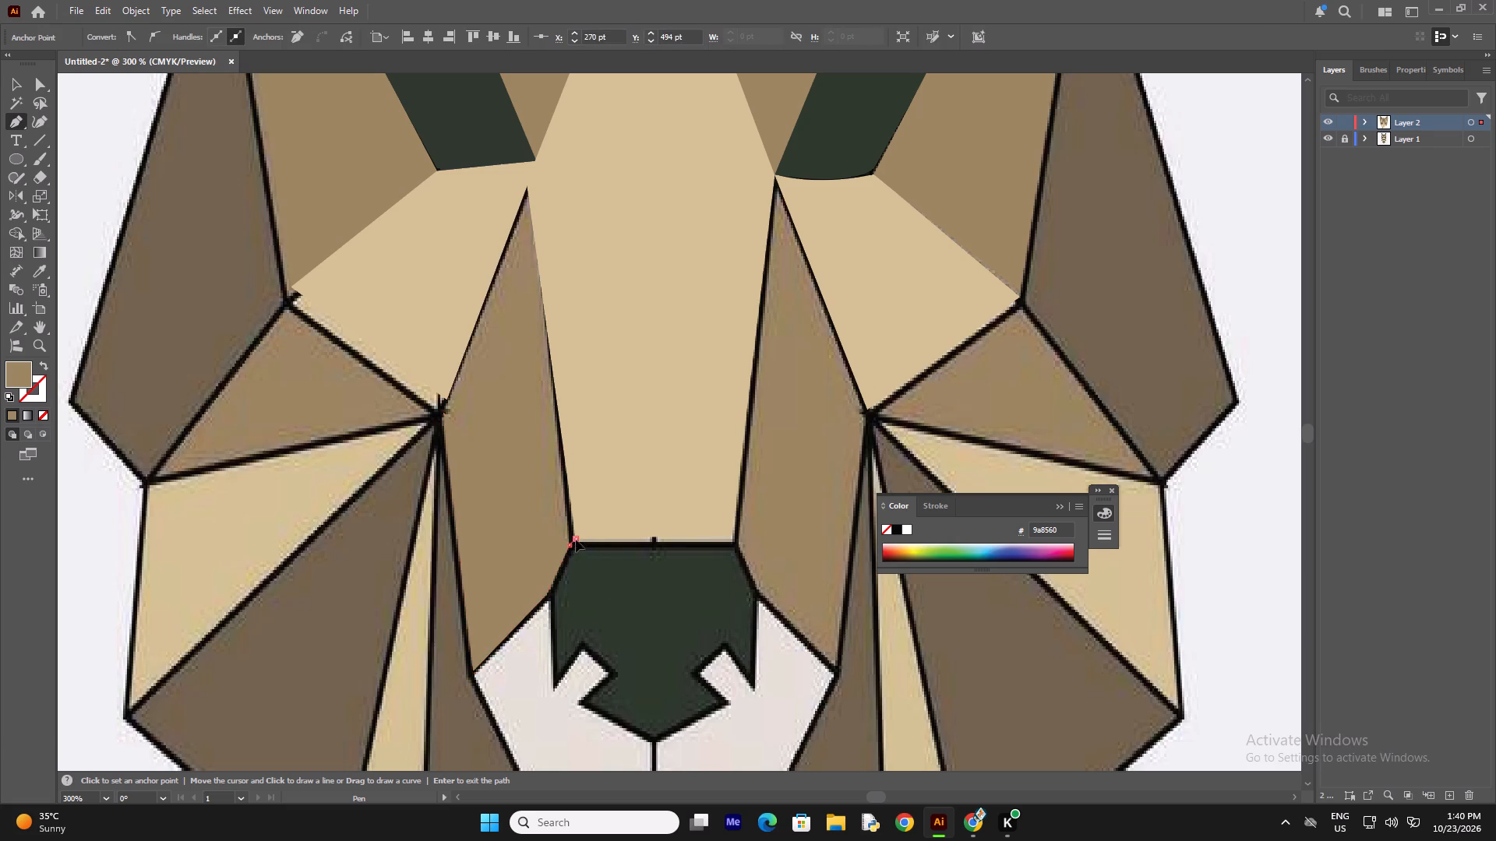
scroll(524, 343, "up", 3)
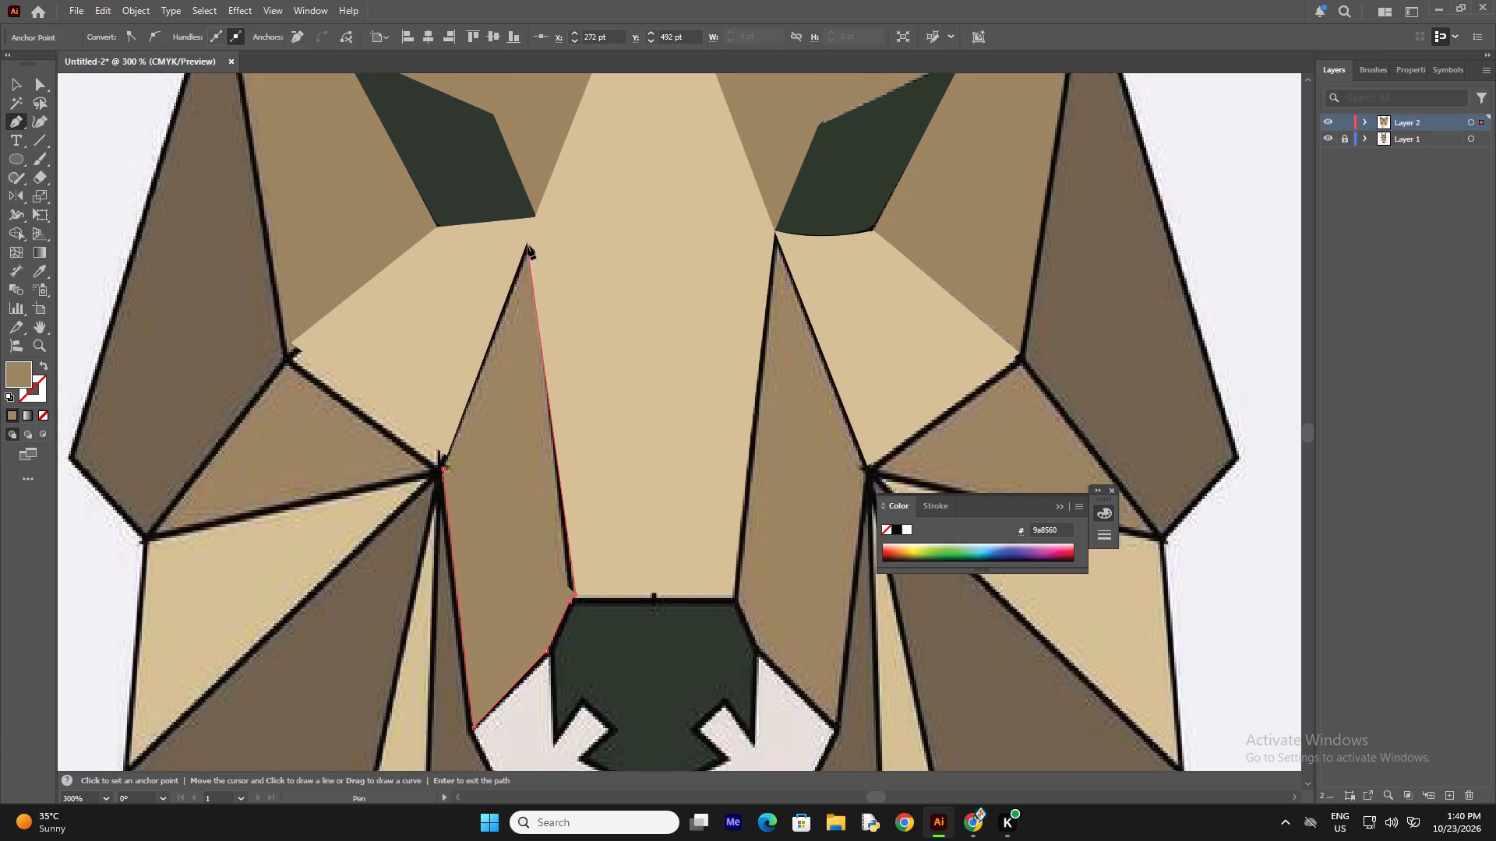
left_click(527, 244)
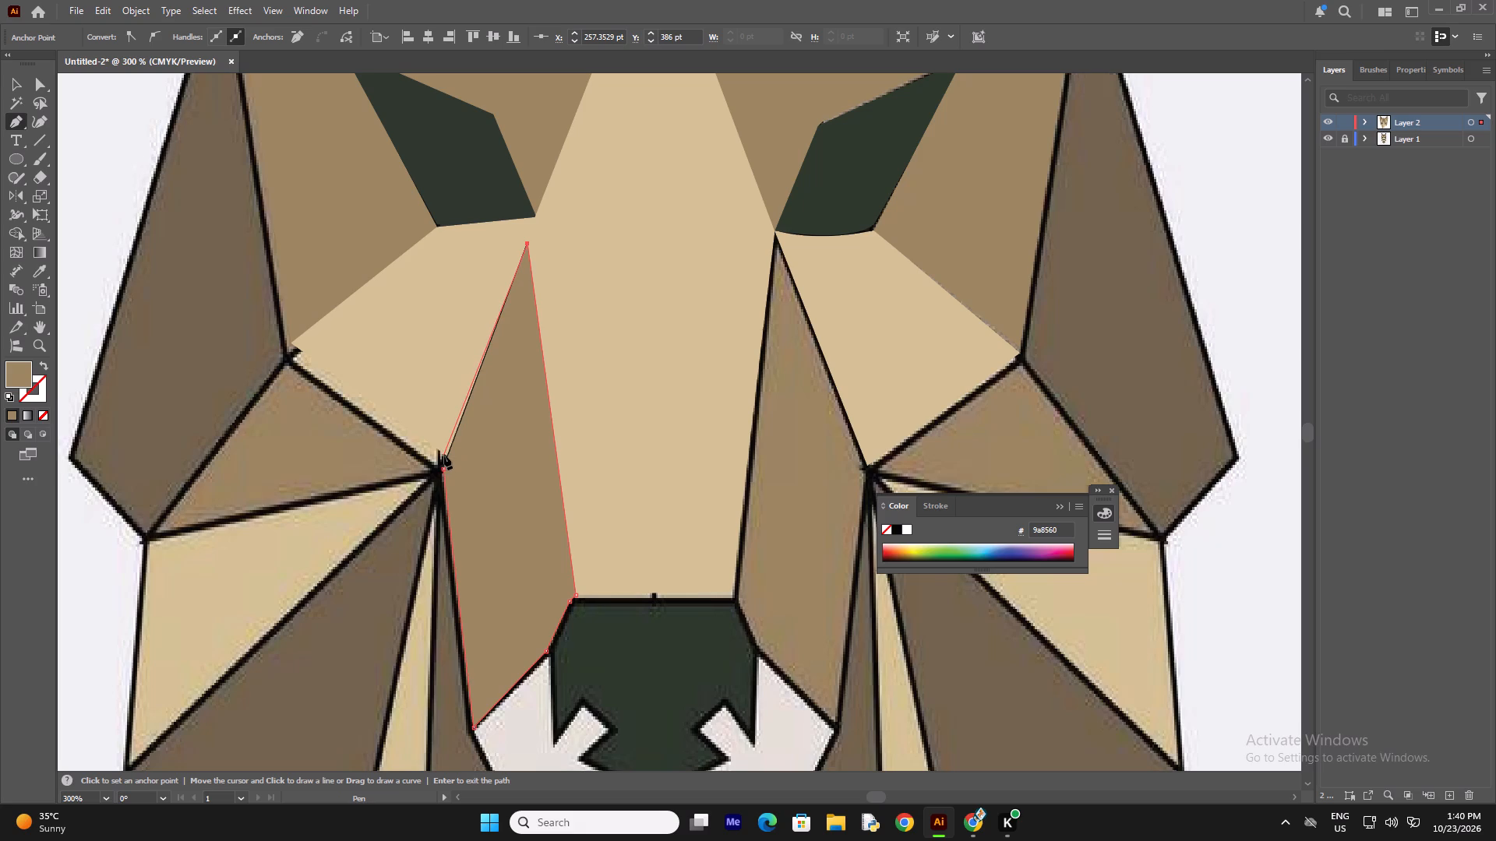
left_click(444, 456)
left_click(443, 472)
right_click(456, 451)
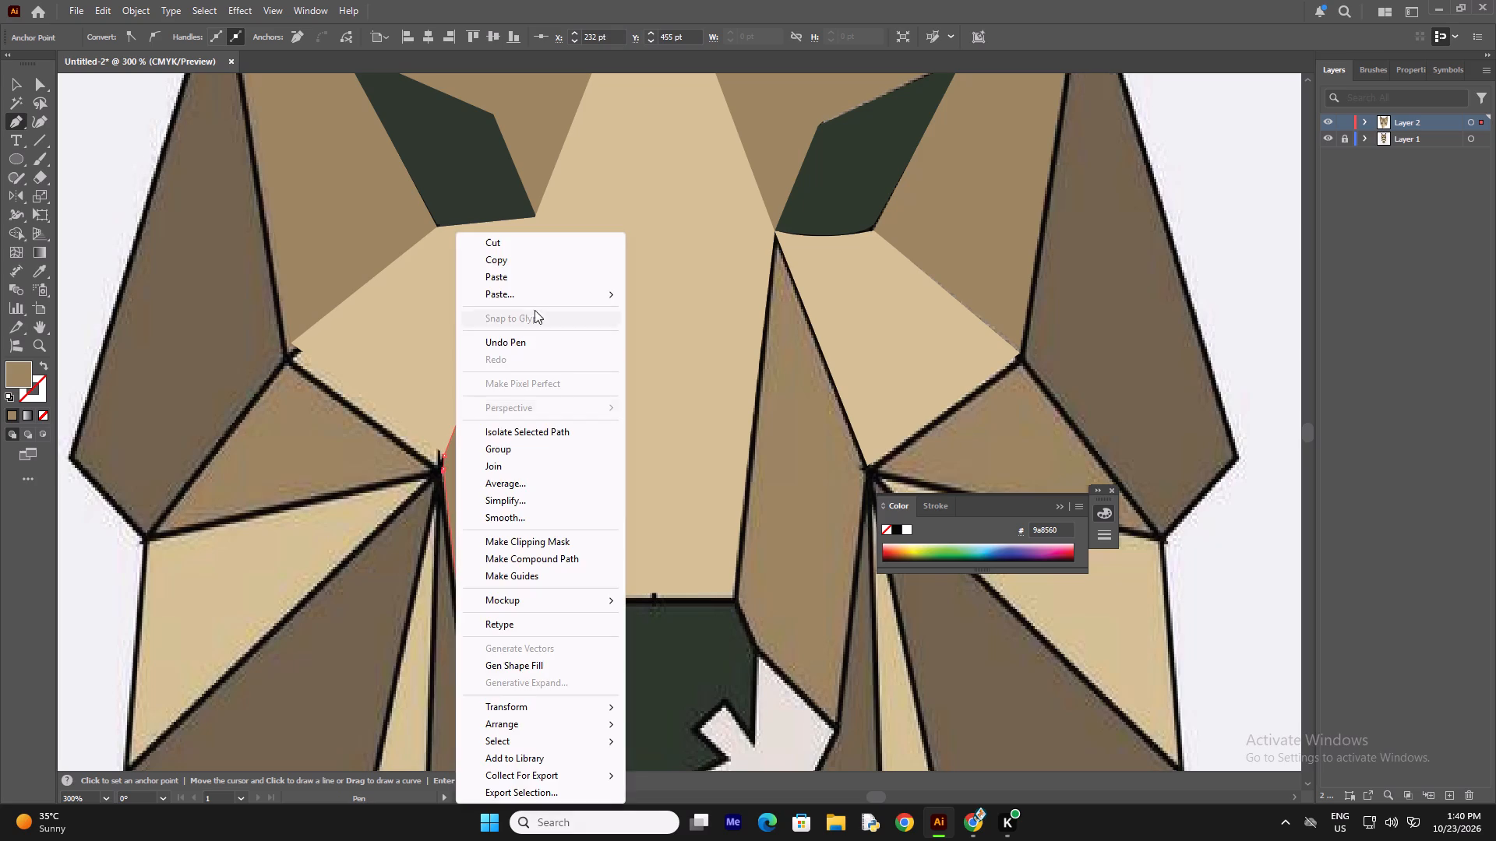
left_click(521, 277)
key("BackSpace")
Trace the matching right-hand muzzle-side facet in medium tan 9a8560, from the inner eye corner down to the nose.
key("ctrl+minus")
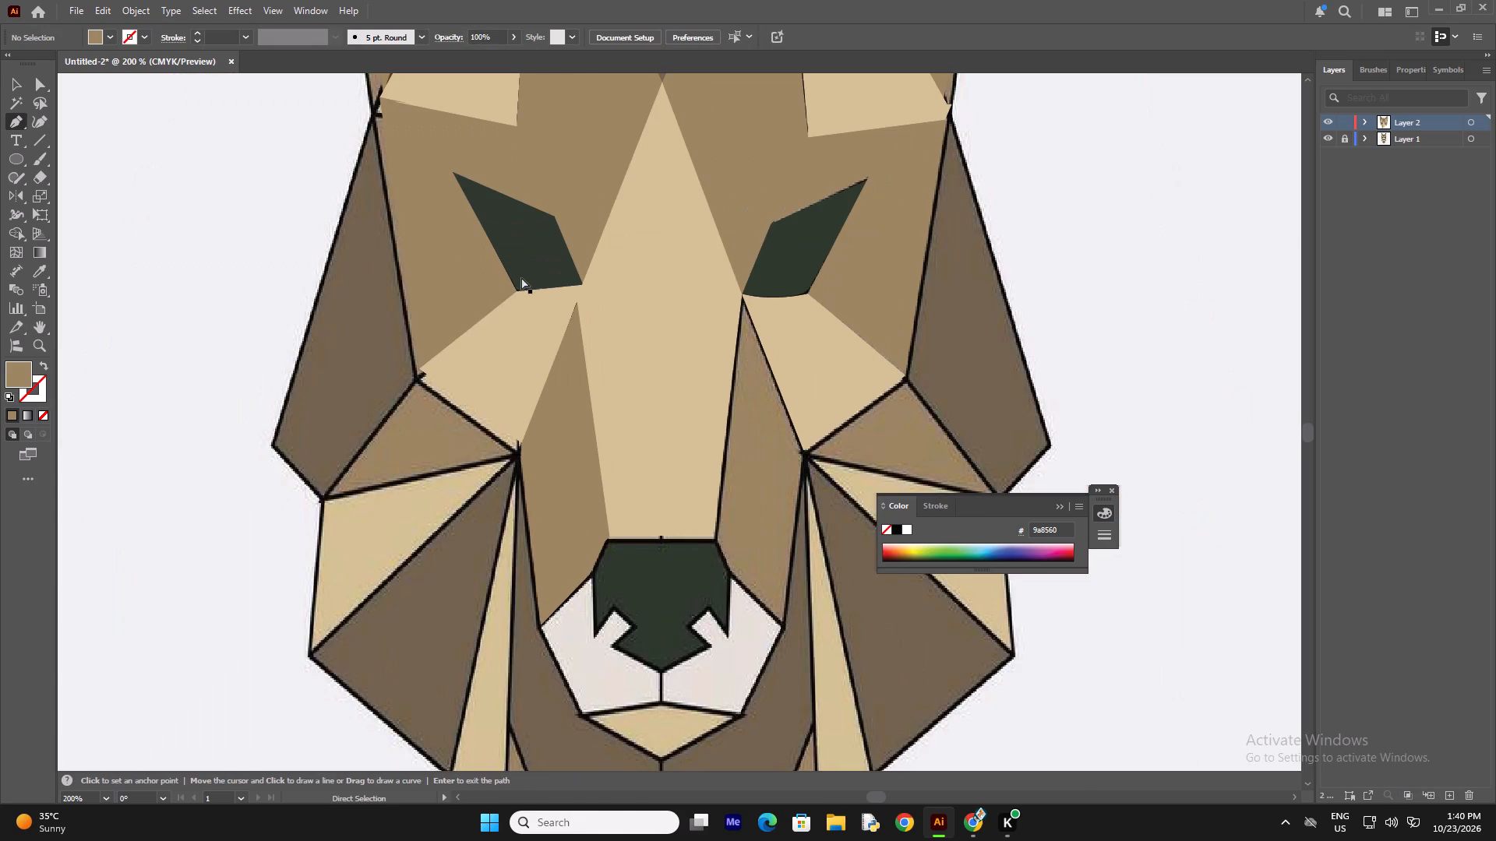
scroll(818, 377, "down", 2)
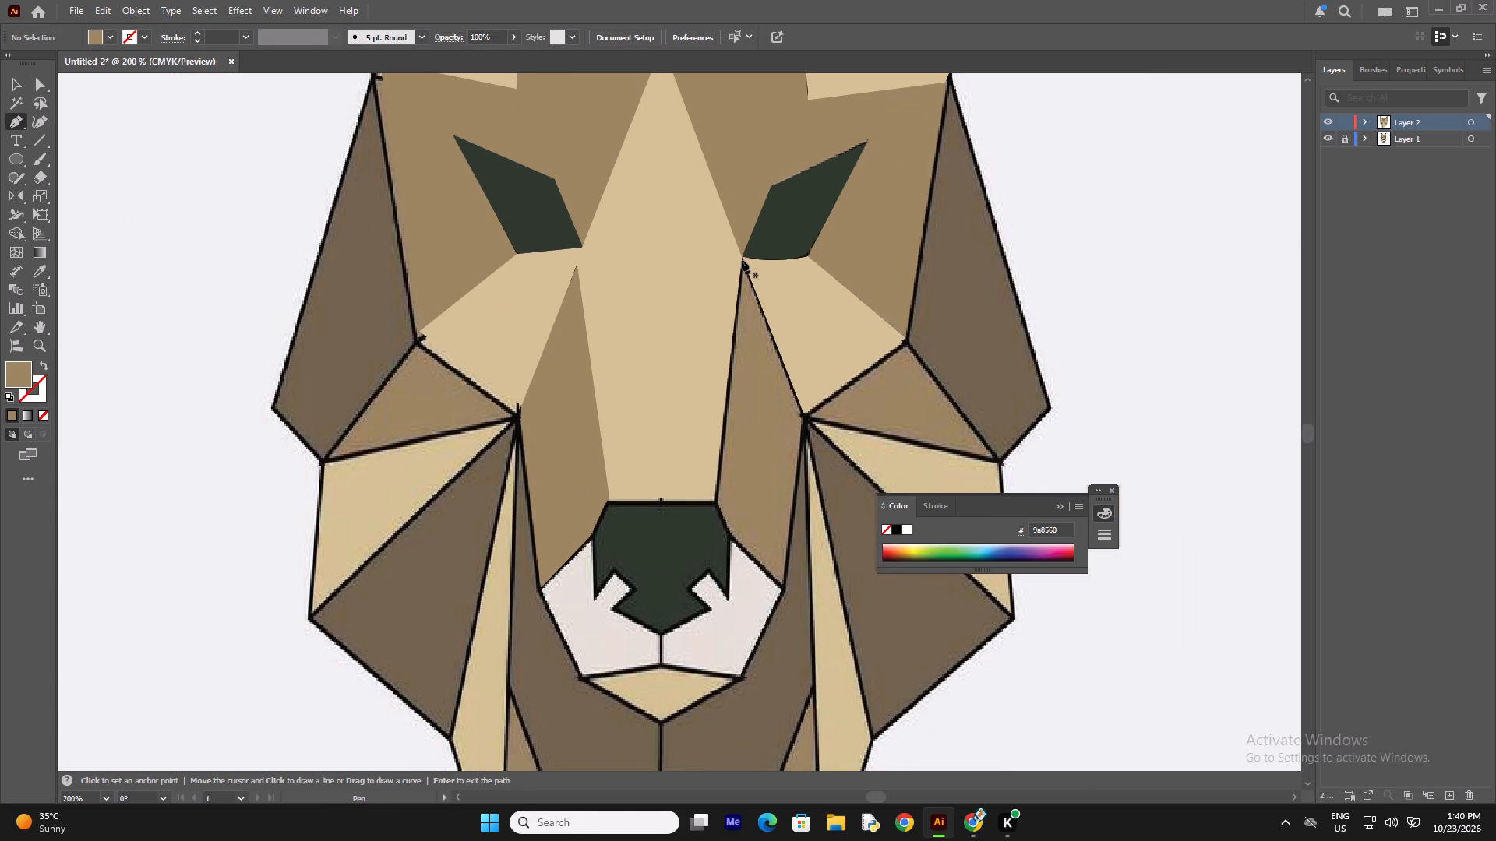
left_click(742, 259)
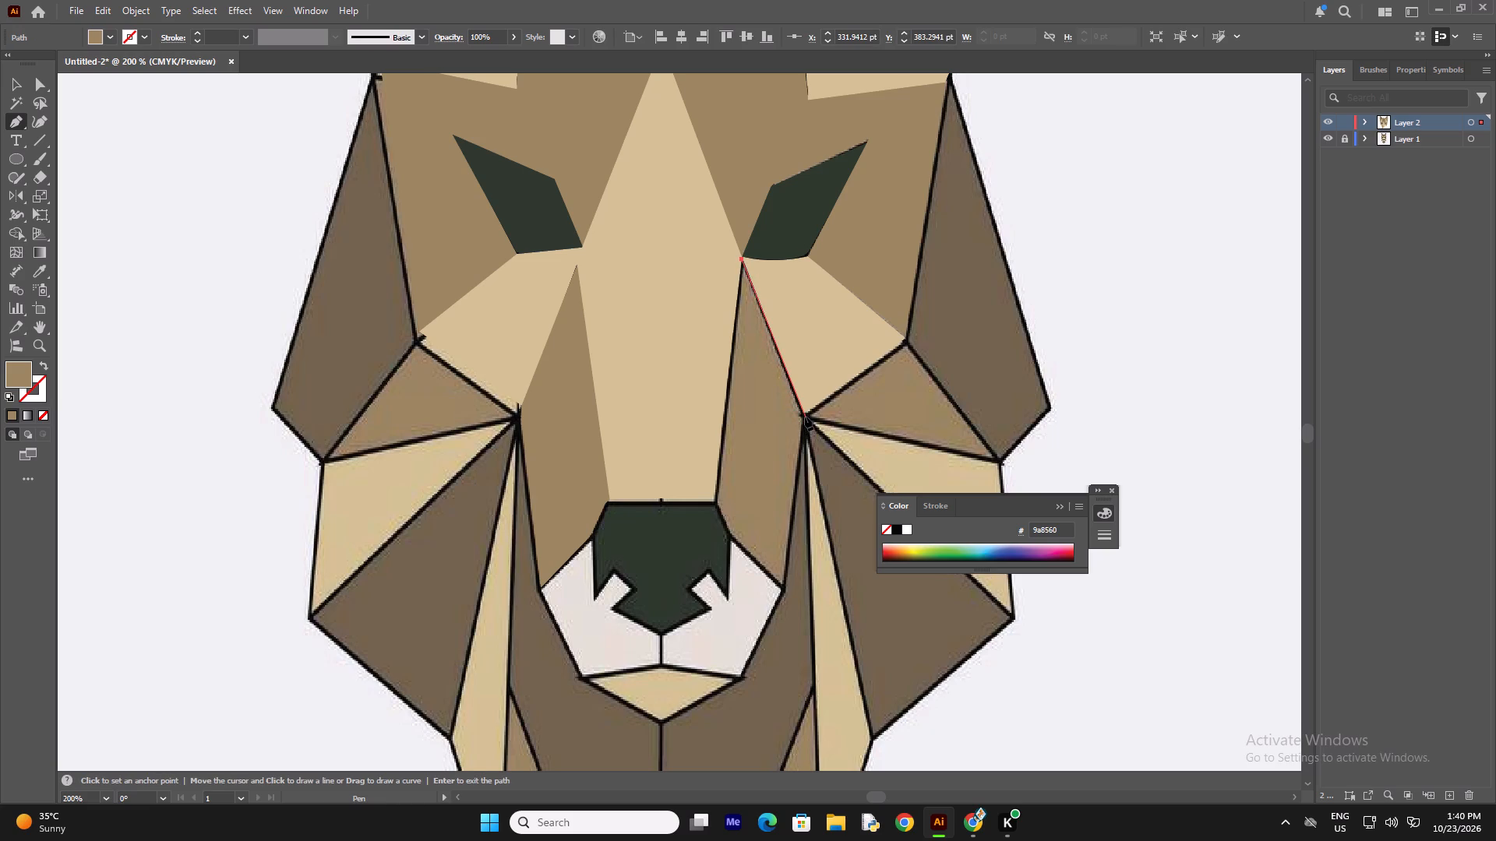
left_click(805, 416)
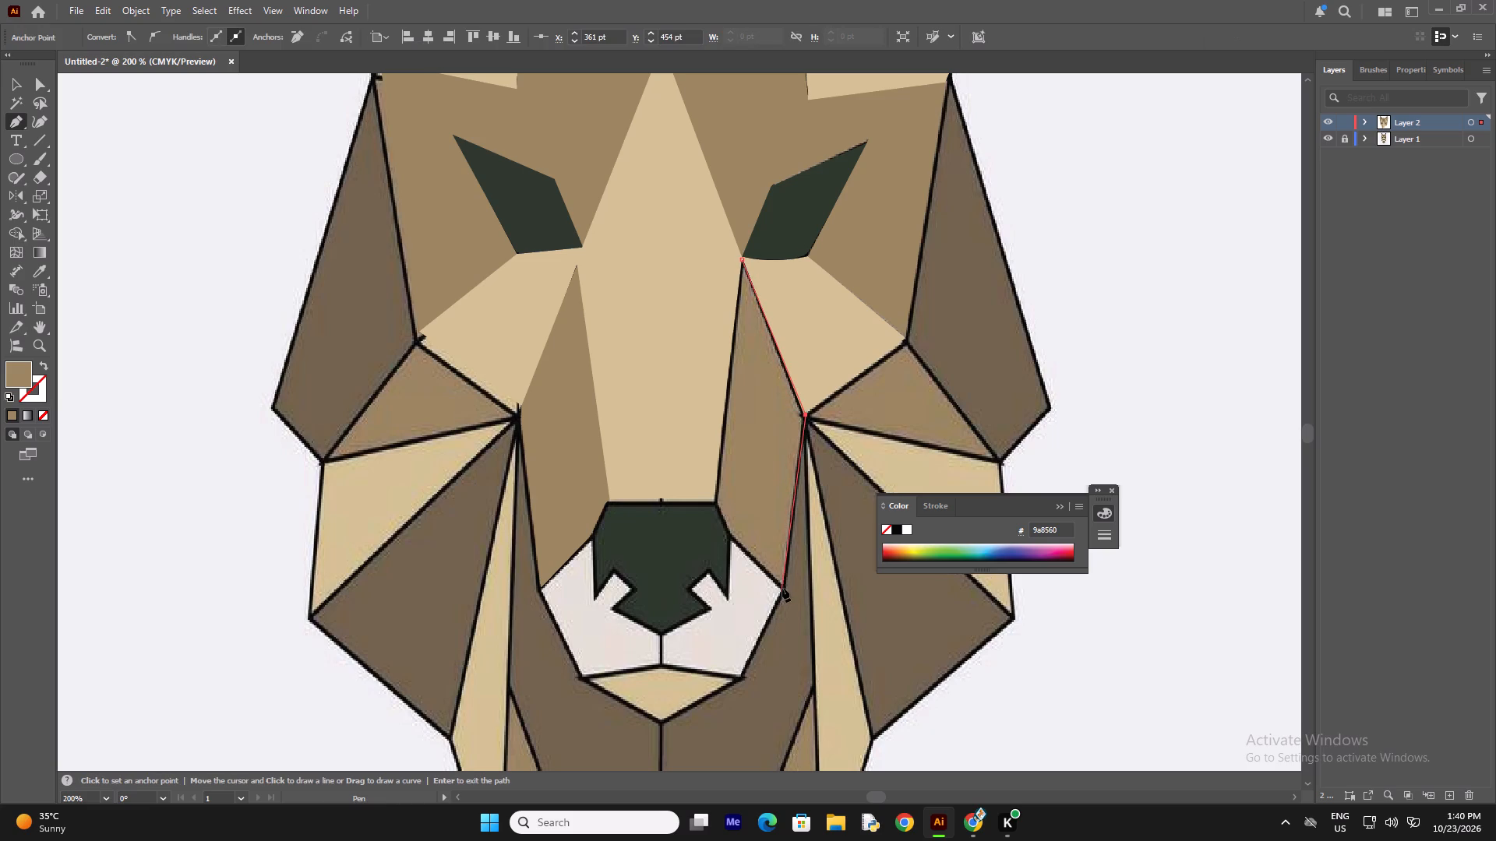
left_click(782, 588)
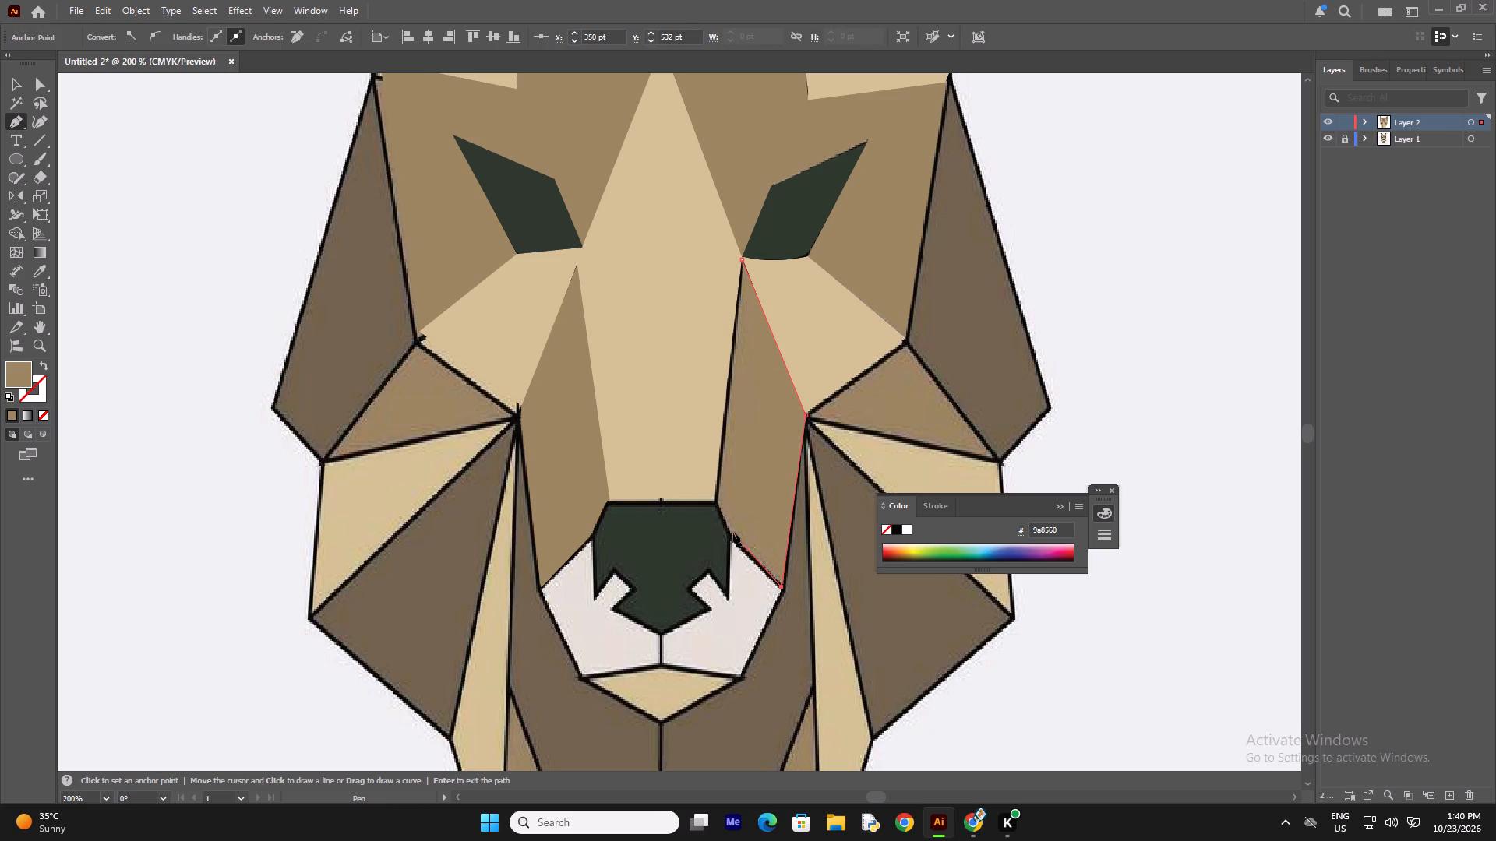
left_click(731, 533)
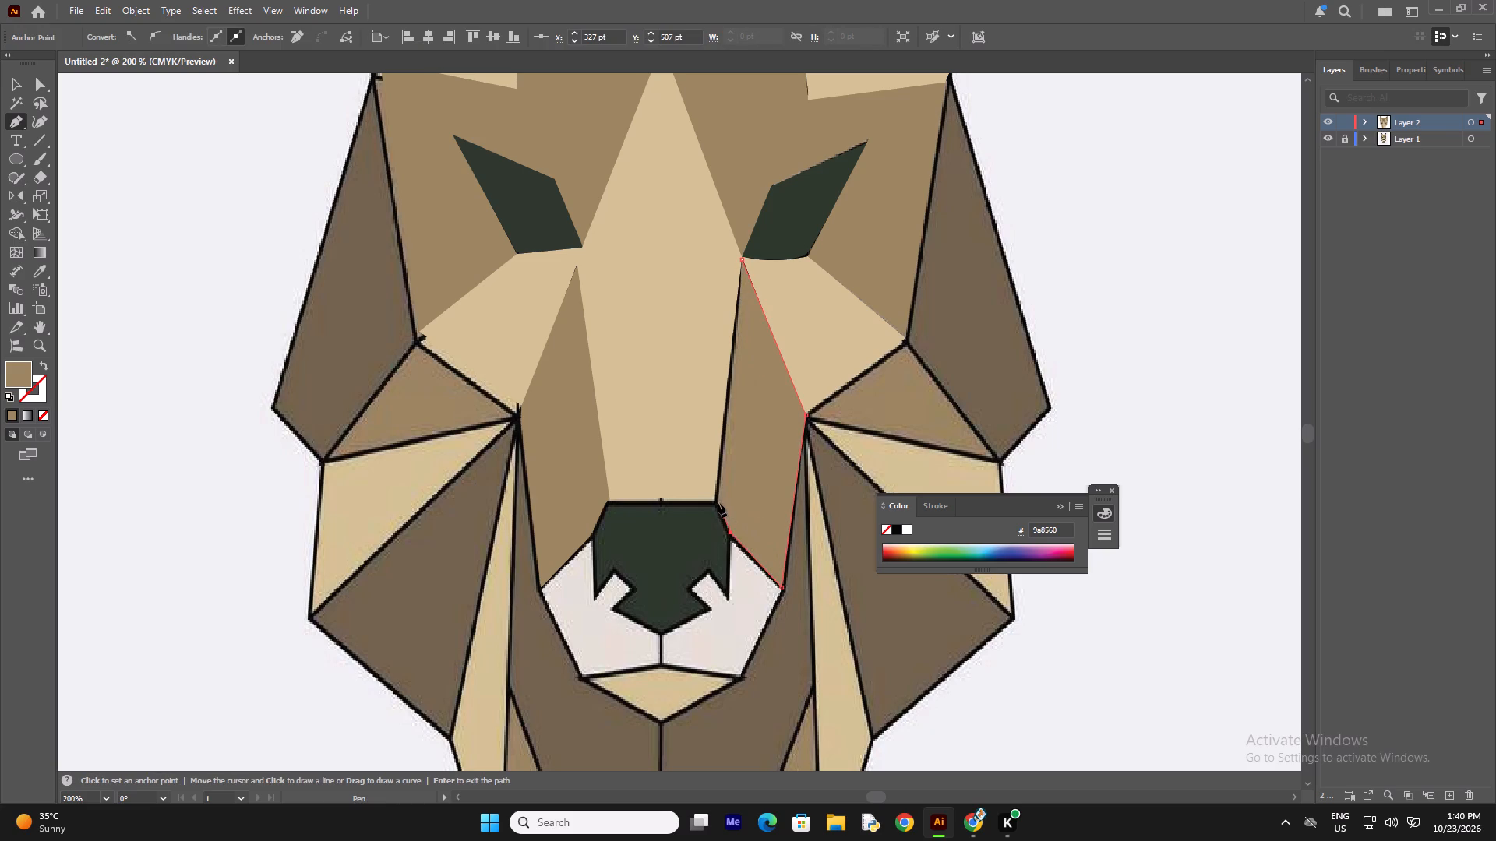
left_click(714, 499)
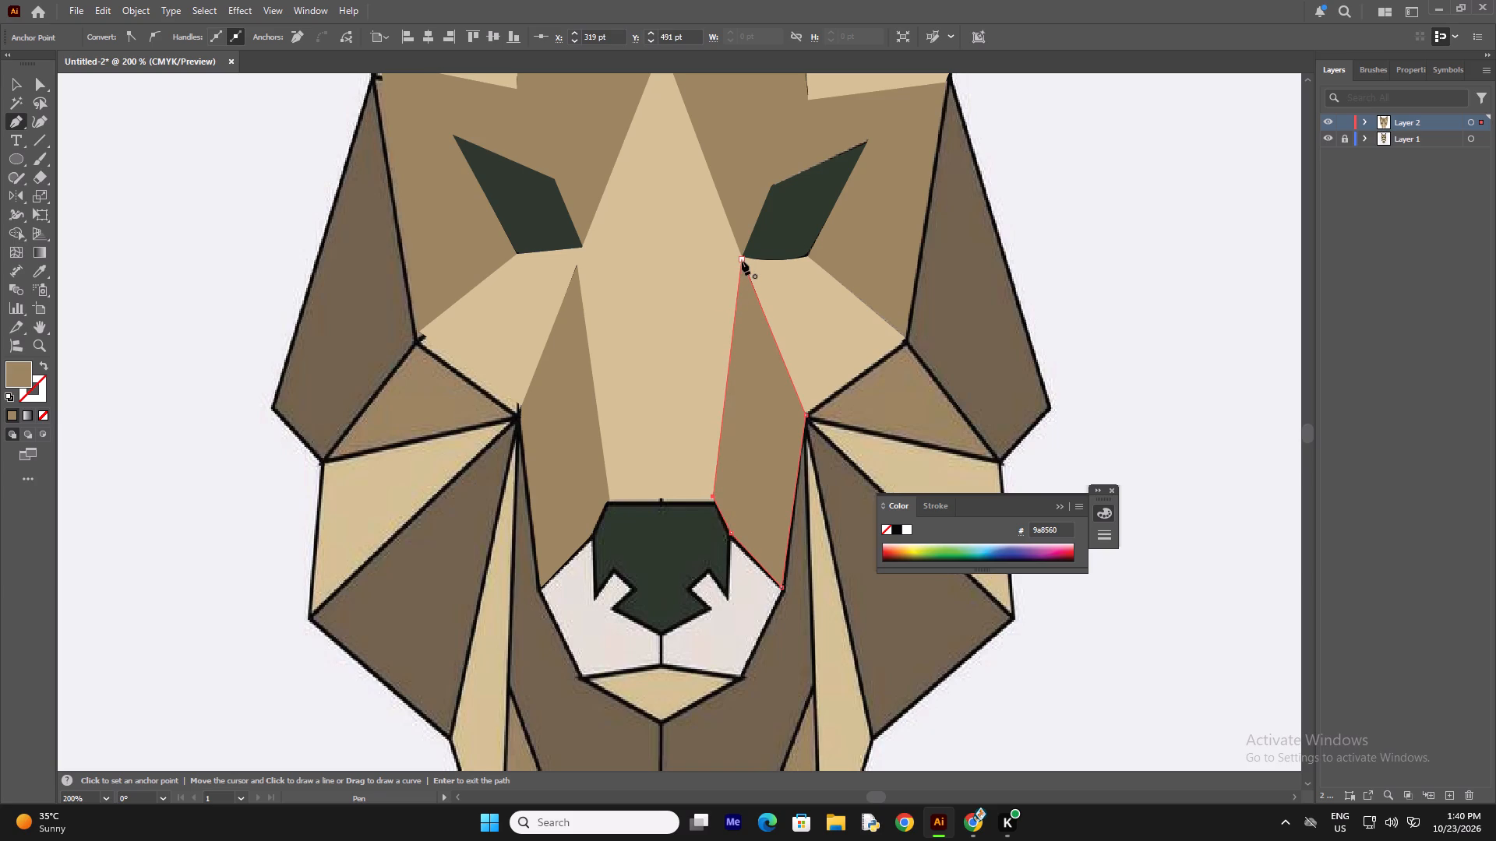
left_click(742, 261)
right_click(840, 275)
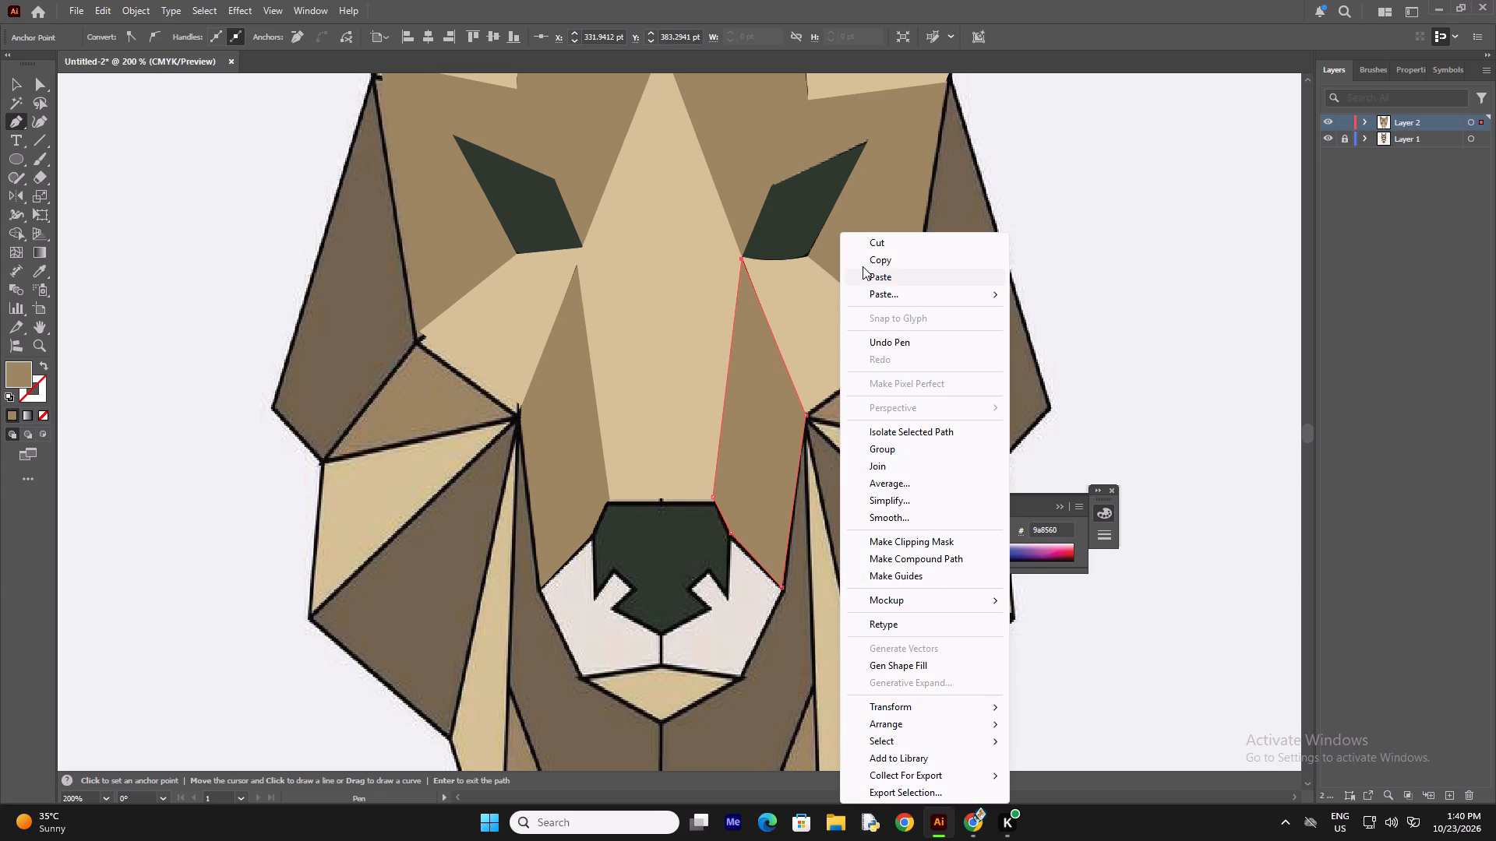
left_click(864, 273)
key("BackSpace")
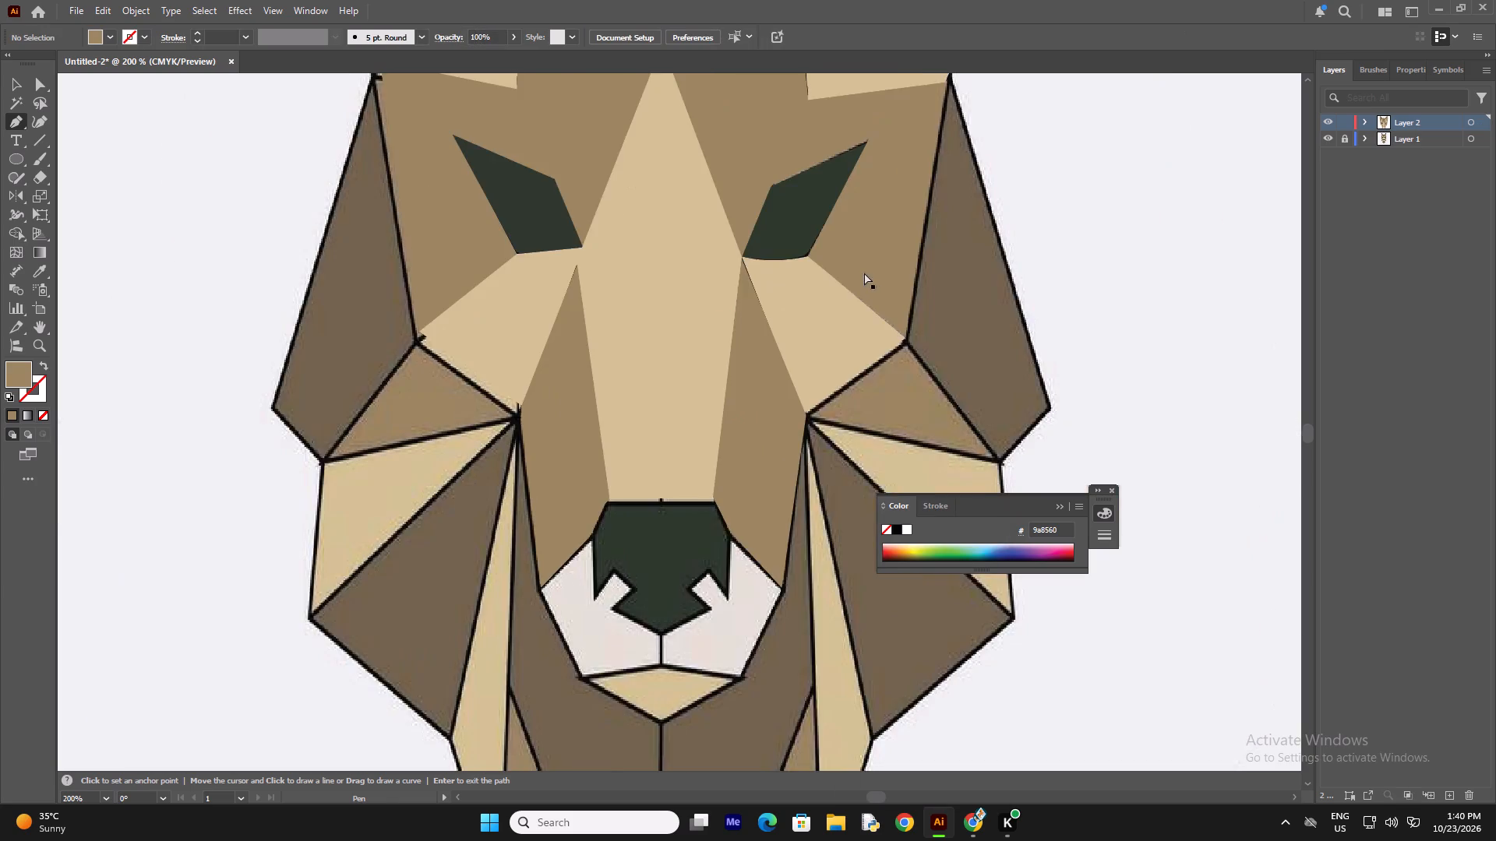
Toggle Layer 1's visibility to compare the whole traced head on Layer 2 with the reference.
key("ctrl+minus")
left_click(1330, 135)
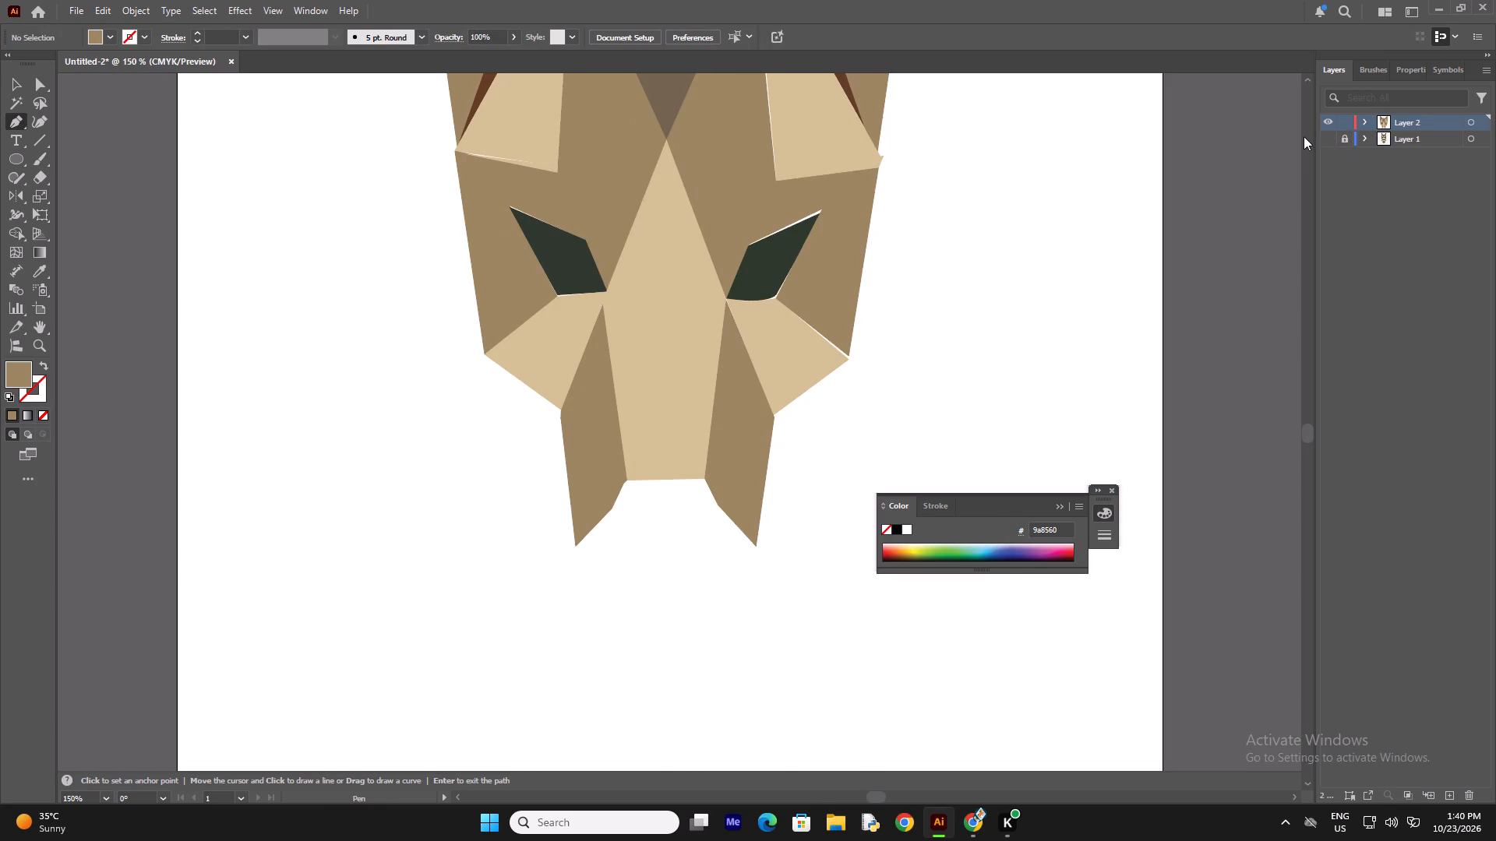
key("ctrl+minus")
key("ctrl+minus")
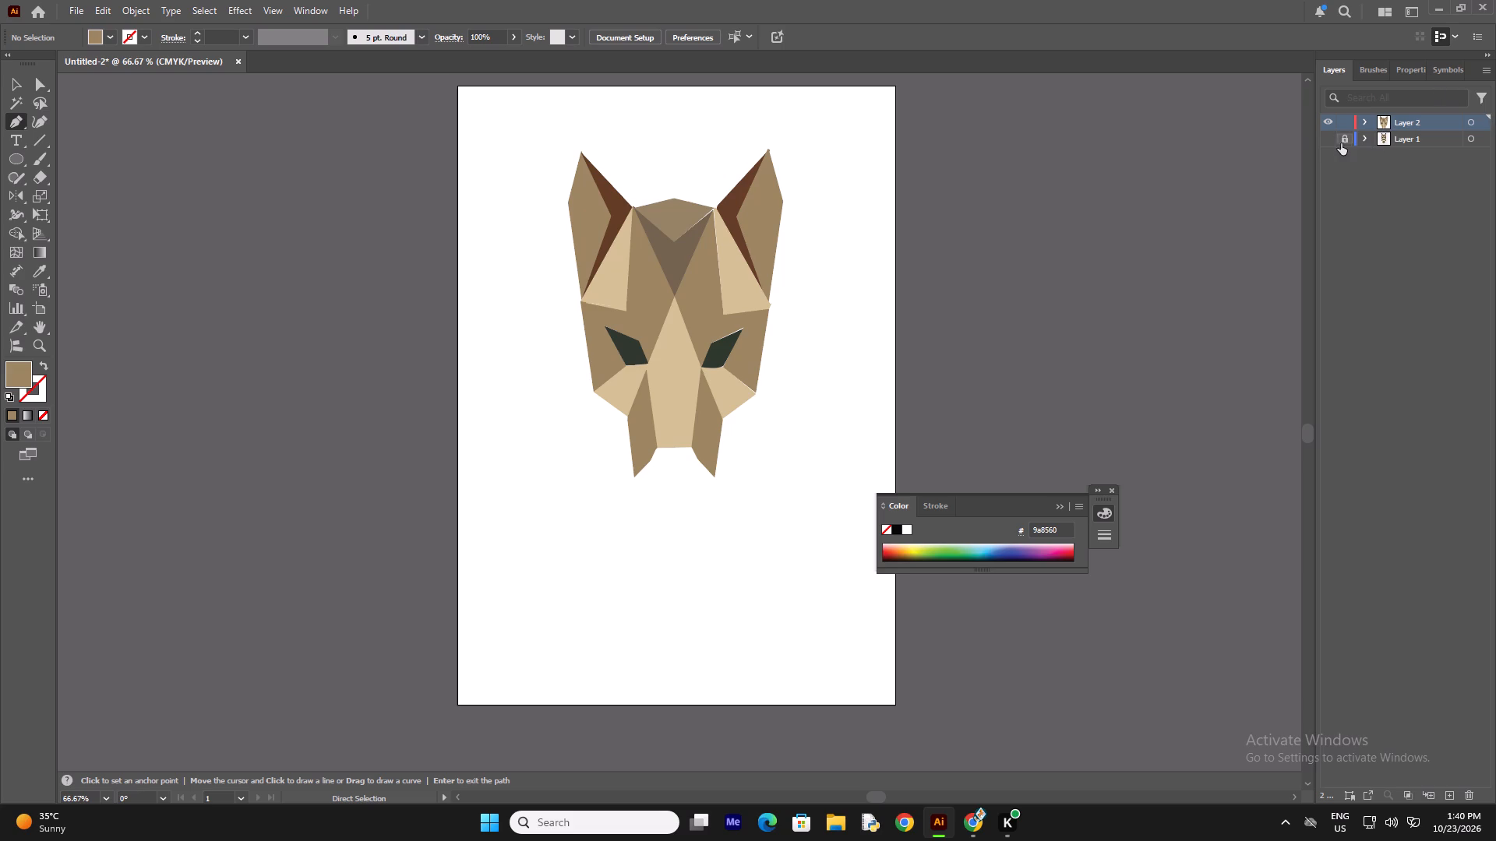
left_click(1325, 141)
left_click(1325, 141)
left_click(1325, 141)
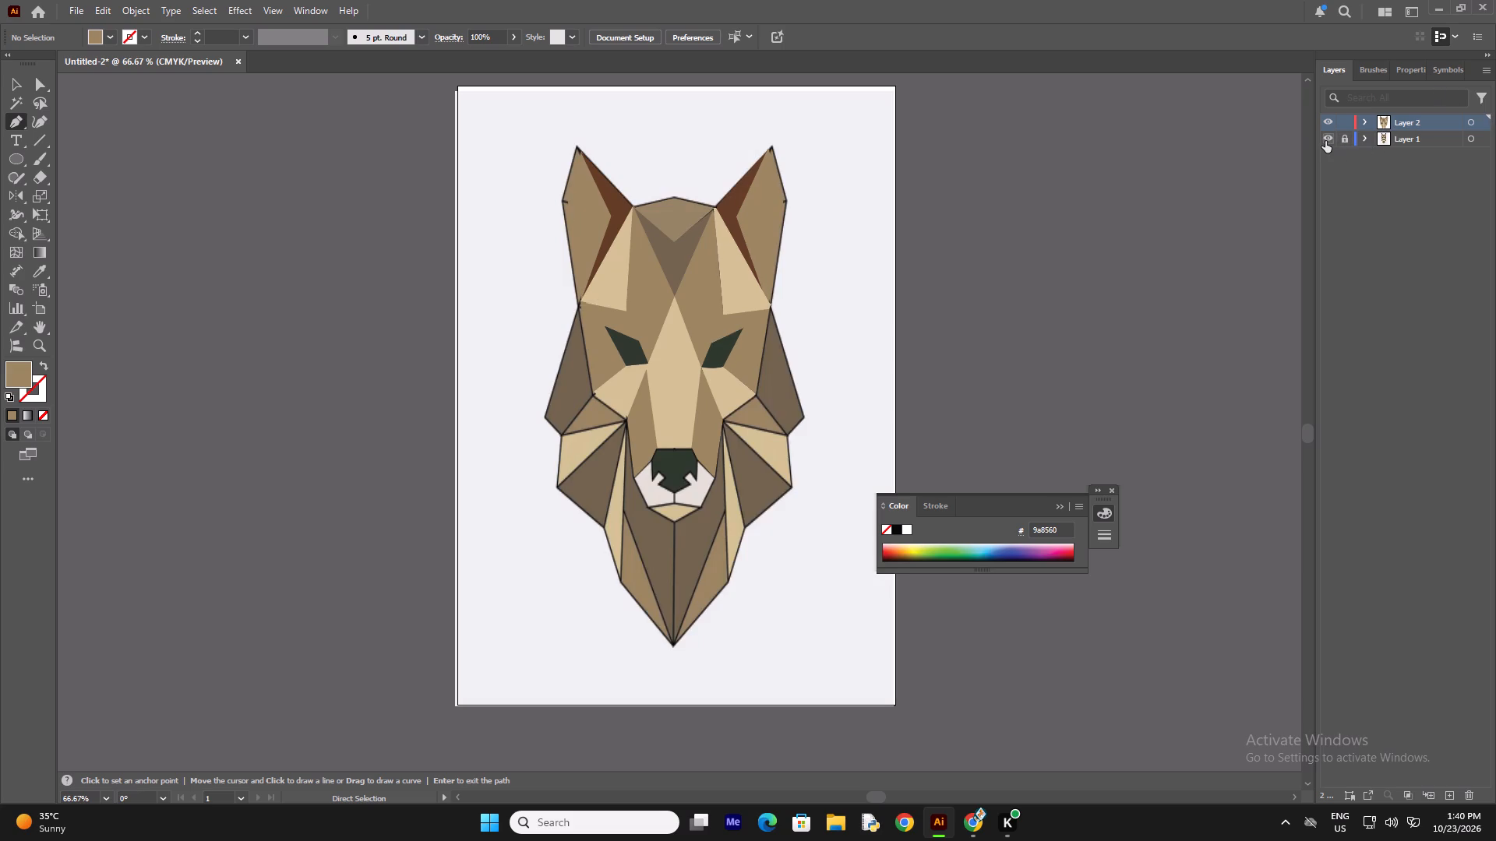
left_click(1325, 141)
left_click(1325, 141)
left_click(1330, 139)
left_click(1330, 139)
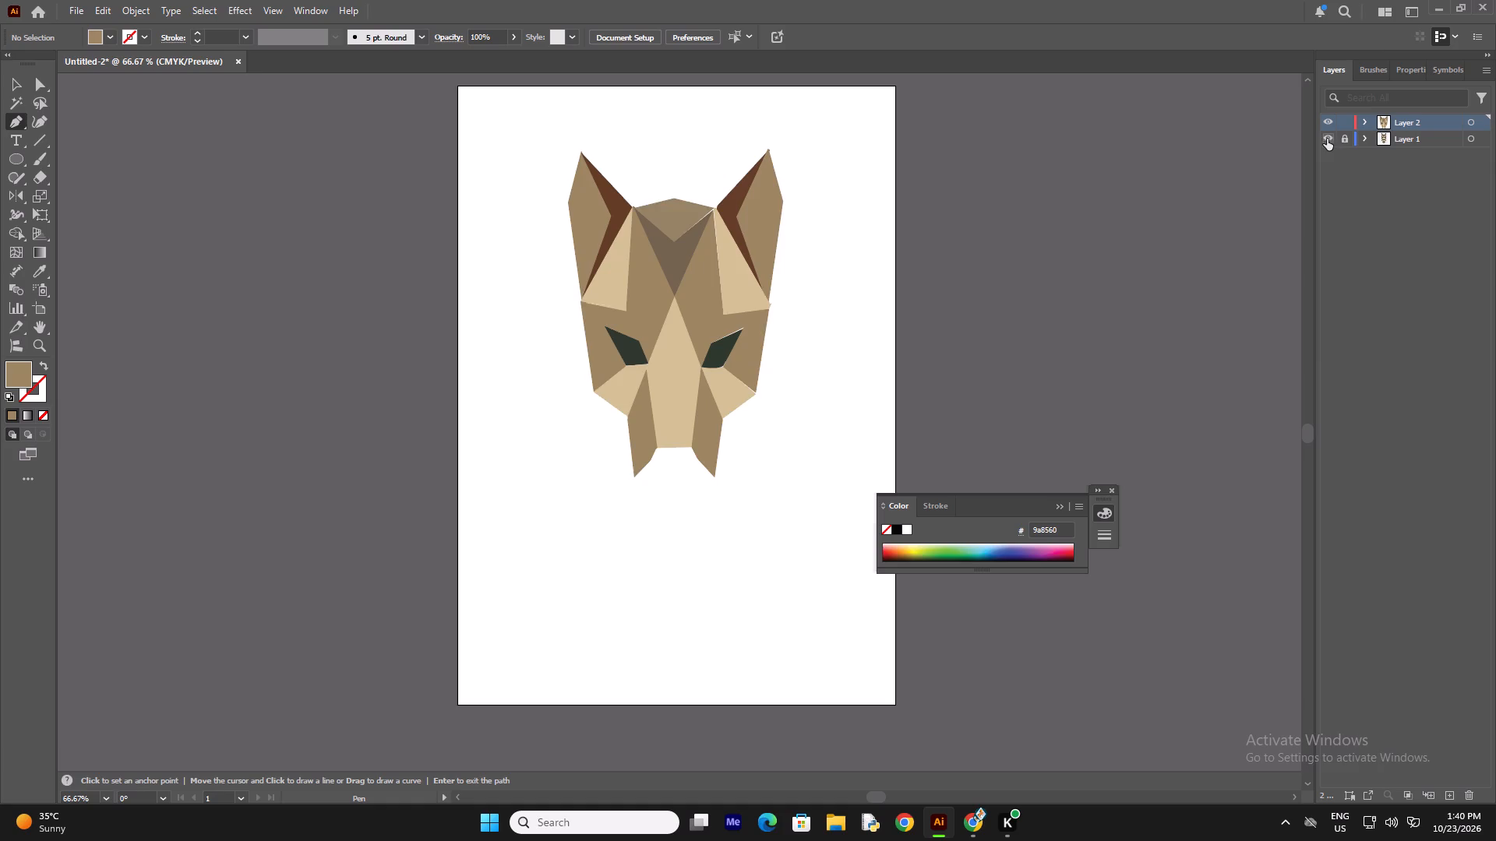
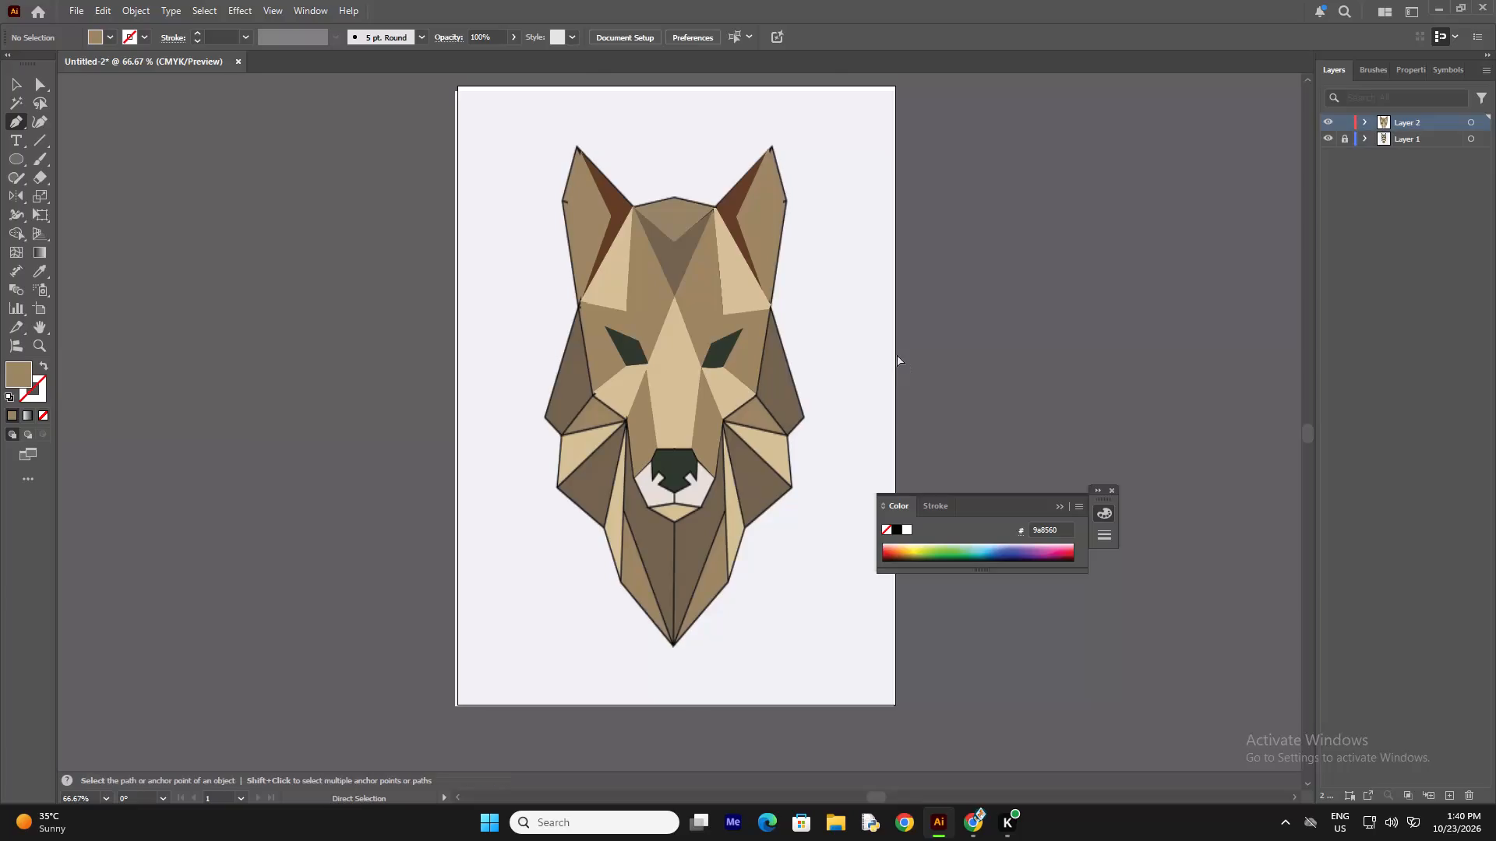
Sample the dark green 2e382d from the reference nose and trace the whole notched nose shape with the Pen tool.
key("ctrl+plus")
key("ctrl+plus")
key("ctrl+plus")
key("ctrl+plus")
scroll(791, 327, "down", 10)
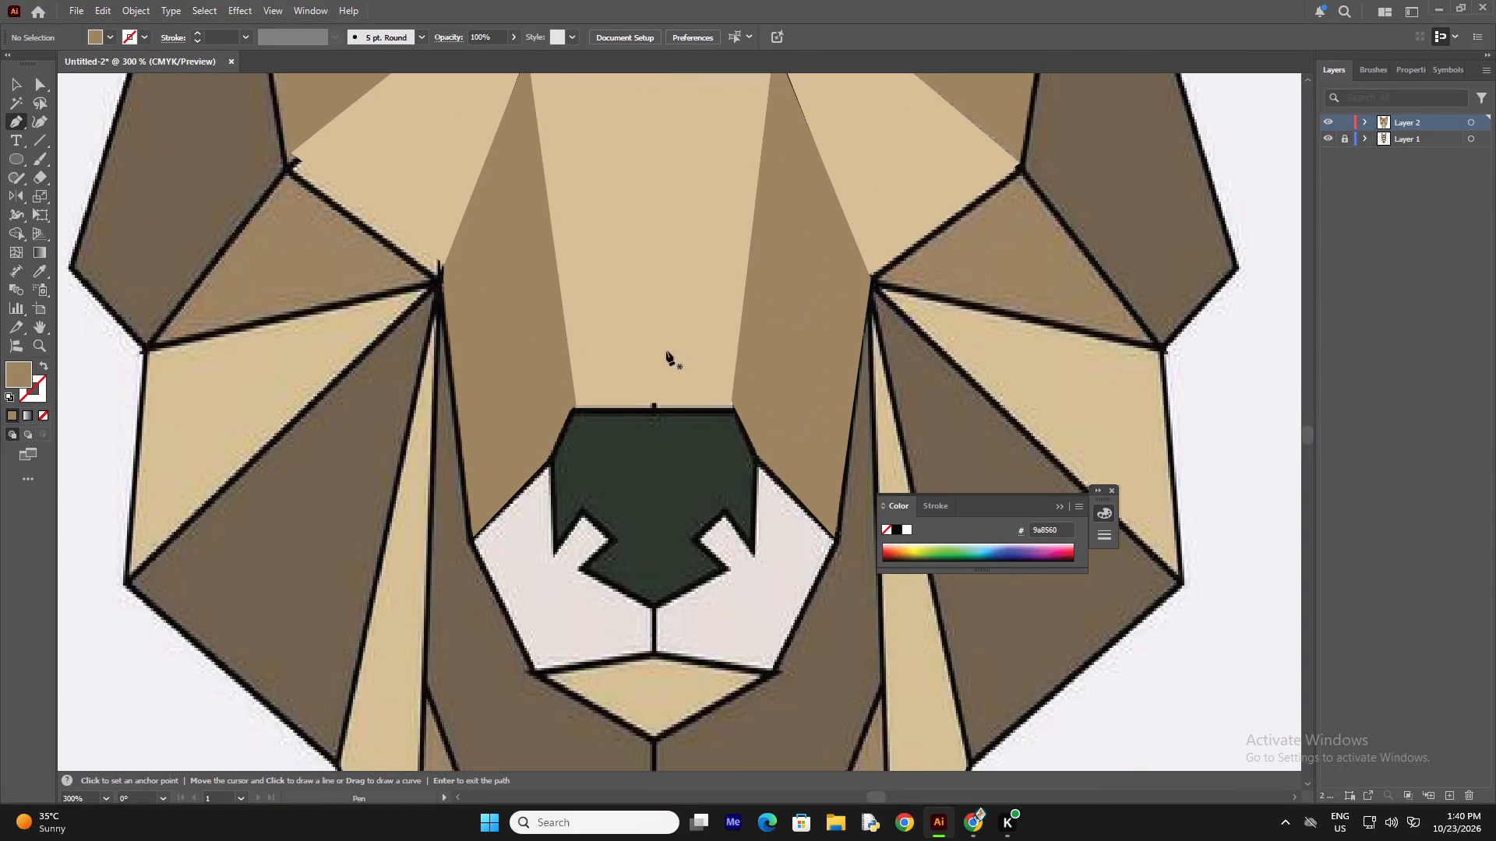
scroll(666, 351, "down", 3)
key("i")
key("i")
key("i")
key("i")
key("i")
key("i")
key("i")
left_click(652, 354)
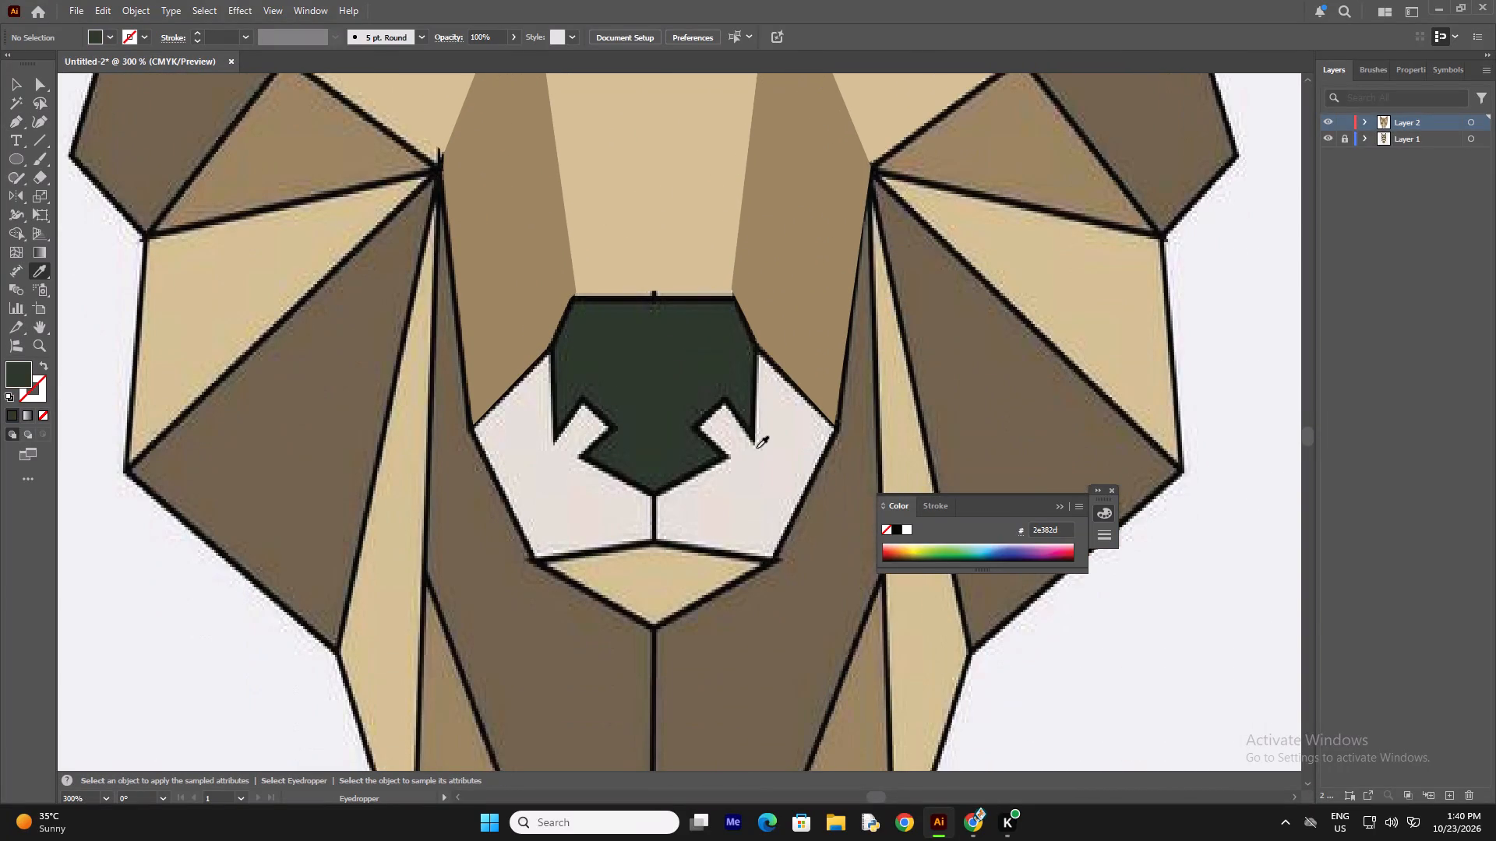
key("p")
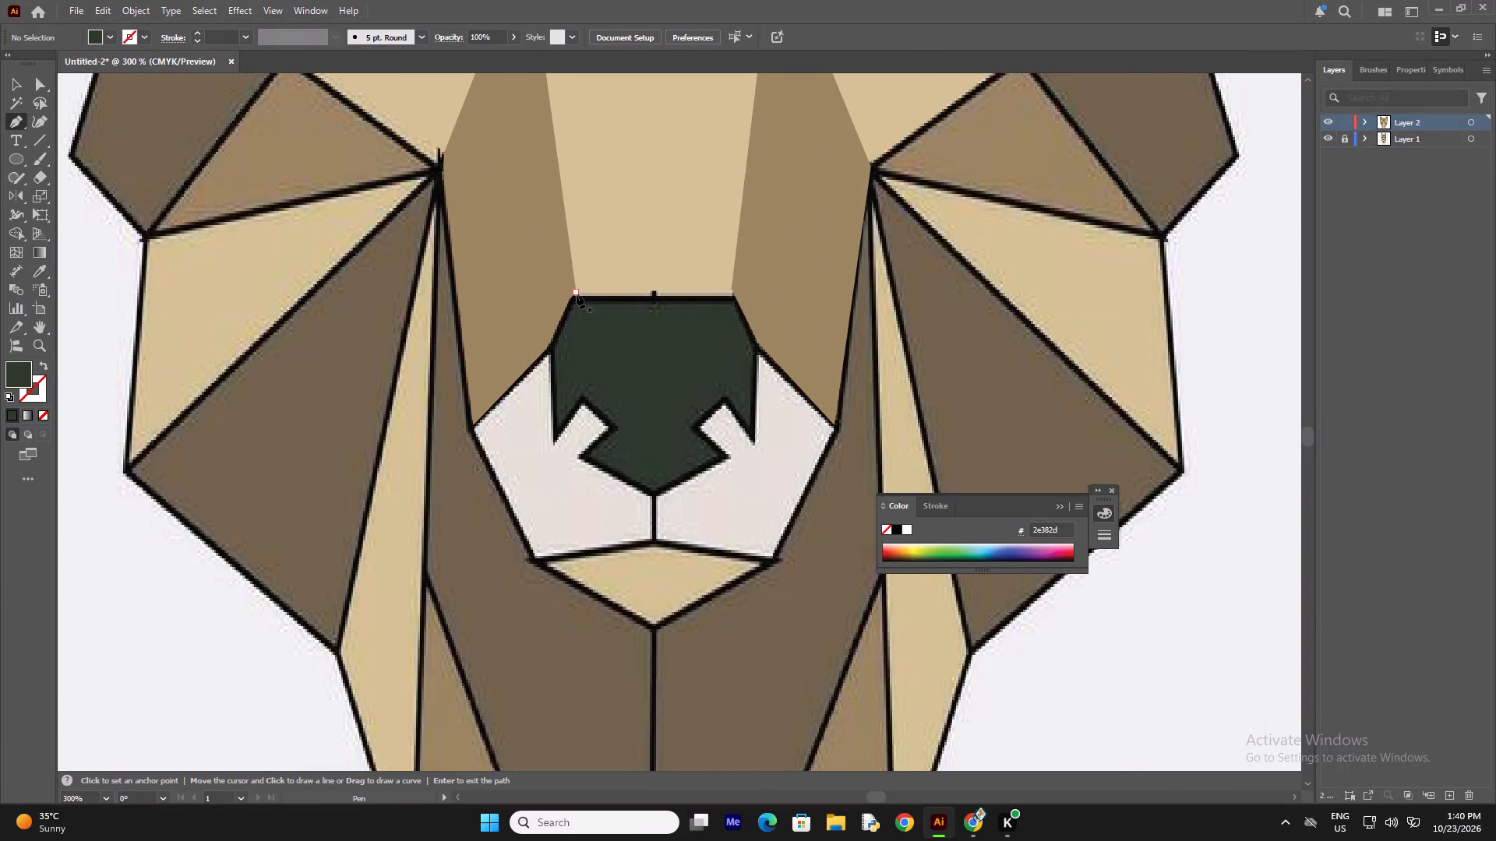
left_click(577, 294)
left_click(547, 349)
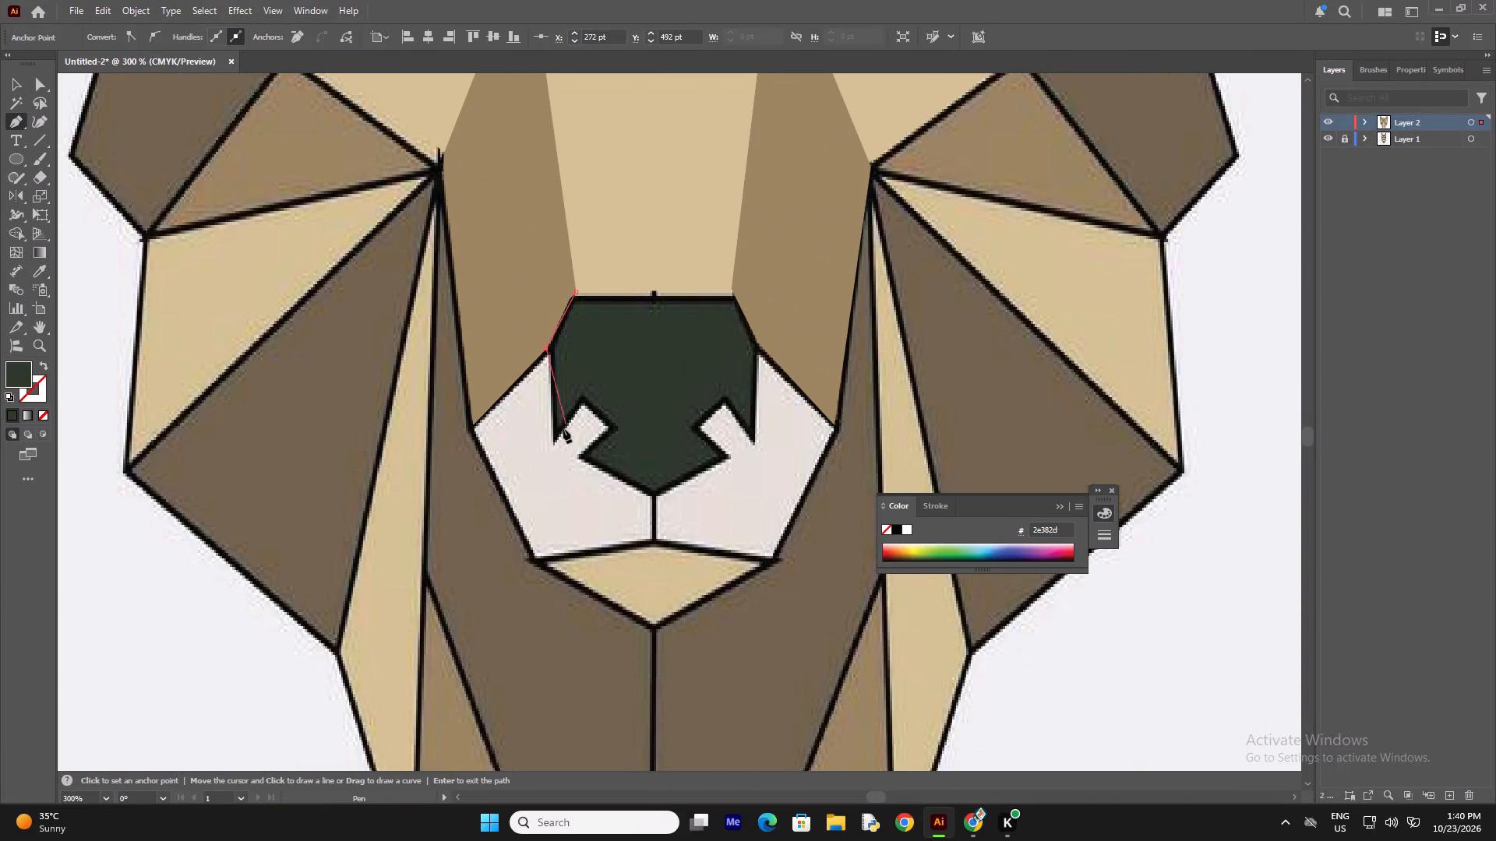
left_click(552, 445)
left_click(583, 402)
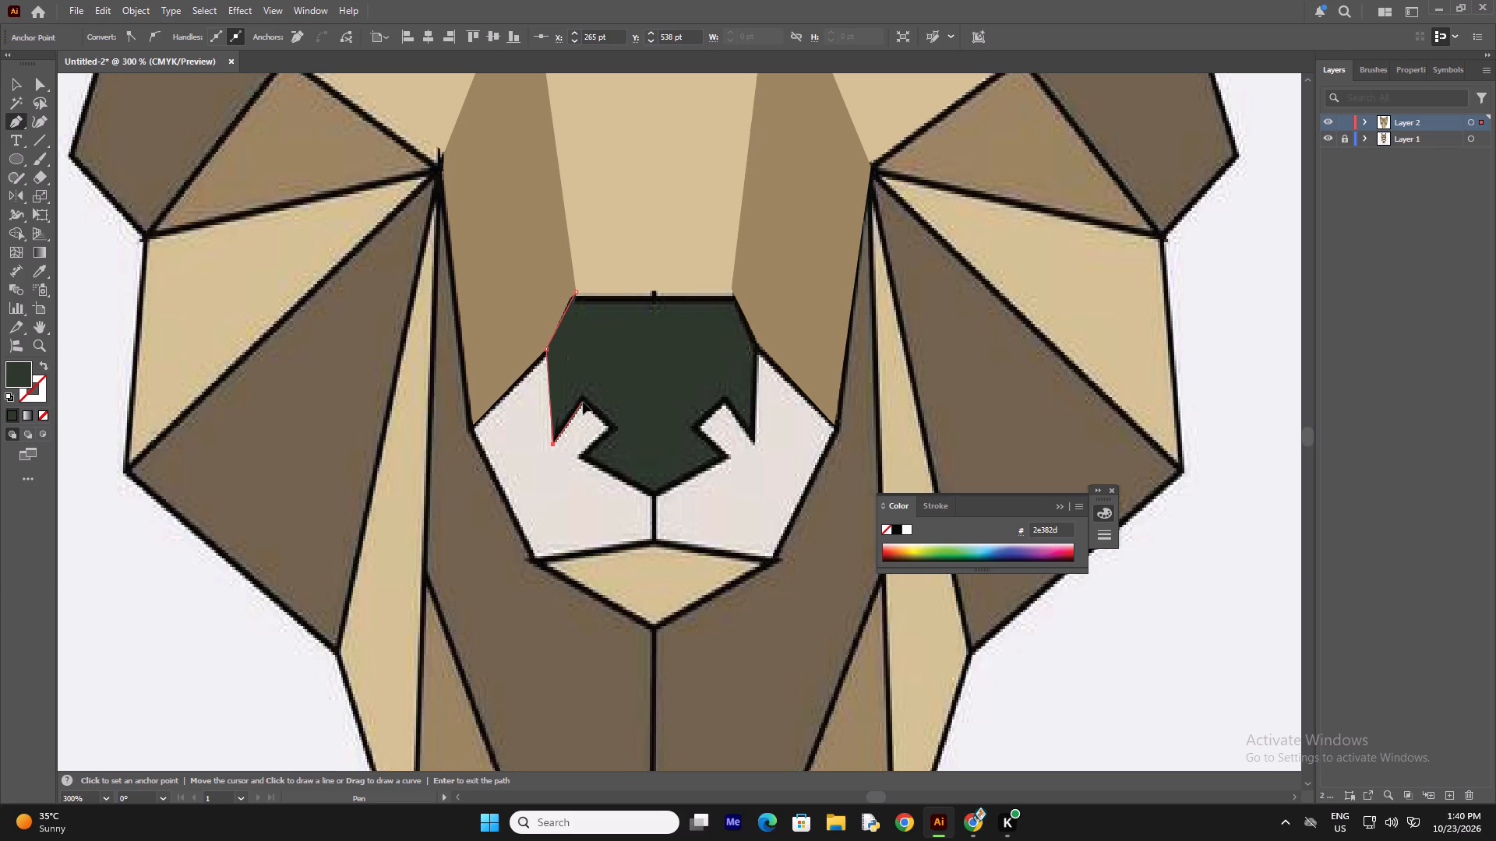
left_click(613, 429)
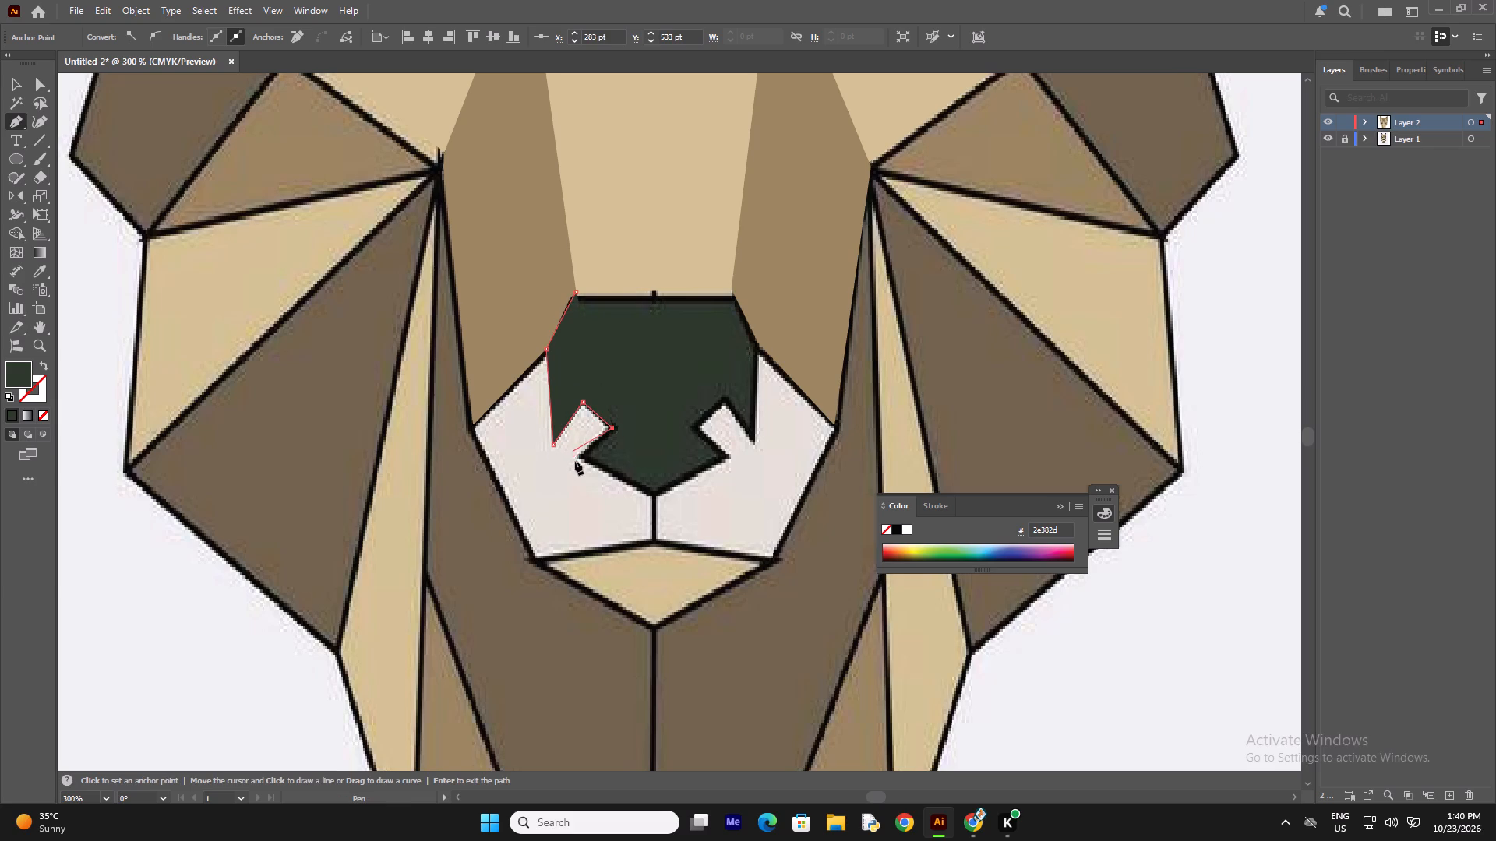
left_click(579, 456)
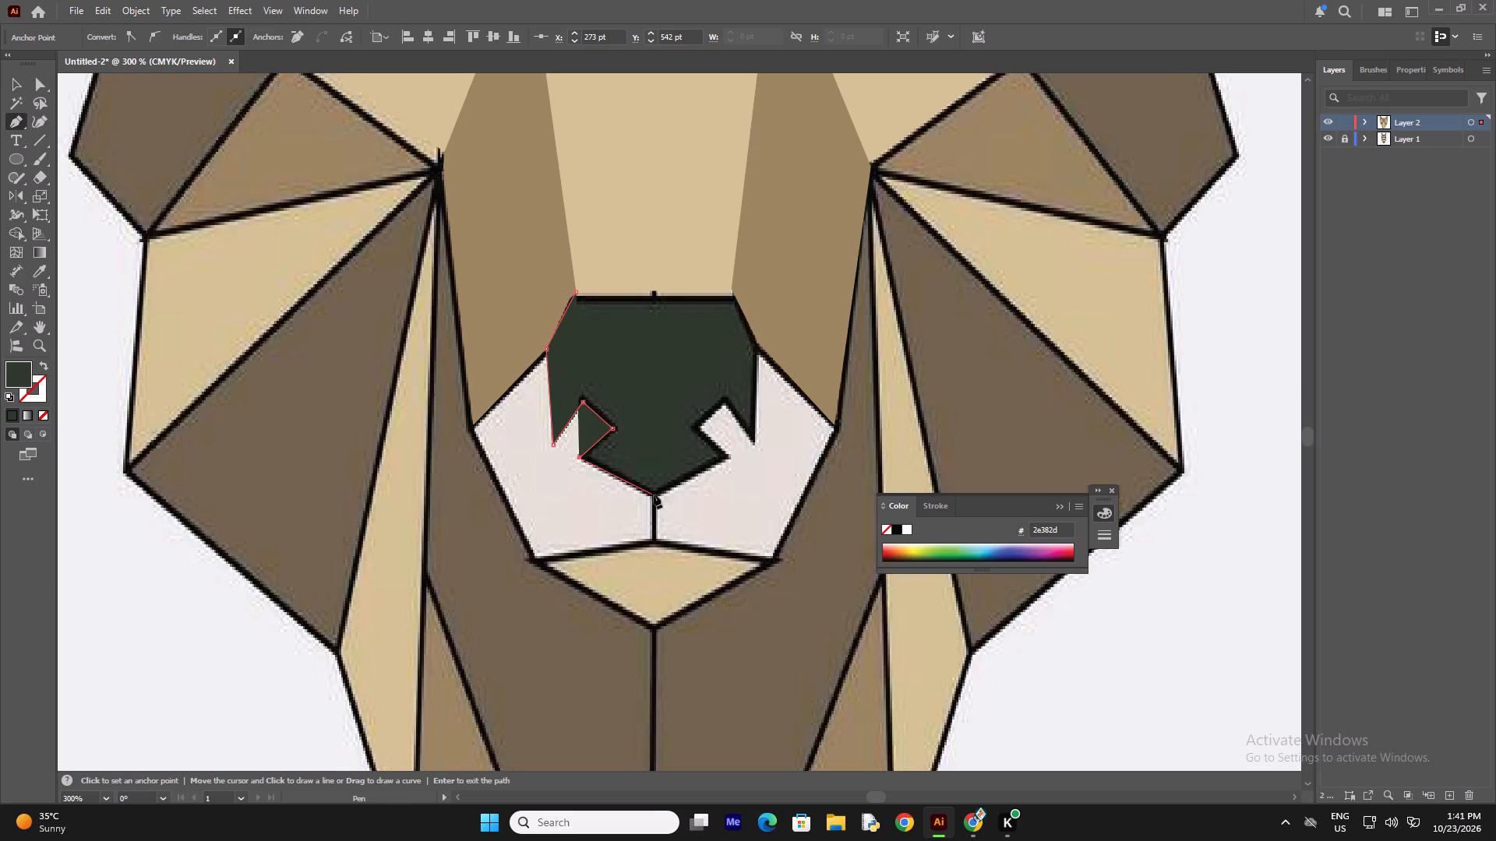
left_click(654, 494)
left_click(727, 457)
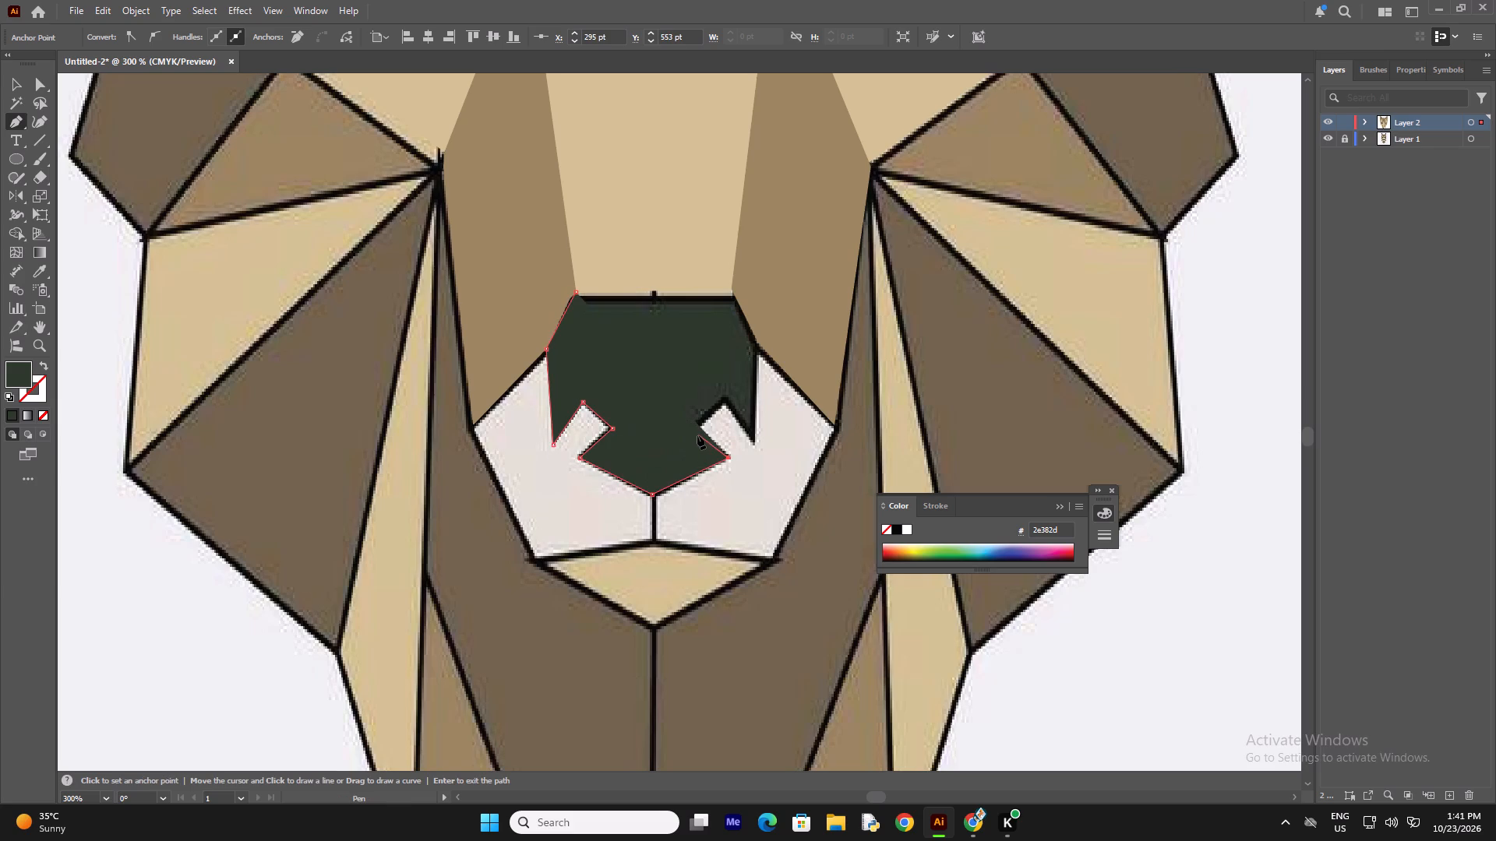
left_click(697, 431)
left_click(724, 403)
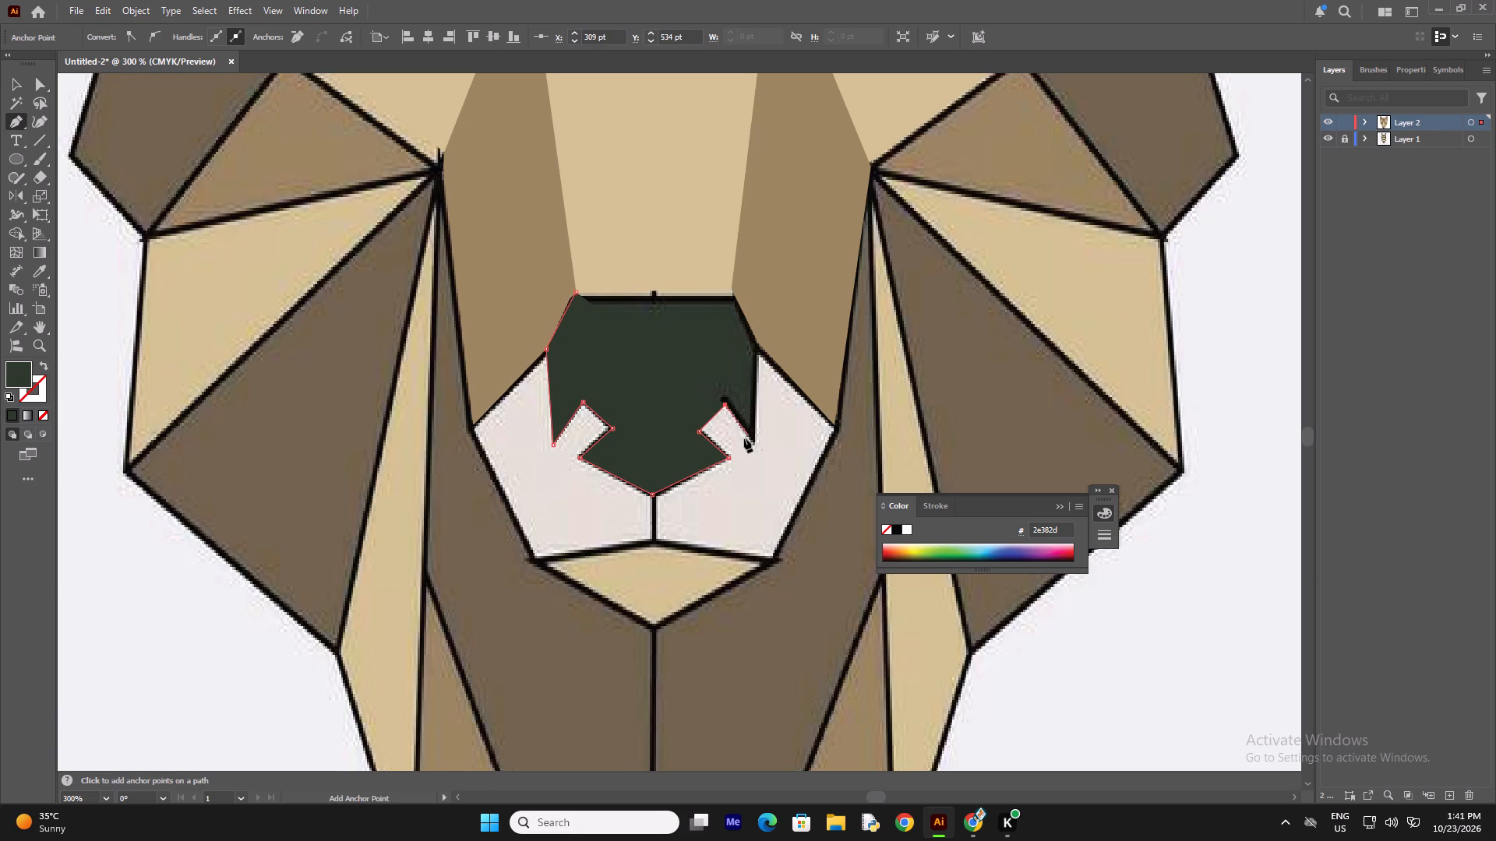
left_click(751, 442)
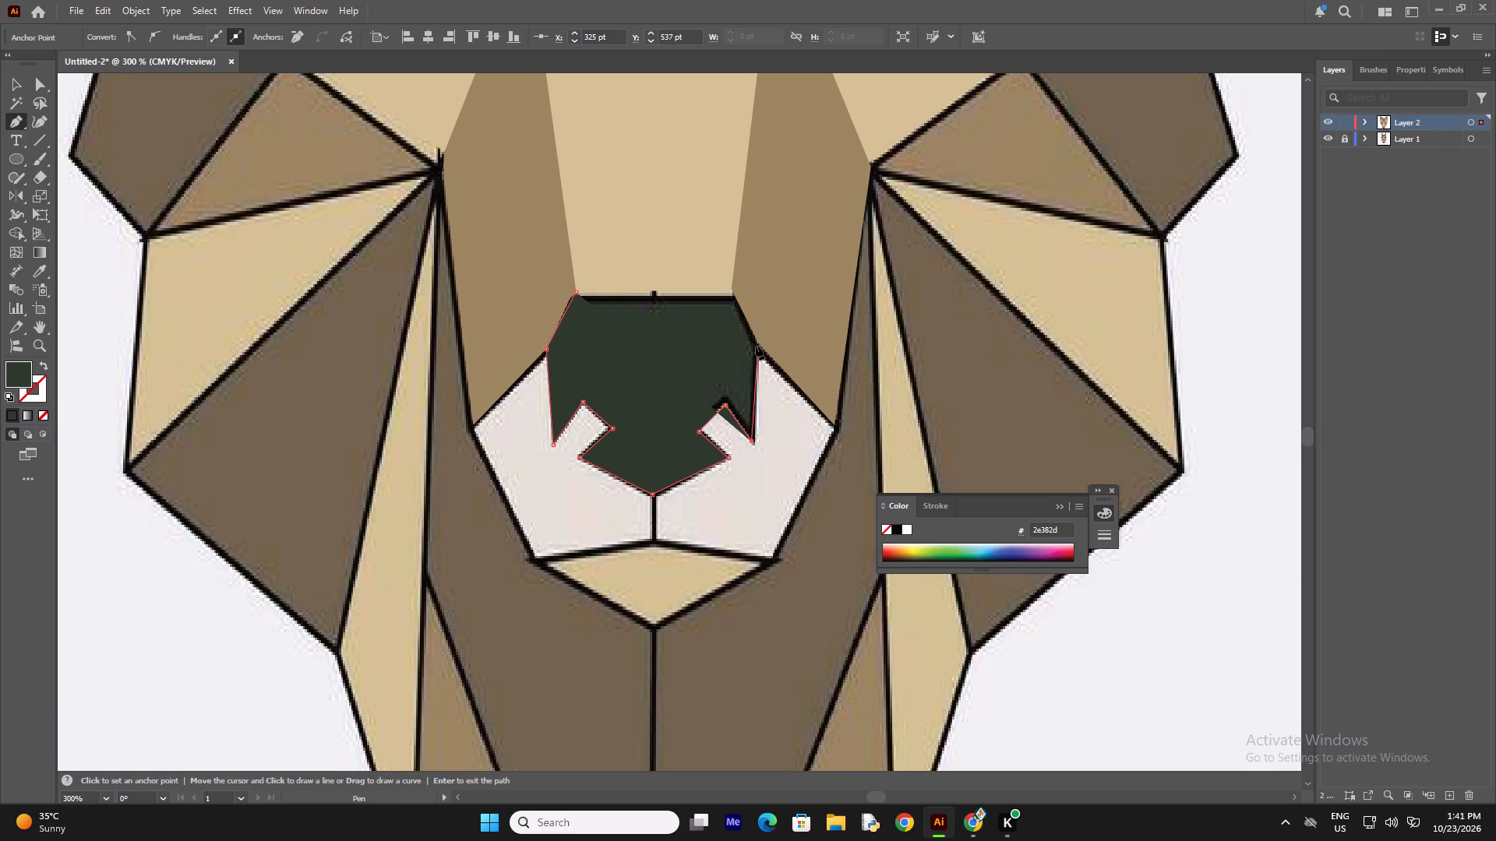
left_click(756, 342)
left_click(734, 289)
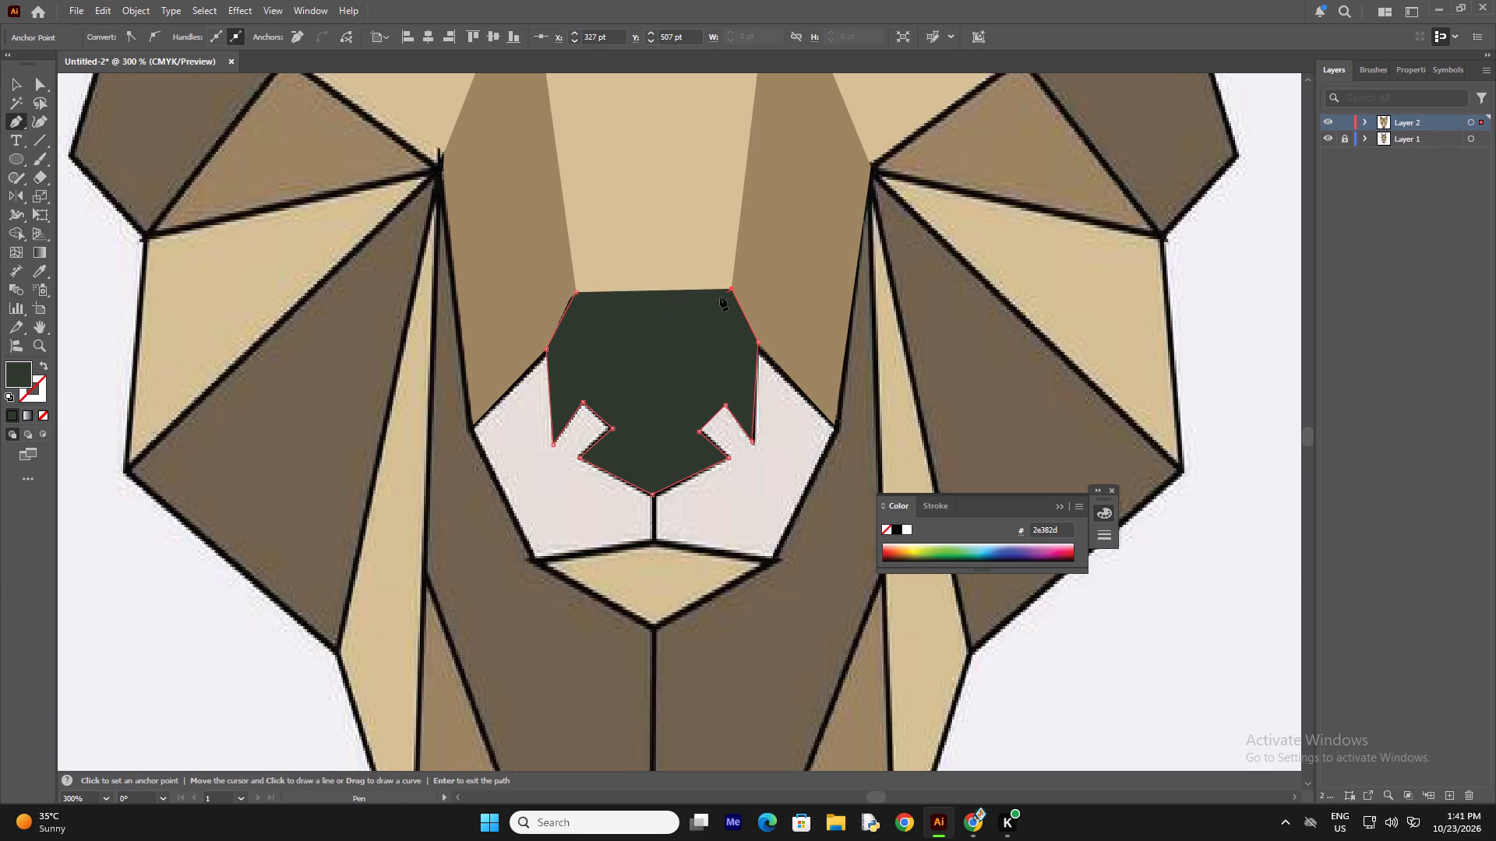
left_click(579, 291)
right_click(640, 416)
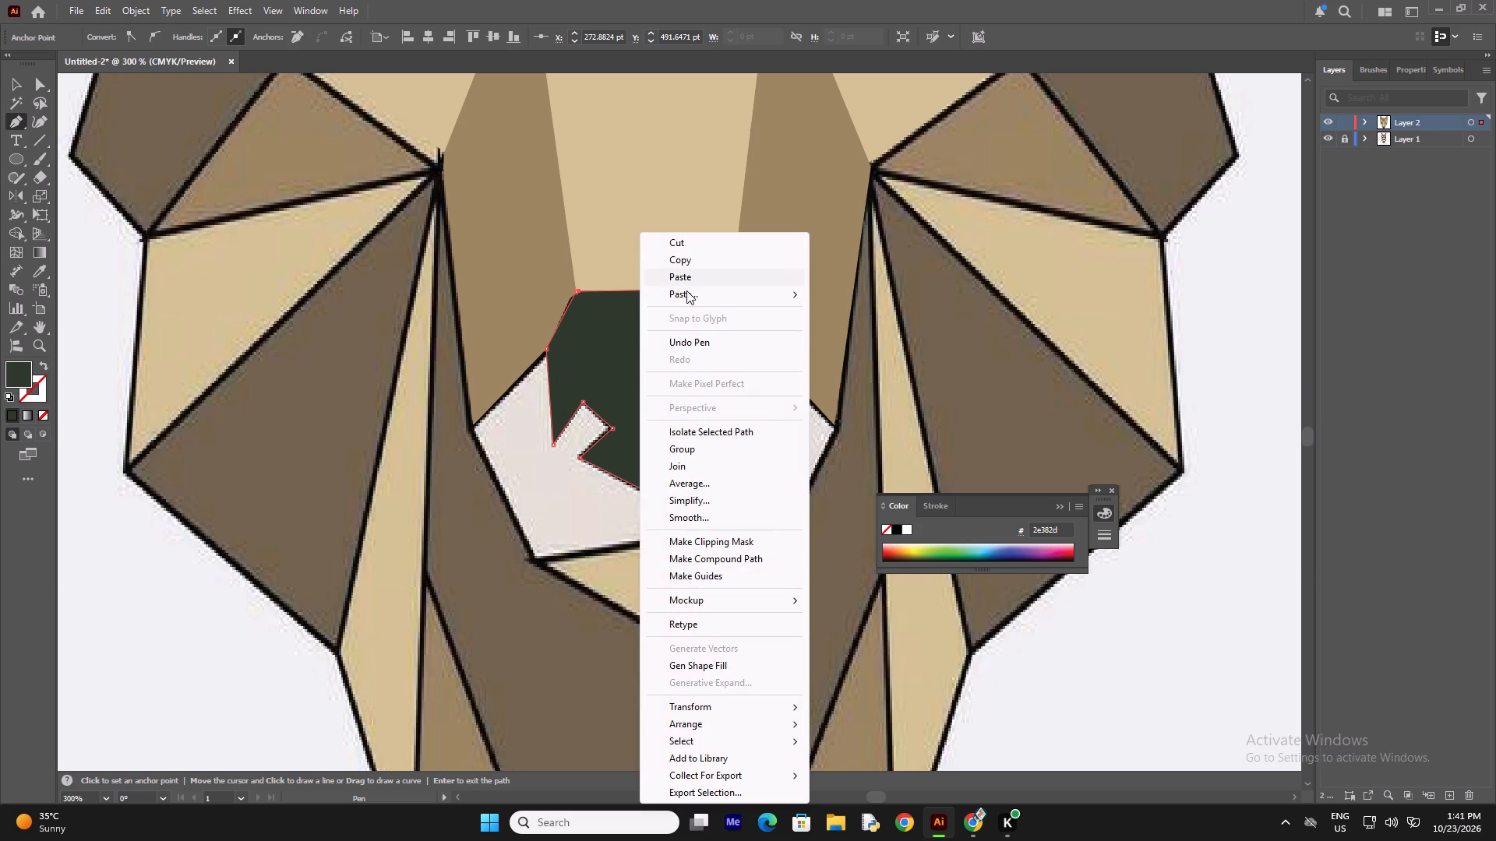
left_click(686, 283)
key("BackSpace")
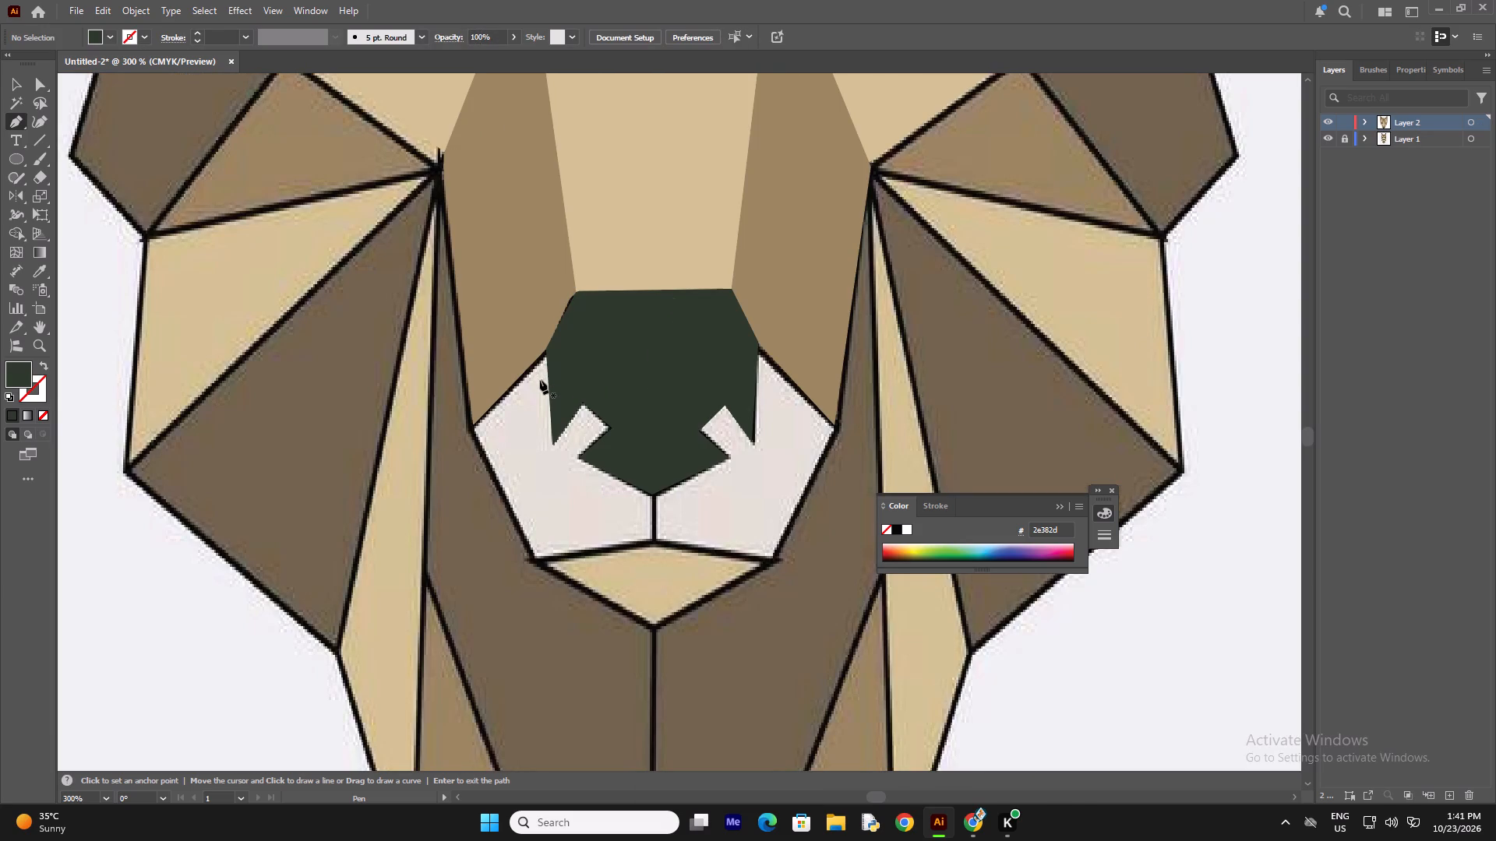
Sample the off-white e7e0d5 and trace the muzzle patch around the nose as one closed shape, following the nostril notches and upper chin edge.
key("i")
key("i")
key("i")
key("i")
key("i")
key("i")
key("i")
key("i")
key("i")
key("i")
key("i")
key("i")
key("i")
key("i")
key("i")
key("i")
key("i")
key("i")
left_click(538, 413)
key("p")
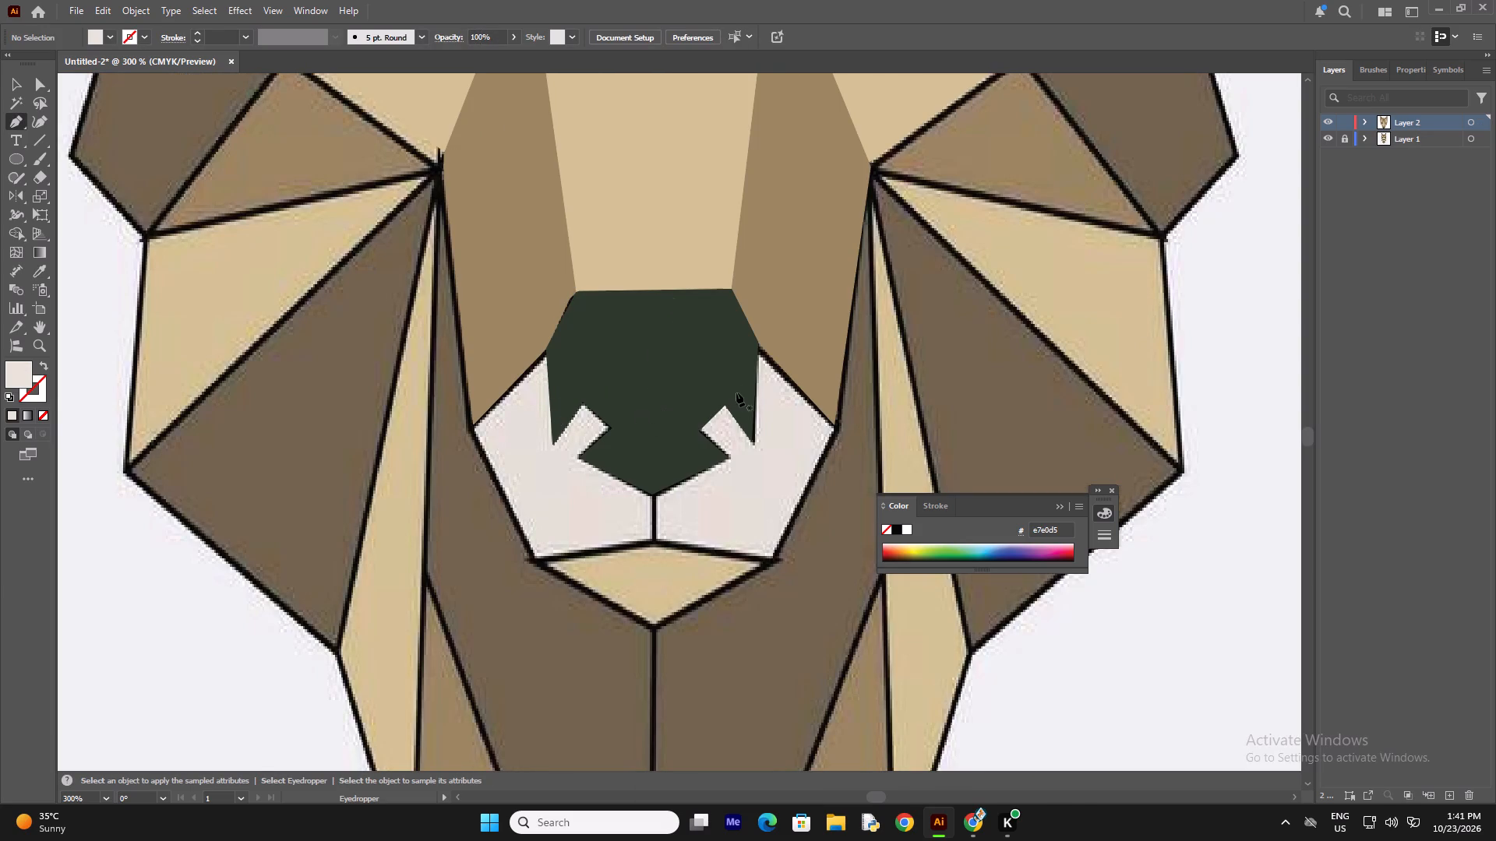
left_click(760, 343)
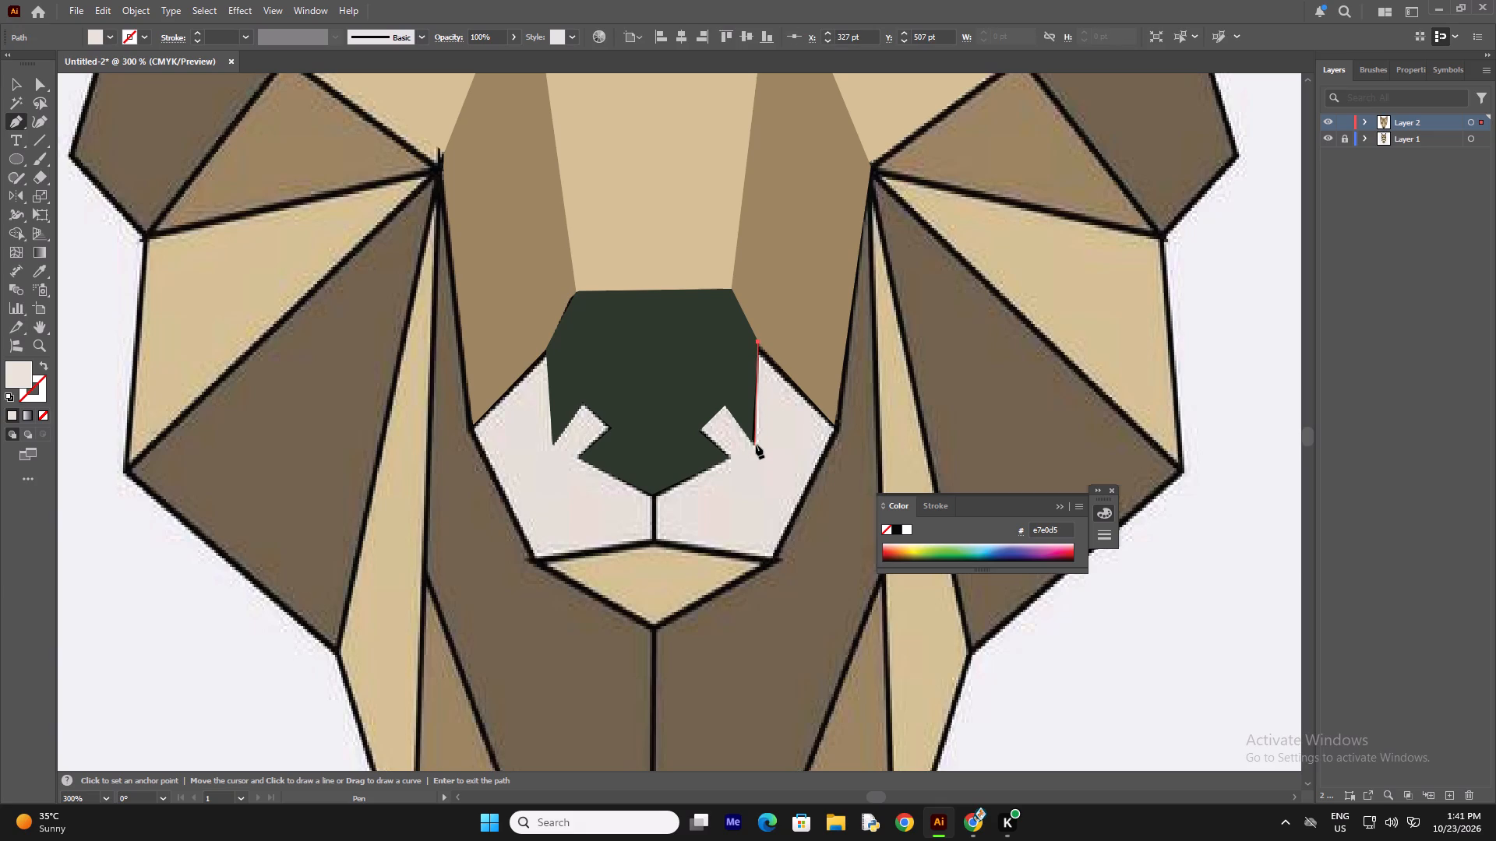
left_click(753, 444)
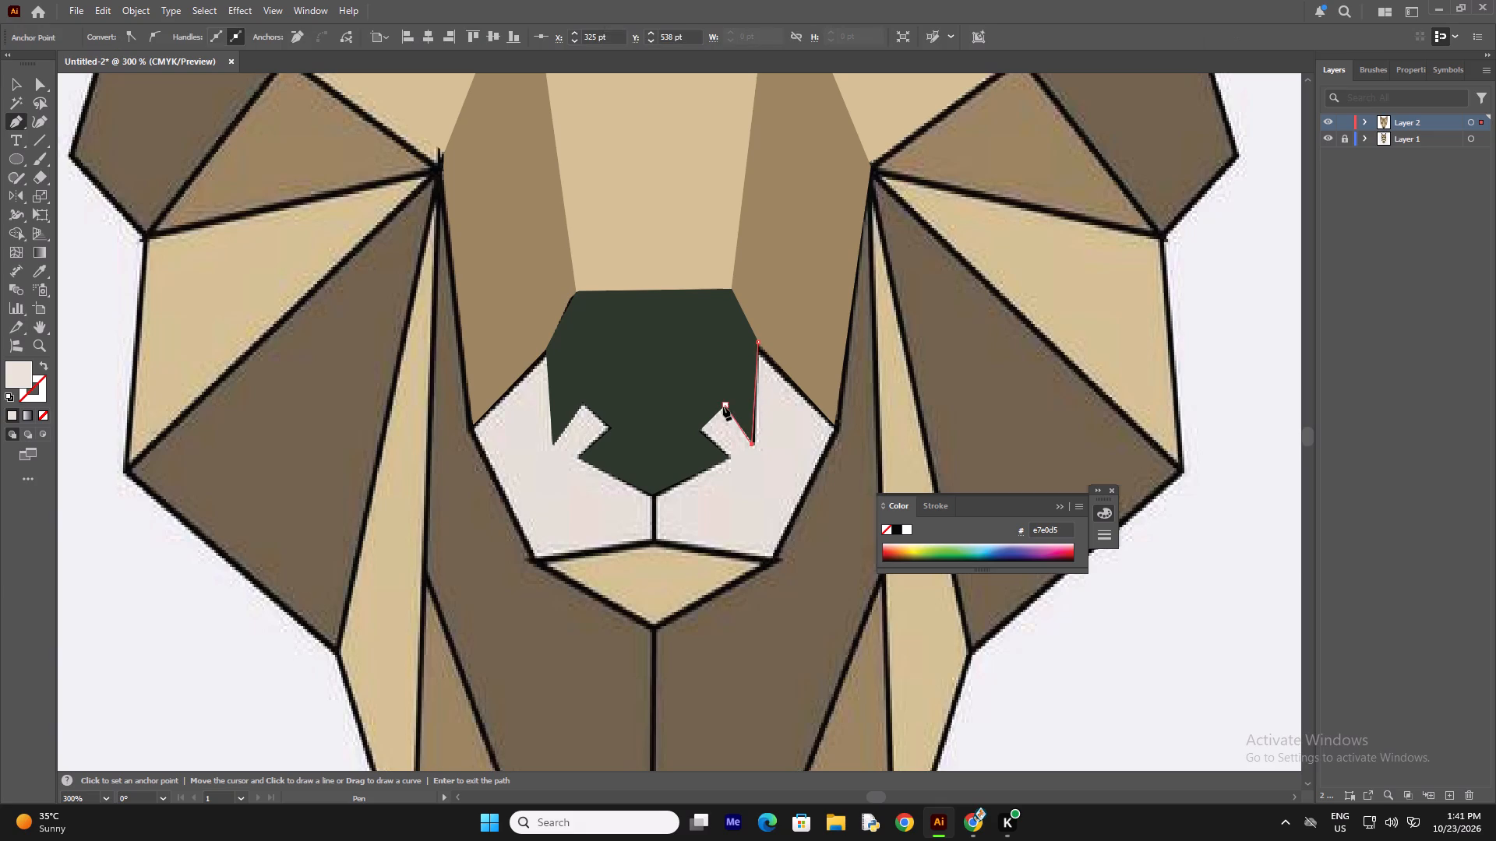
left_click(725, 407)
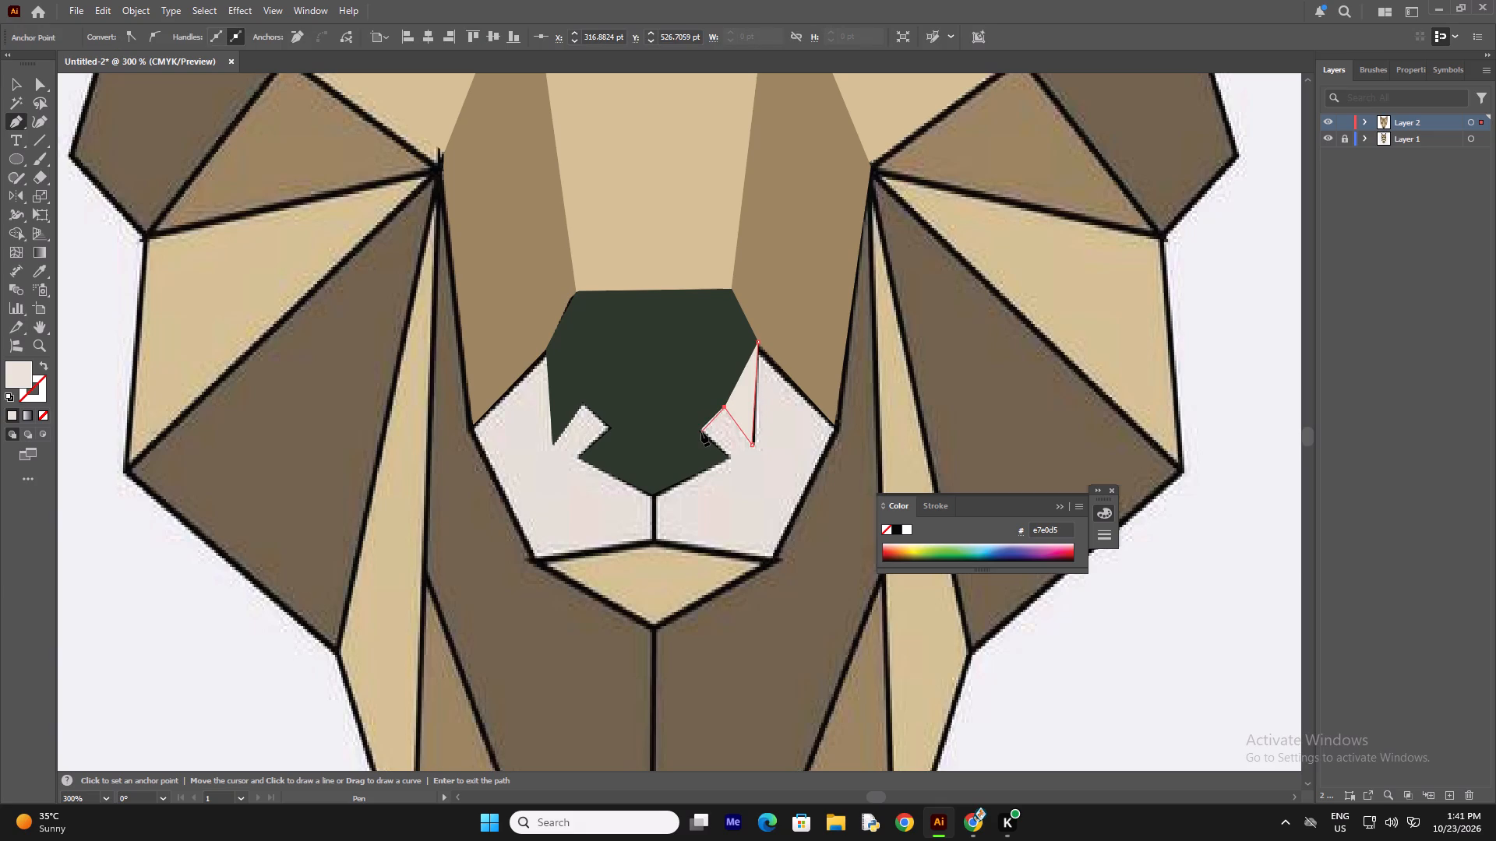
left_click(700, 430)
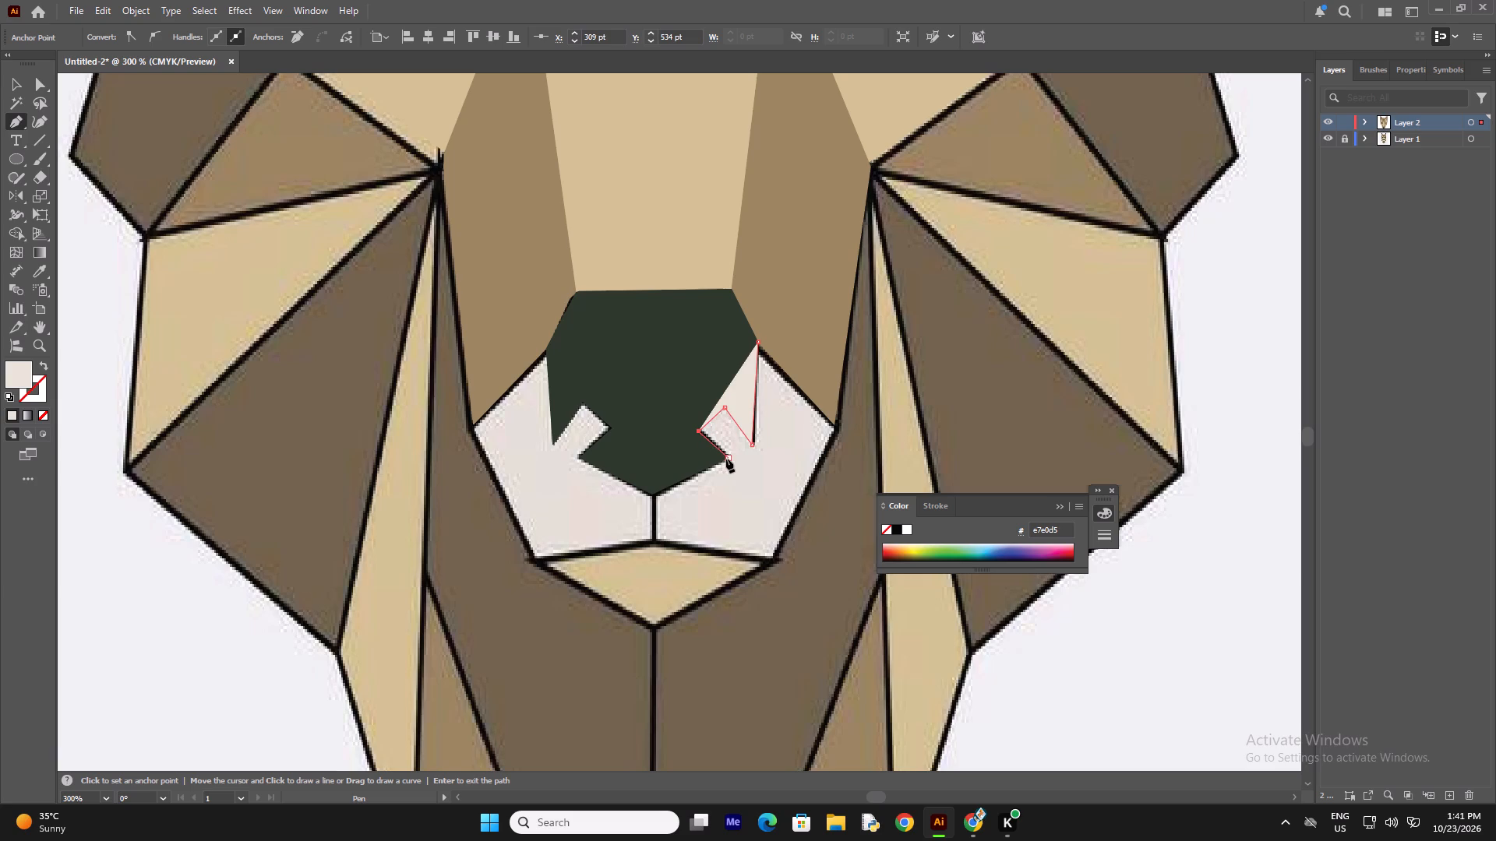
left_click(726, 459)
left_click(652, 498)
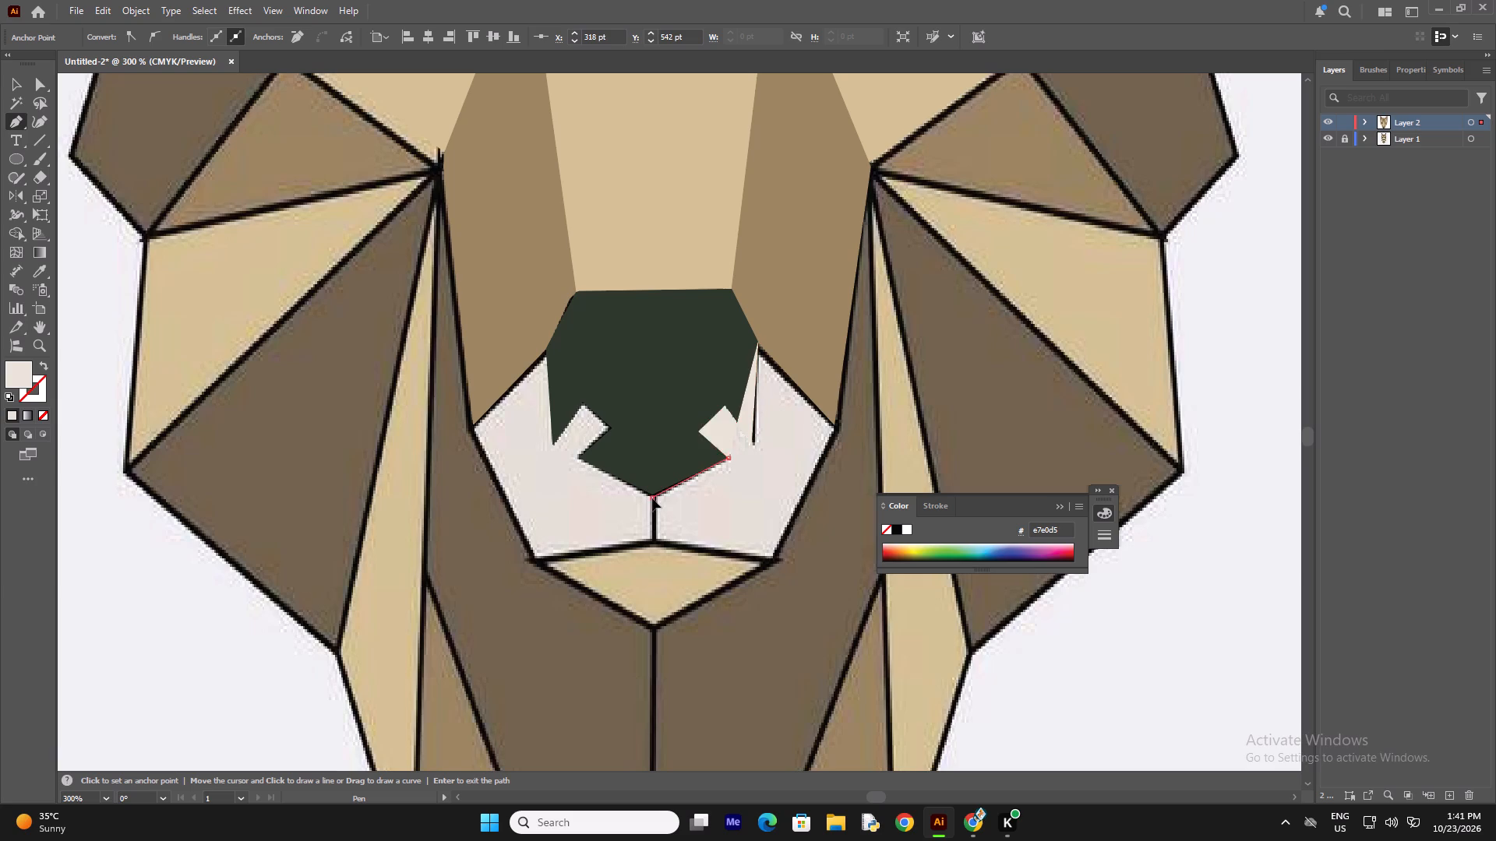
left_click(577, 457)
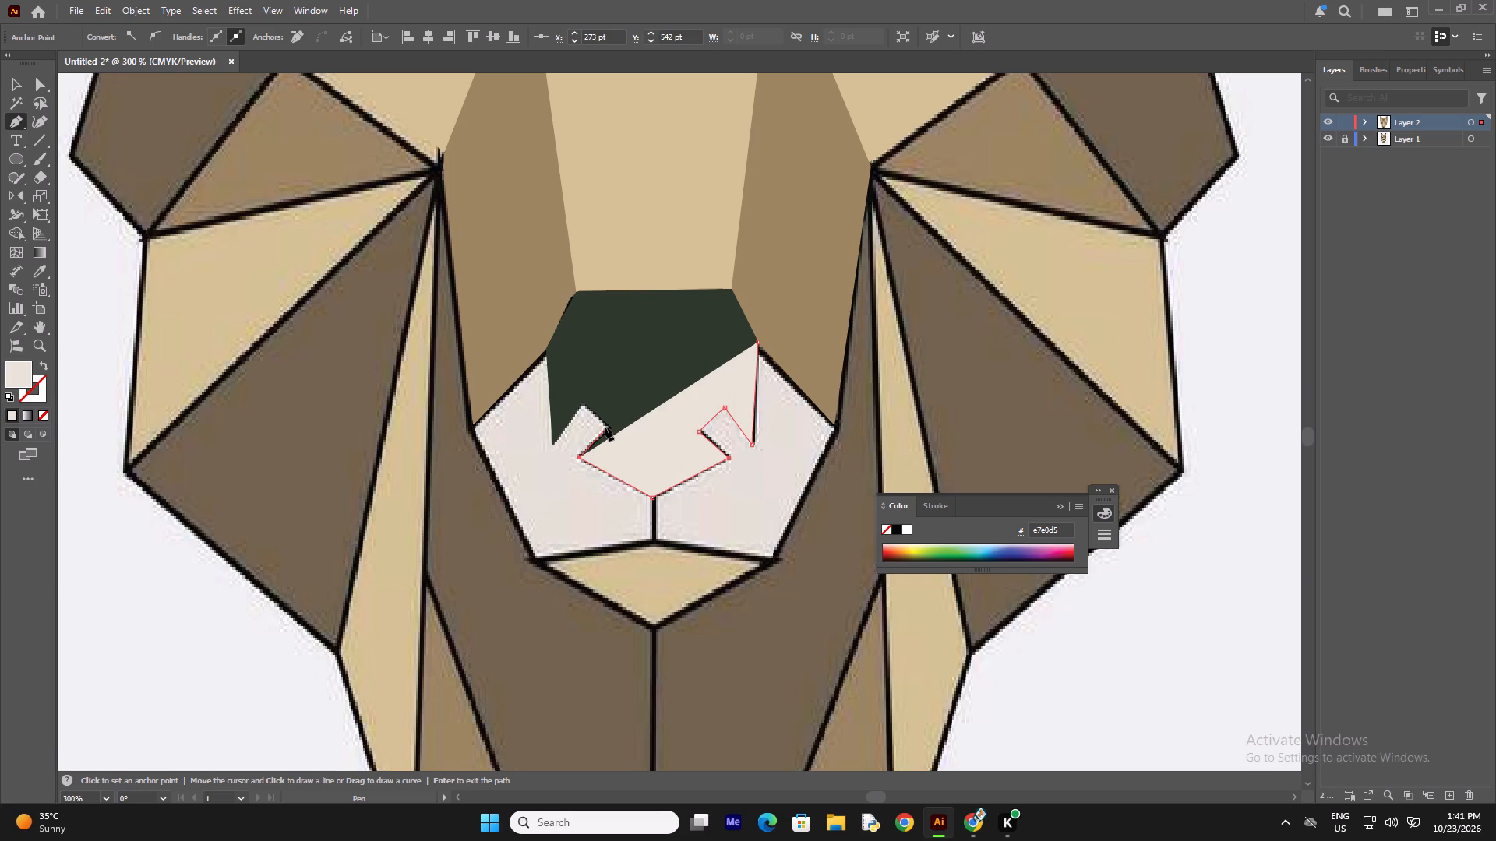
left_click(605, 427)
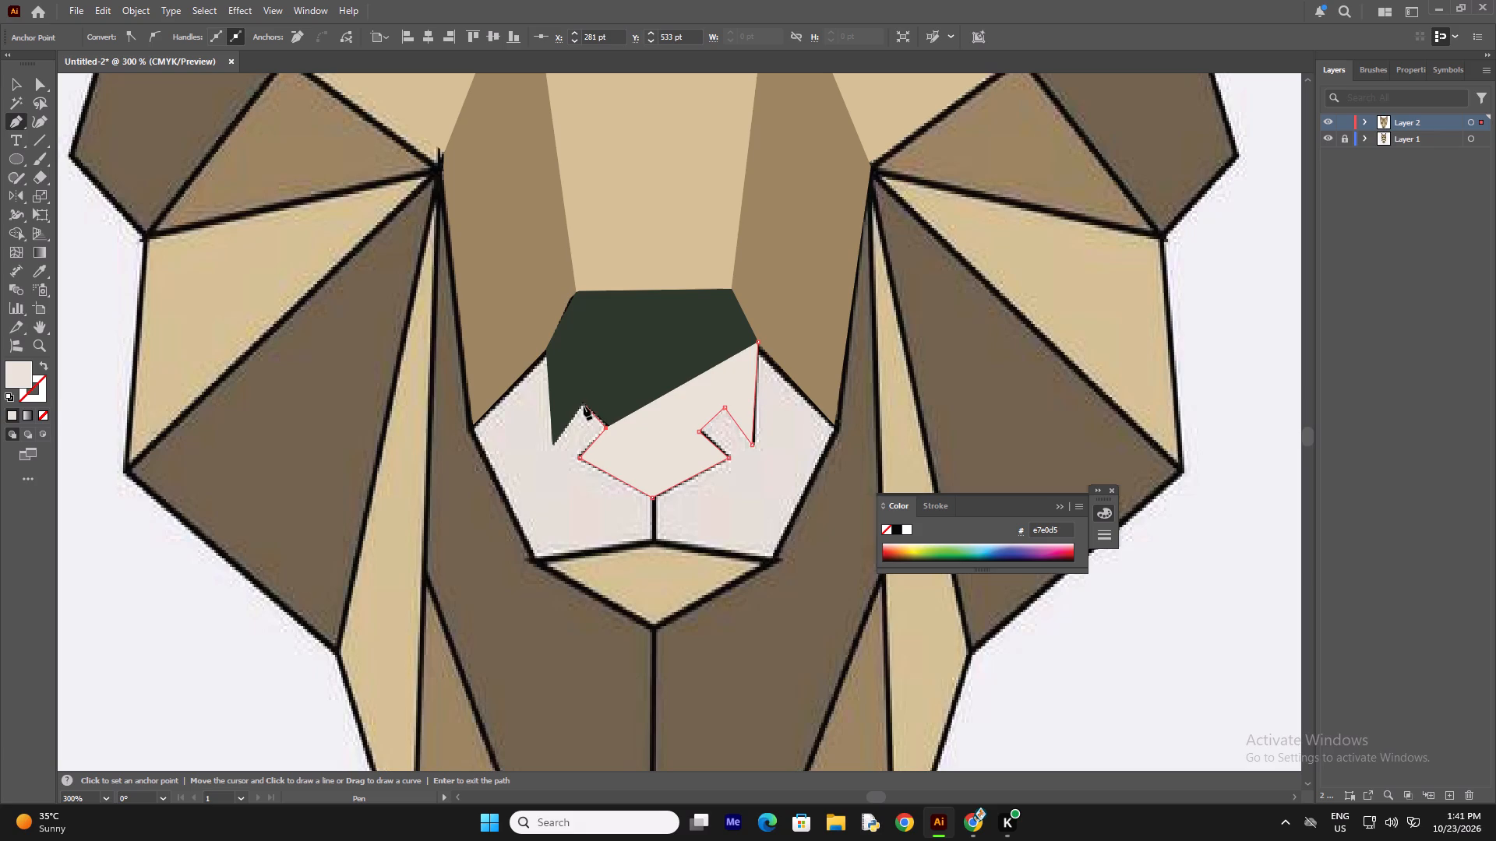
left_click(584, 406)
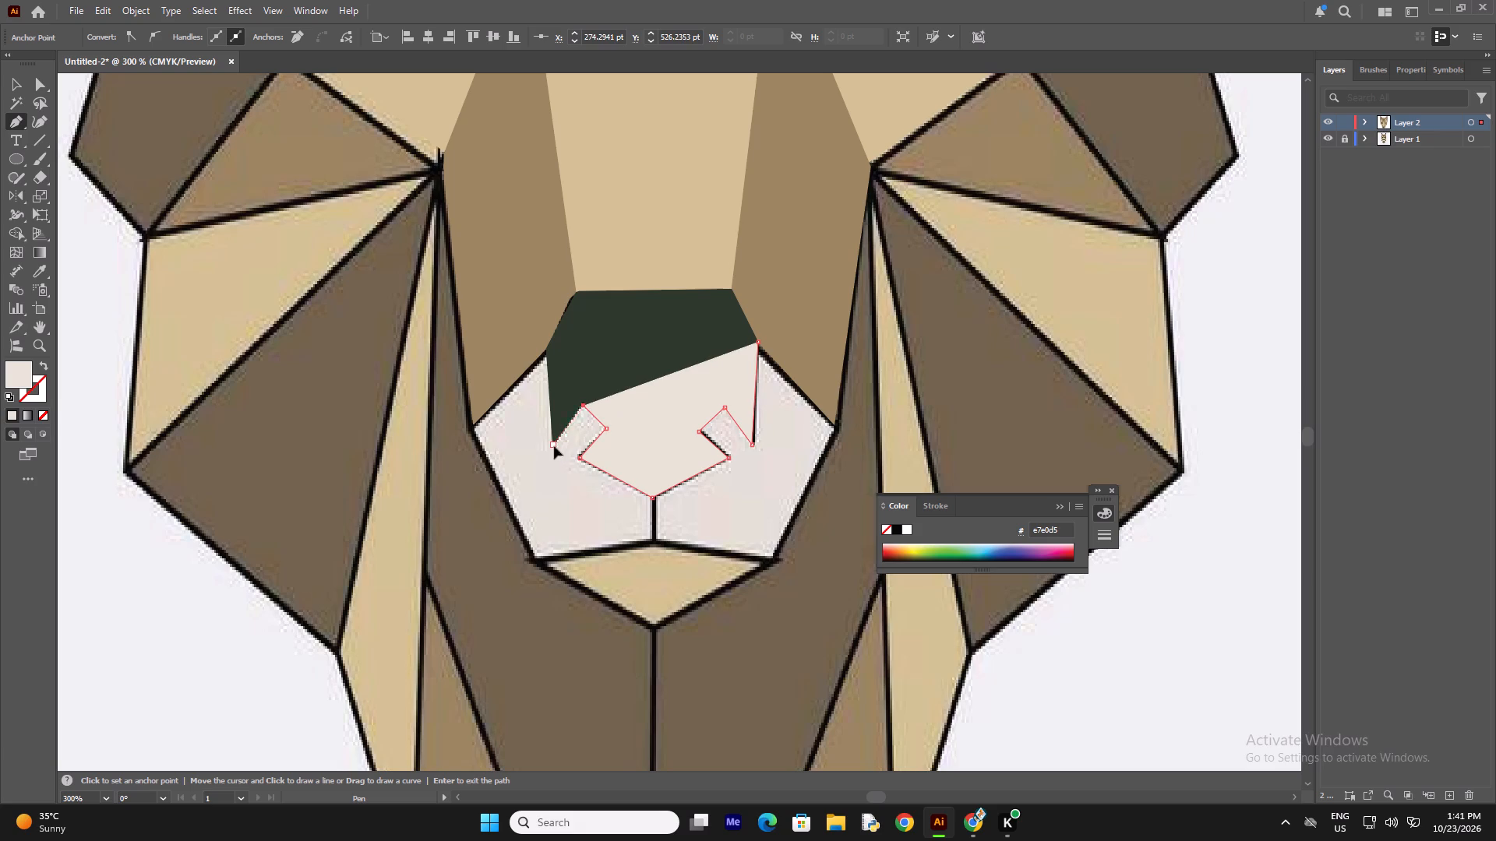
left_click(554, 446)
left_click(545, 350)
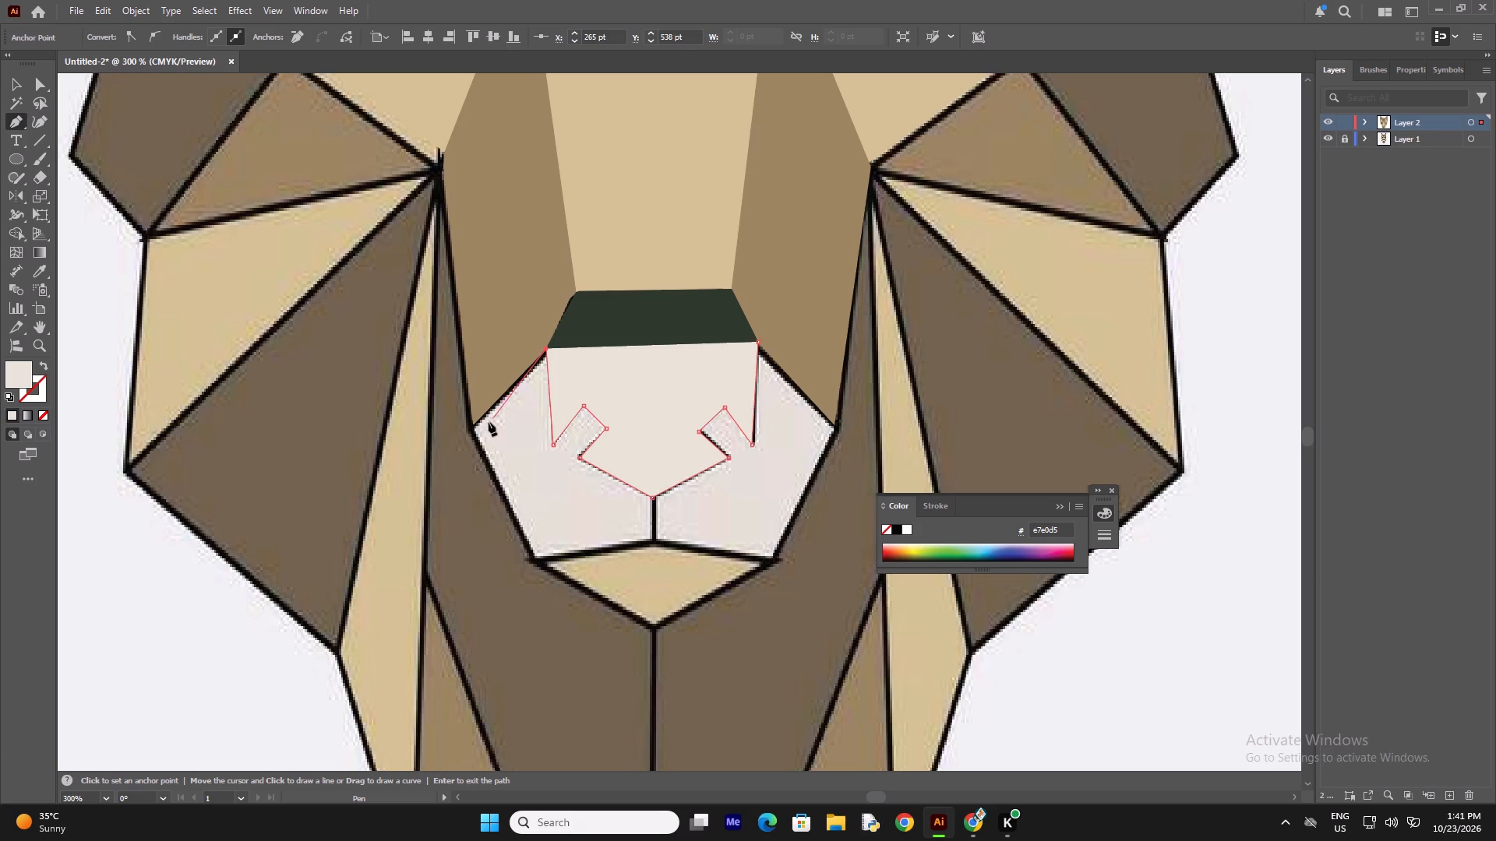
left_click(474, 426)
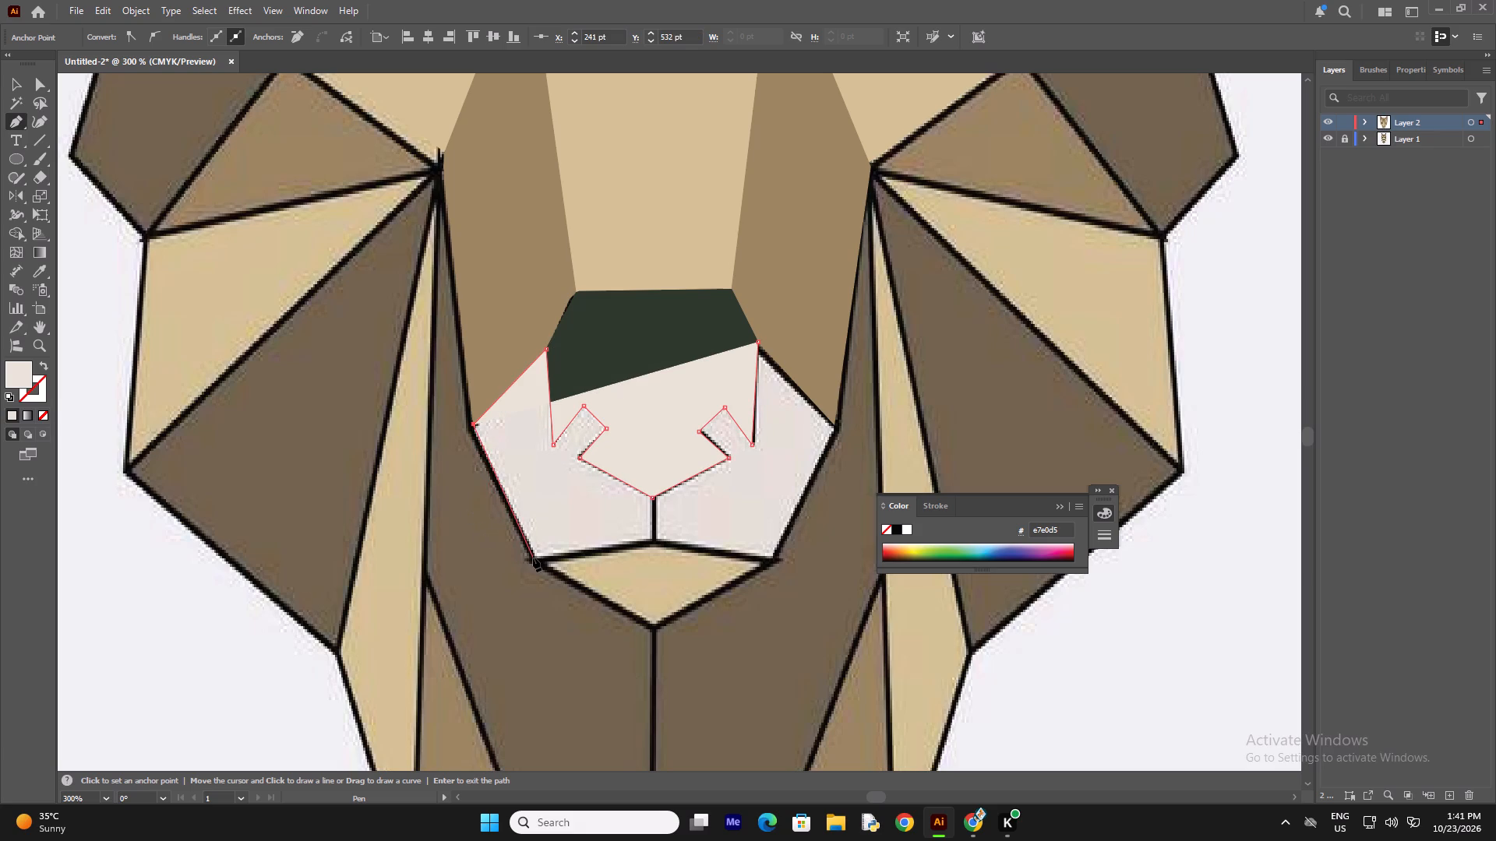
left_click(534, 558)
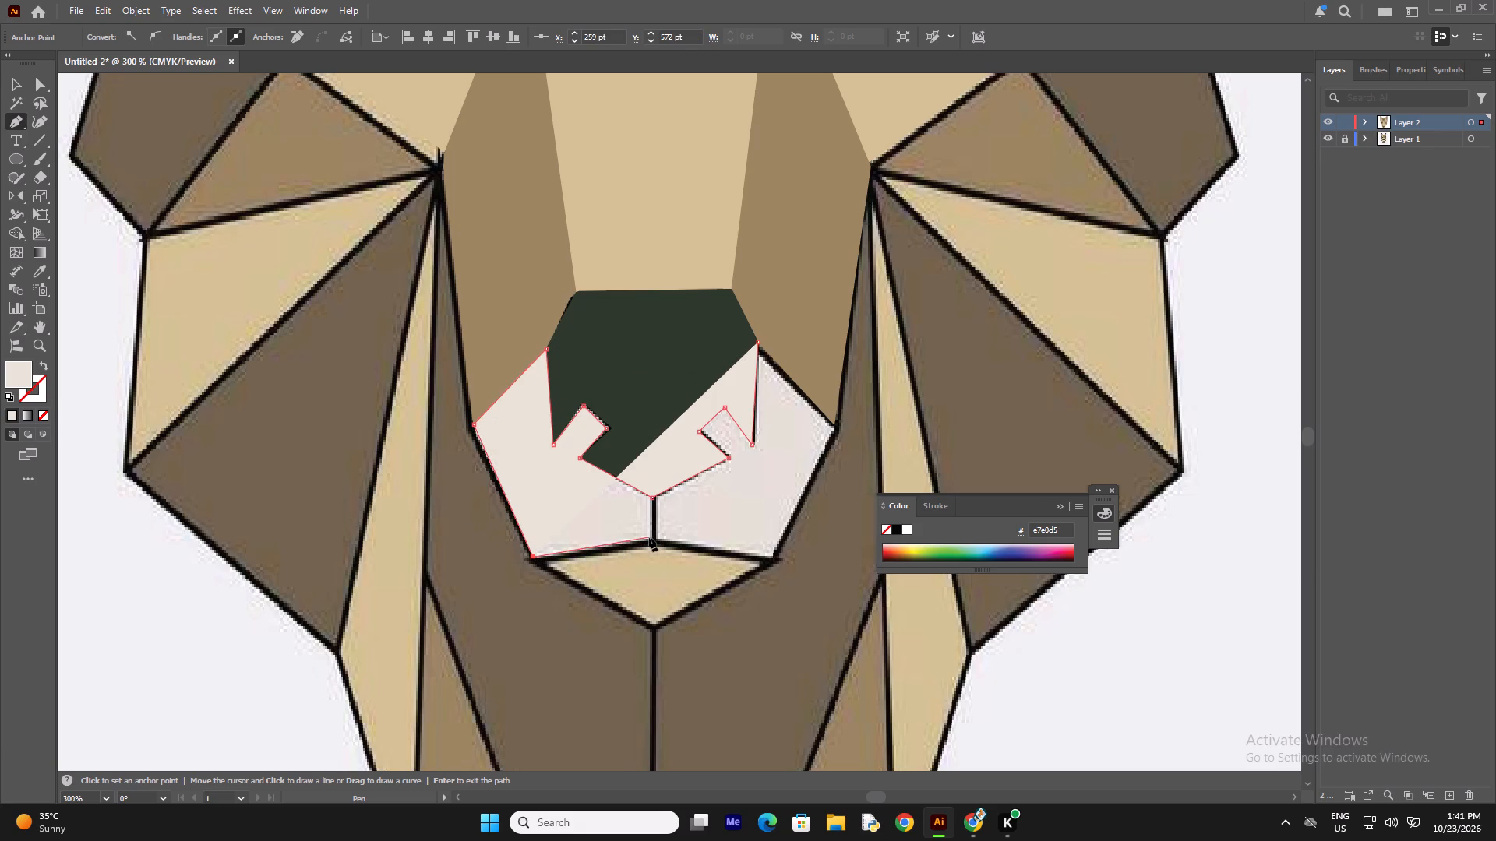
left_click(649, 537)
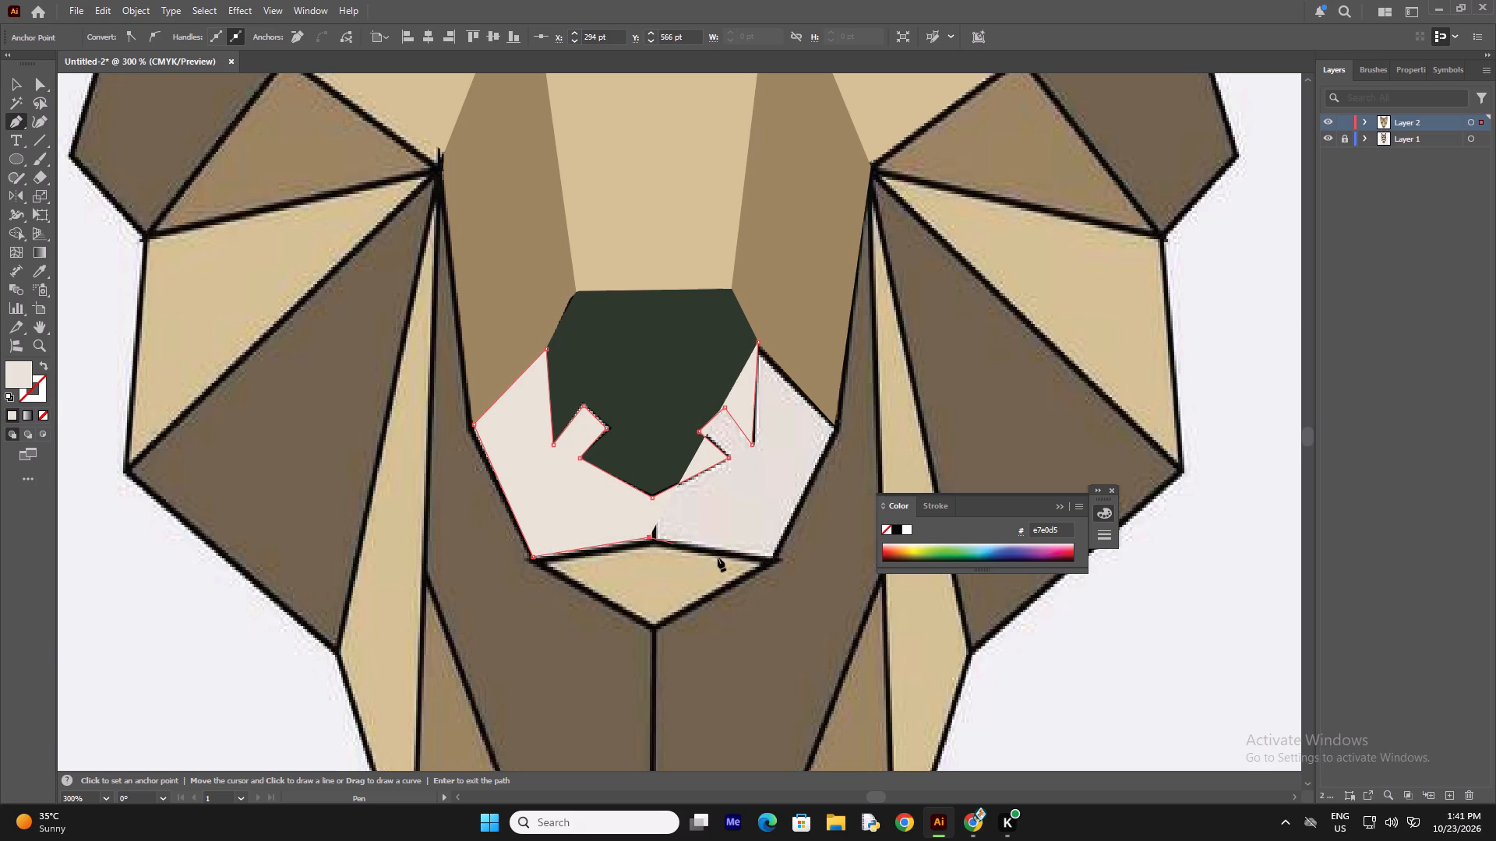
left_click(771, 557)
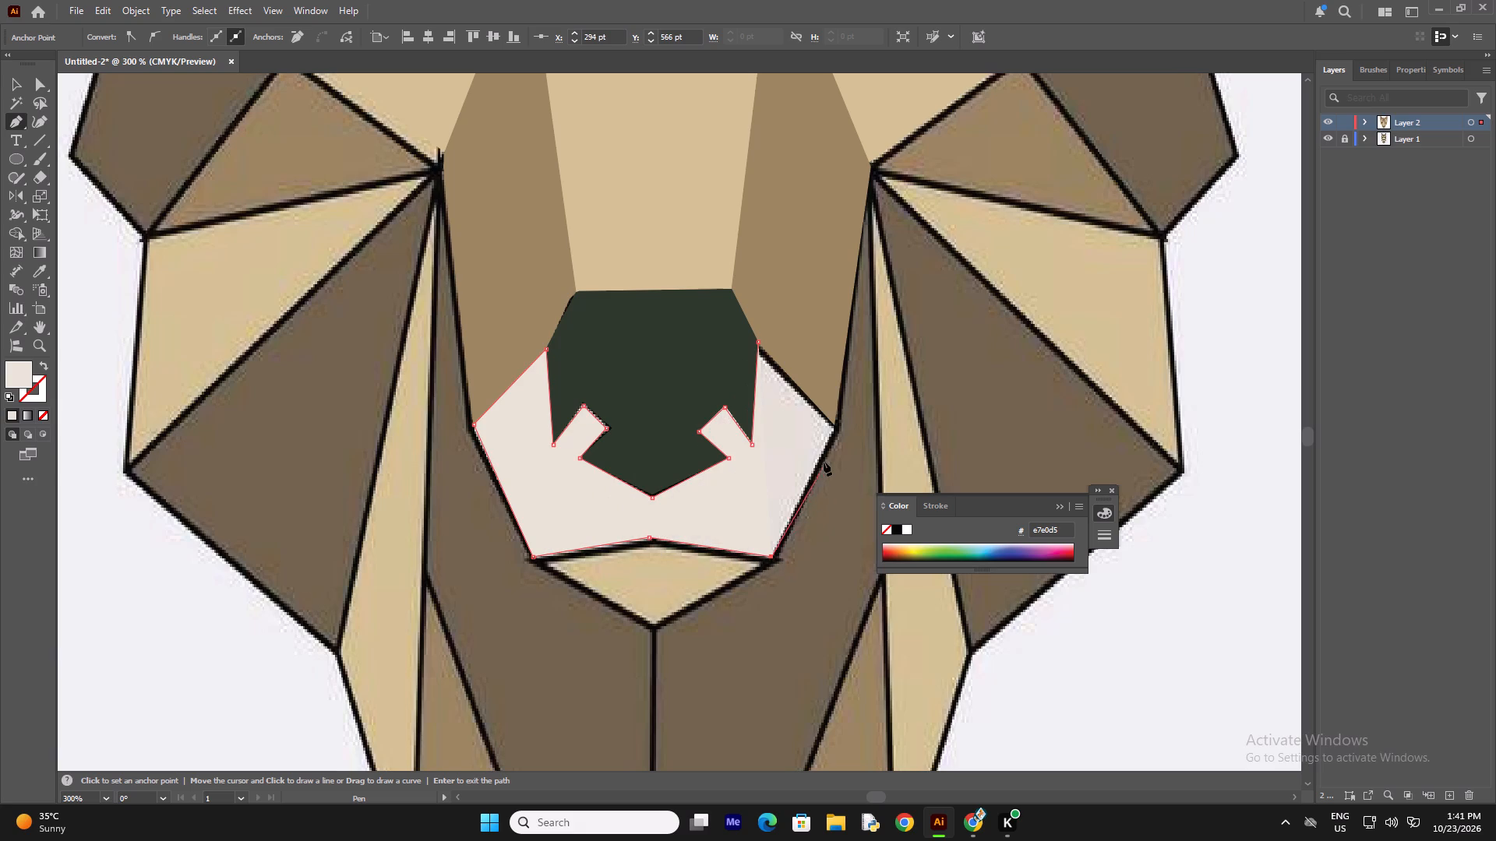
left_click(834, 426)
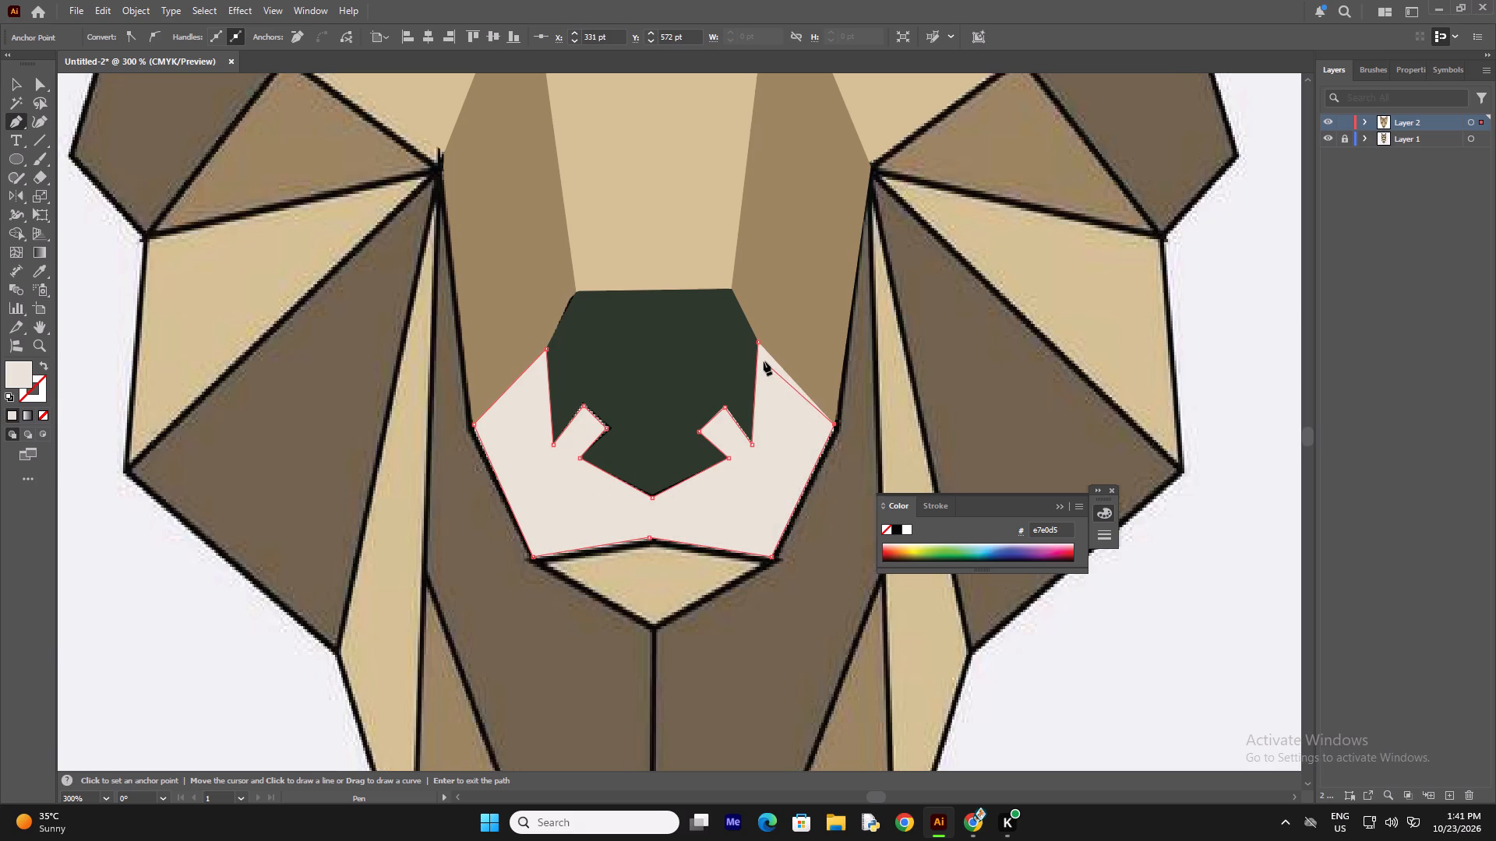
left_click(758, 344)
right_click(849, 295)
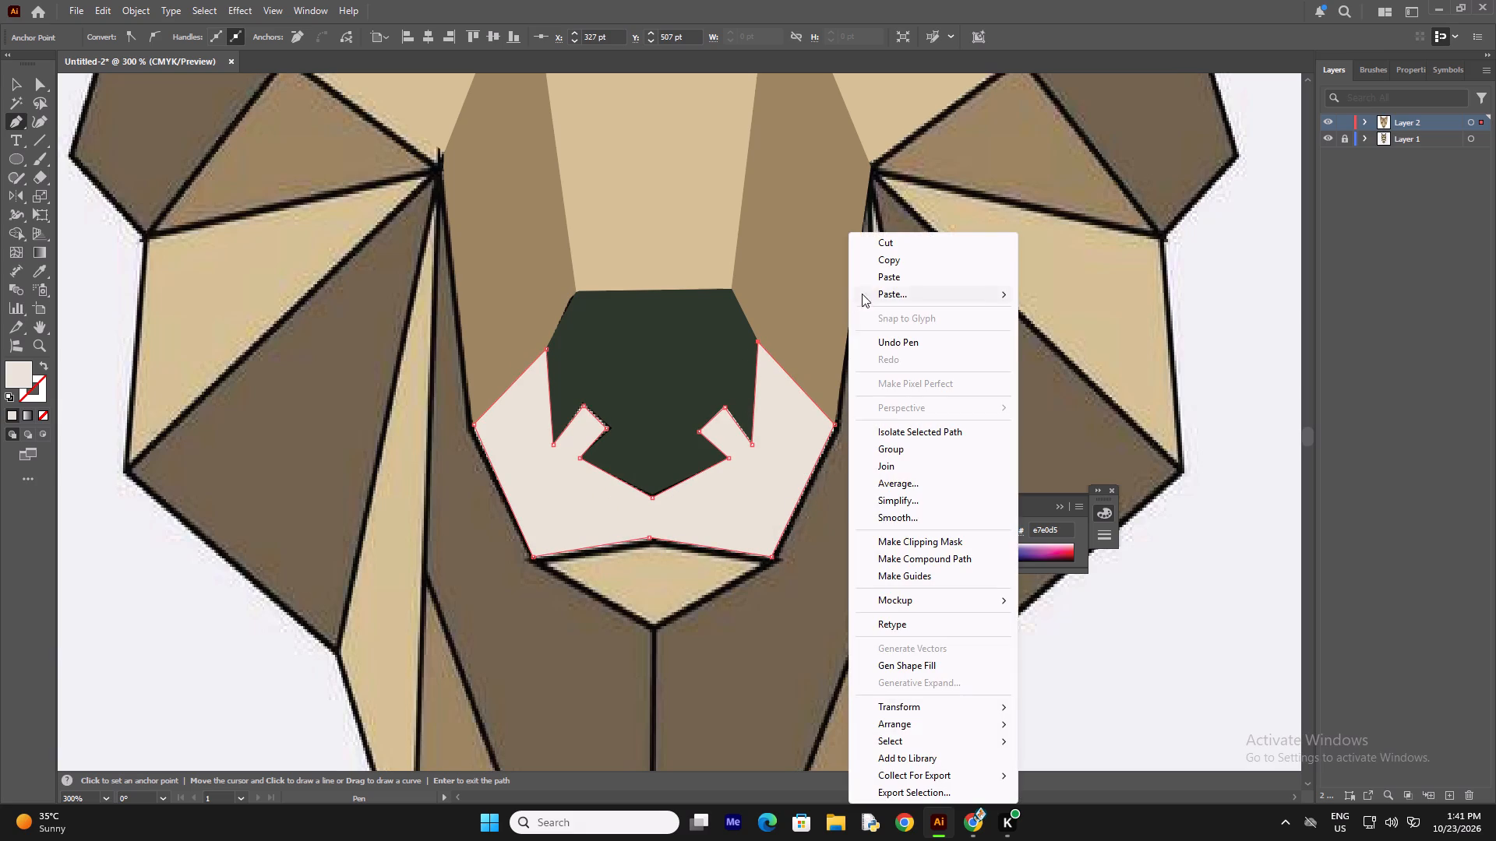
left_click(870, 283)
key("BackSpace")
Toggle Layer 1's visibility to compare the traced nose, muzzle and upper head on Layer 2 with the reference.
key("ctrl+minus")
key("ctrl+minus")
key("ctrl+minus")
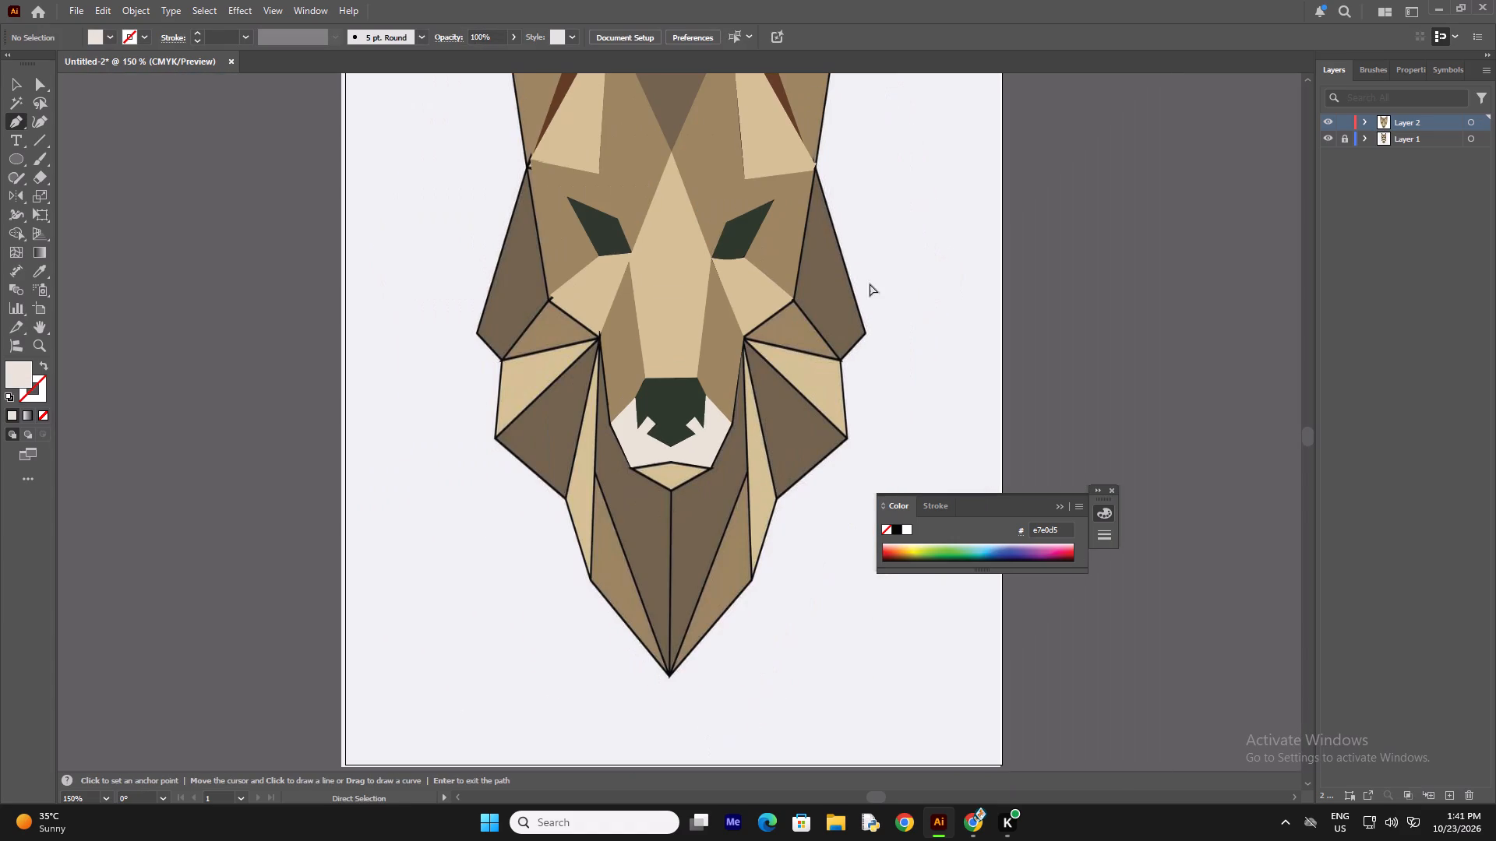
left_click(1328, 136)
left_click(1328, 136)
scroll(611, 348, "up", 4)
scroll(824, 274, "up", 4)
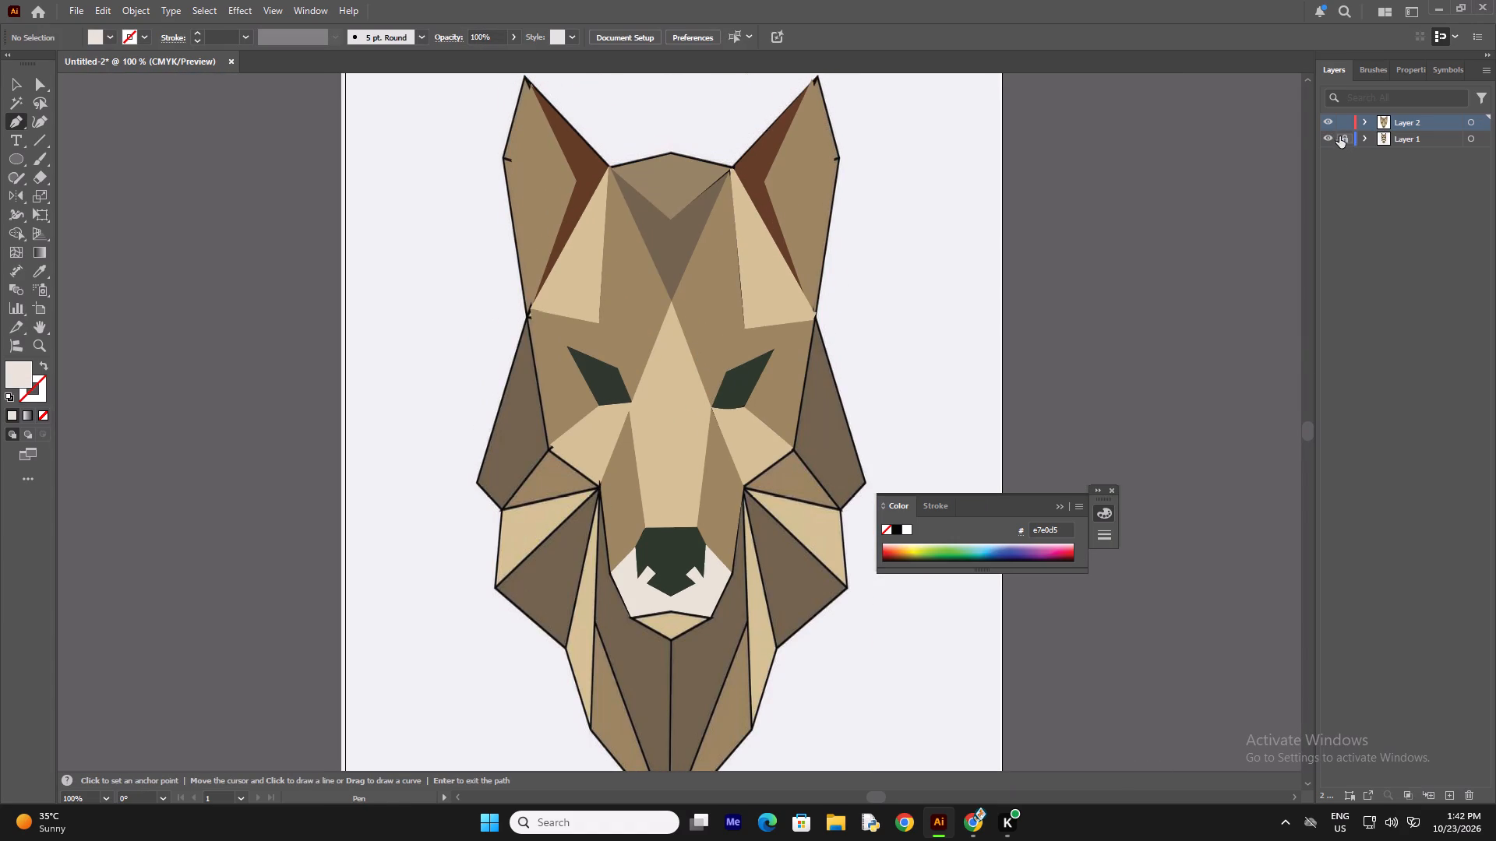
left_click(1325, 139)
left_click(1325, 139)
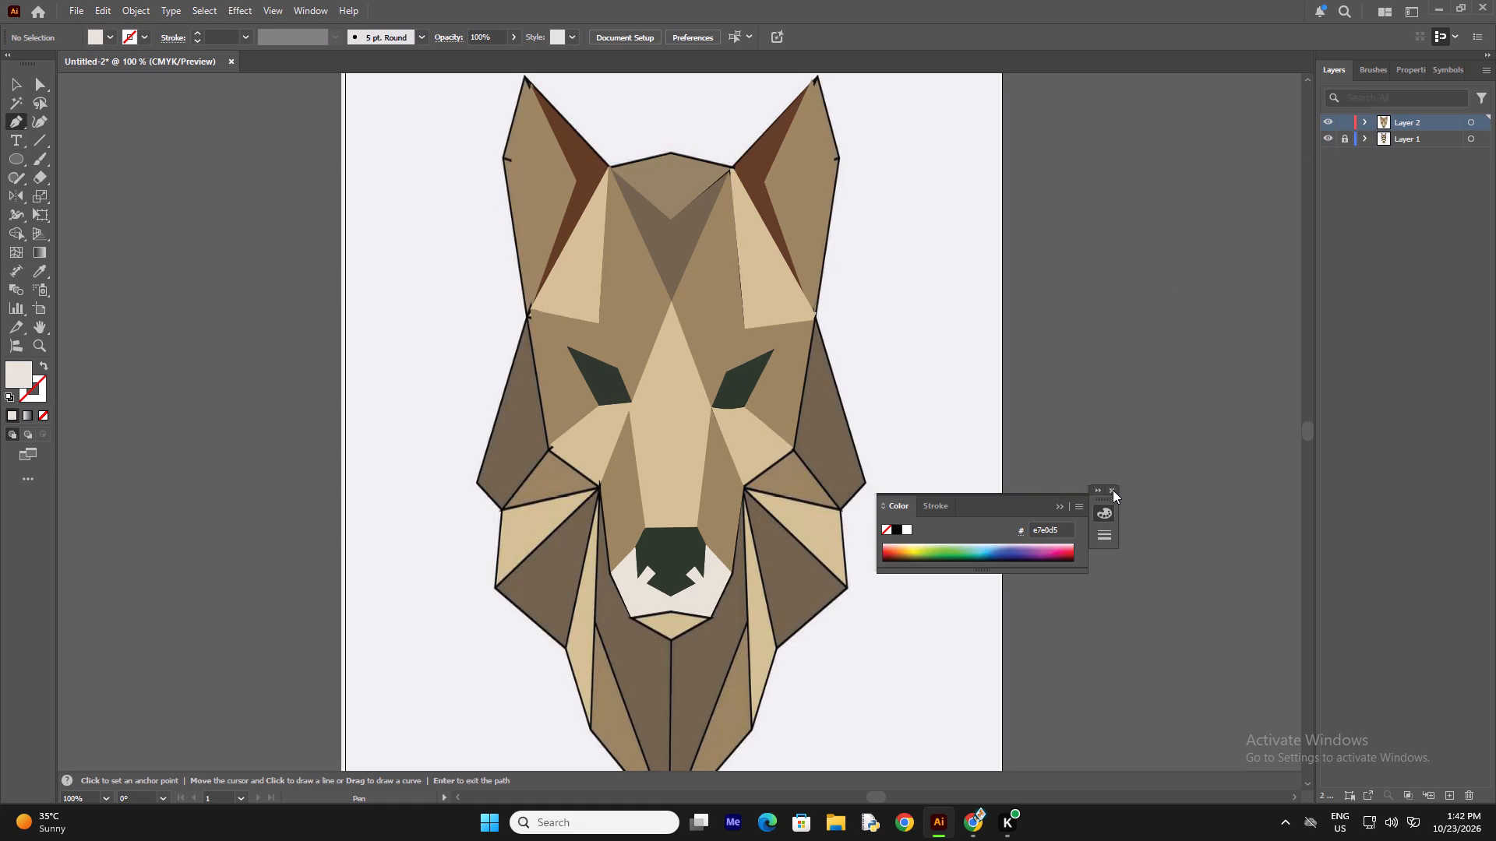
Close the floating Color and Stroke panel group.
left_click(1113, 490)
scroll(485, 420, "down", 4)
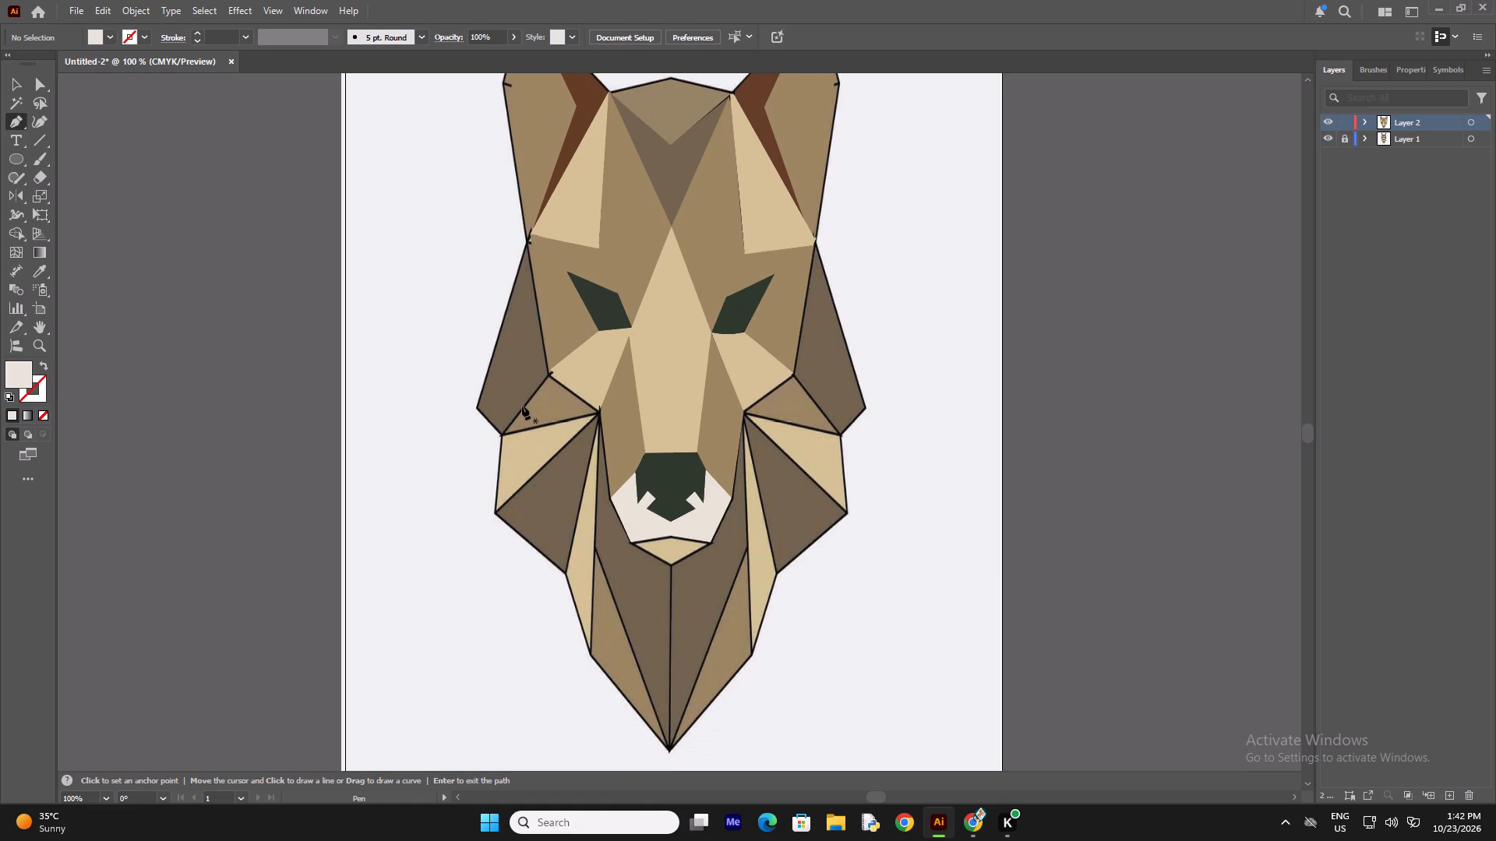
Sample the dark brown from the reference's left outer cheek and trace that four-cornered facet below the ear with the Pen tool.
key("i")
key("i")
key("i")
key("i")
key("i")
key("i")
key("i")
key("i")
key("i")
key("i")
key("i")
key("i")
left_click(523, 364)
key("p")
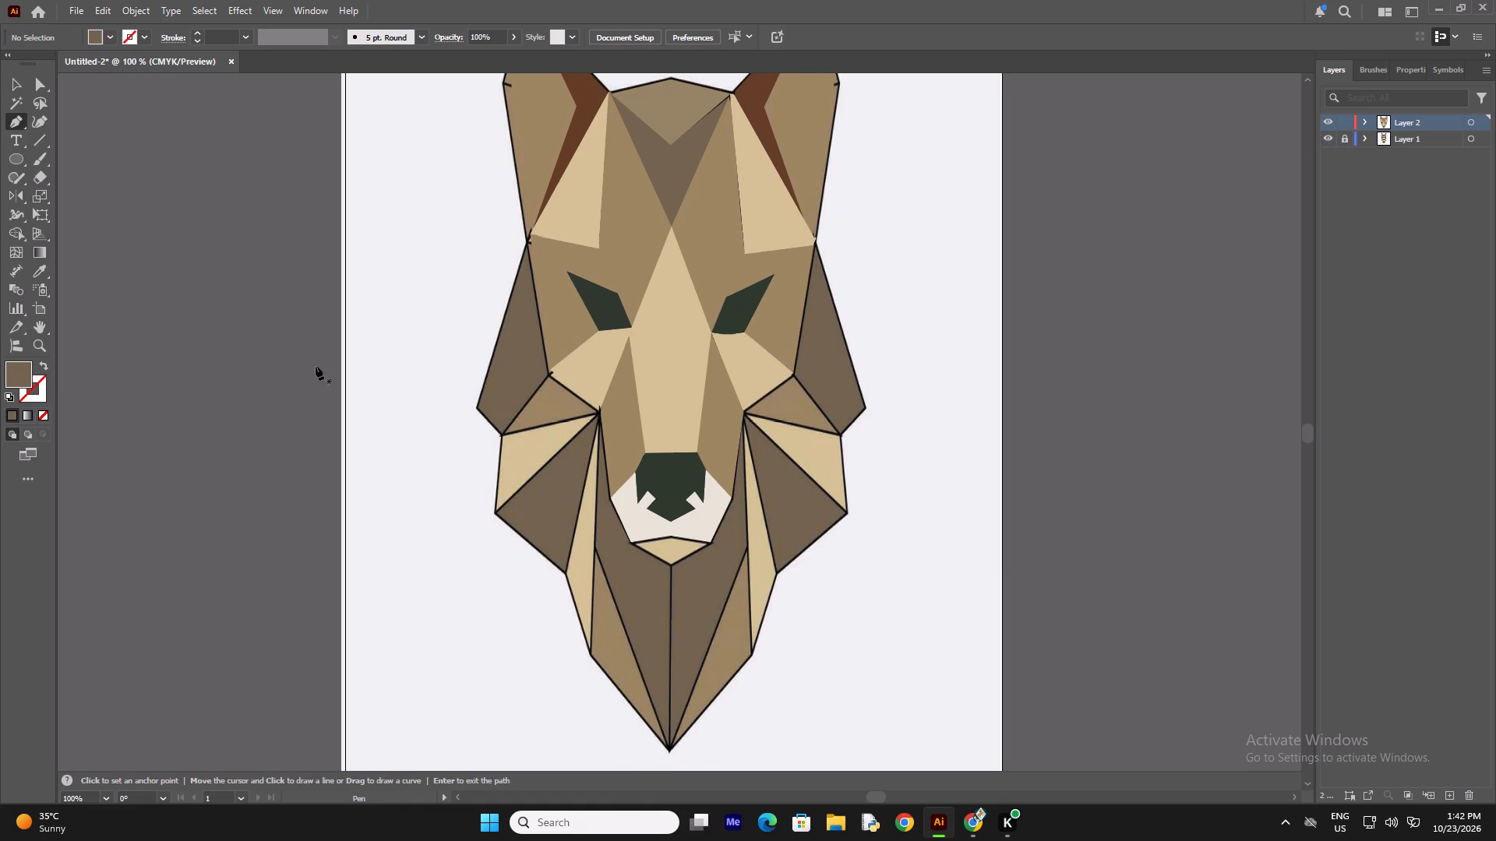
key("ctrl+plus")
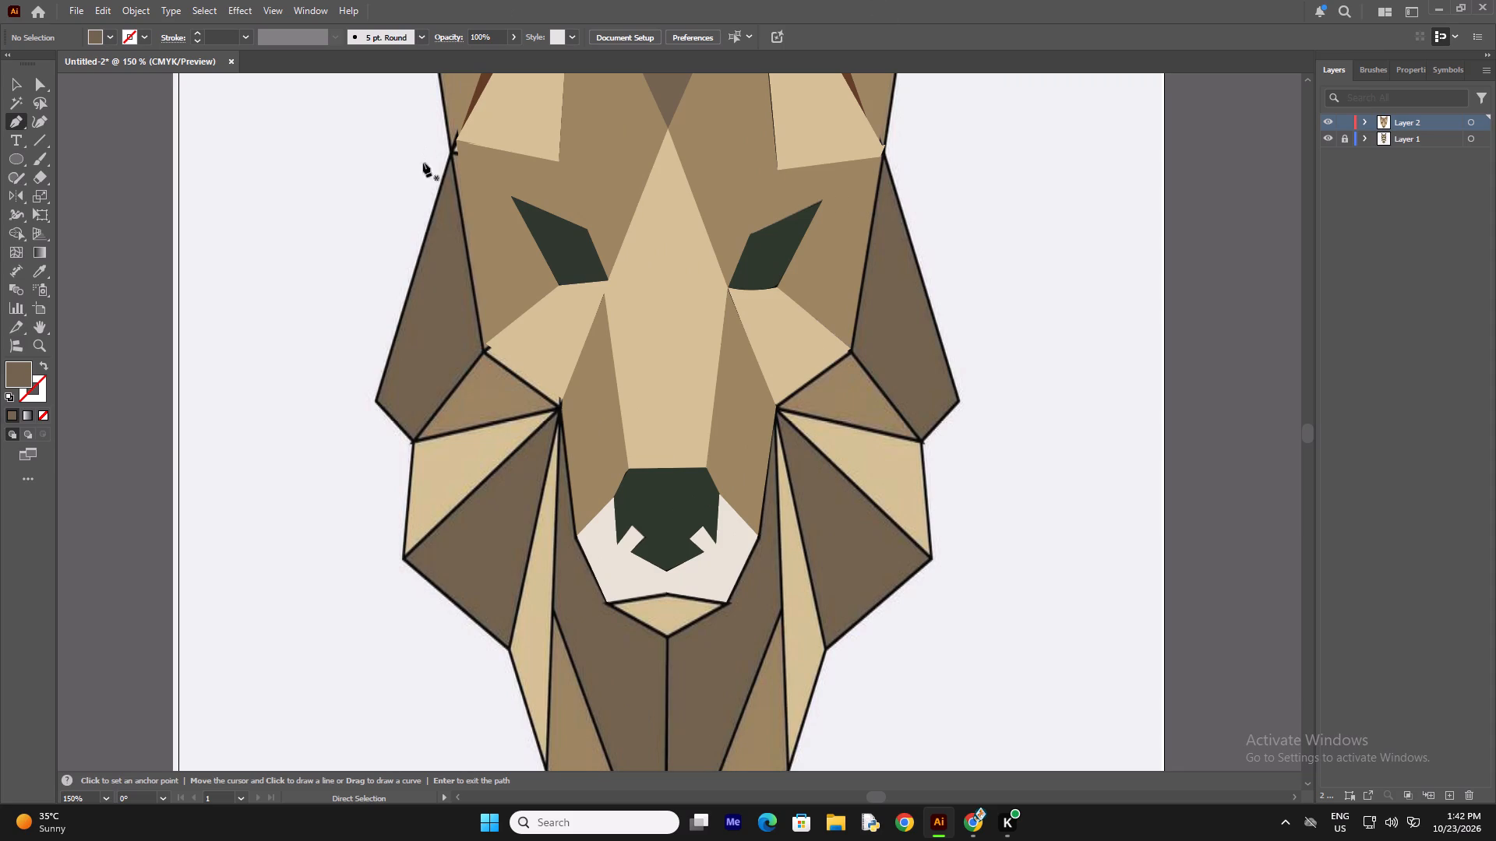
left_click(459, 140)
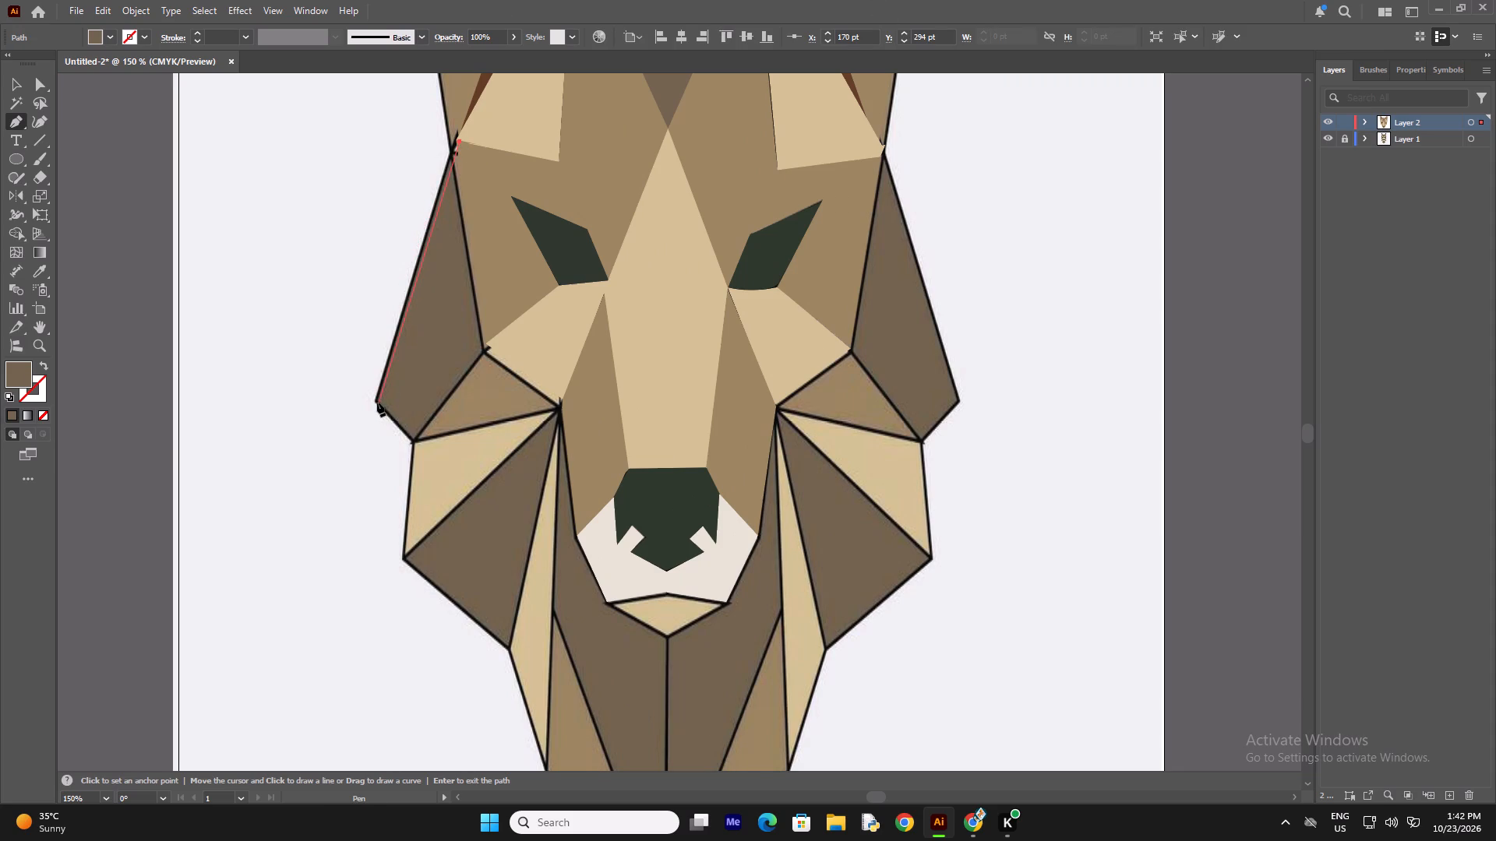
left_click(376, 402)
left_click(412, 440)
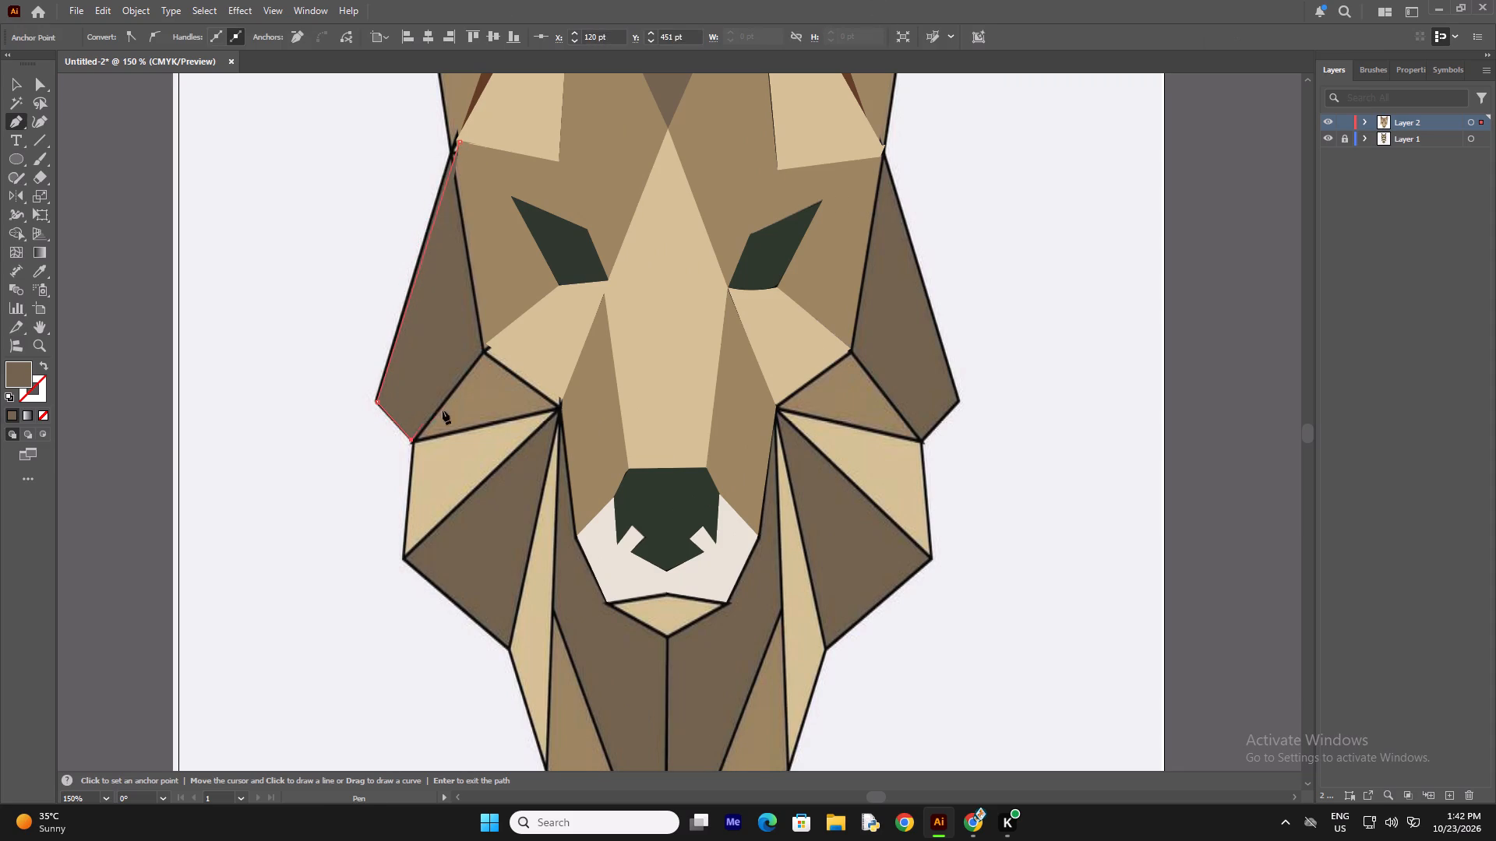
left_click(485, 343)
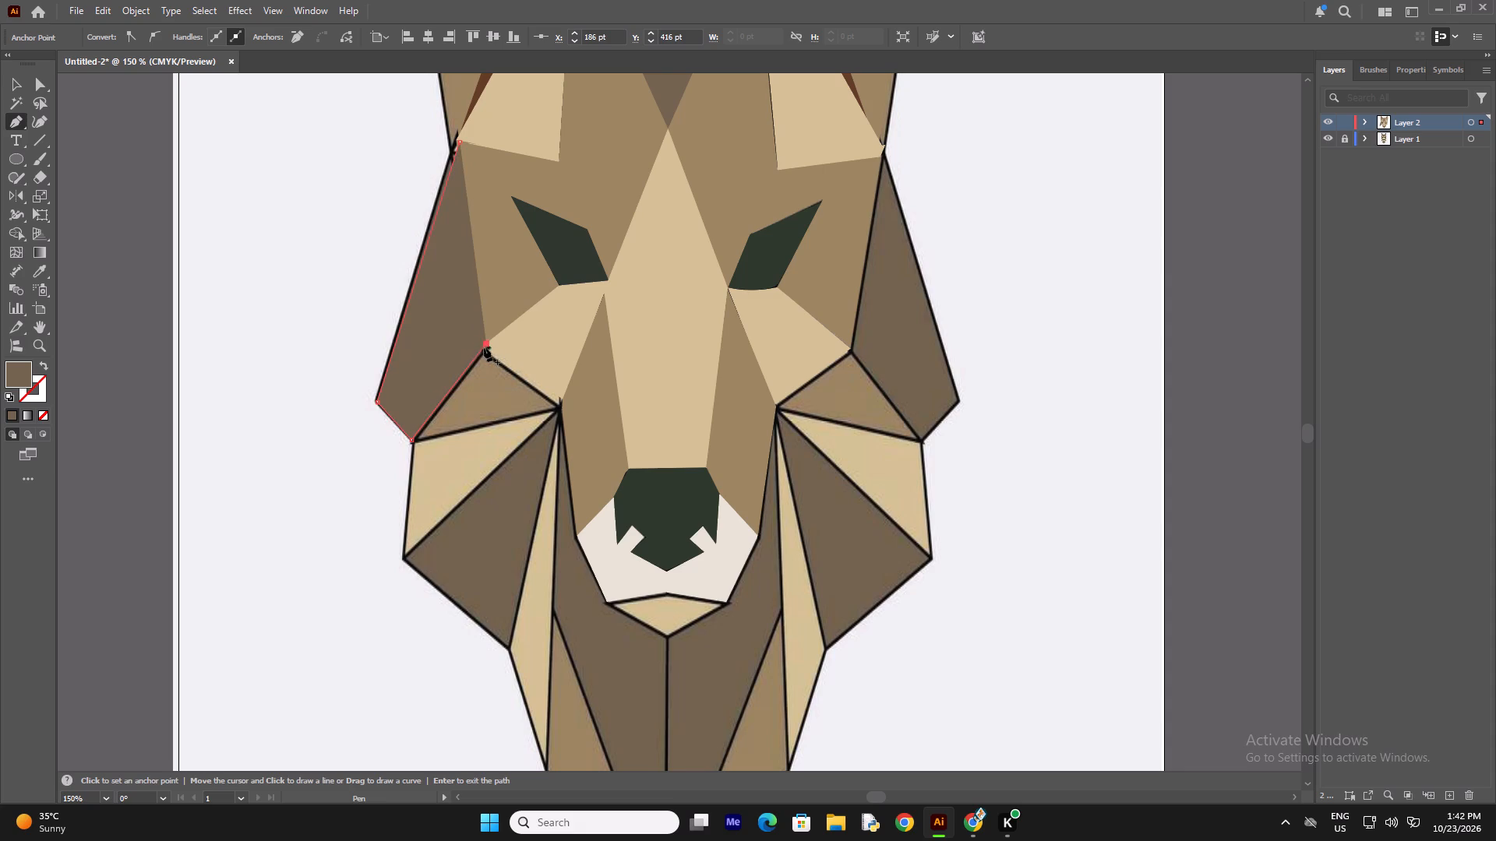
right_click(462, 278)
left_click(510, 279)
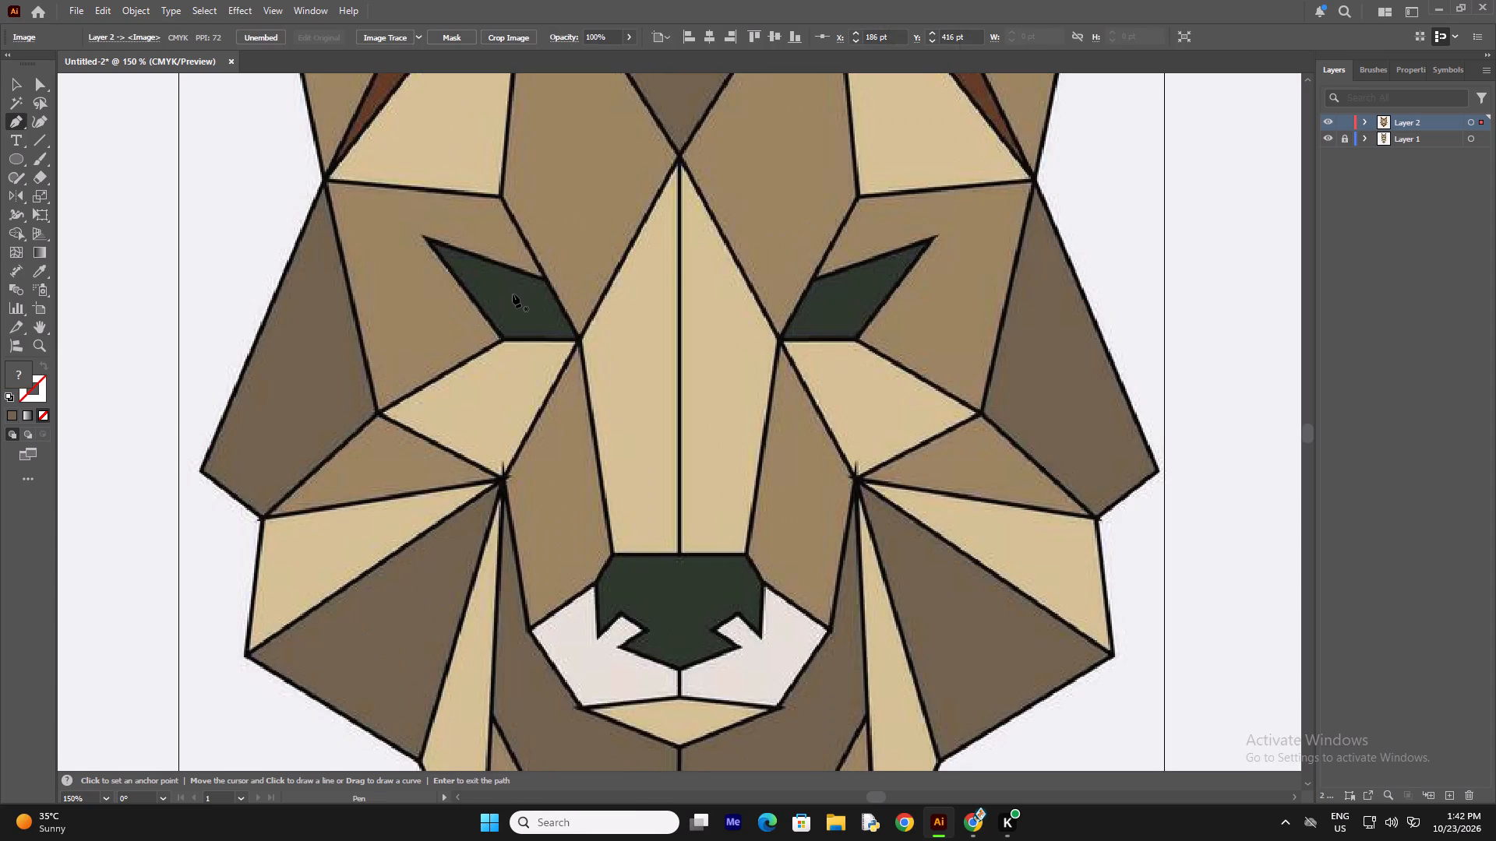
key("BackSpace")
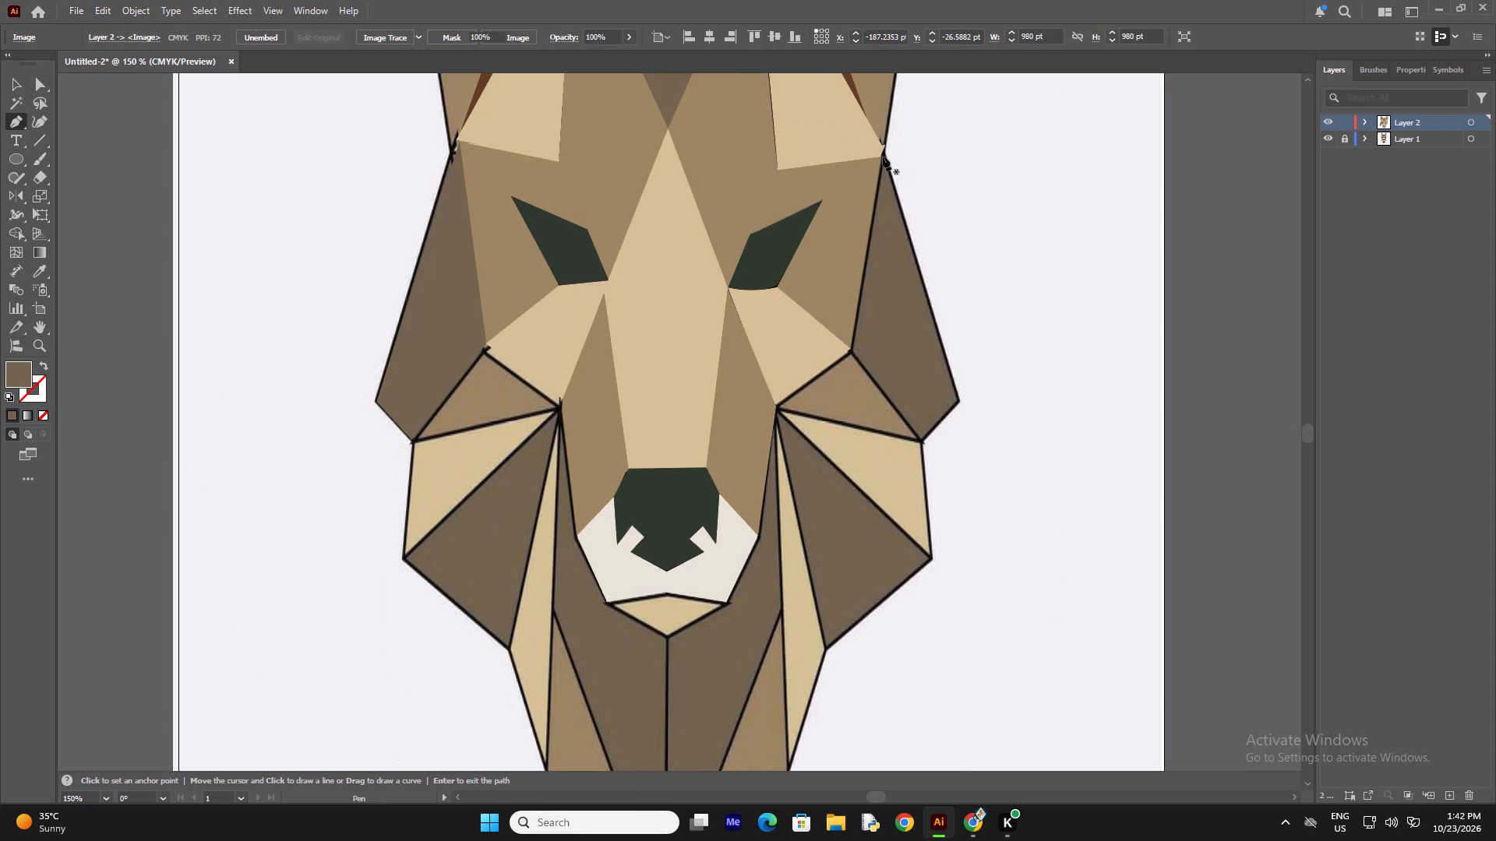
Trace the matching dark brown four-cornered facet on the right outer cheek and close the shape.
left_click(881, 157)
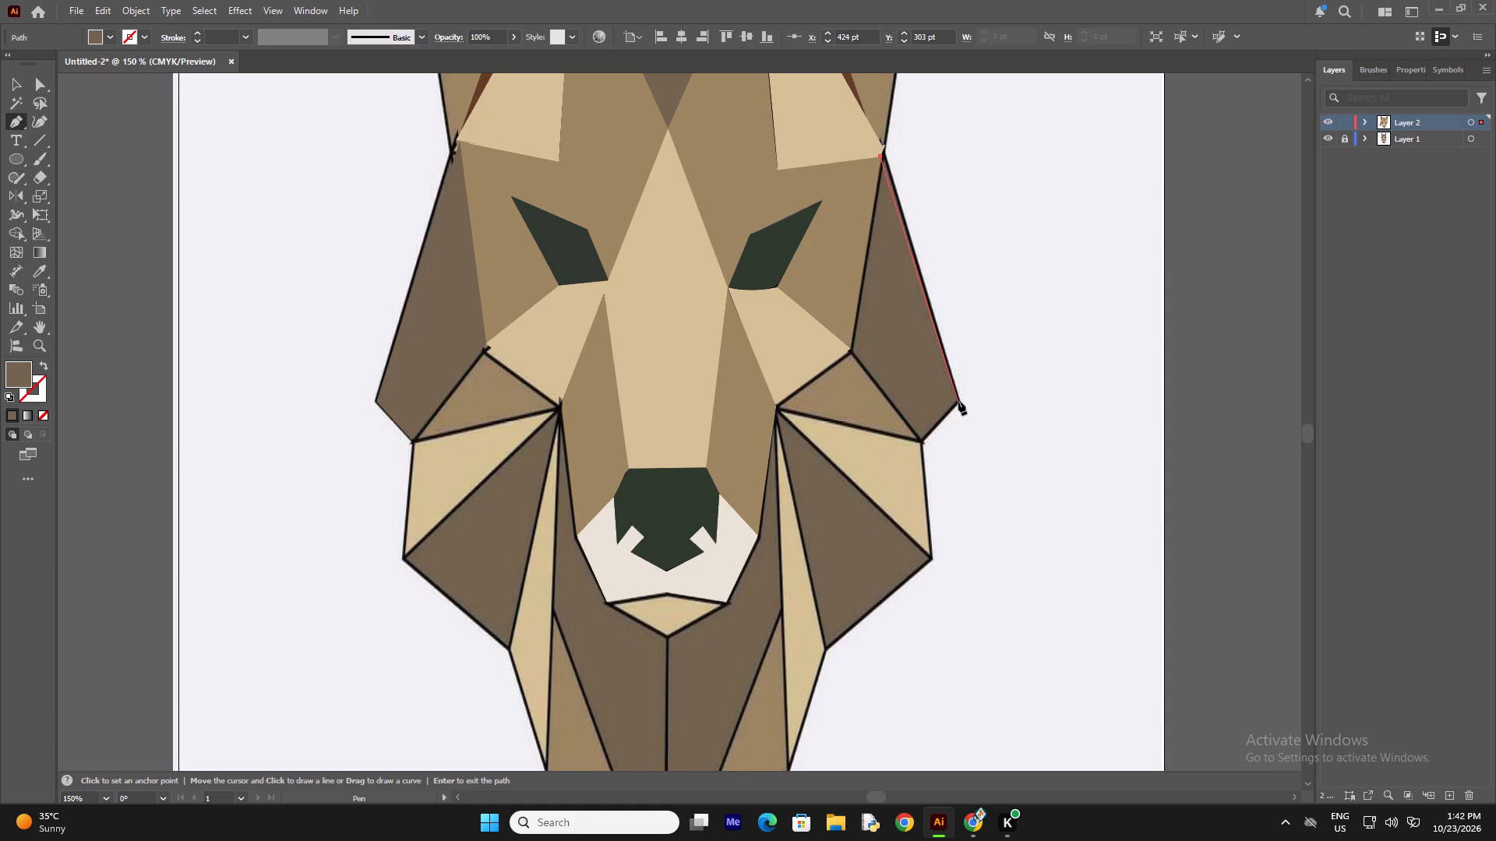
left_click(958, 399)
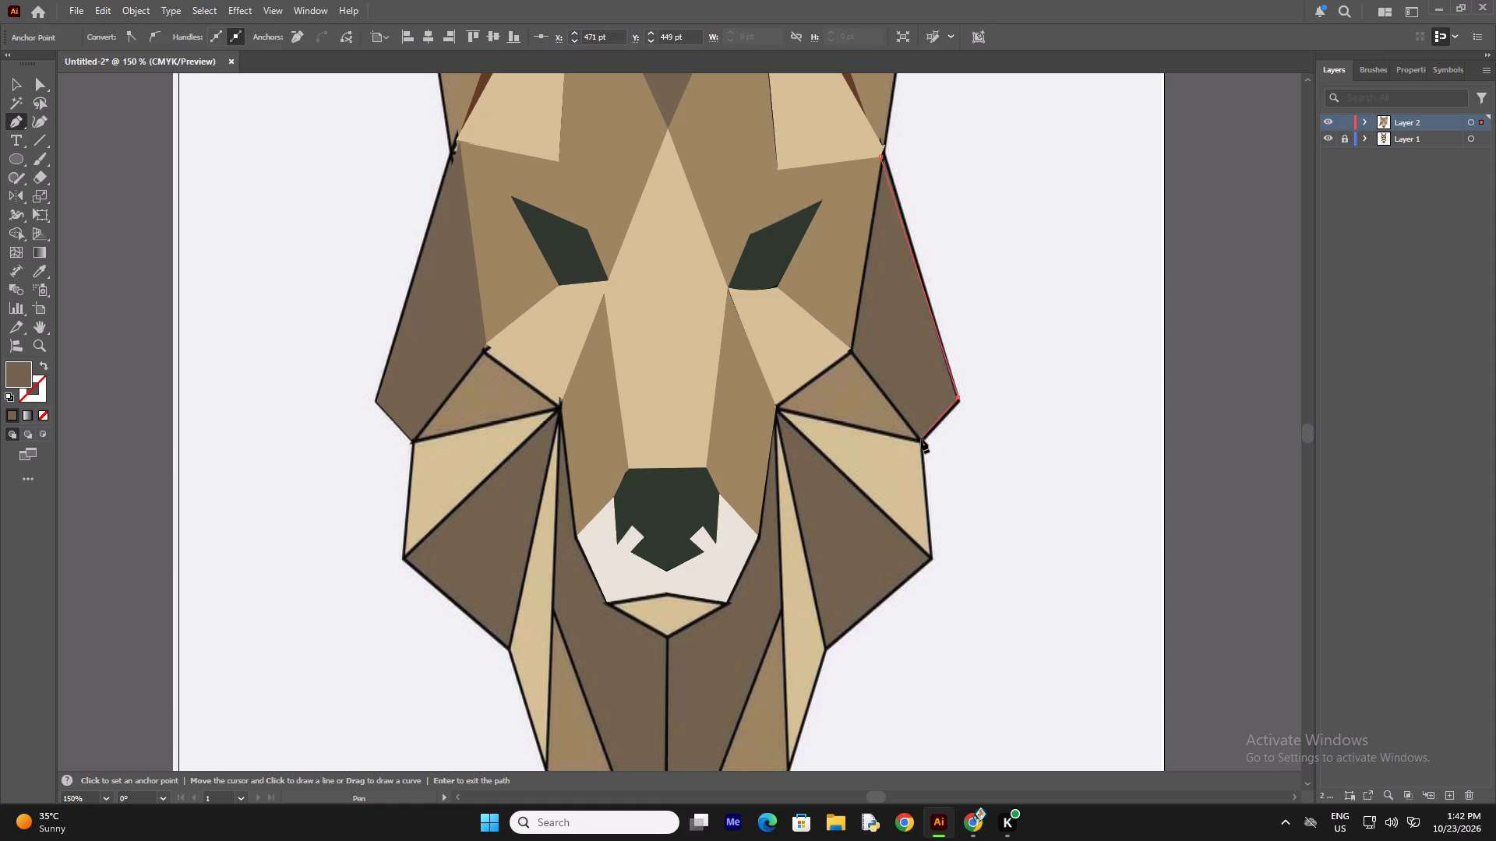
left_click(921, 439)
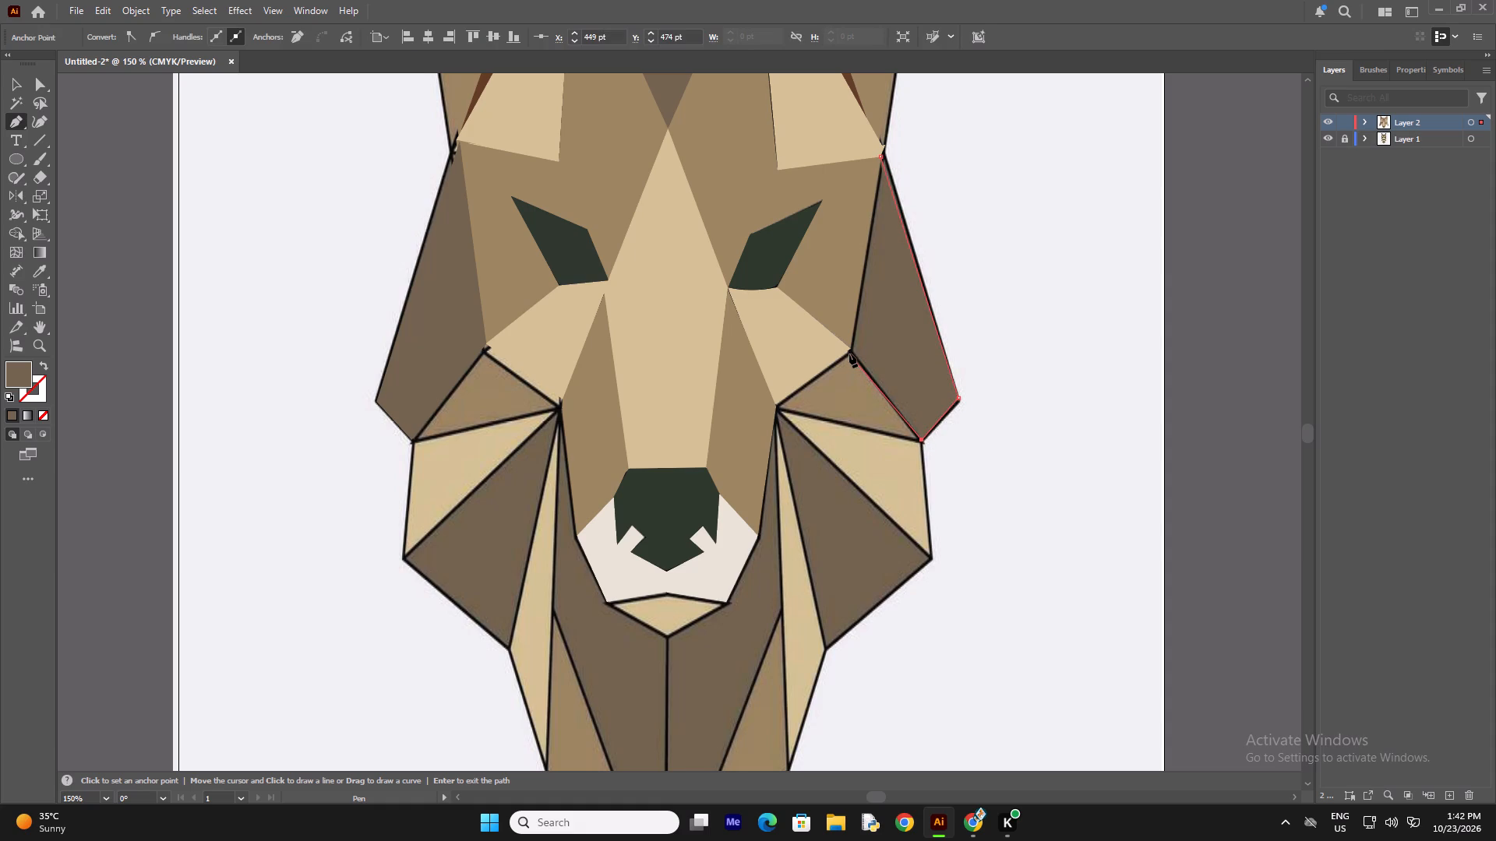
left_click(849, 348)
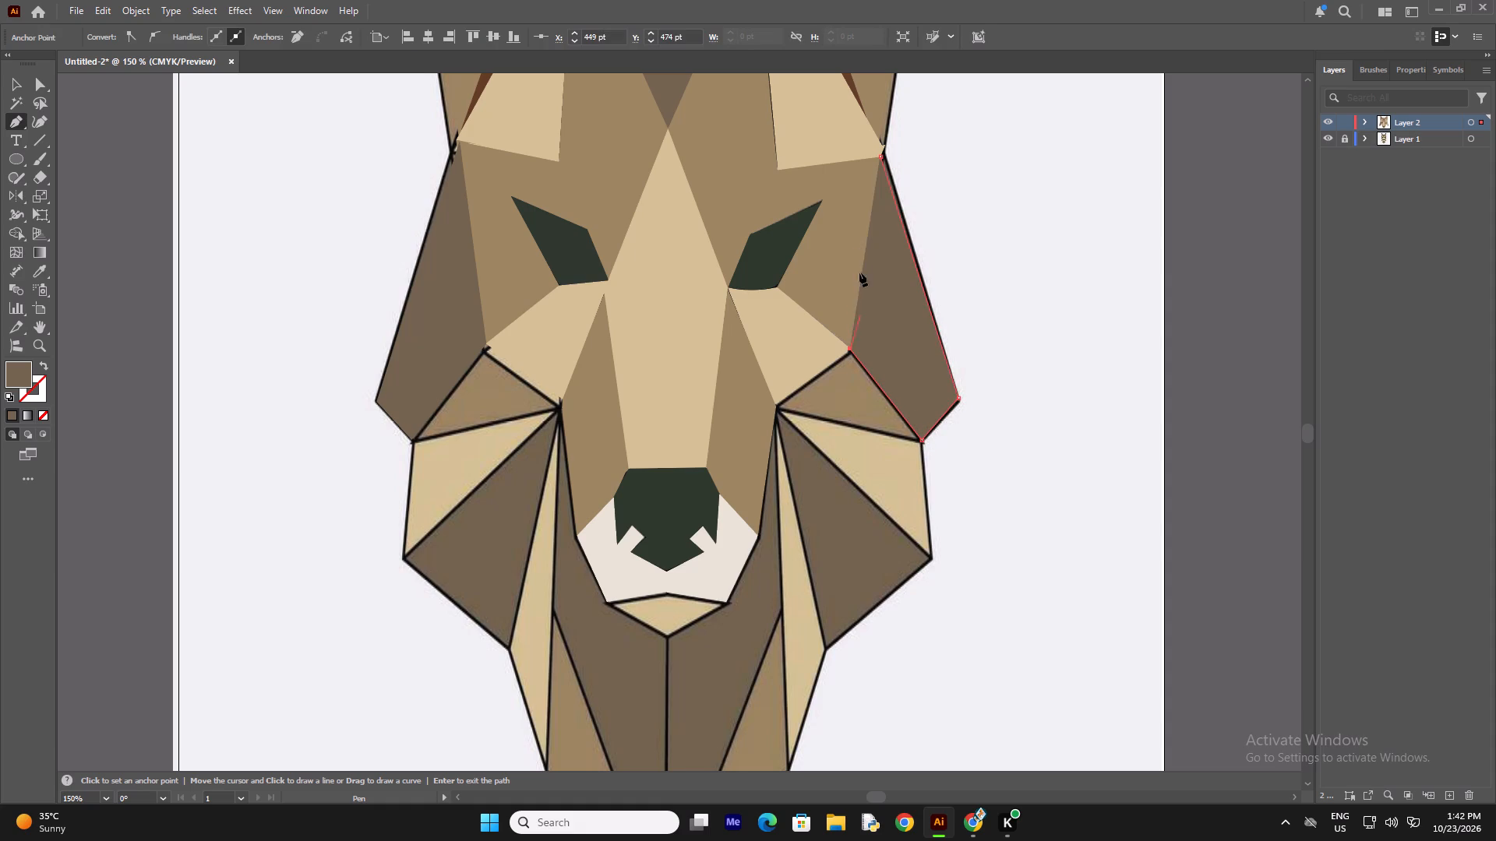
left_click(878, 158)
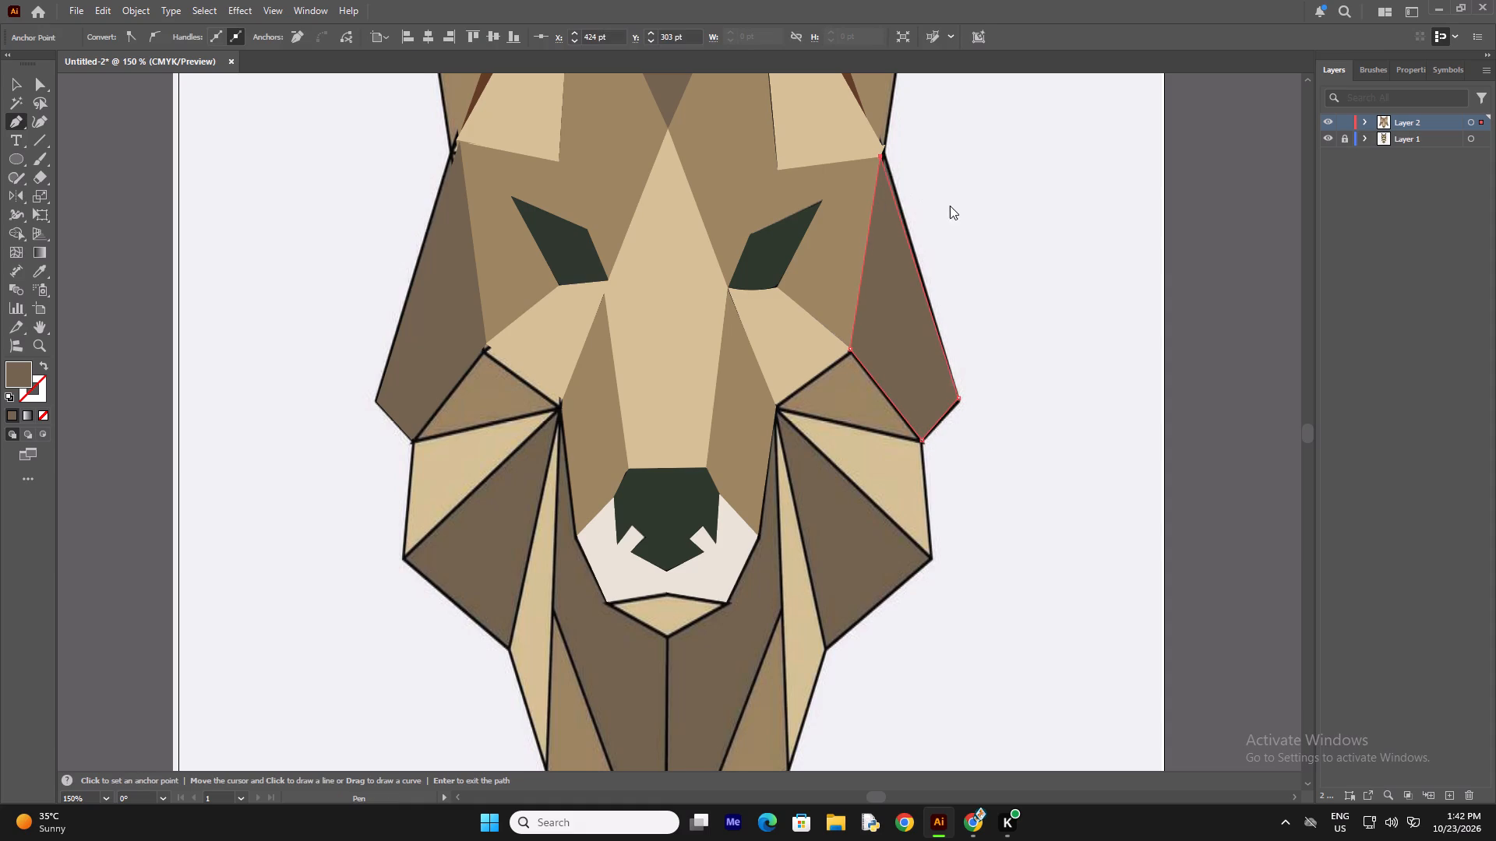
right_click(950, 206)
left_click(993, 254)
key("Insert")
key("BackSpace")
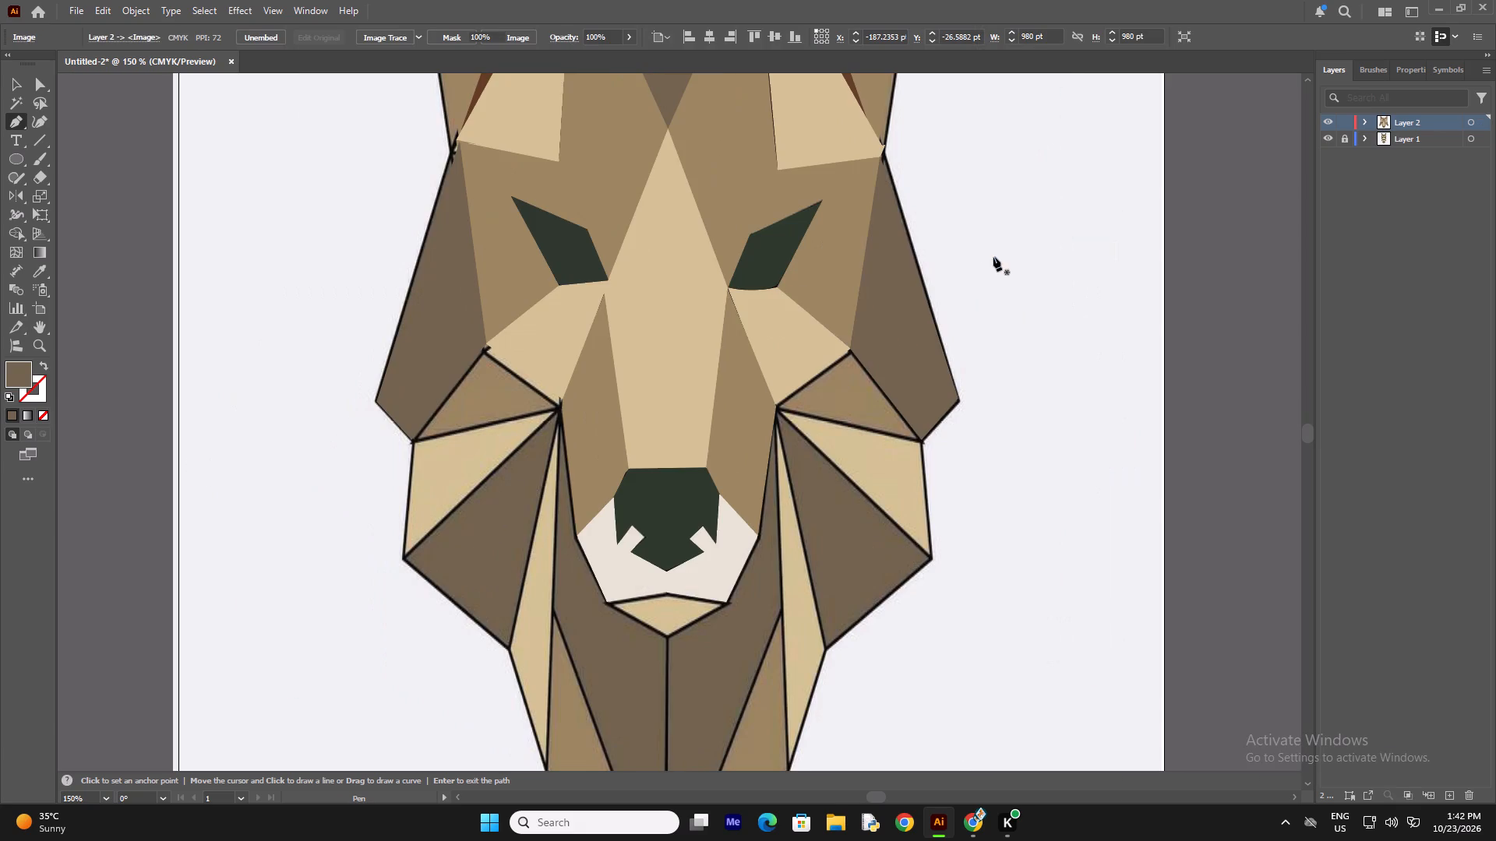
Toggle Layer 1's visibility to compare the two traced outer cheek facets with the reference.
key("ctrl+minus")
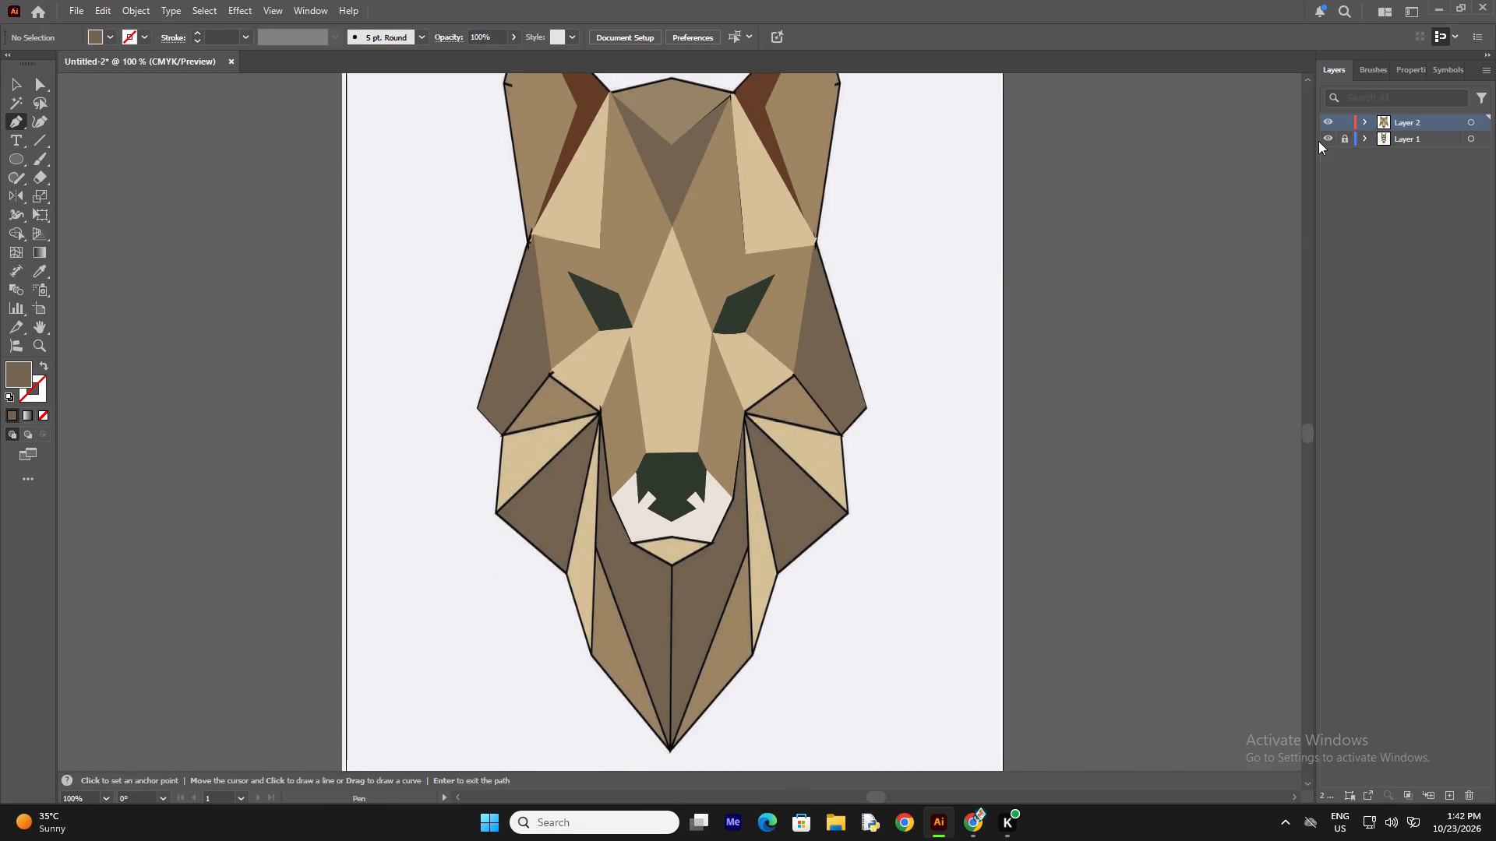
left_click(1327, 135)
left_click(1327, 135)
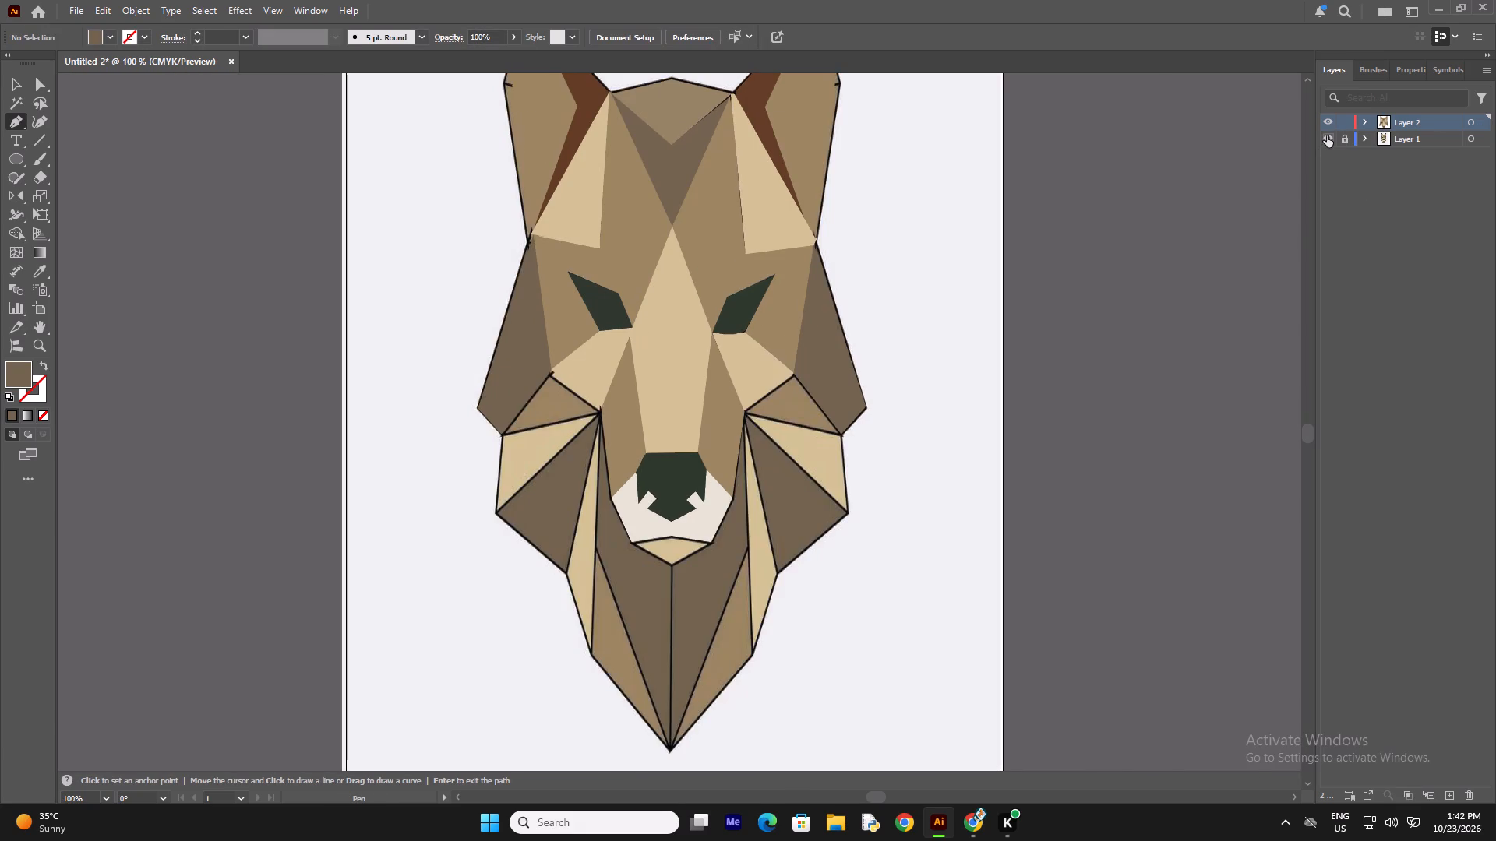
left_click(1327, 135)
left_click(1327, 135)
scroll(864, 461, "up", 5)
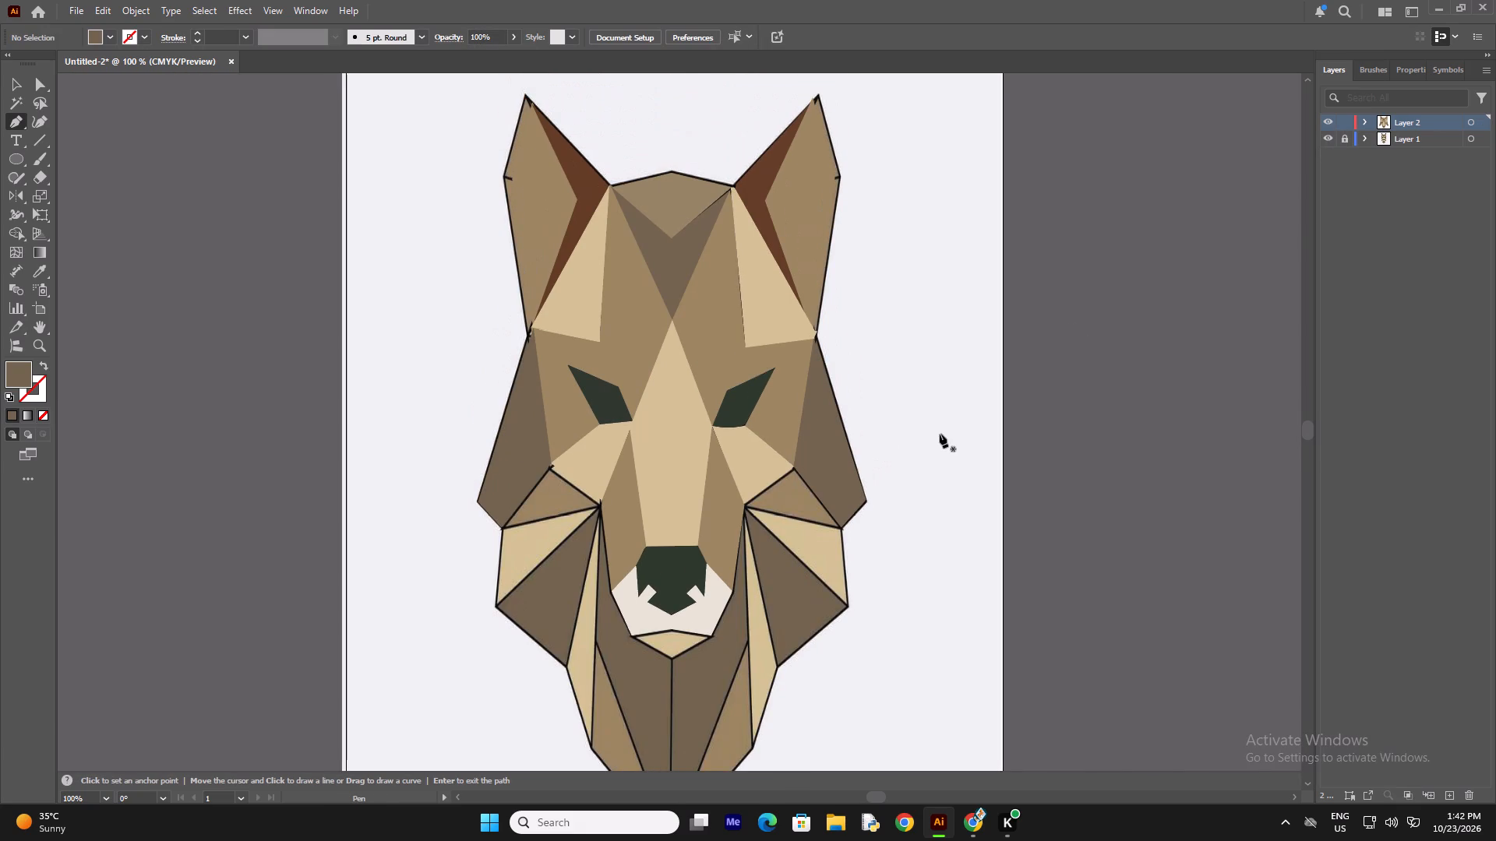
scroll(708, 391, "down", 5)
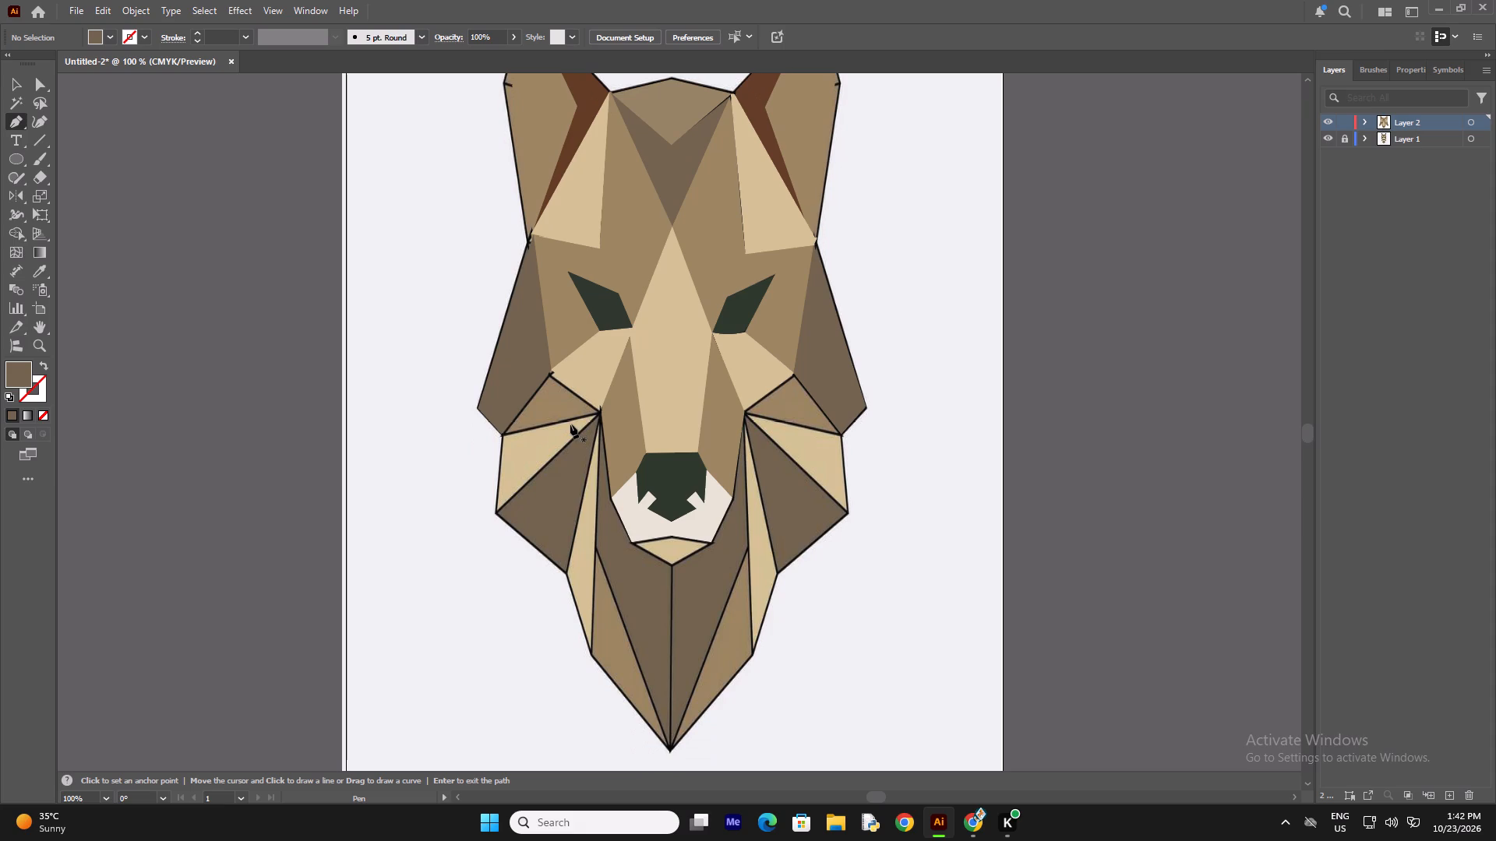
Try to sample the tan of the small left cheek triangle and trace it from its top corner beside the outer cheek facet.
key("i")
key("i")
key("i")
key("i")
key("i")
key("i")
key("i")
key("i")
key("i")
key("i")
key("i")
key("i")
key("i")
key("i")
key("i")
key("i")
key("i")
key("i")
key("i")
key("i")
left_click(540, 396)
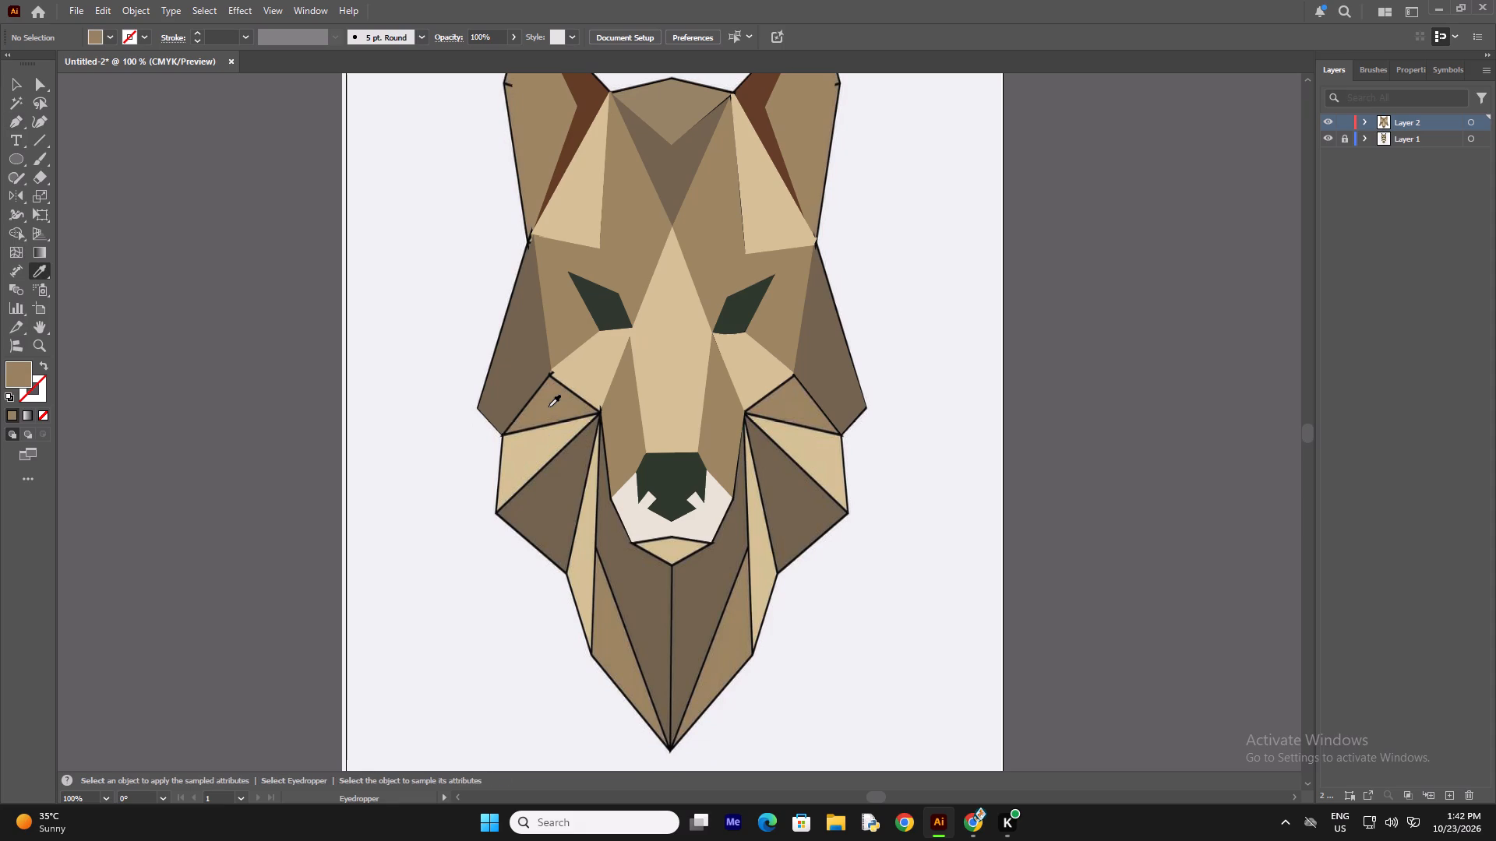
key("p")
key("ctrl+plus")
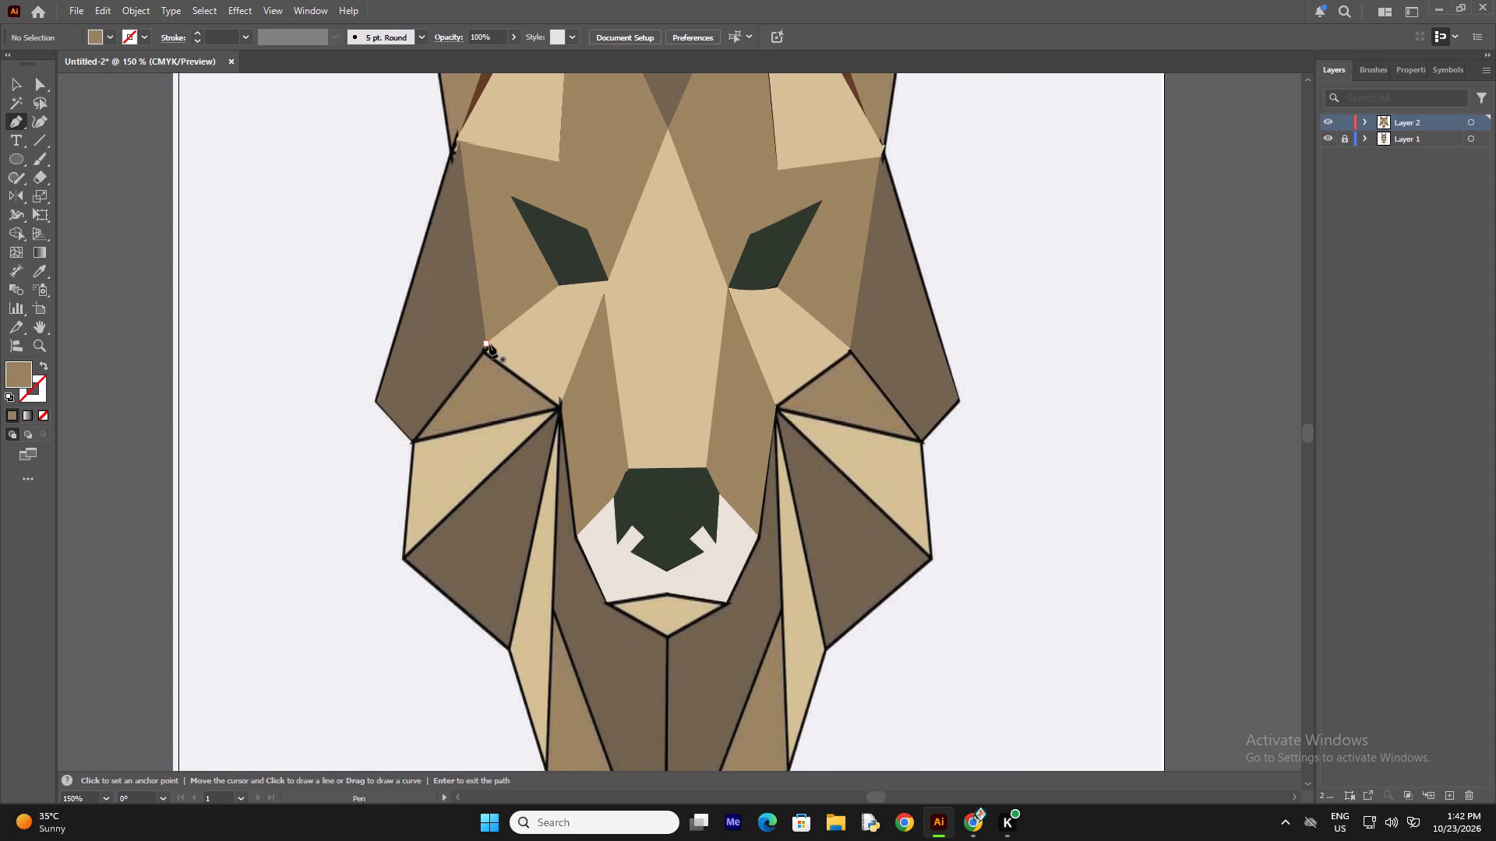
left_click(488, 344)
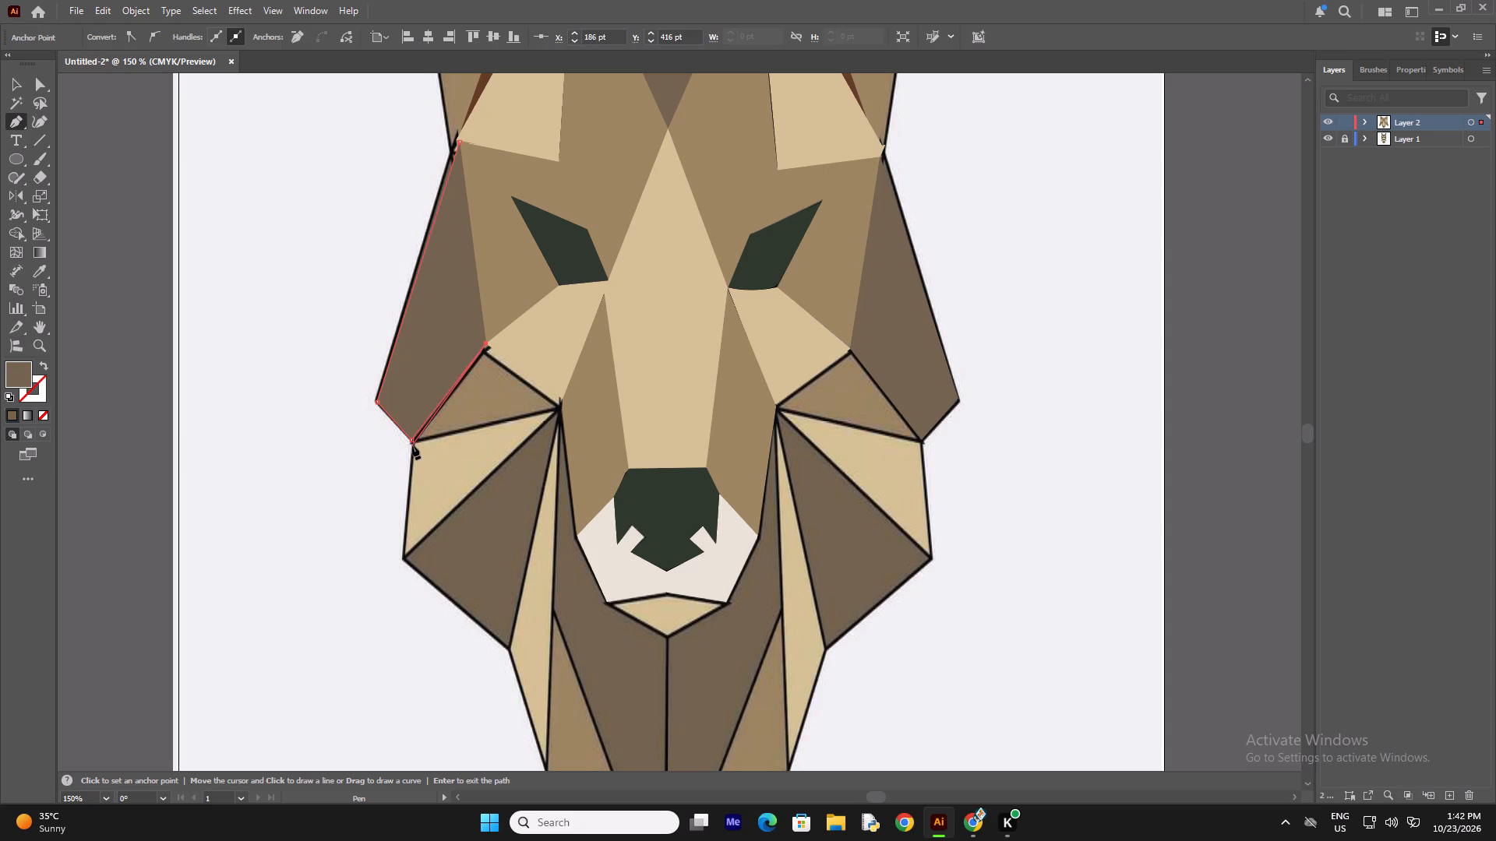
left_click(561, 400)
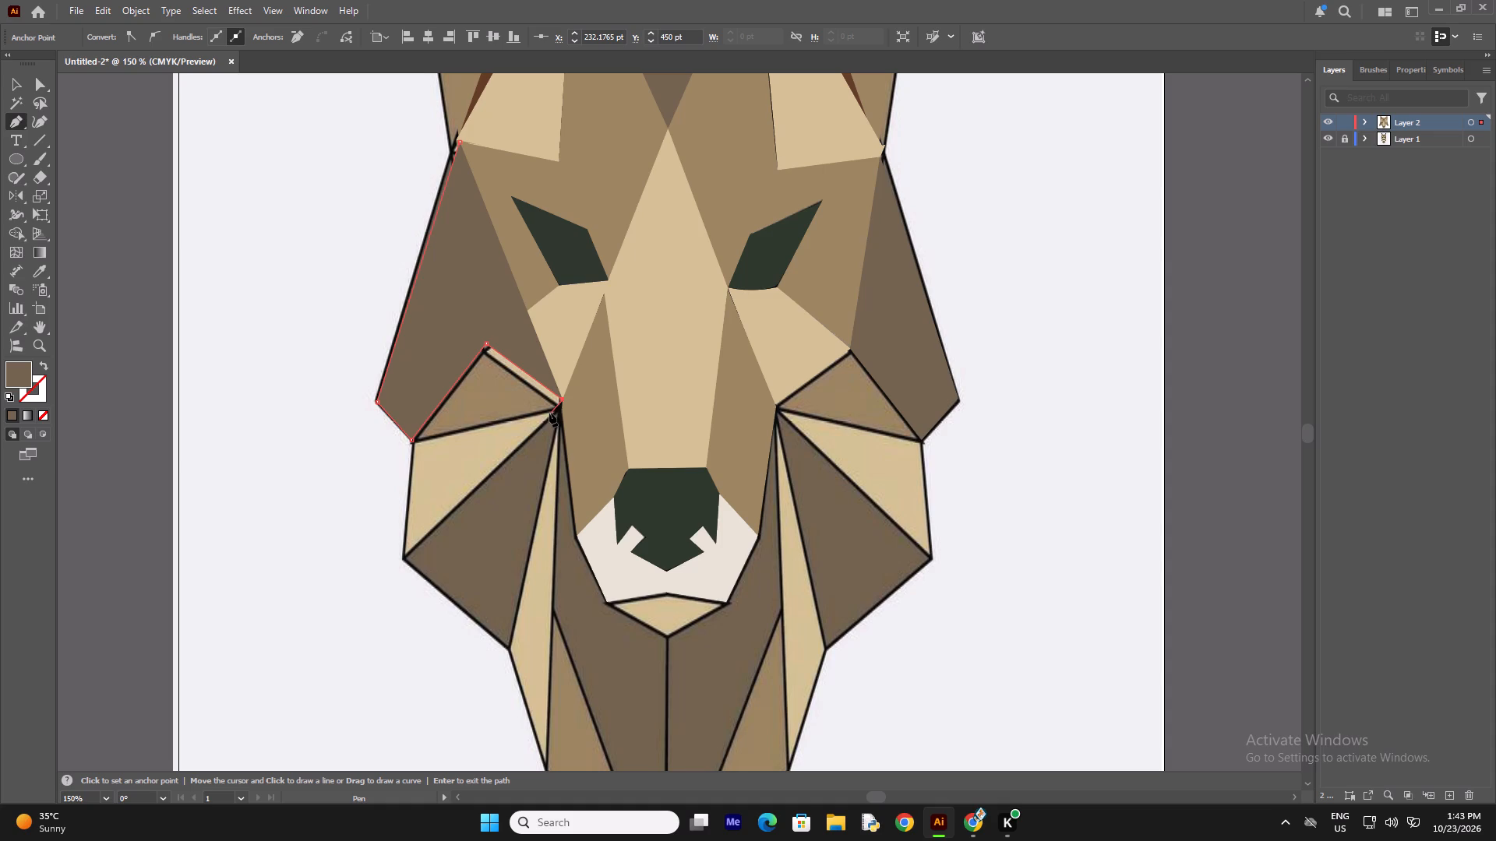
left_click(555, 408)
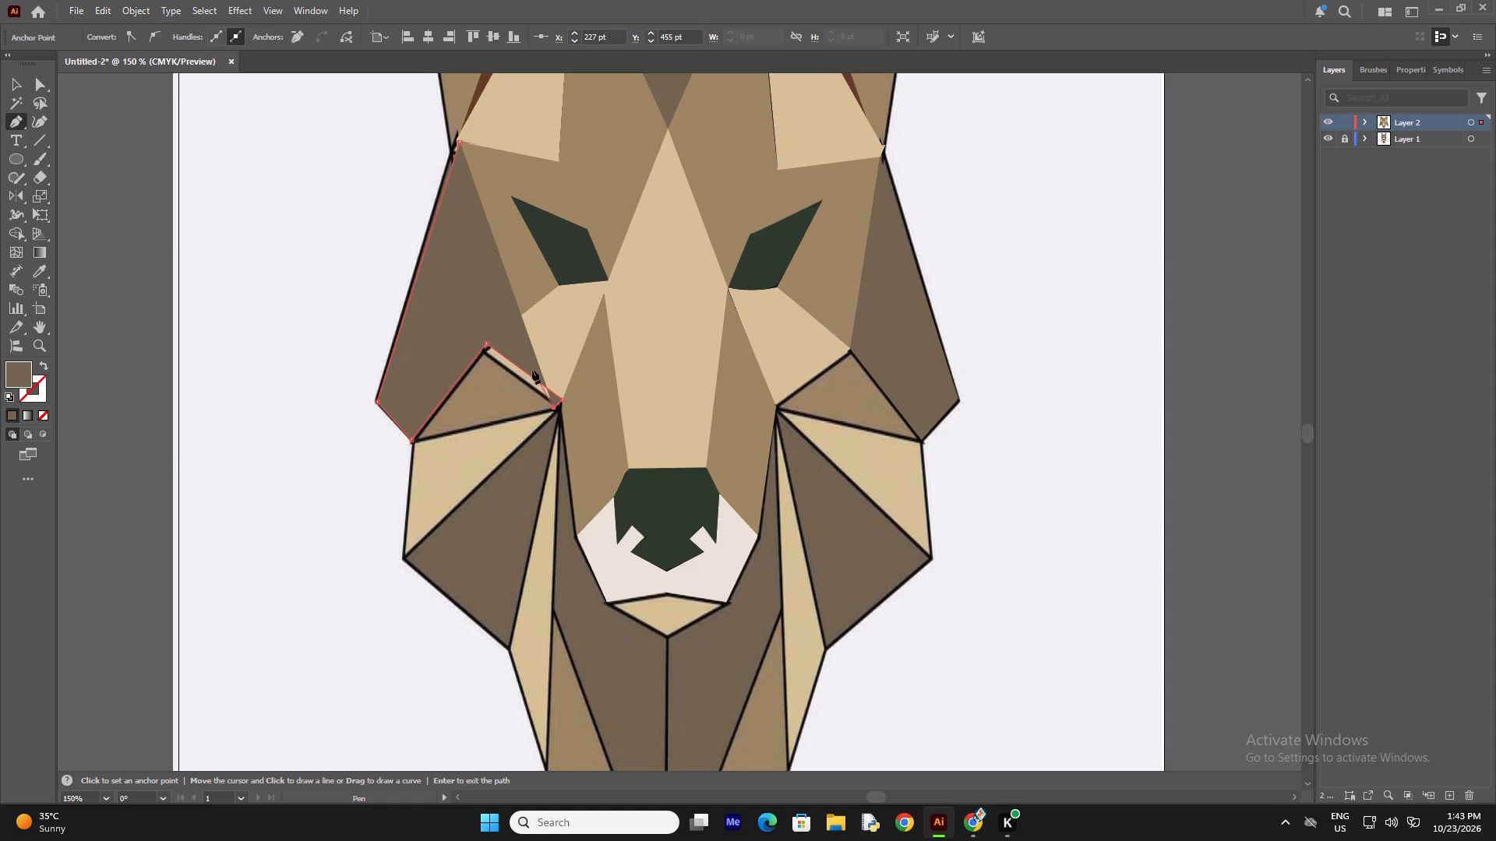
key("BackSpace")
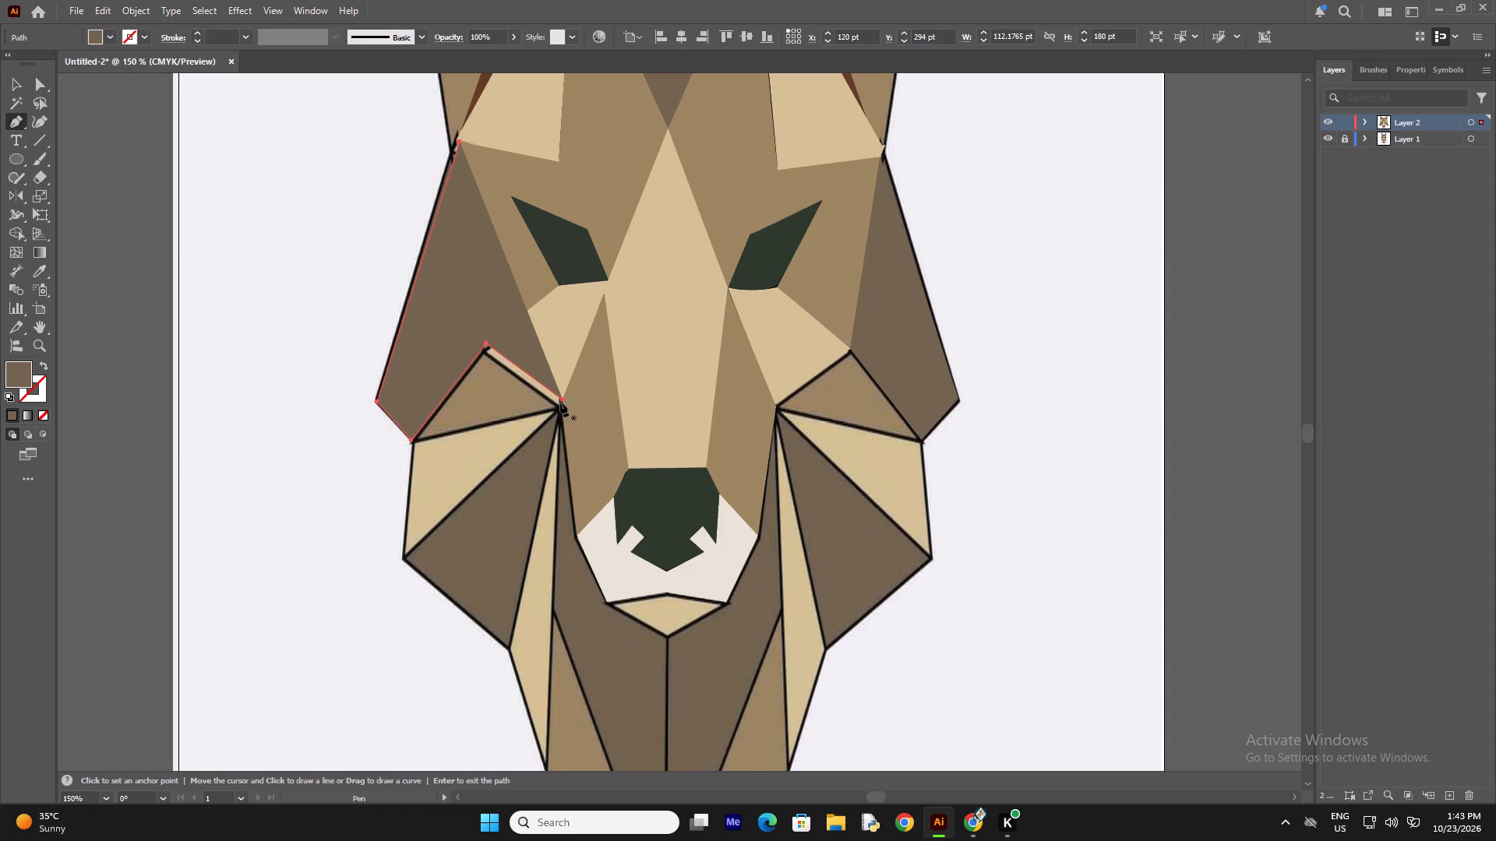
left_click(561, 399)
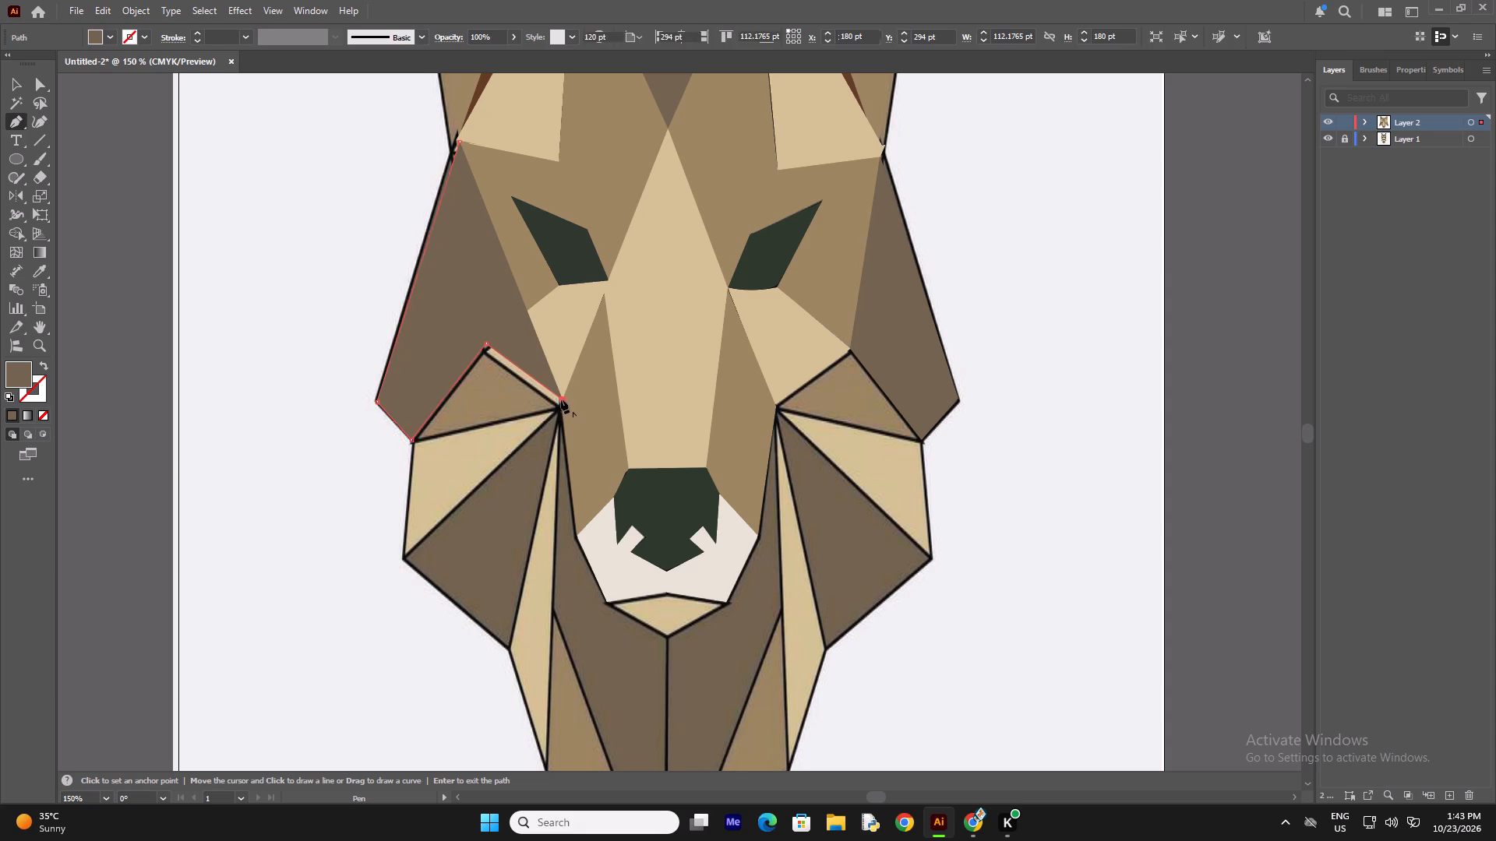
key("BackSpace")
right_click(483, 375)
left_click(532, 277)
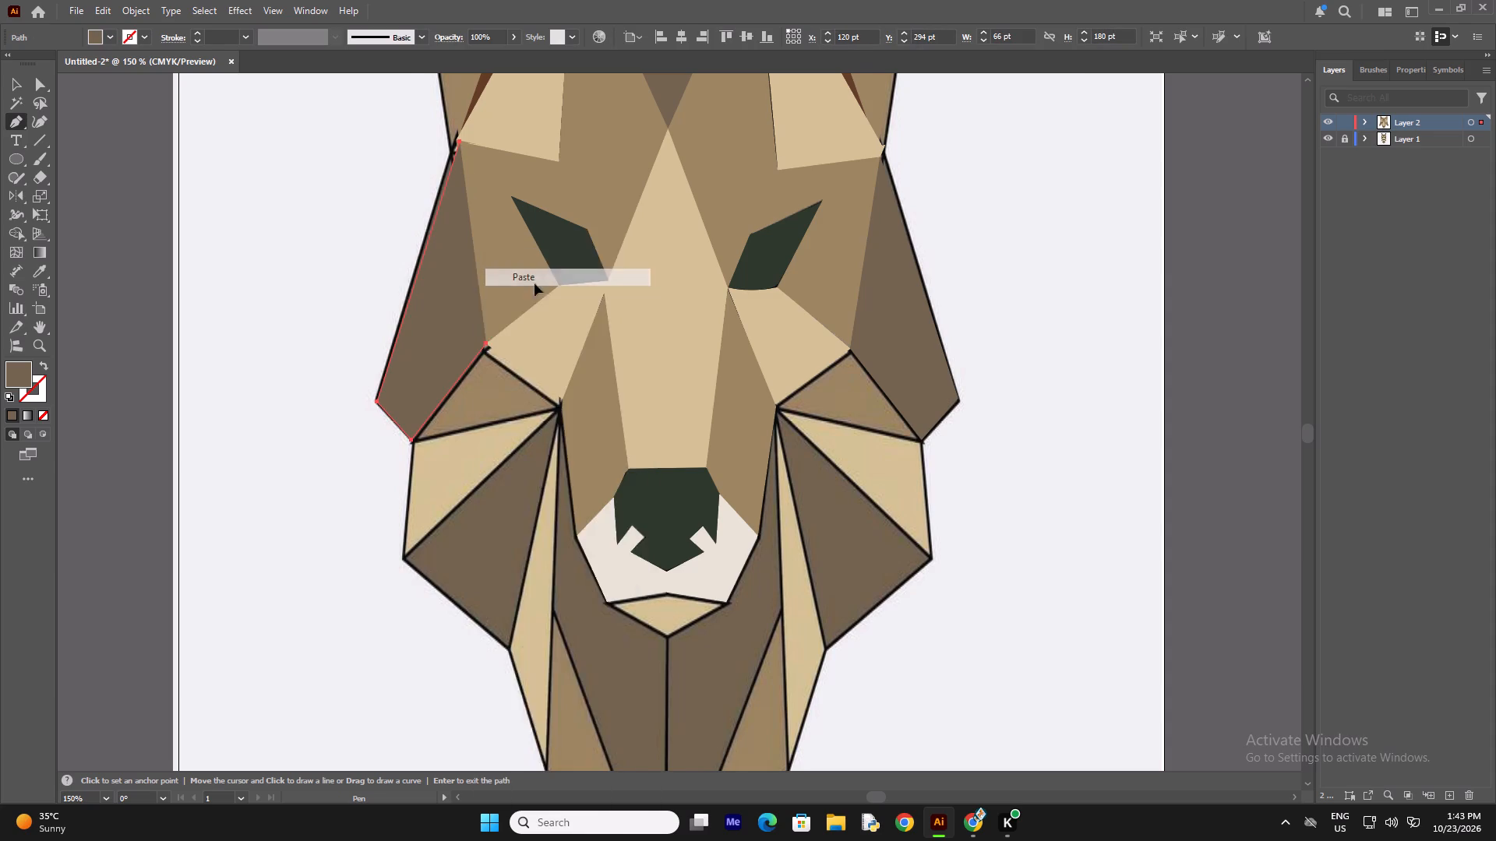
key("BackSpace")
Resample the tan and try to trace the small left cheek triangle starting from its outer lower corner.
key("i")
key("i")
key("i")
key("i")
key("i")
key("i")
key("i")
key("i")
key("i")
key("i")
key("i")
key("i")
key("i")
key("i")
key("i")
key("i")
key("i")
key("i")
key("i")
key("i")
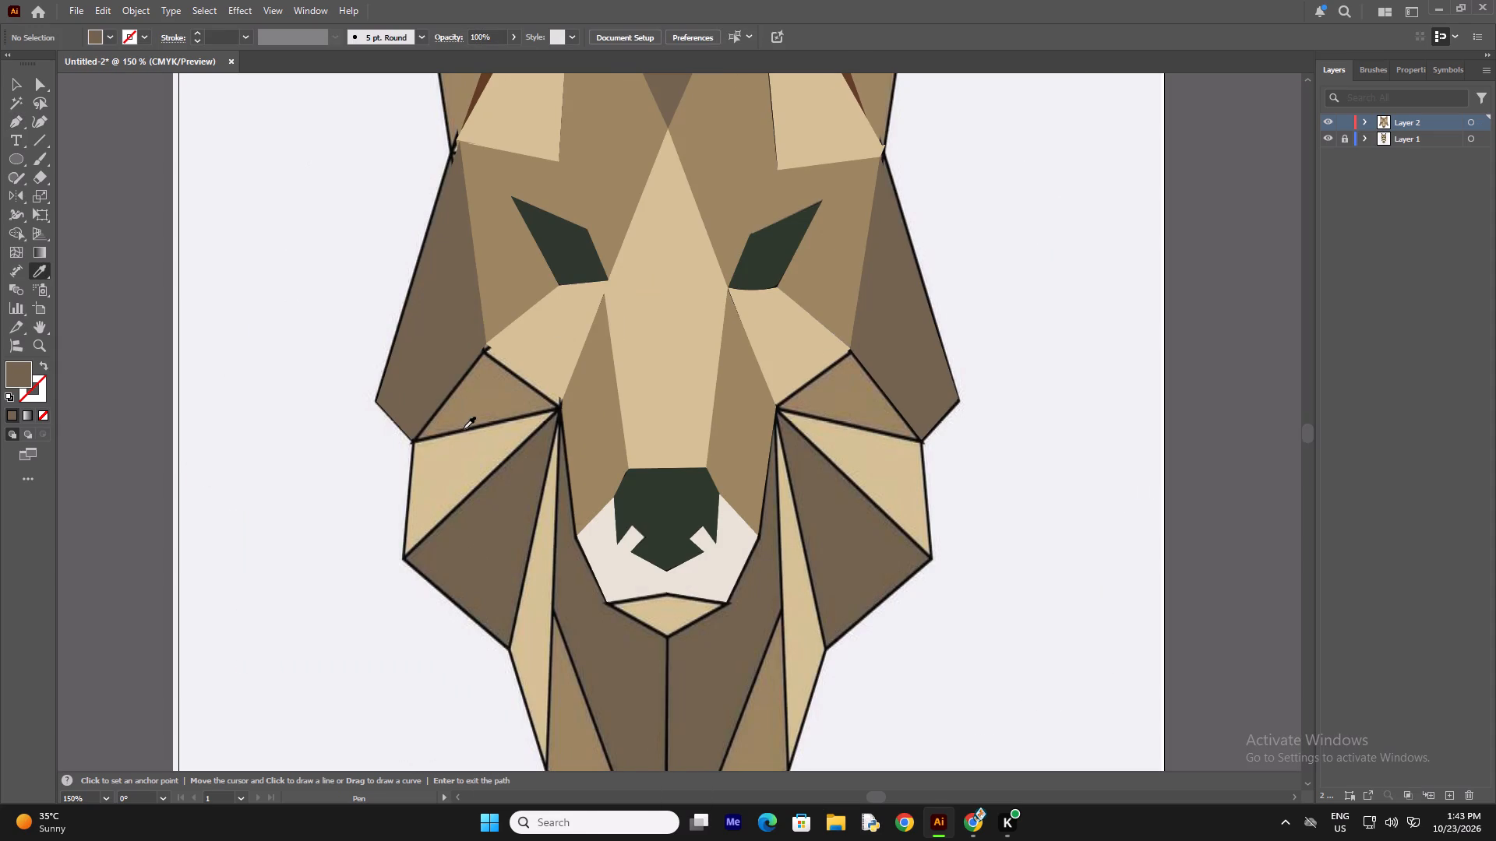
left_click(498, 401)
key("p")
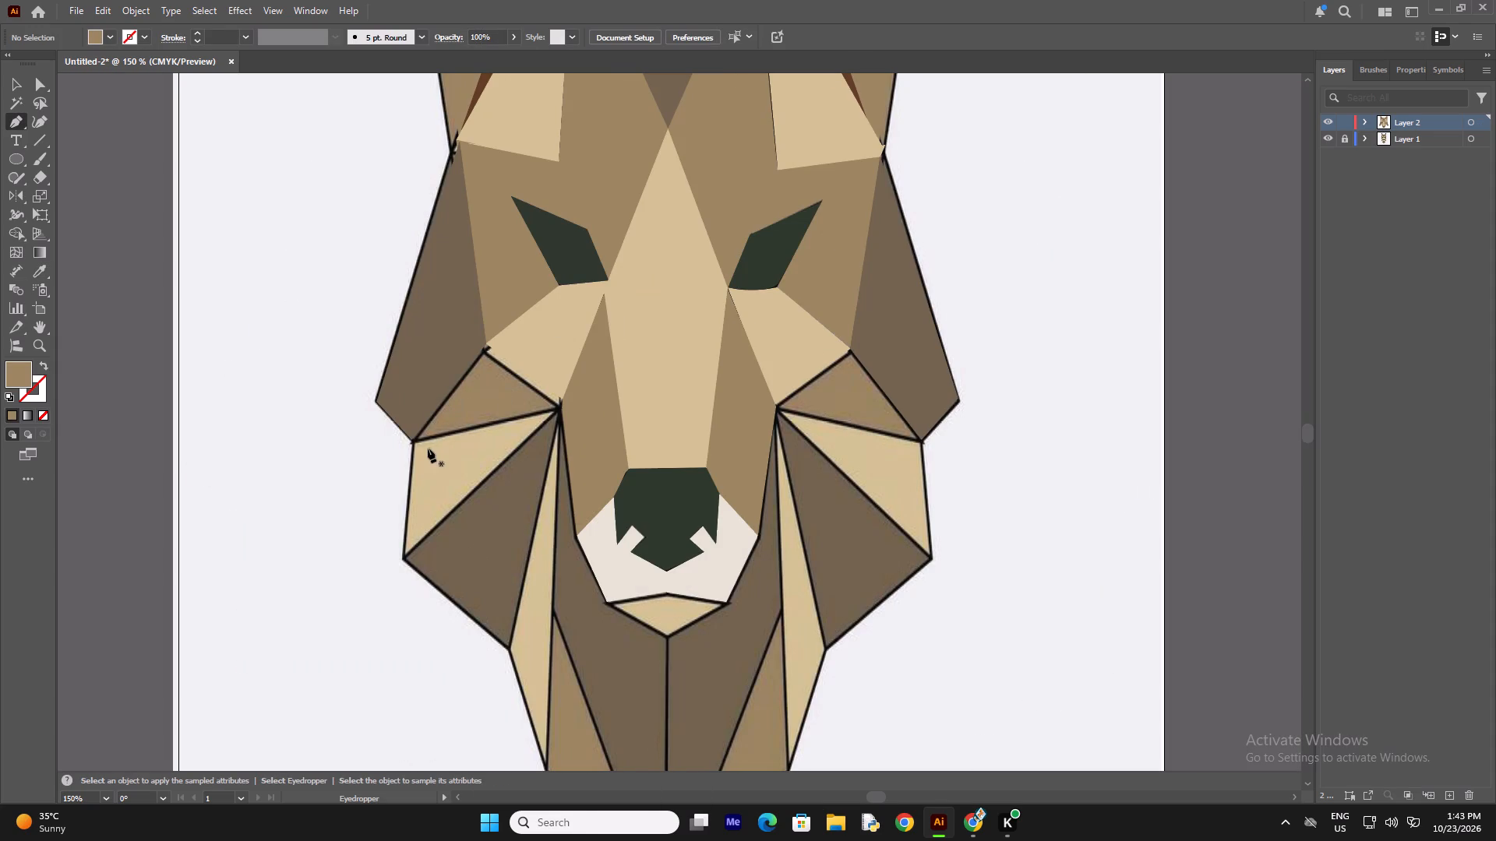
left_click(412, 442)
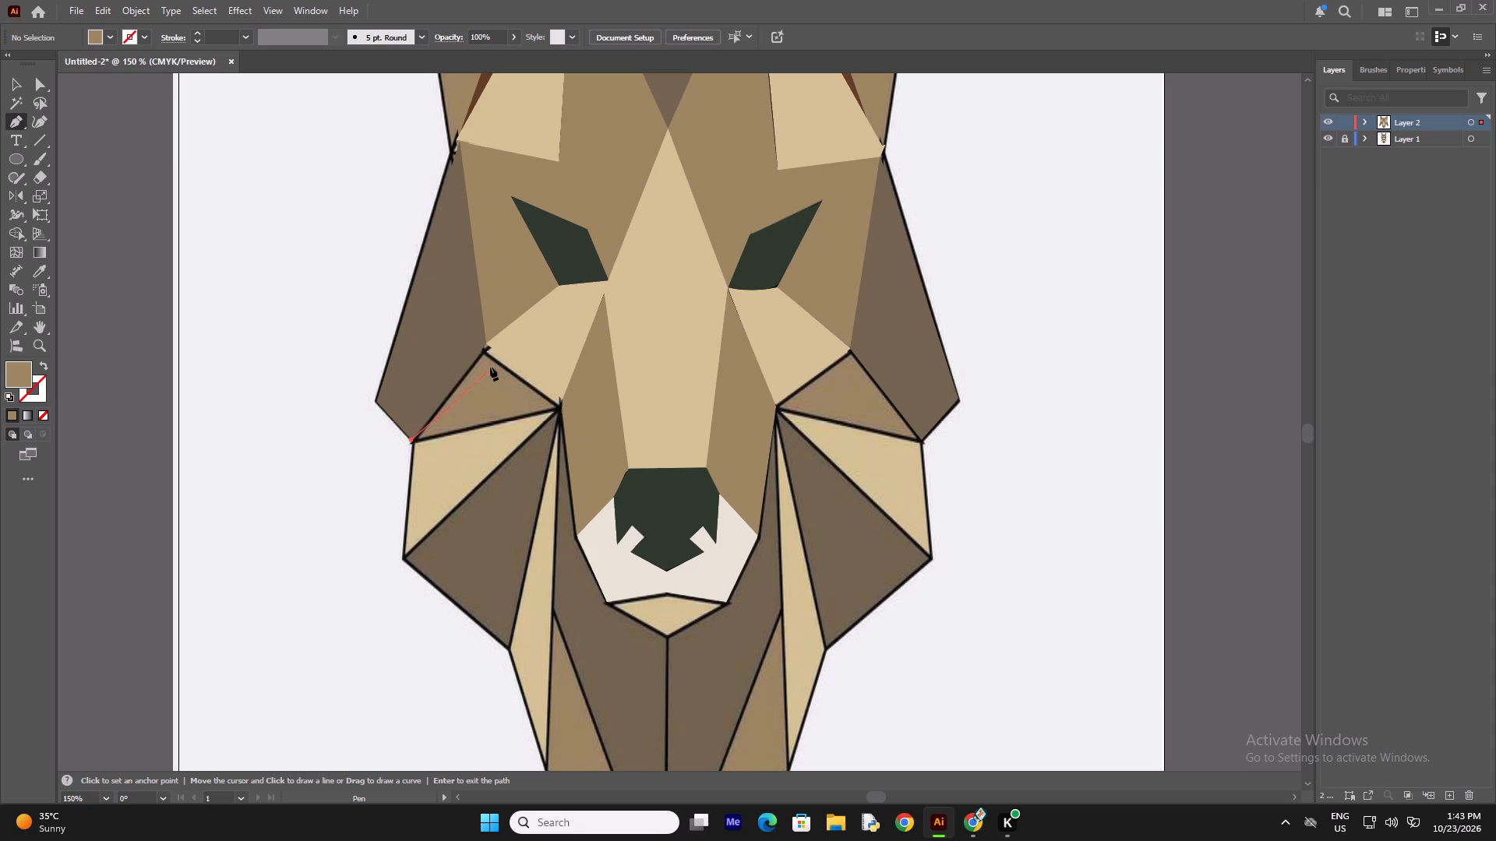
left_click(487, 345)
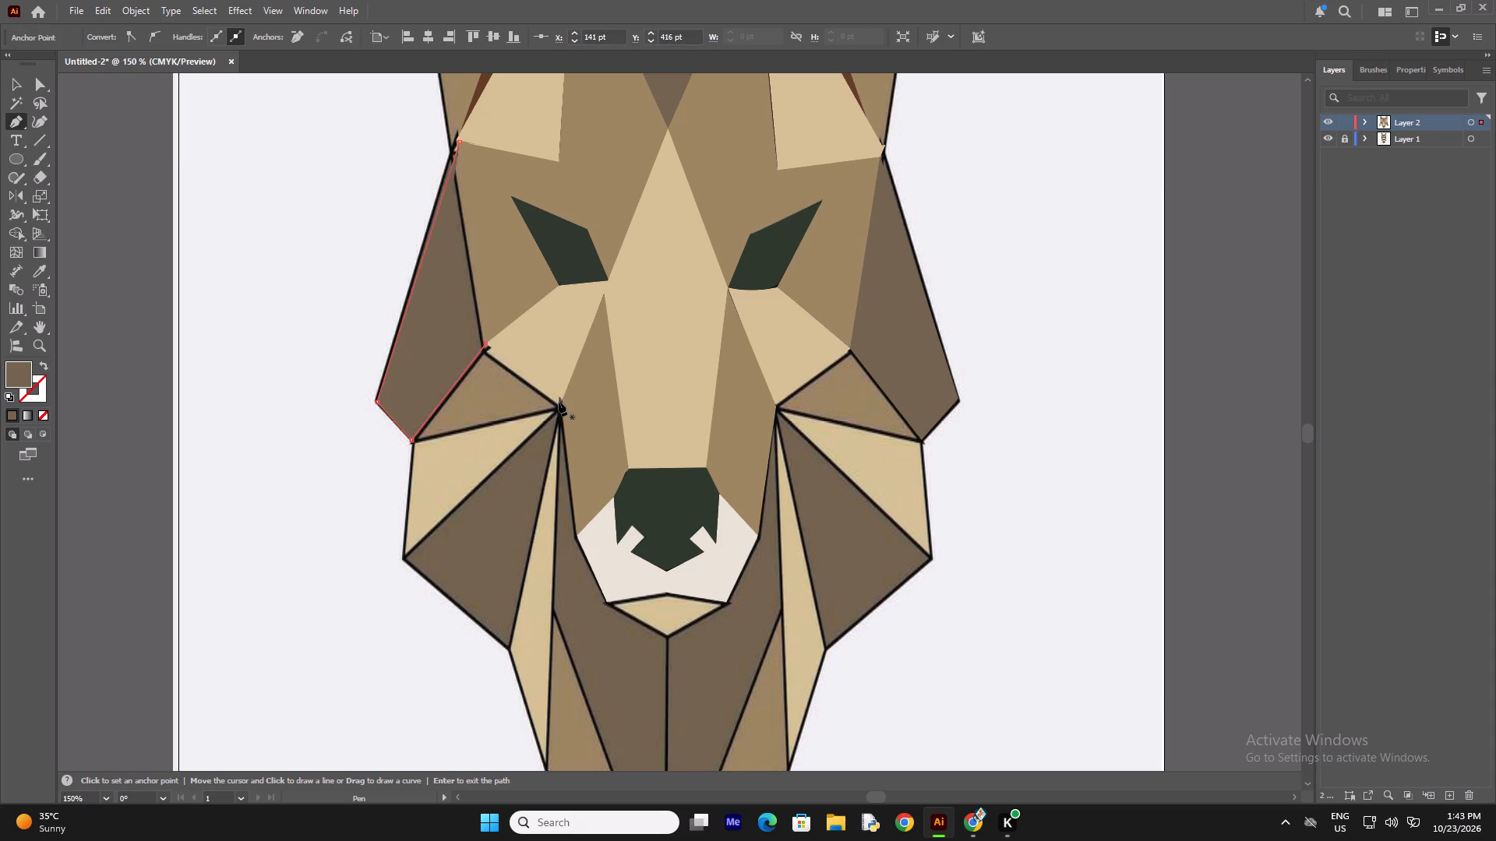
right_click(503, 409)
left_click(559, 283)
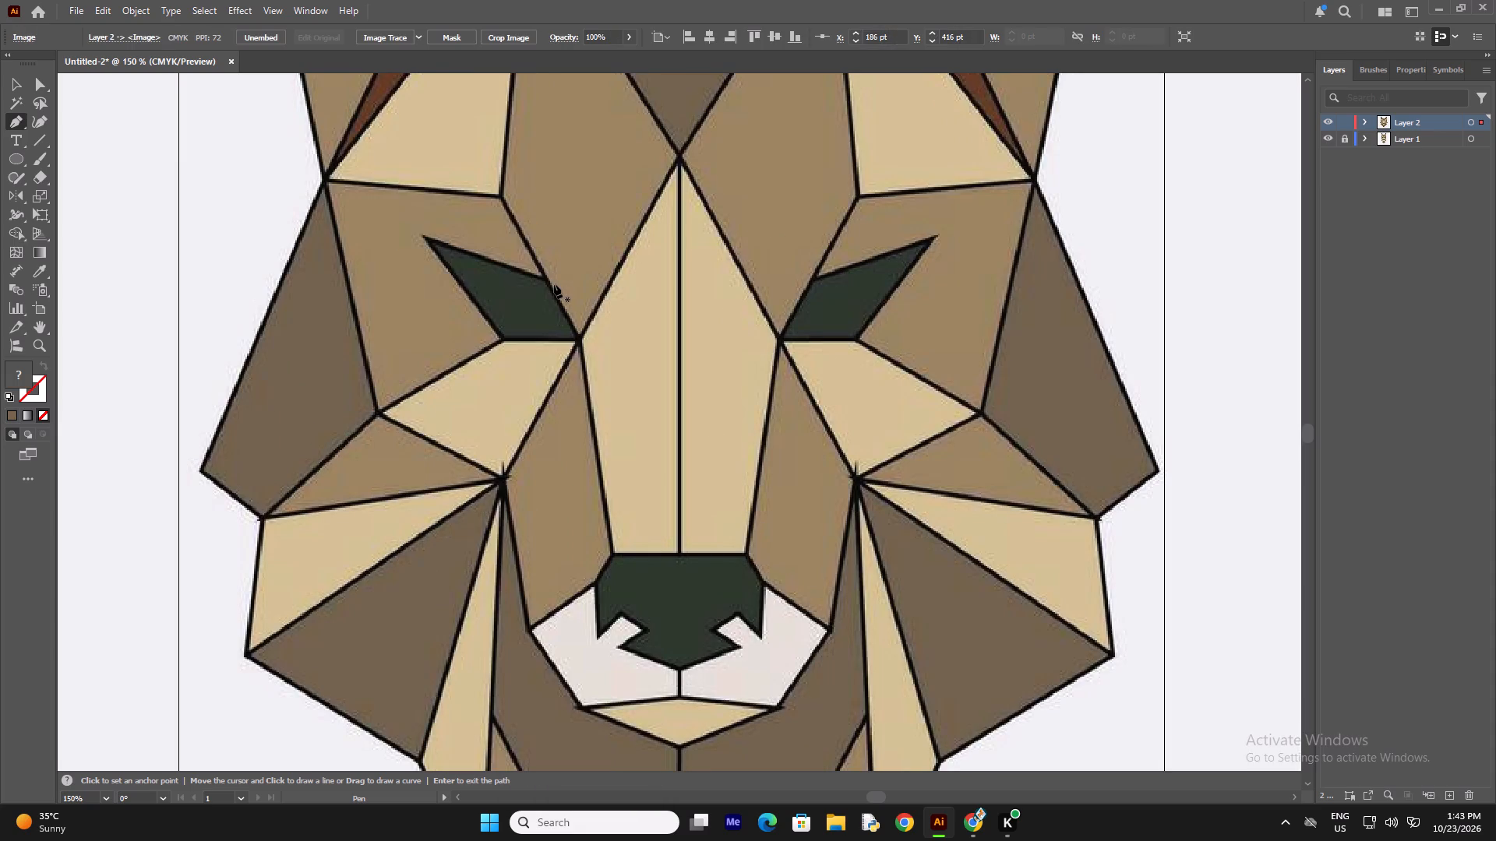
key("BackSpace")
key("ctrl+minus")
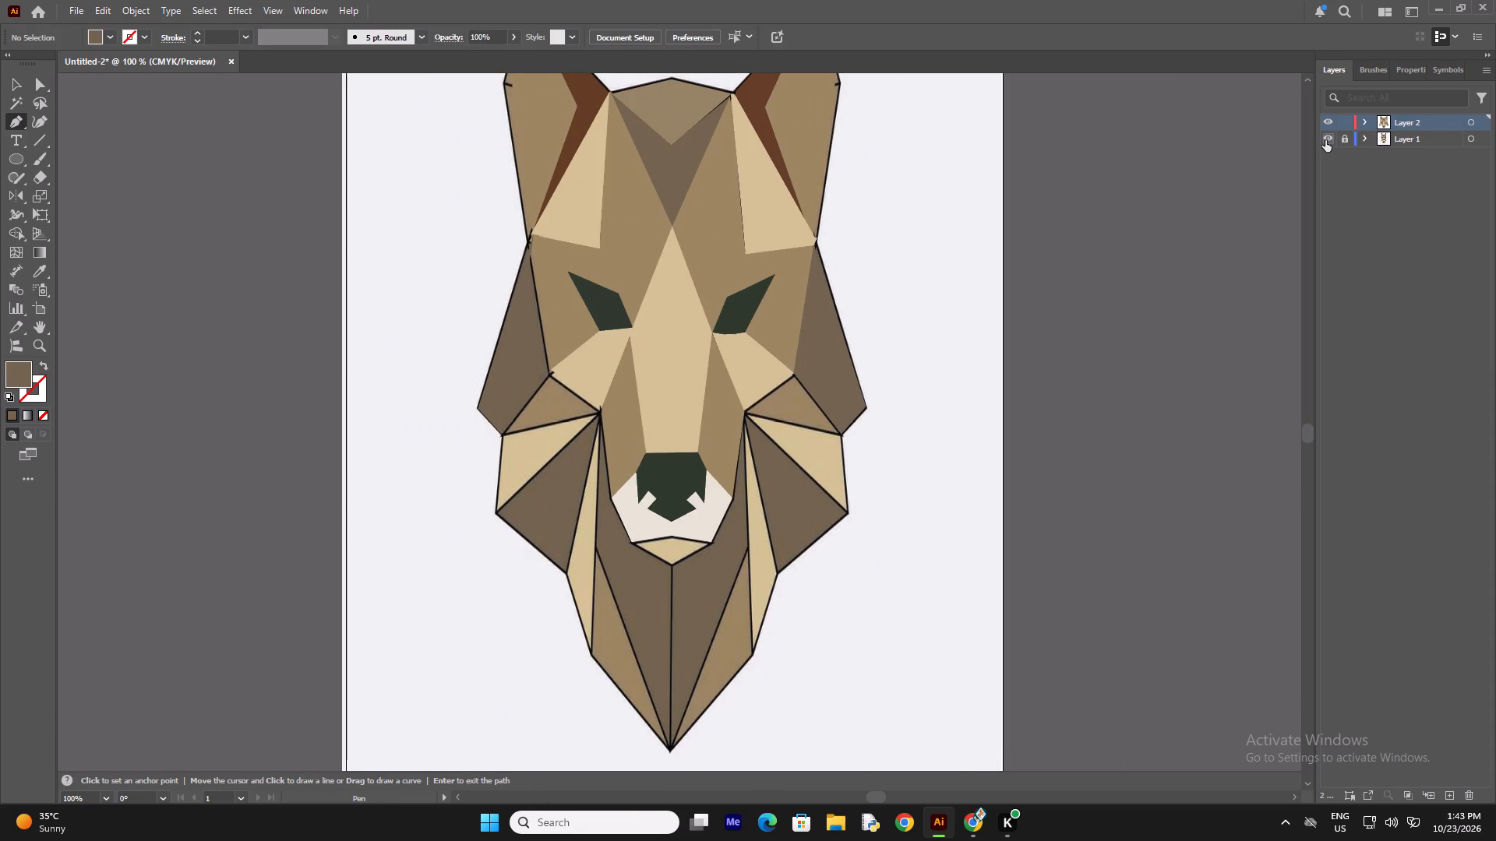
Hide Layer 1 to inspect the traced cheek facets on Layer 2 without the reference.
left_click(1325, 140)
left_click(1321, 140)
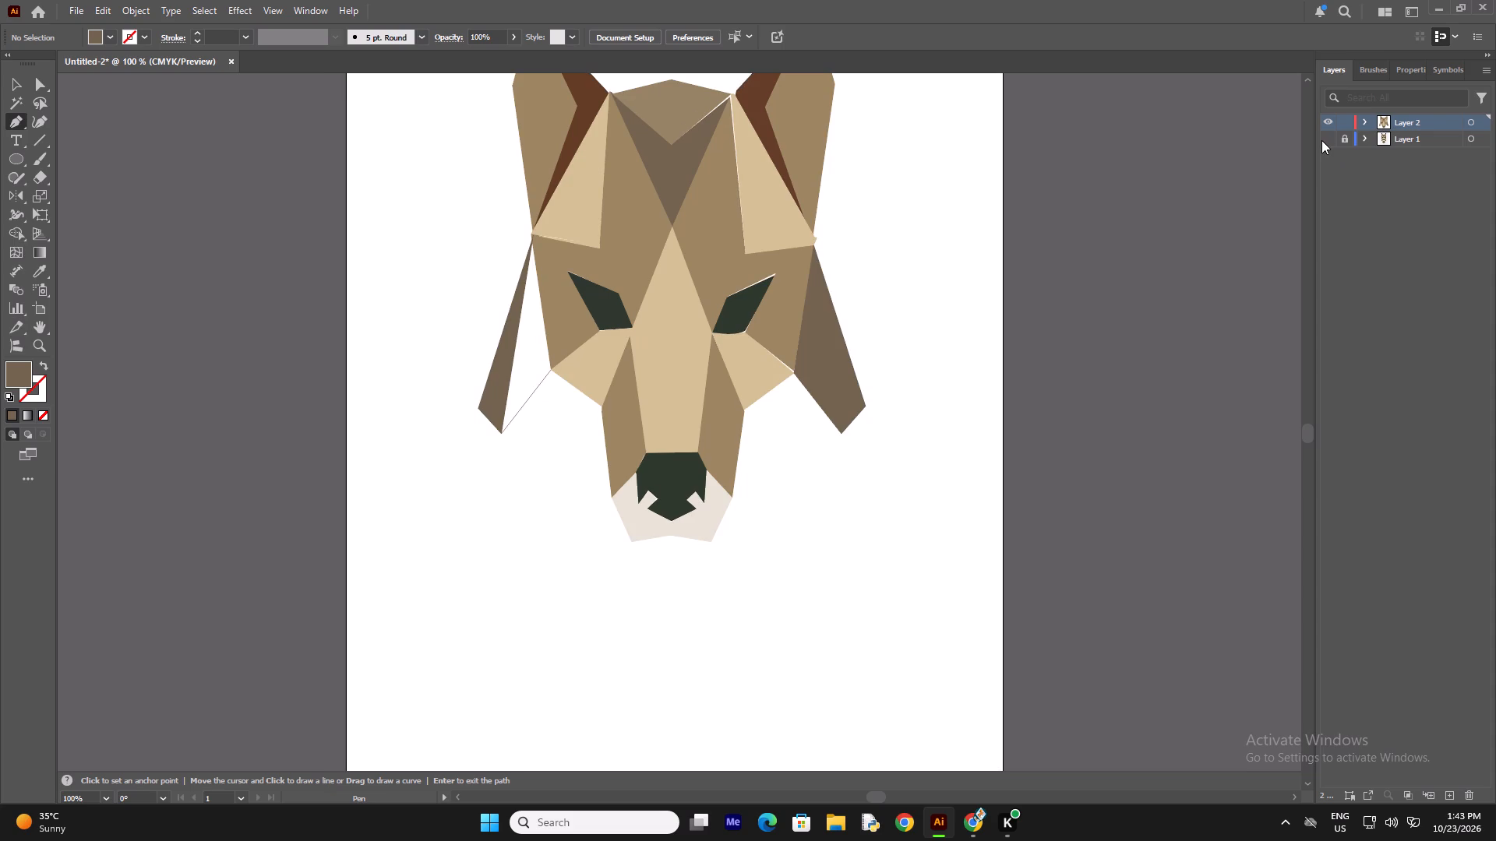
left_click(1323, 142)
left_click(1323, 142)
Reclose the dark brown left outer cheek facet by reconnecting its lower tip to the inner corner beside the light cheek facet.
left_click(503, 433)
left_click(552, 369)
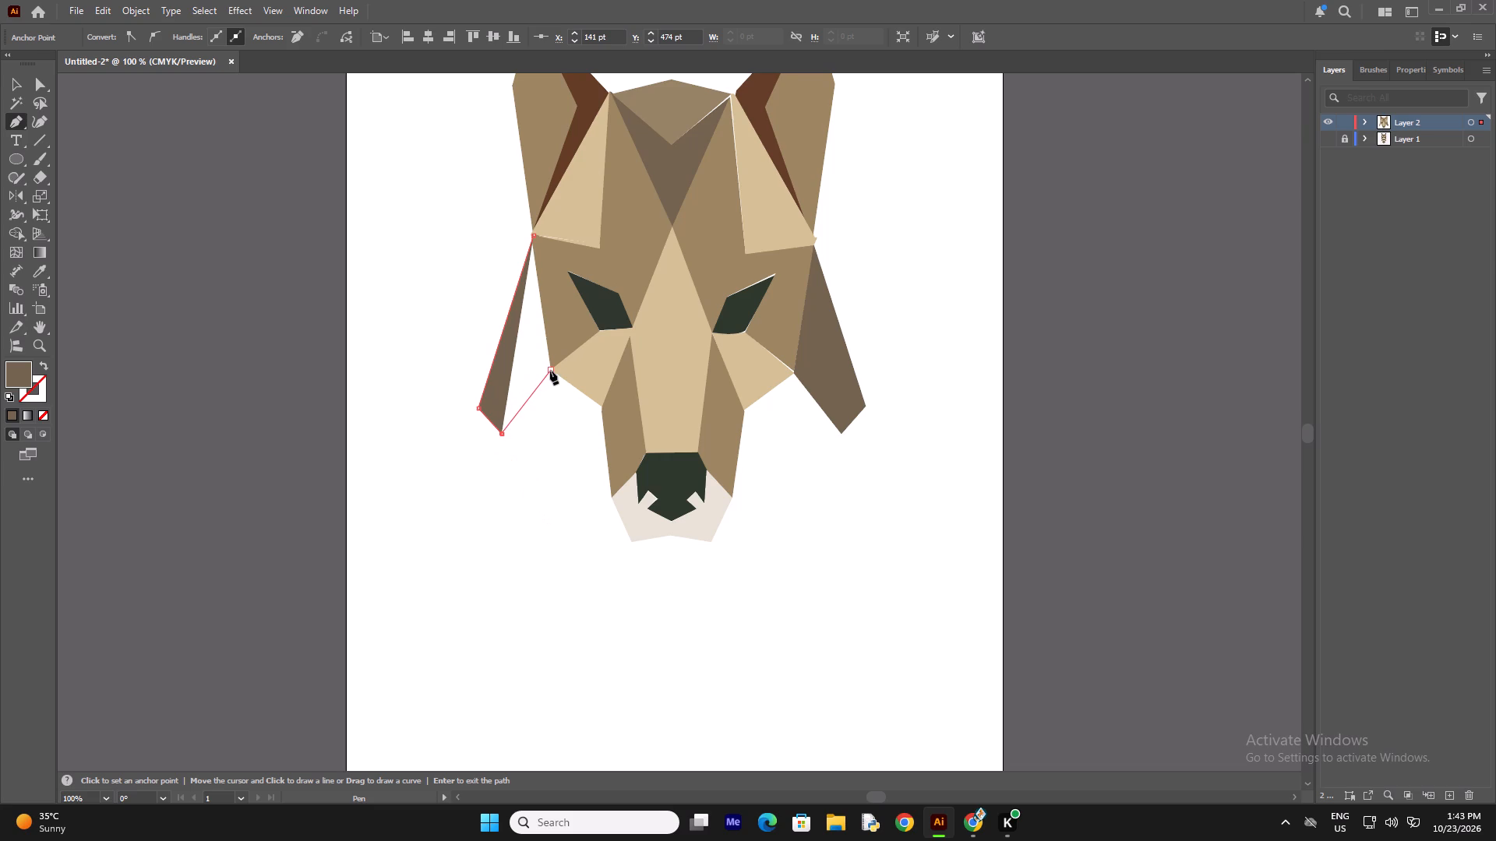
left_click(550, 371)
right_click(542, 421)
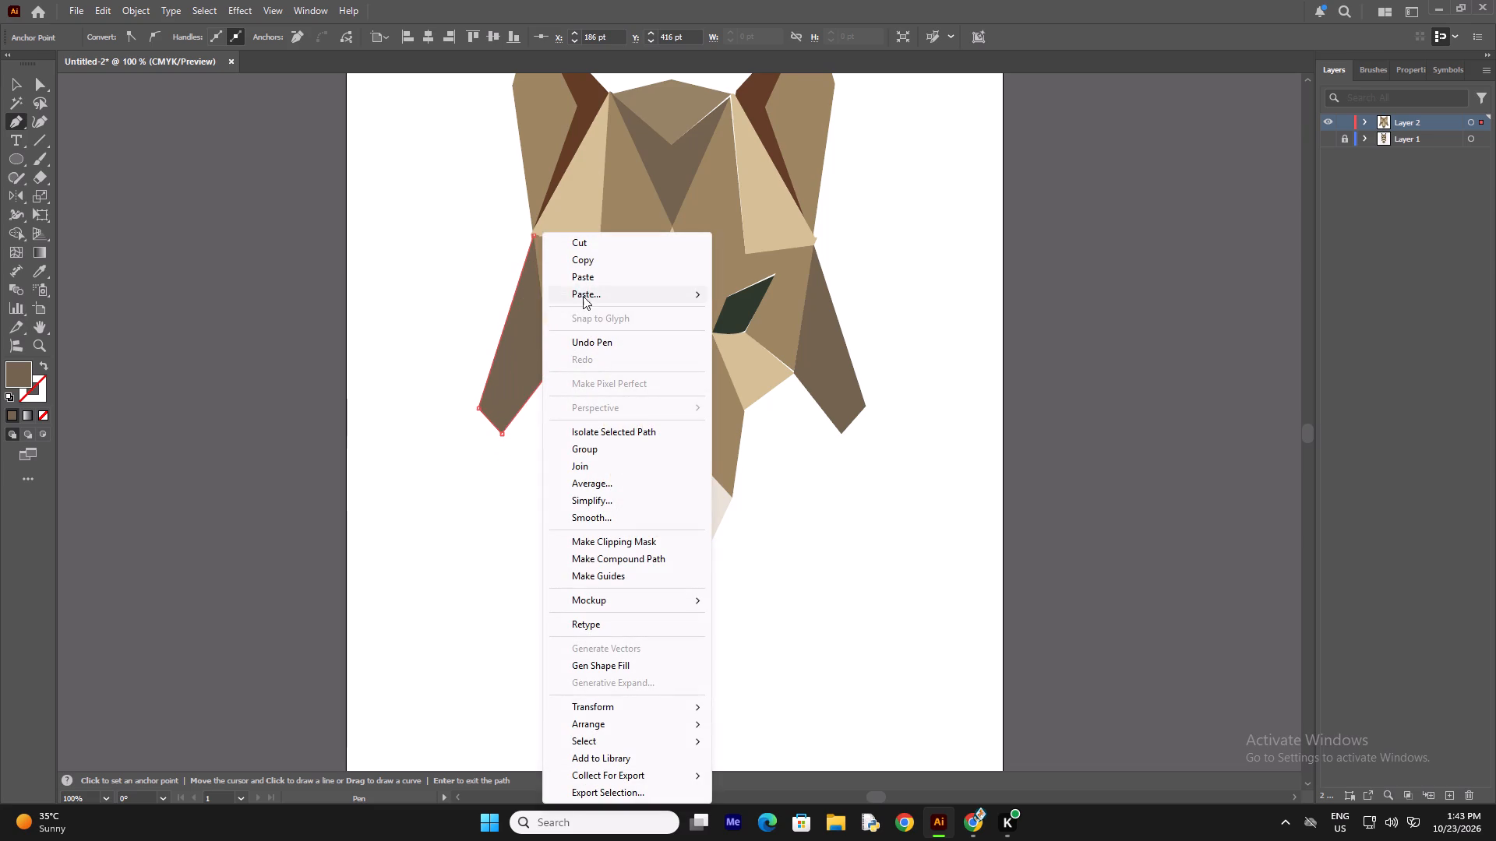
left_click(579, 283)
key("BackSpace")
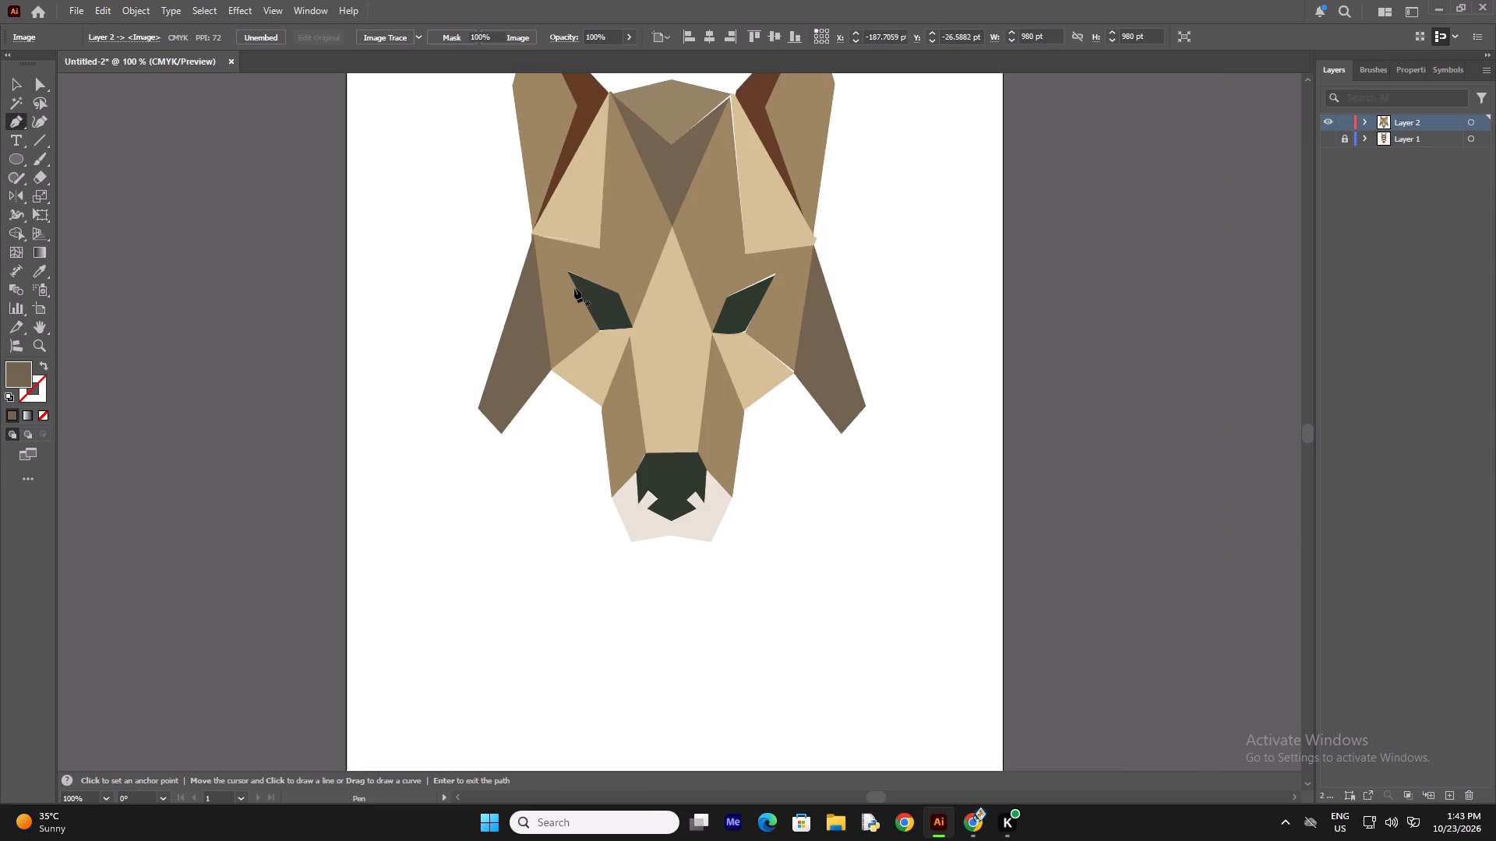
Show and unlock Layer 1, and move the wolf reference image beside the artboard's right edge at X 593 pt, Y 0 pt.
key("ctrl+minus")
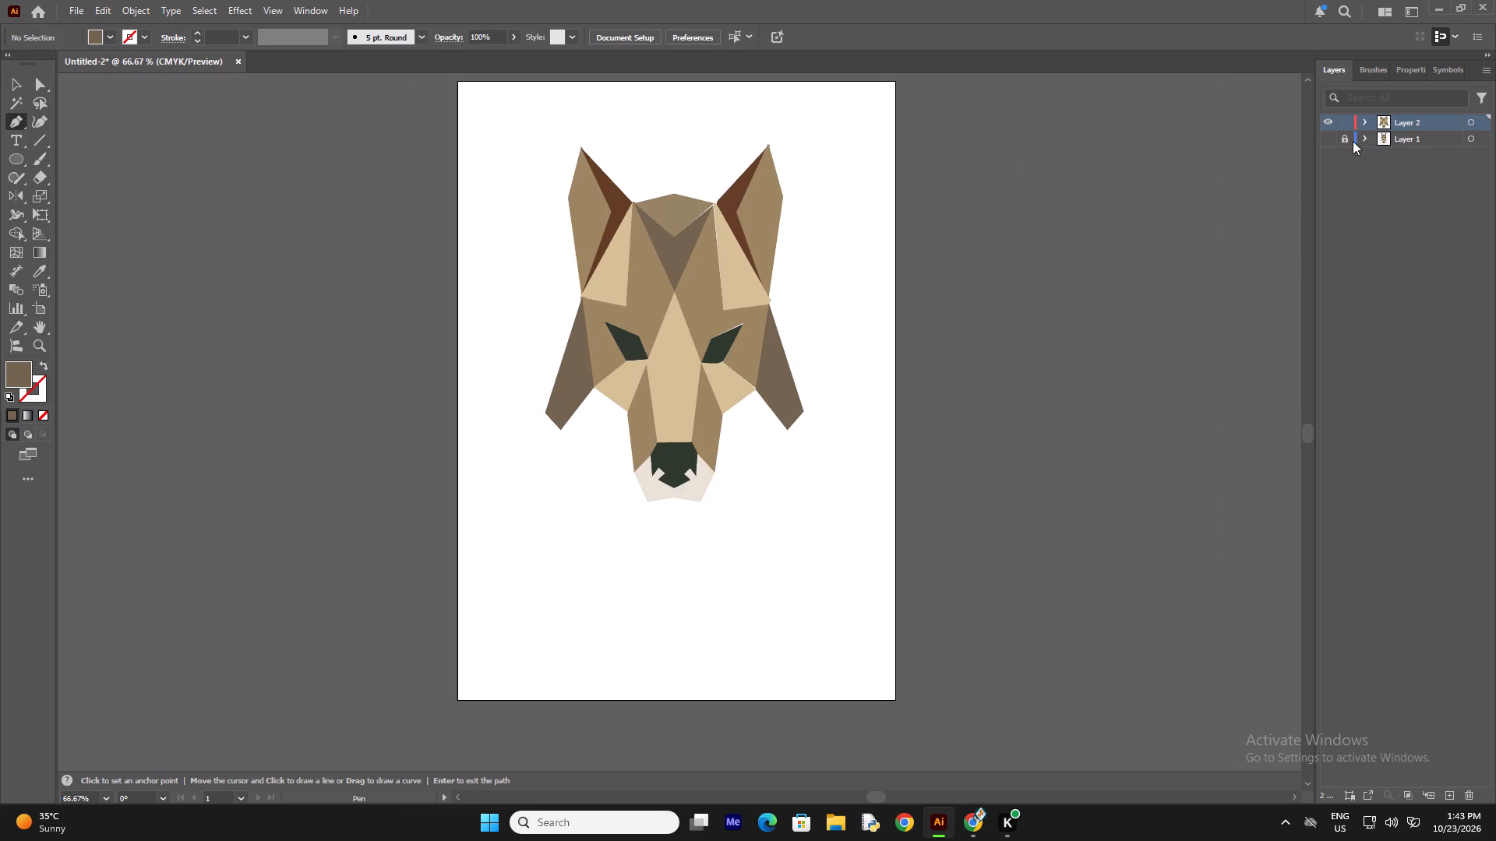
left_click(1332, 138)
left_click(1353, 146)
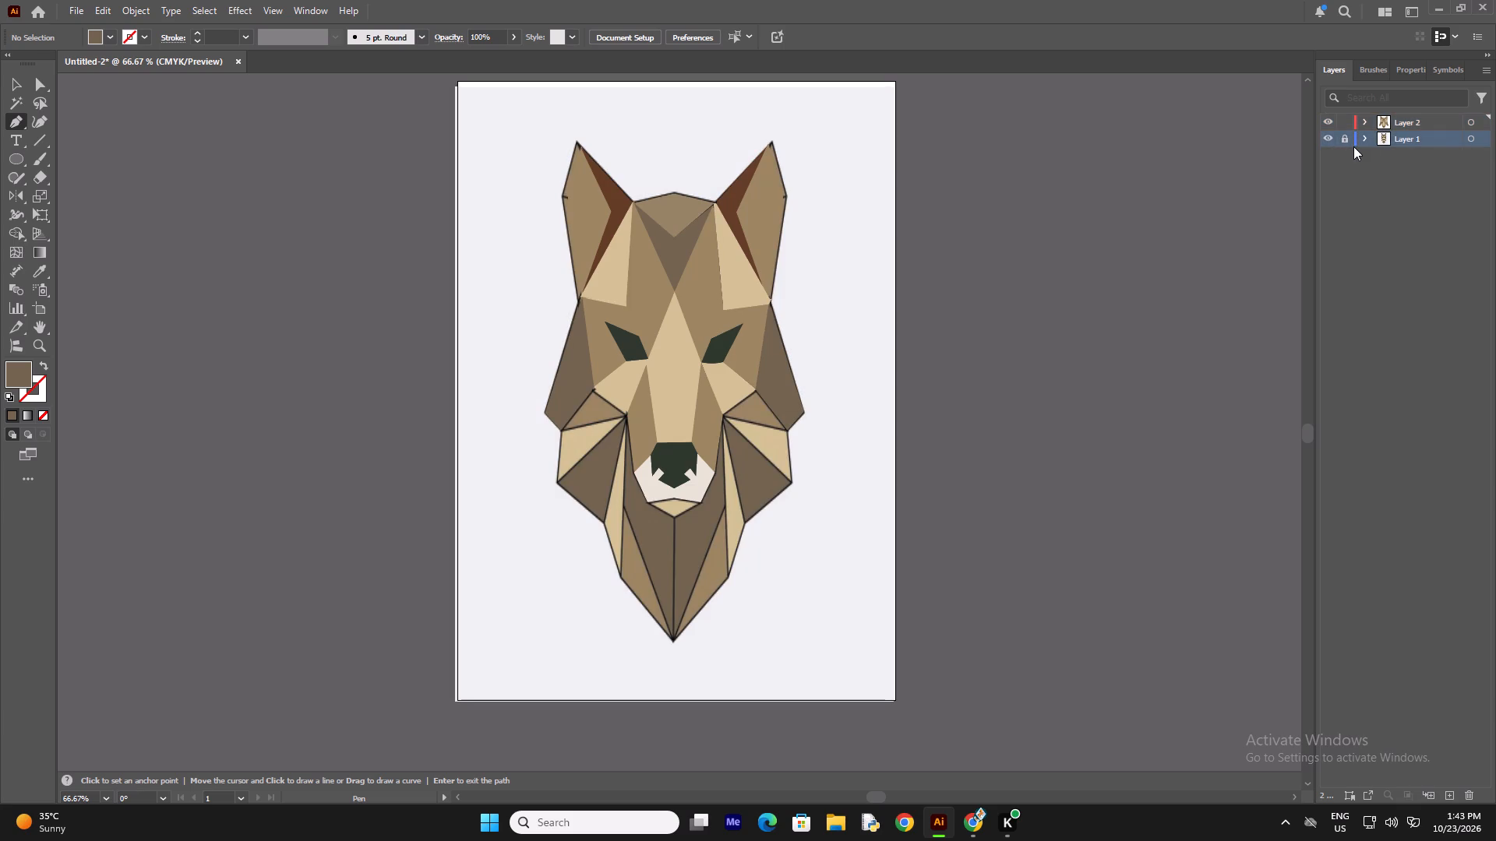
left_click(1344, 138)
left_click(1385, 121)
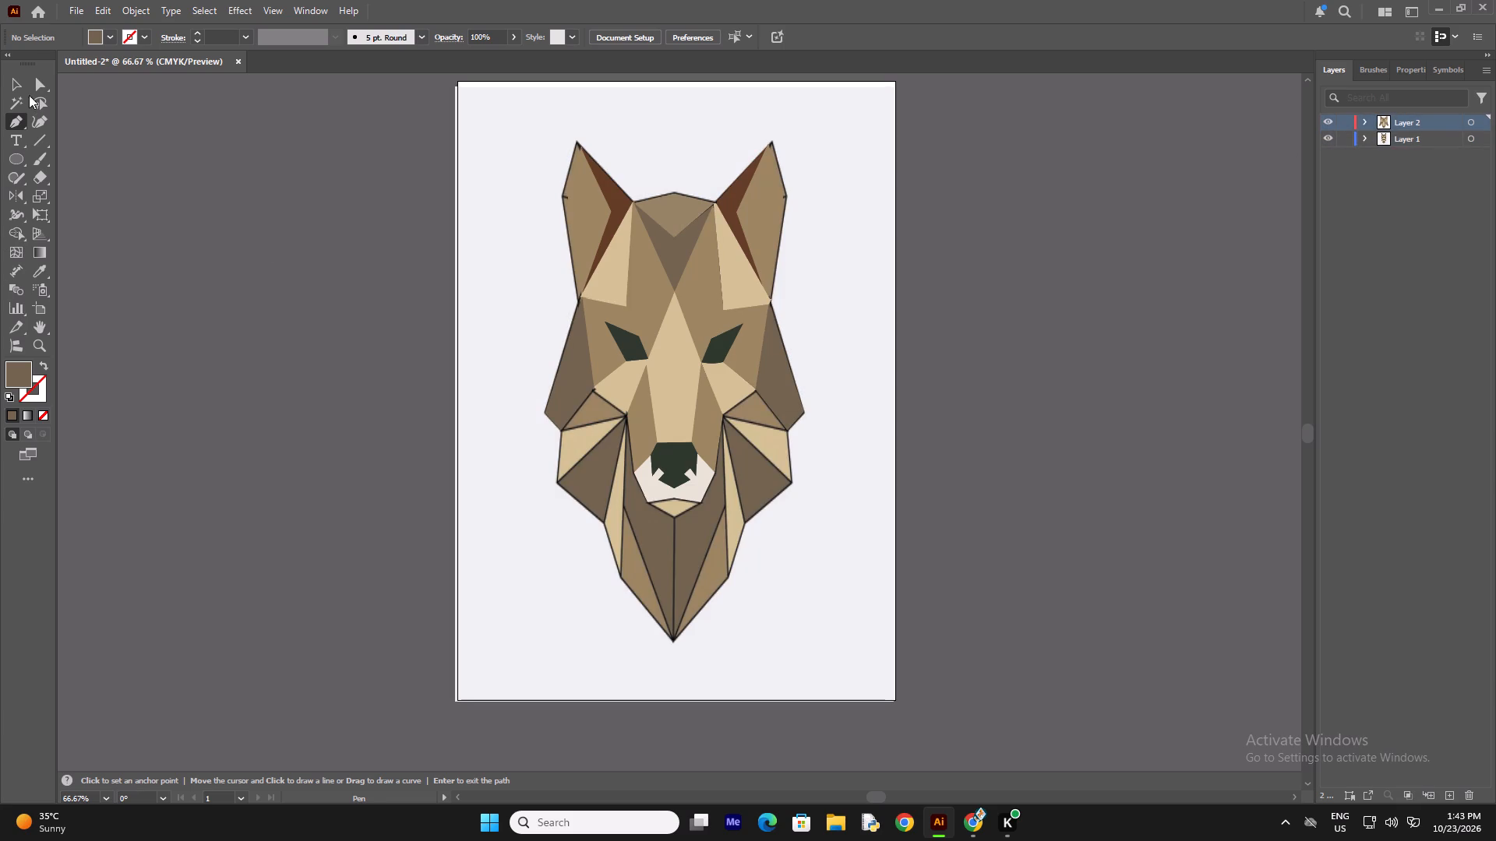
left_click(19, 90)
left_click_drag(643, 524, 1096, 530)
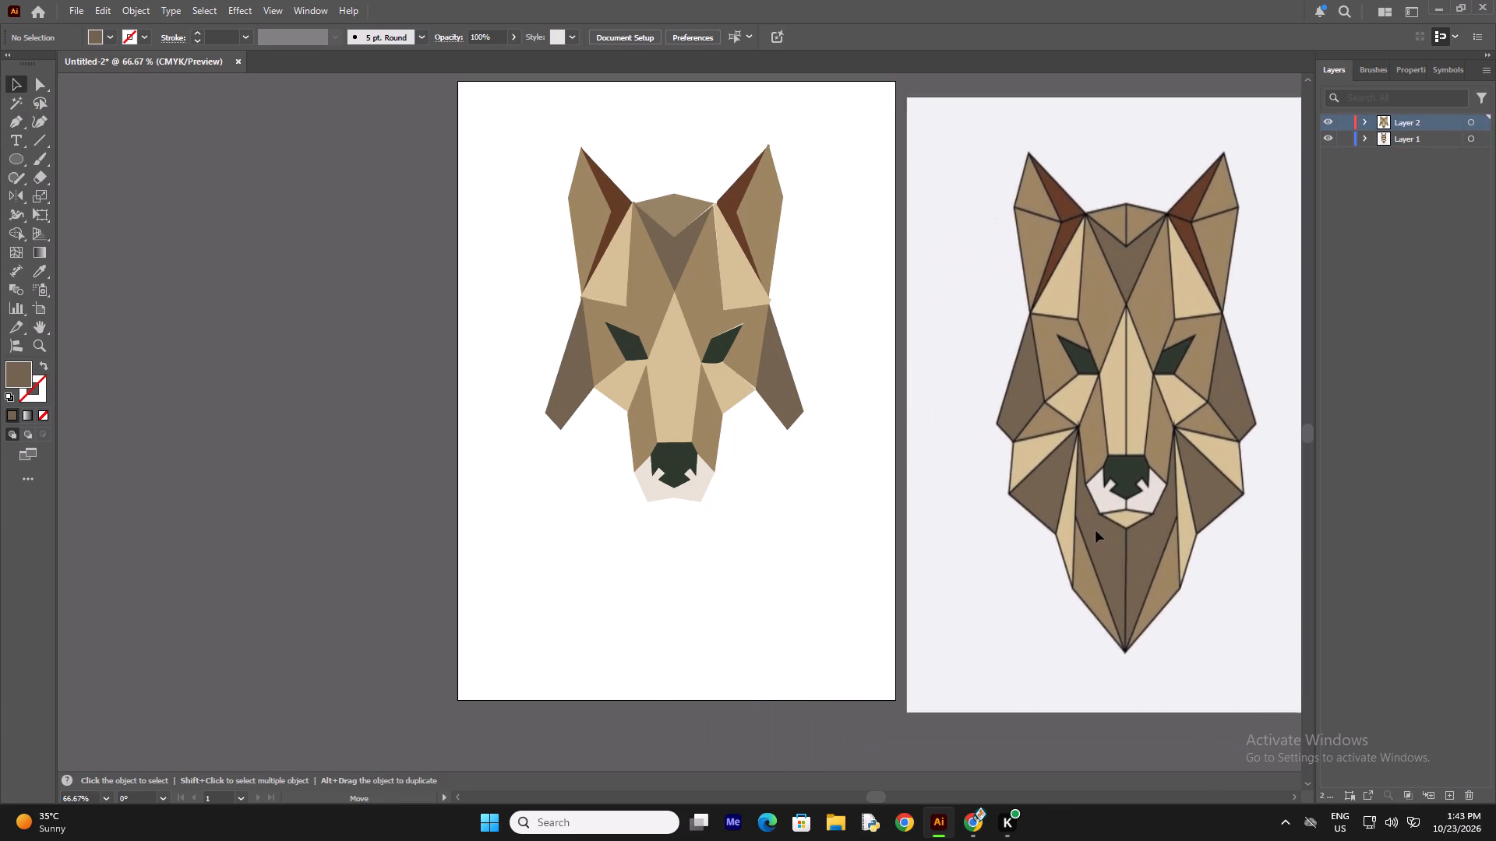
left_click_drag(1096, 530, 1081, 519)
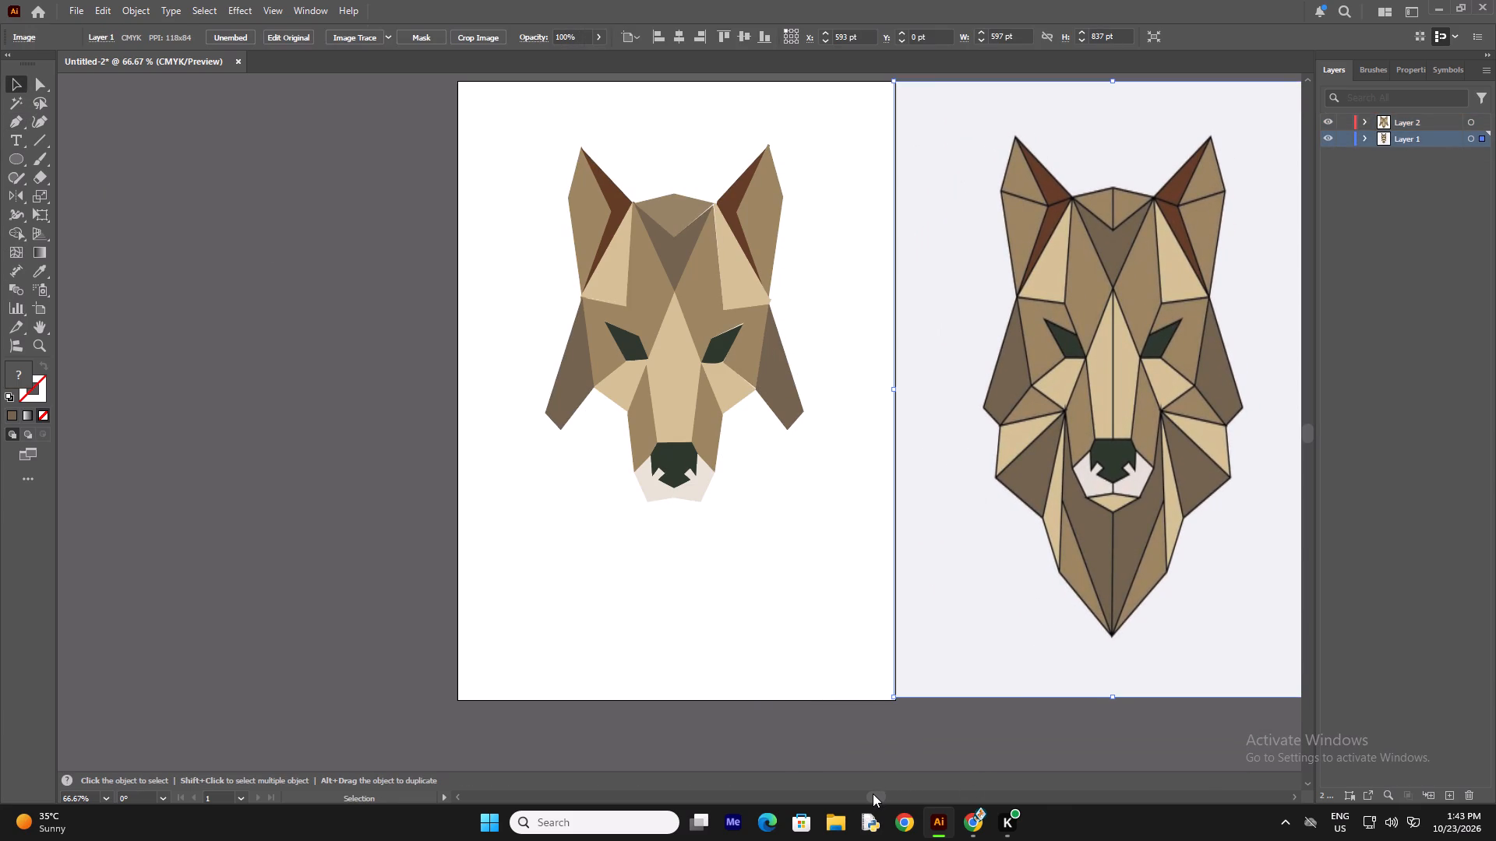
left_click_drag(872, 794, 883, 793)
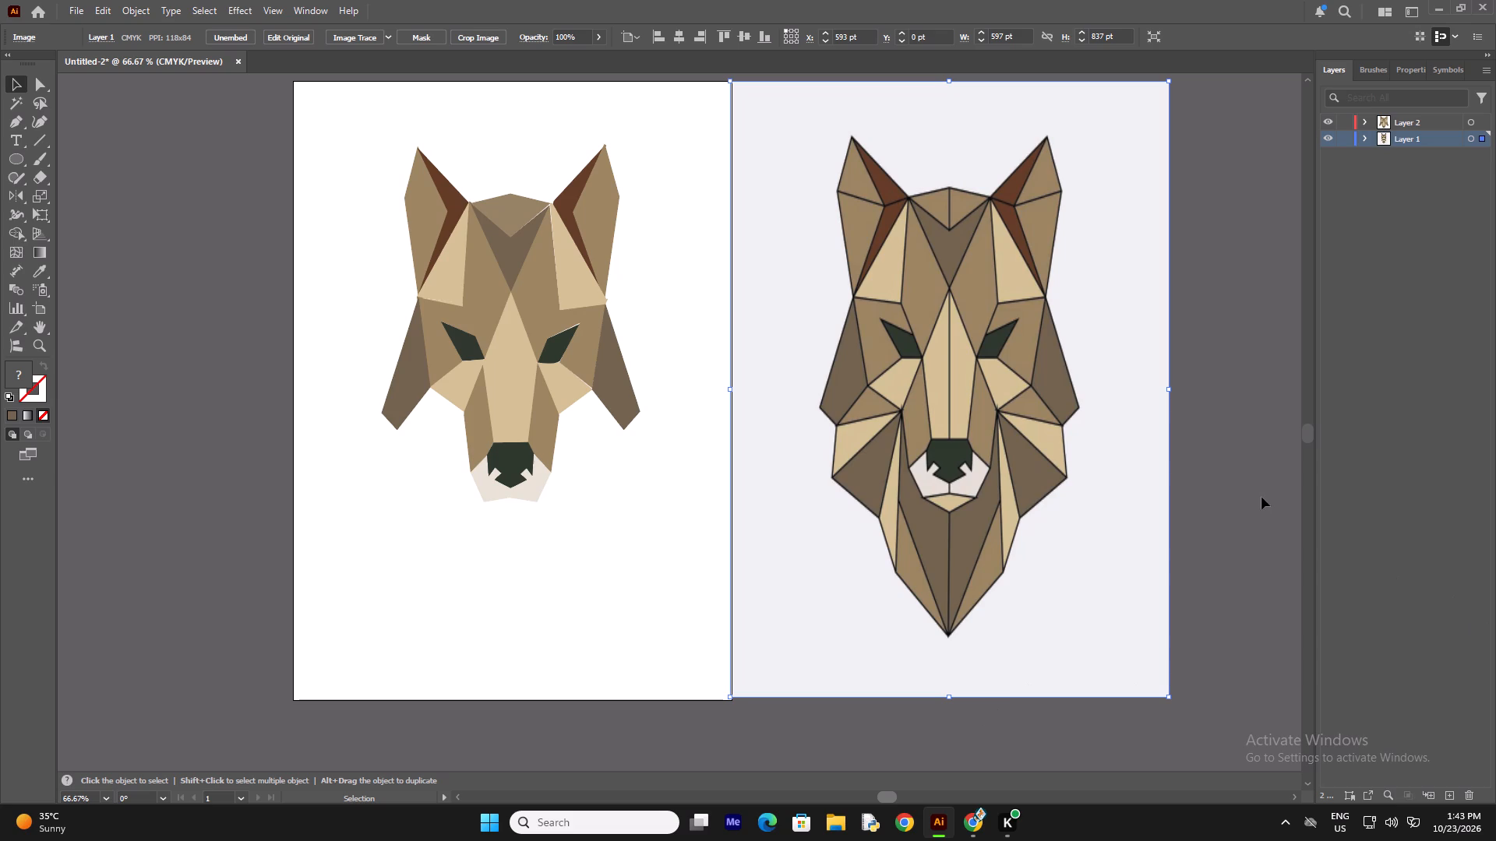
left_click(1251, 493)
scroll(481, 533, "down", 3)
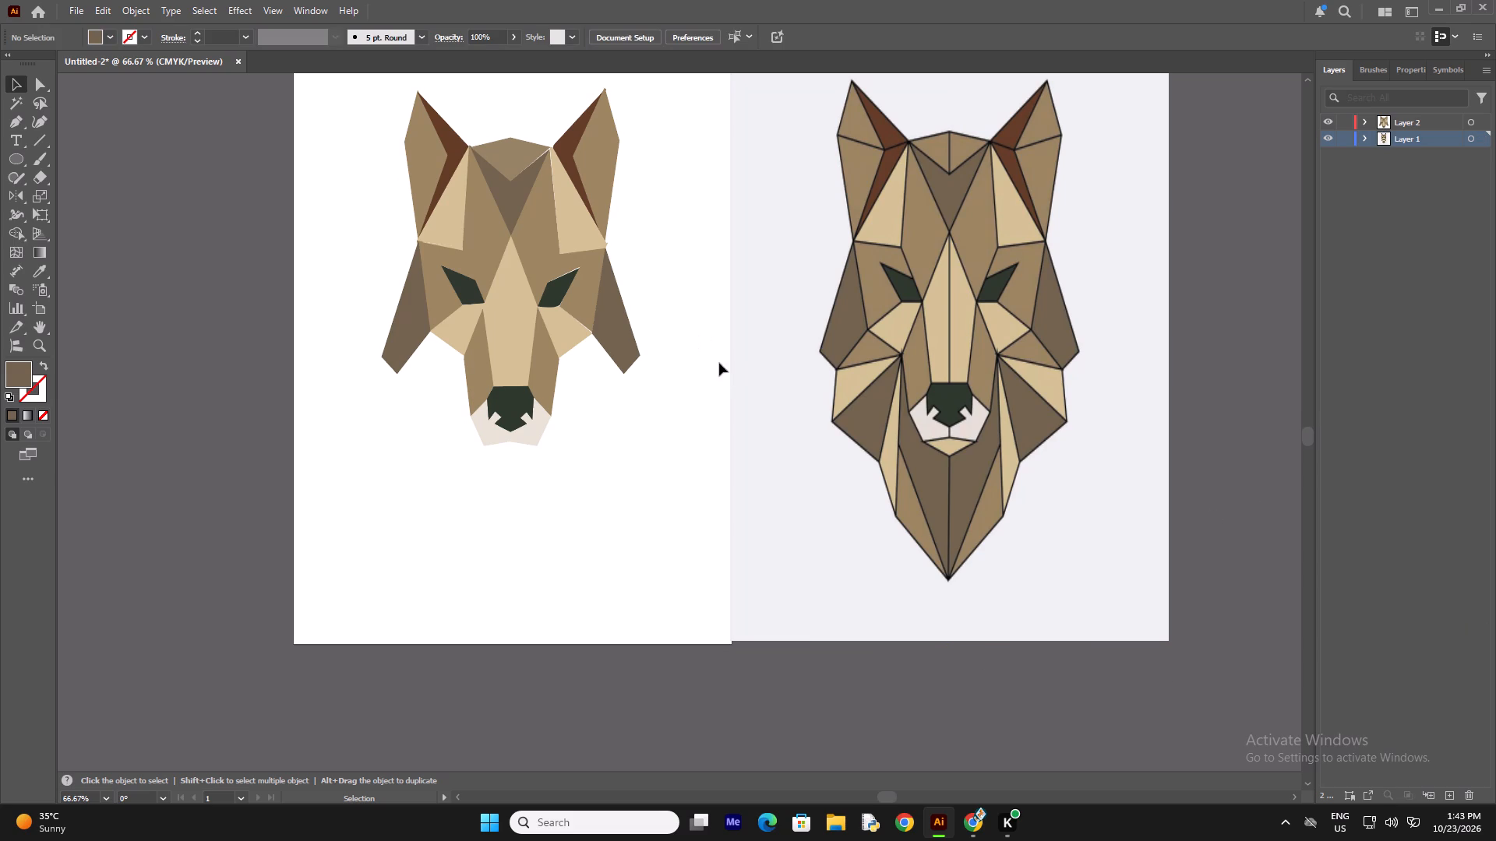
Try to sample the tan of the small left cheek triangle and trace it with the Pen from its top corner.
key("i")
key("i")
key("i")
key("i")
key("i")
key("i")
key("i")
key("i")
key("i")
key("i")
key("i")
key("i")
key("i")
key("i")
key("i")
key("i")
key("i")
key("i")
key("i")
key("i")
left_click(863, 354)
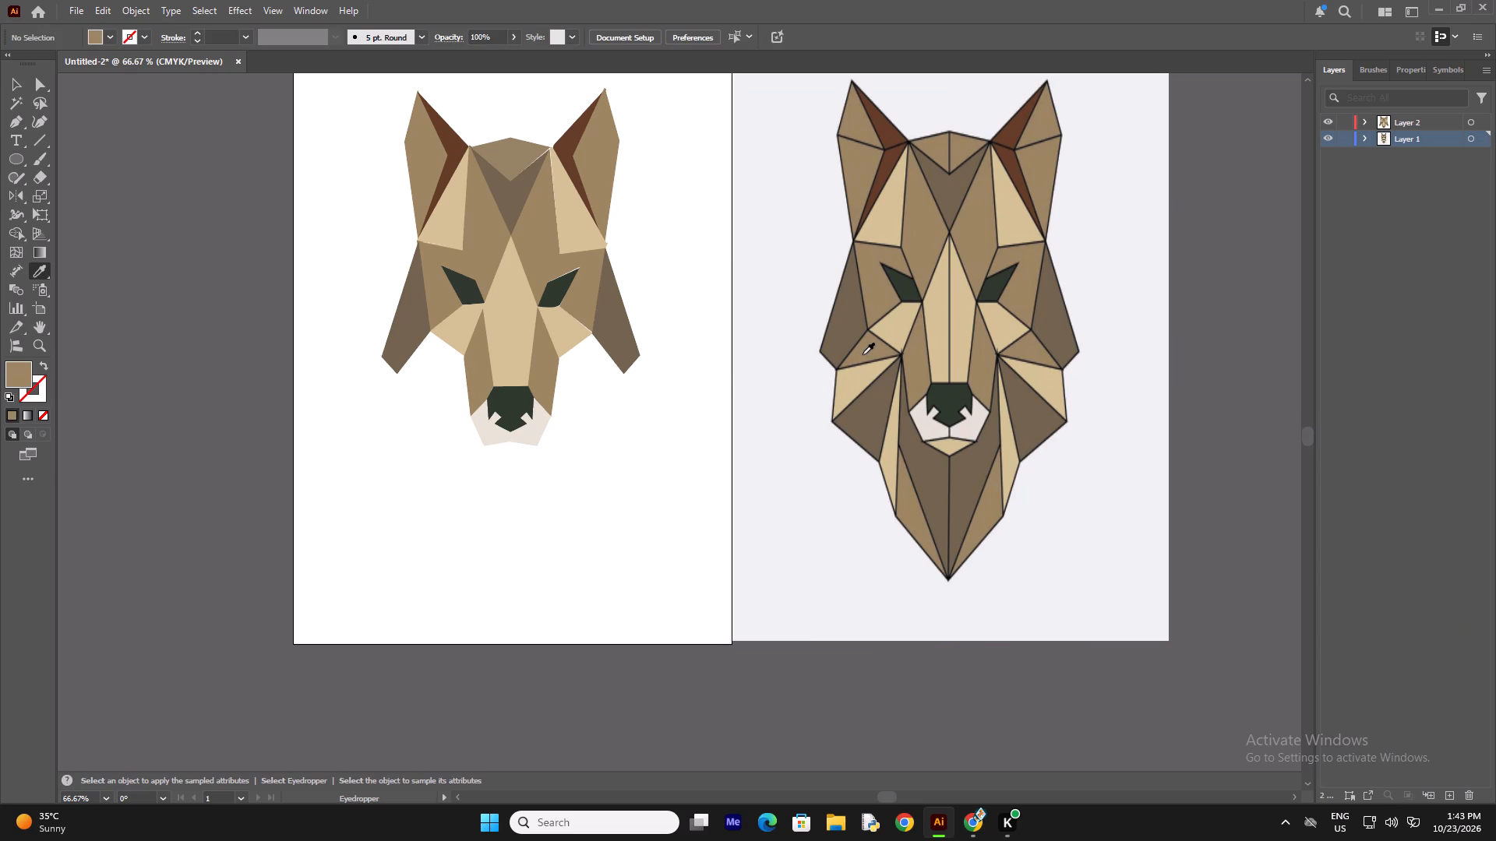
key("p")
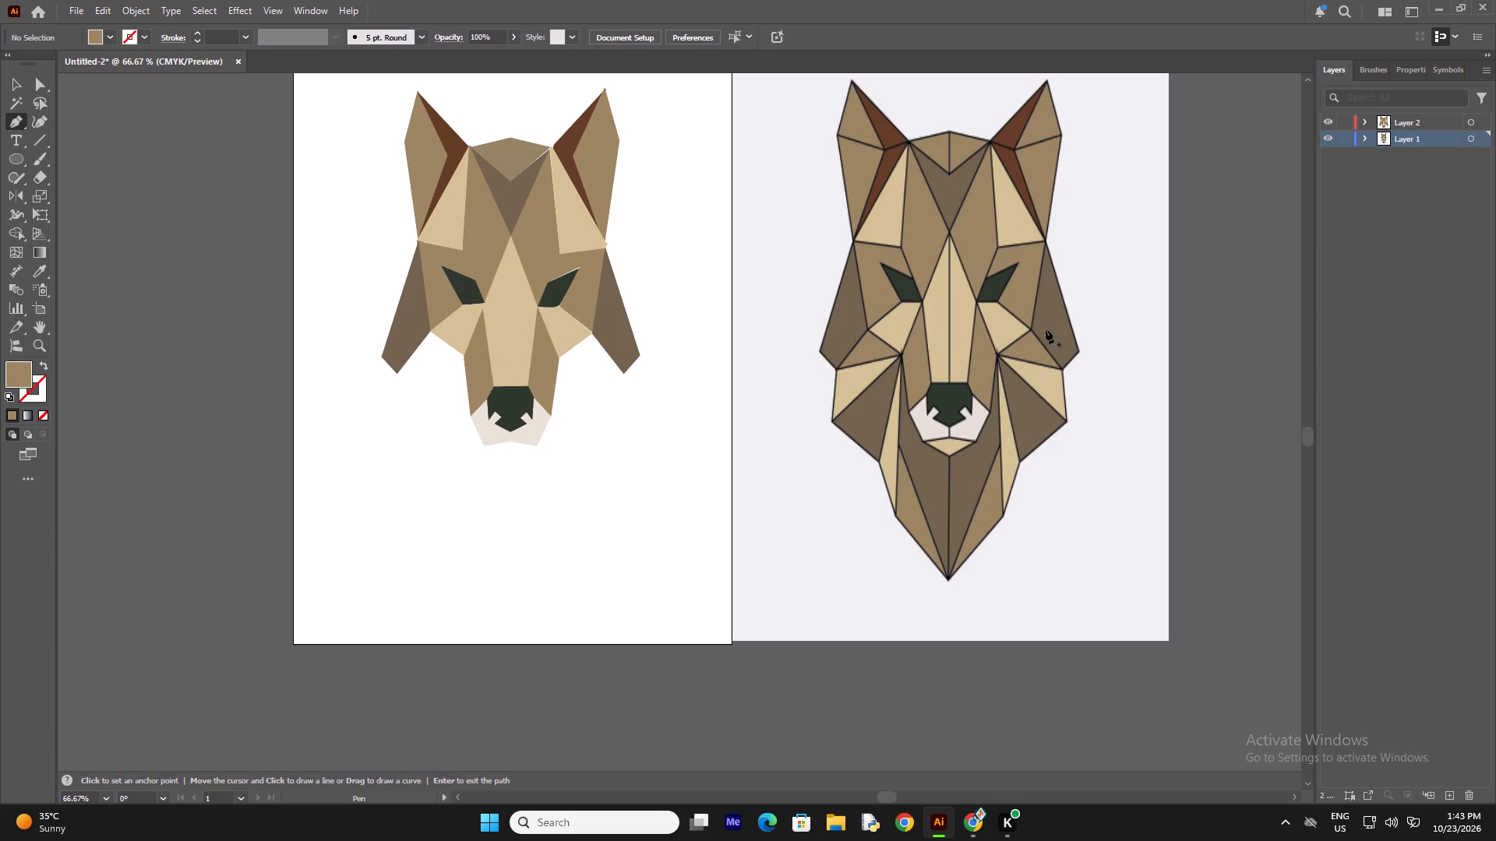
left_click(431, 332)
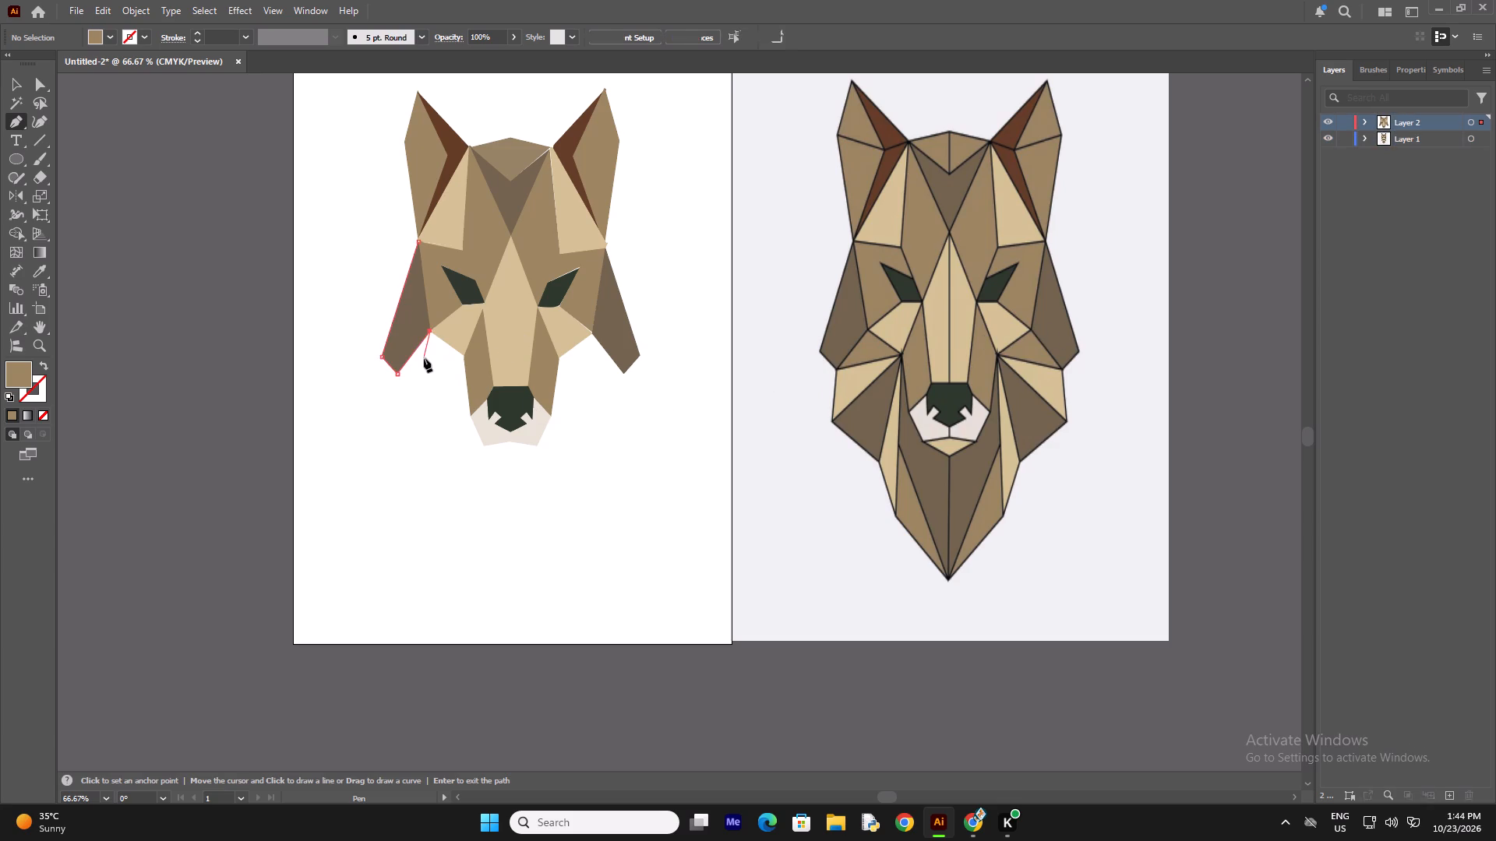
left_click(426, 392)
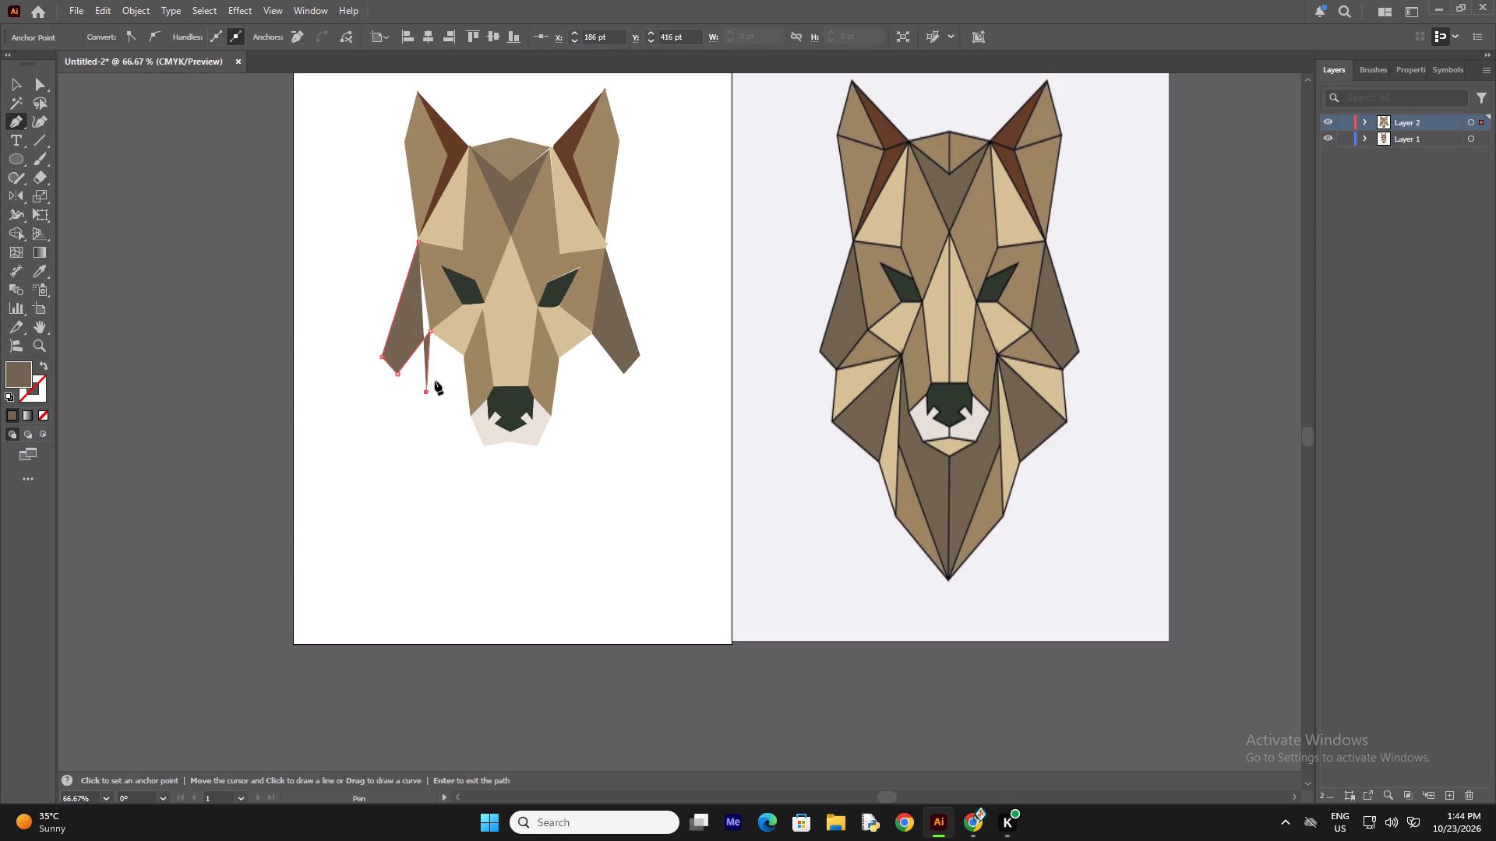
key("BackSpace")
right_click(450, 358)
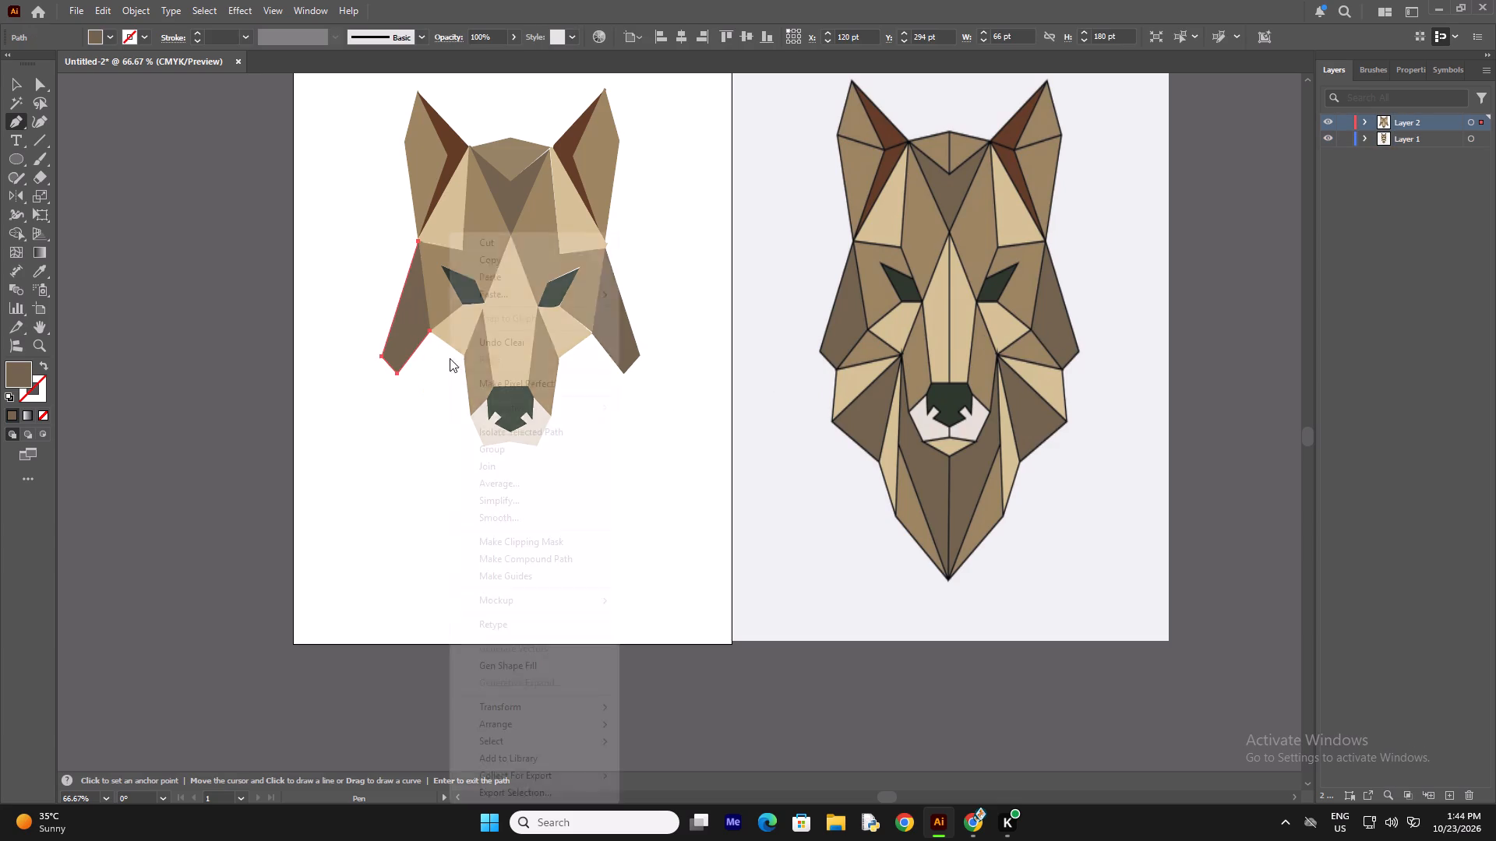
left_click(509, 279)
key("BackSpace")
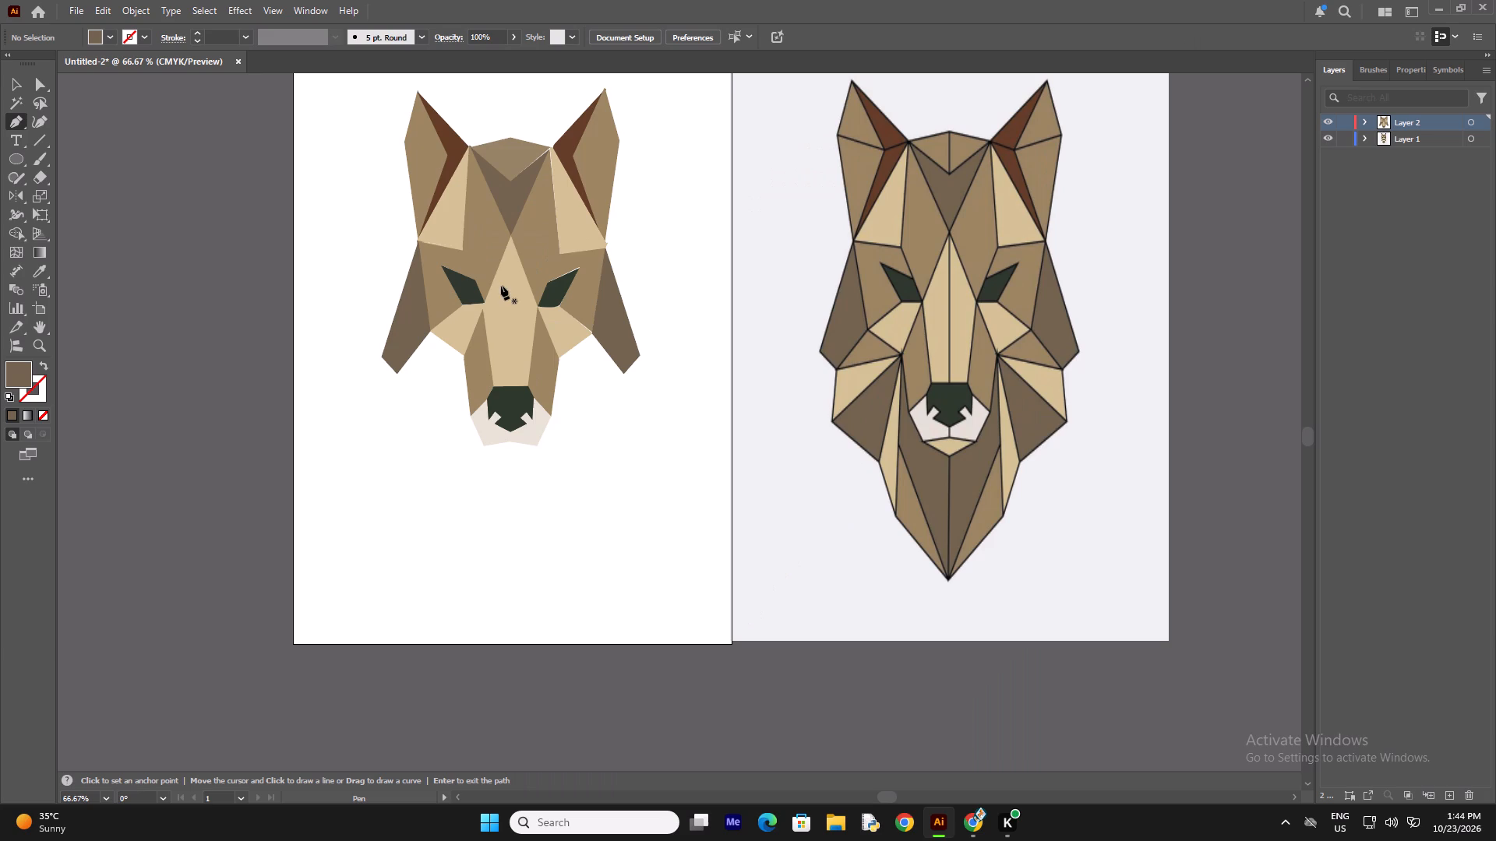
Sample the tan from the reference and draw the small left cheek triangle with the Pen between the outer cheek facet and muzzle.
key("i")
key("i")
key("i")
key("i")
key("i")
key("i")
key("i")
key("i")
key("i")
key("i")
key("i")
left_click(877, 352)
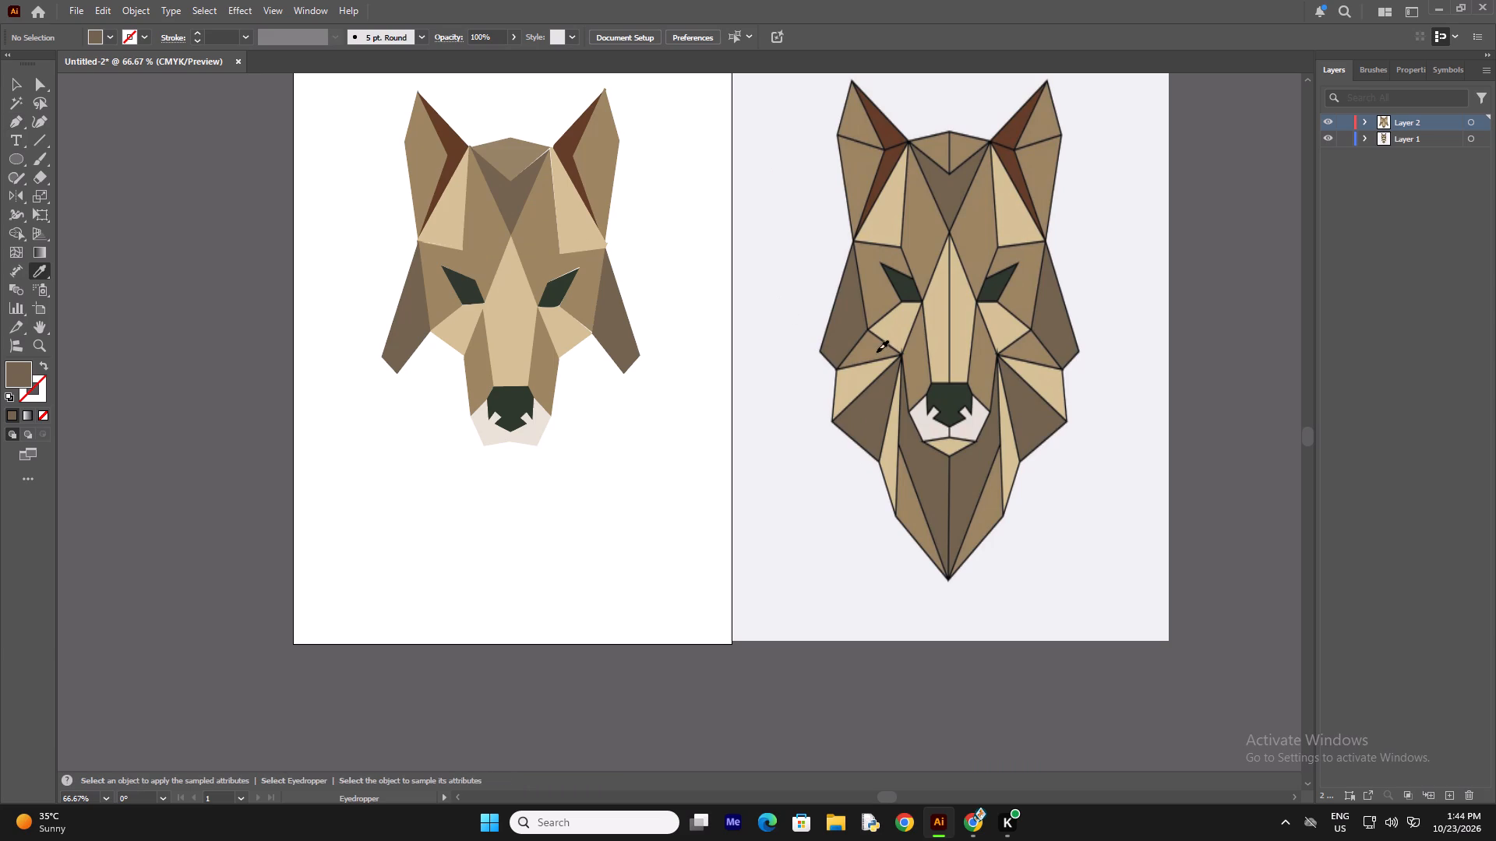
key("p")
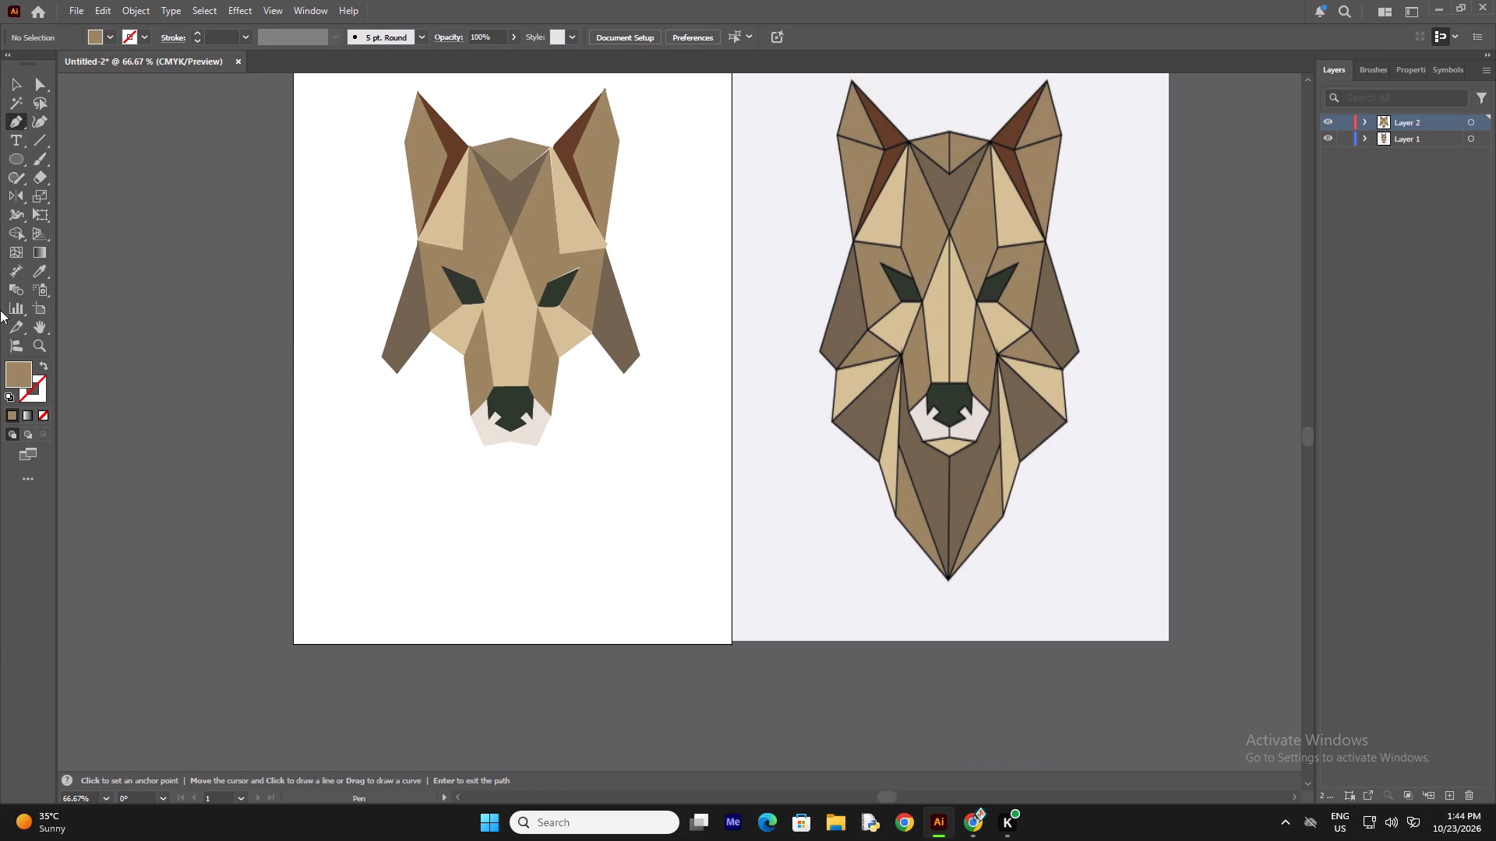
left_click(461, 356)
left_click(399, 376)
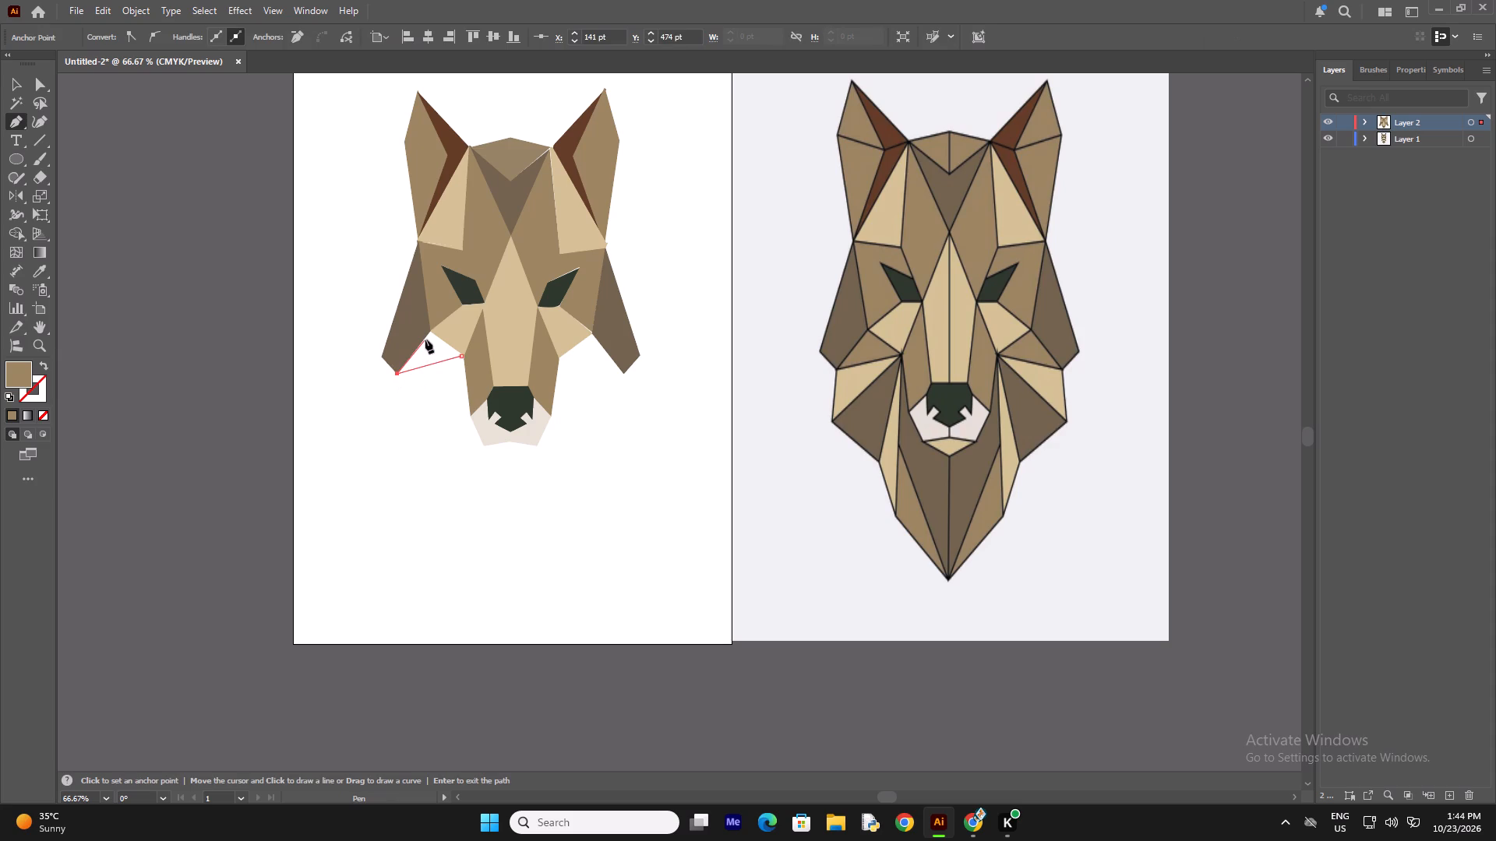
left_click(430, 334)
right_click(445, 395)
left_click(478, 283)
key("BackSpace")
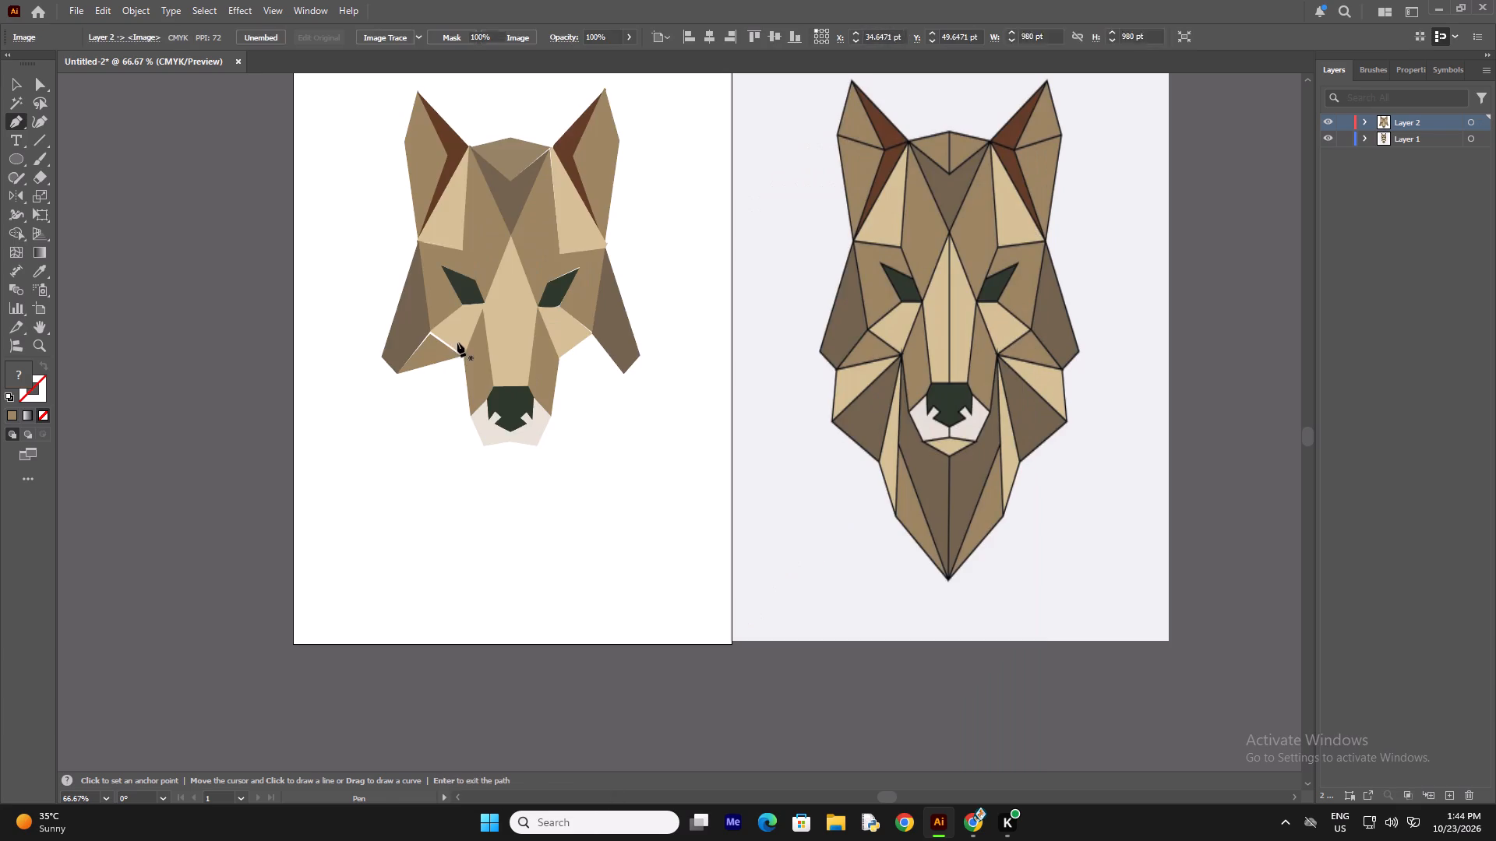
Resize the tan left cheek triangle to about 93 by 61 pt to close the gaps against its neighbouring facets.
key("ctrl+plus")
key("ctrl+plus")
scroll(266, 313, "up", 3)
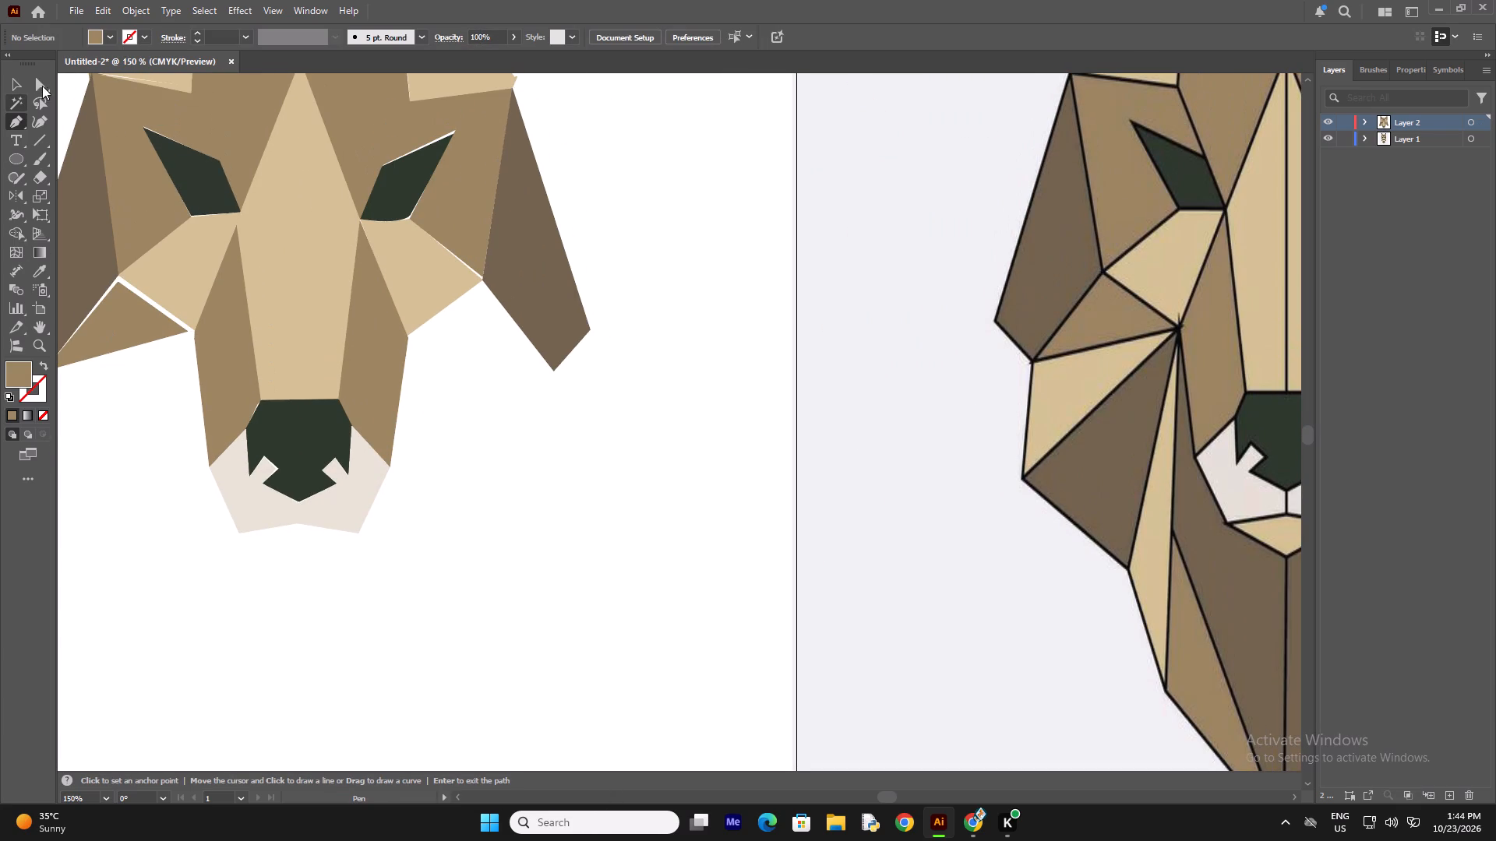
left_click(16, 85)
left_click(122, 329)
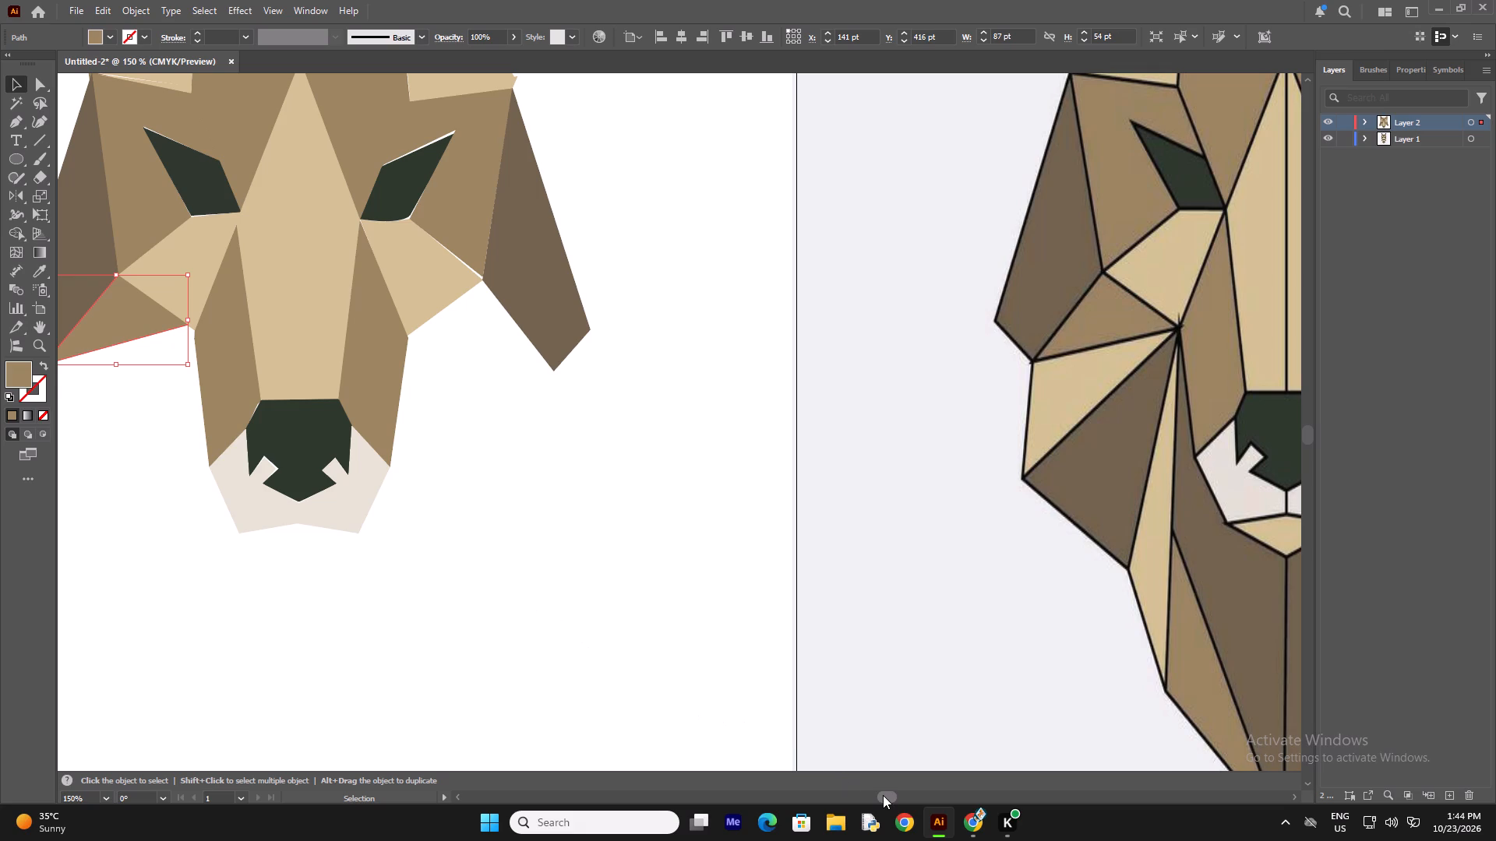
left_click_drag(883, 795, 873, 795)
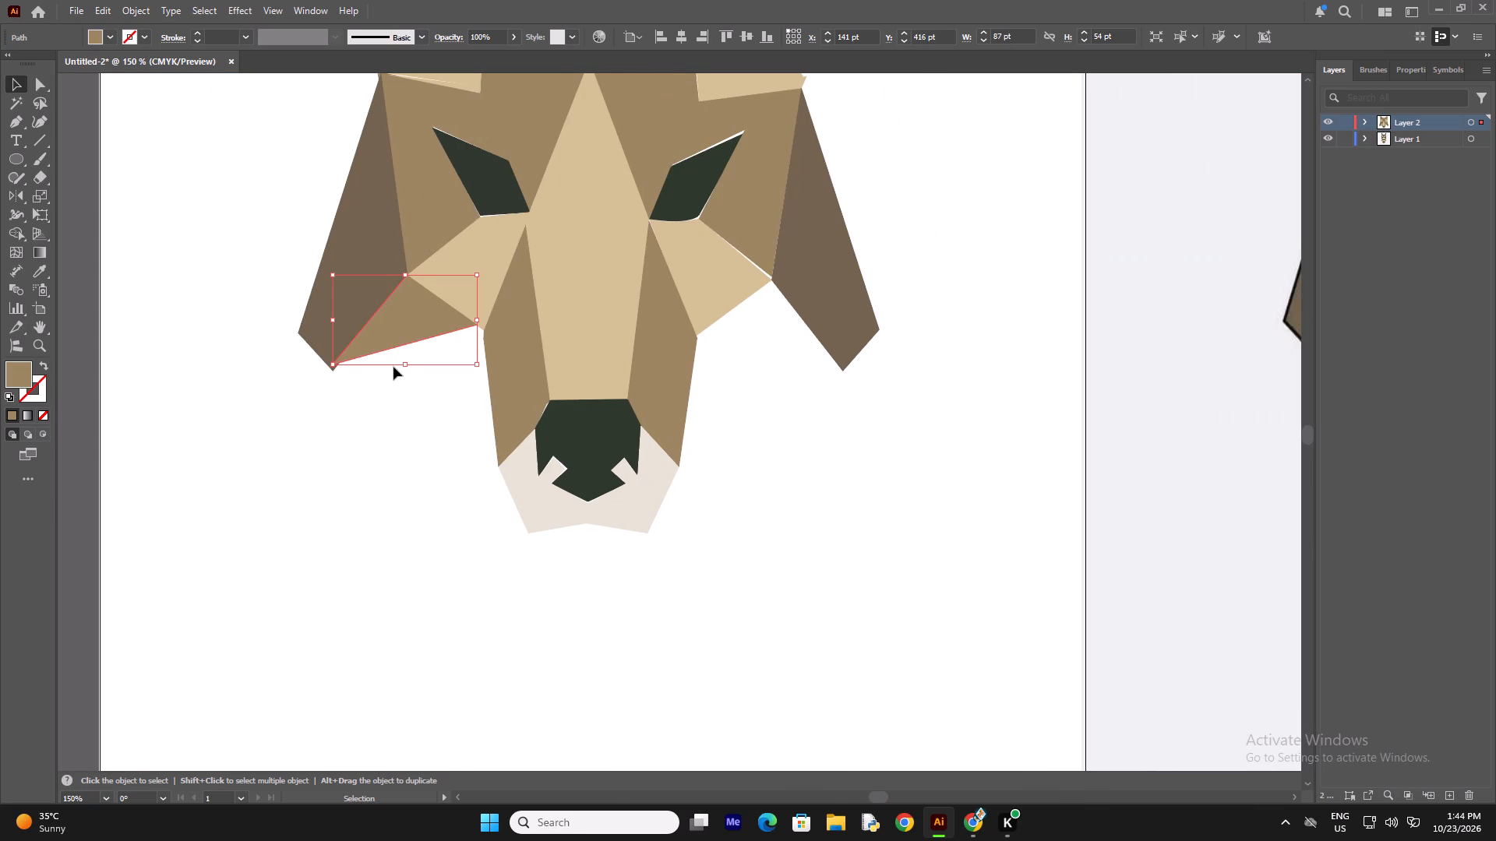
left_click(404, 367)
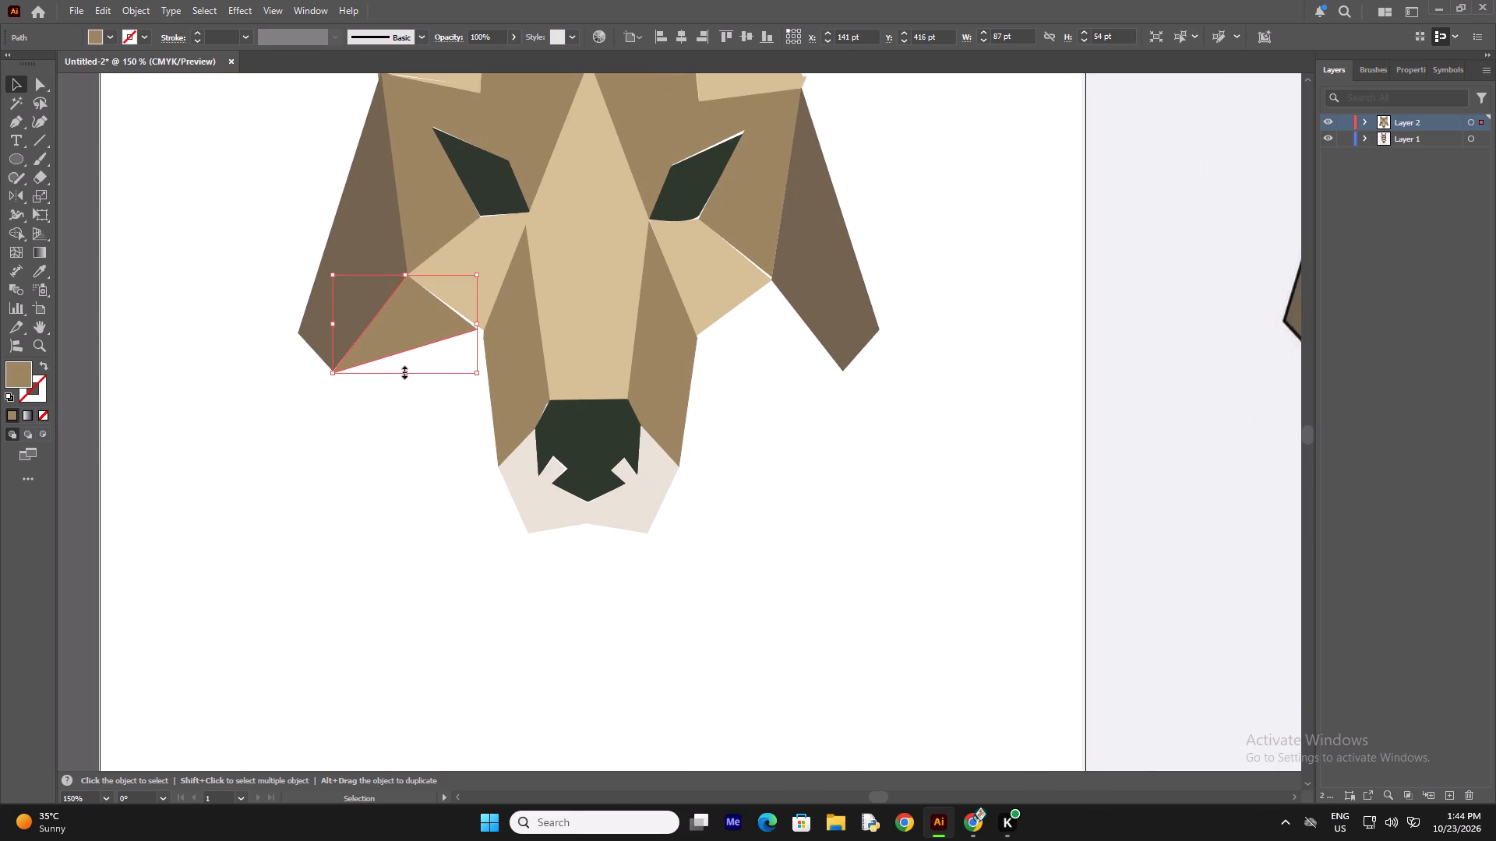
left_click(479, 324)
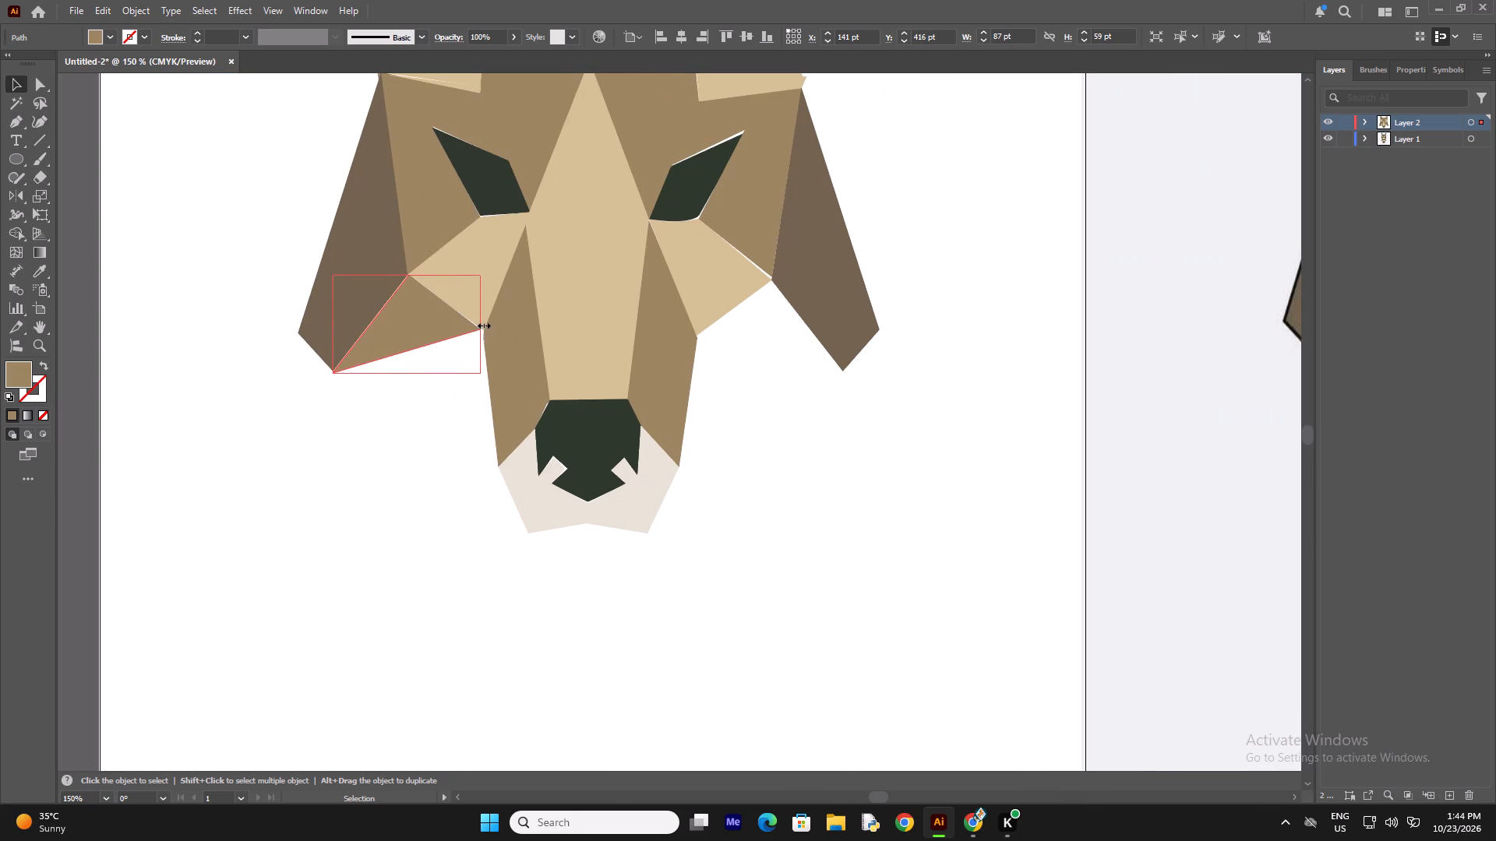
left_click(332, 273)
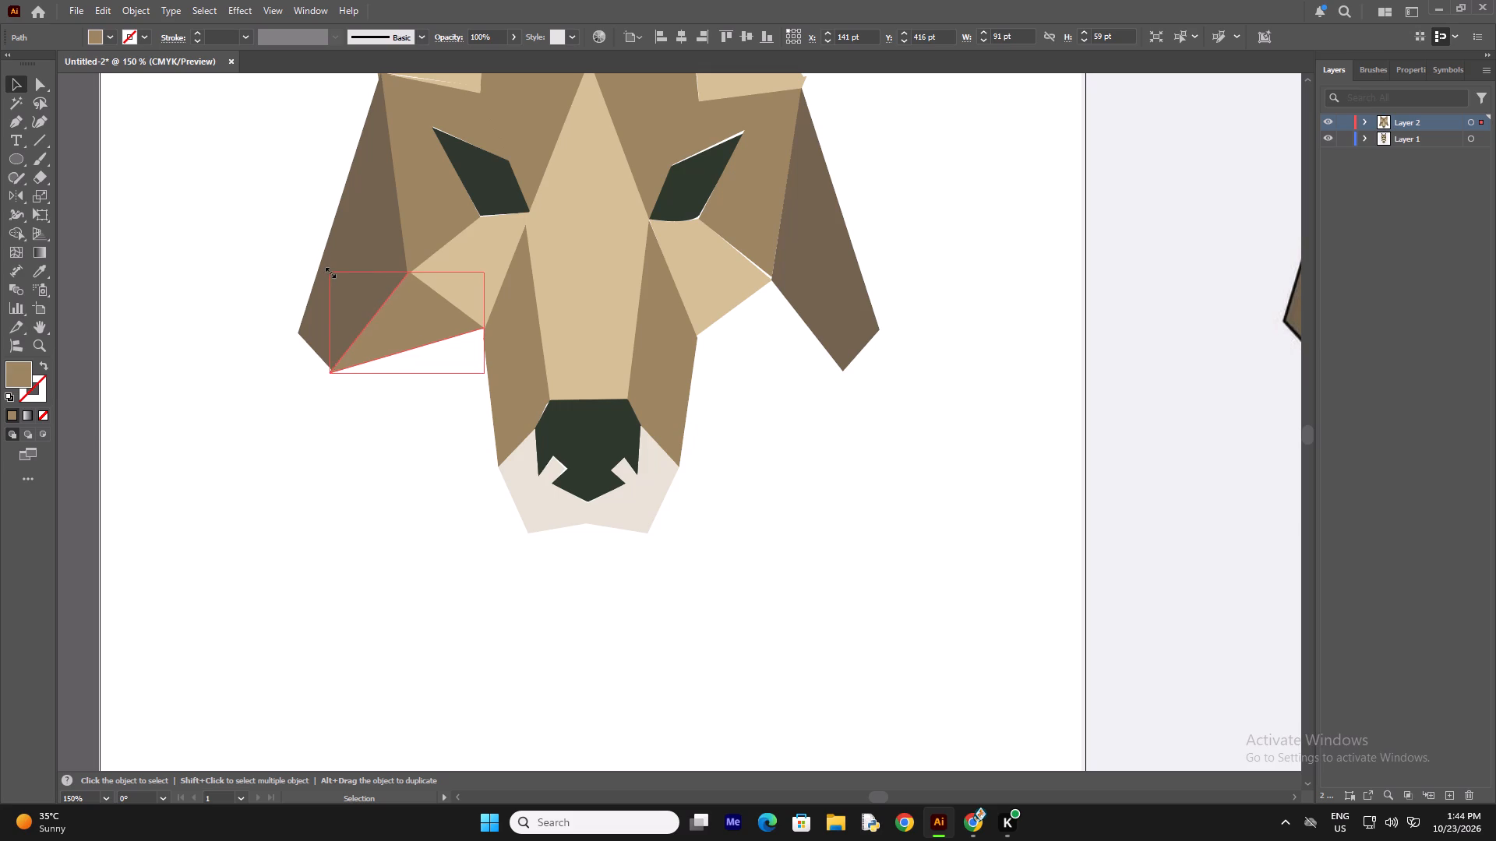
left_click(404, 515)
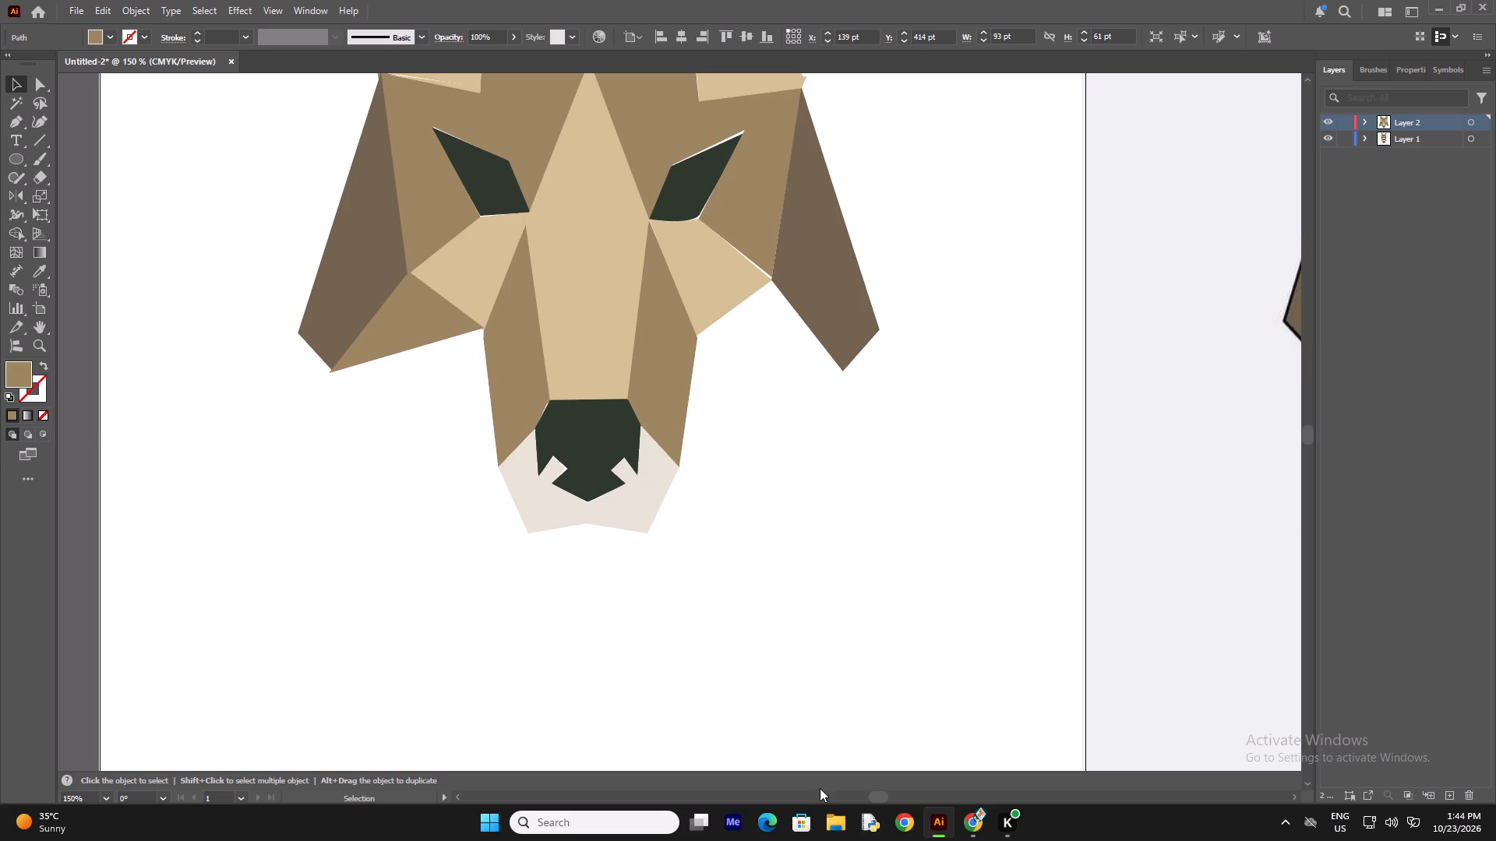
Duplicate the tan left cheek triangle, mirror the copy horizontally to about 89 pt wide, and place it between the right outer cheek facet and muzzle.
left_click_drag(882, 796, 894, 792)
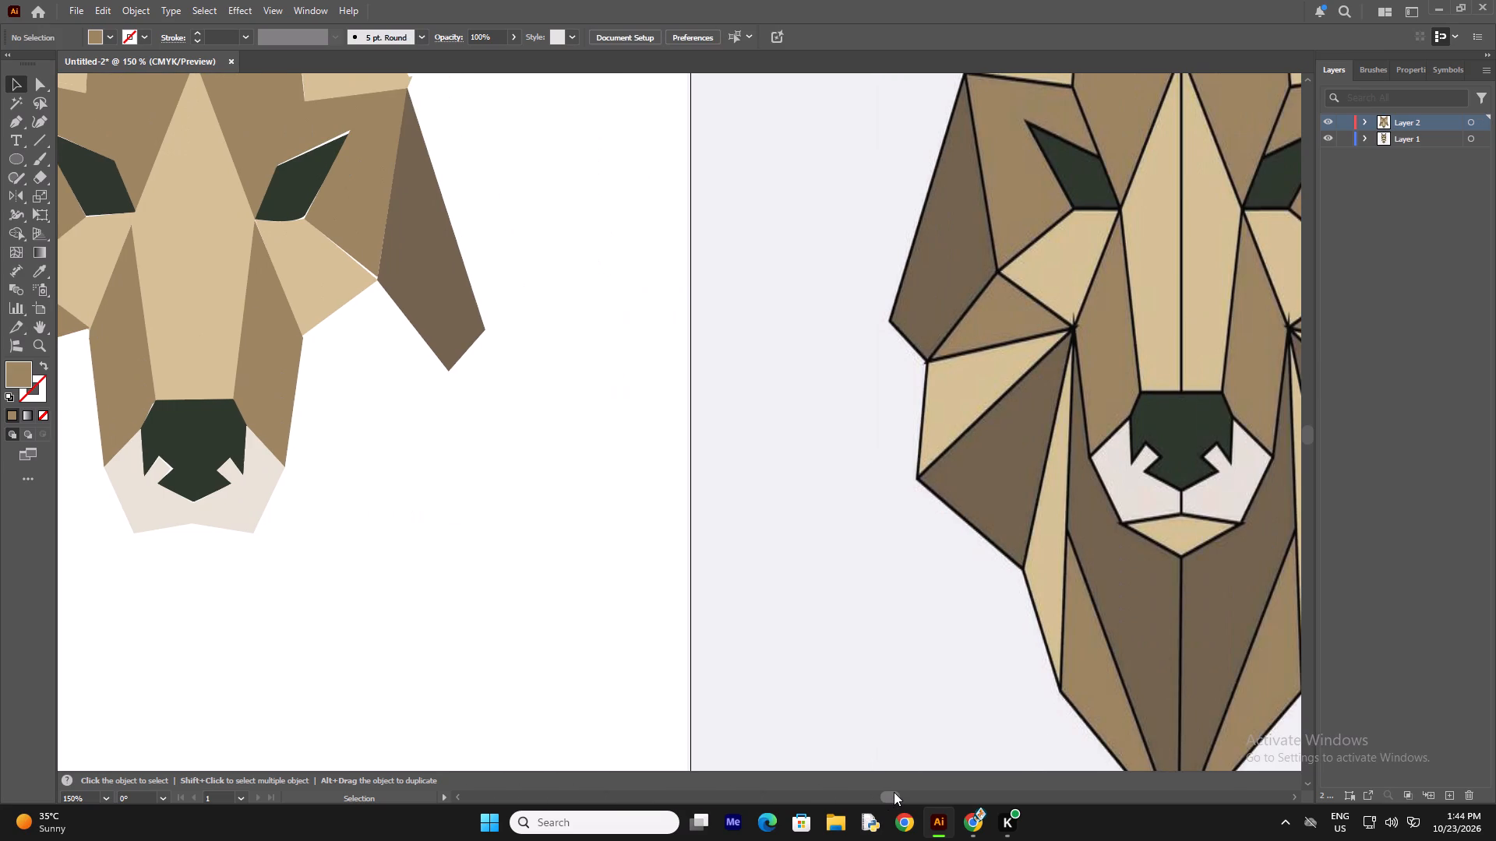
left_click_drag(894, 792, 907, 788)
key("ctrl+minus")
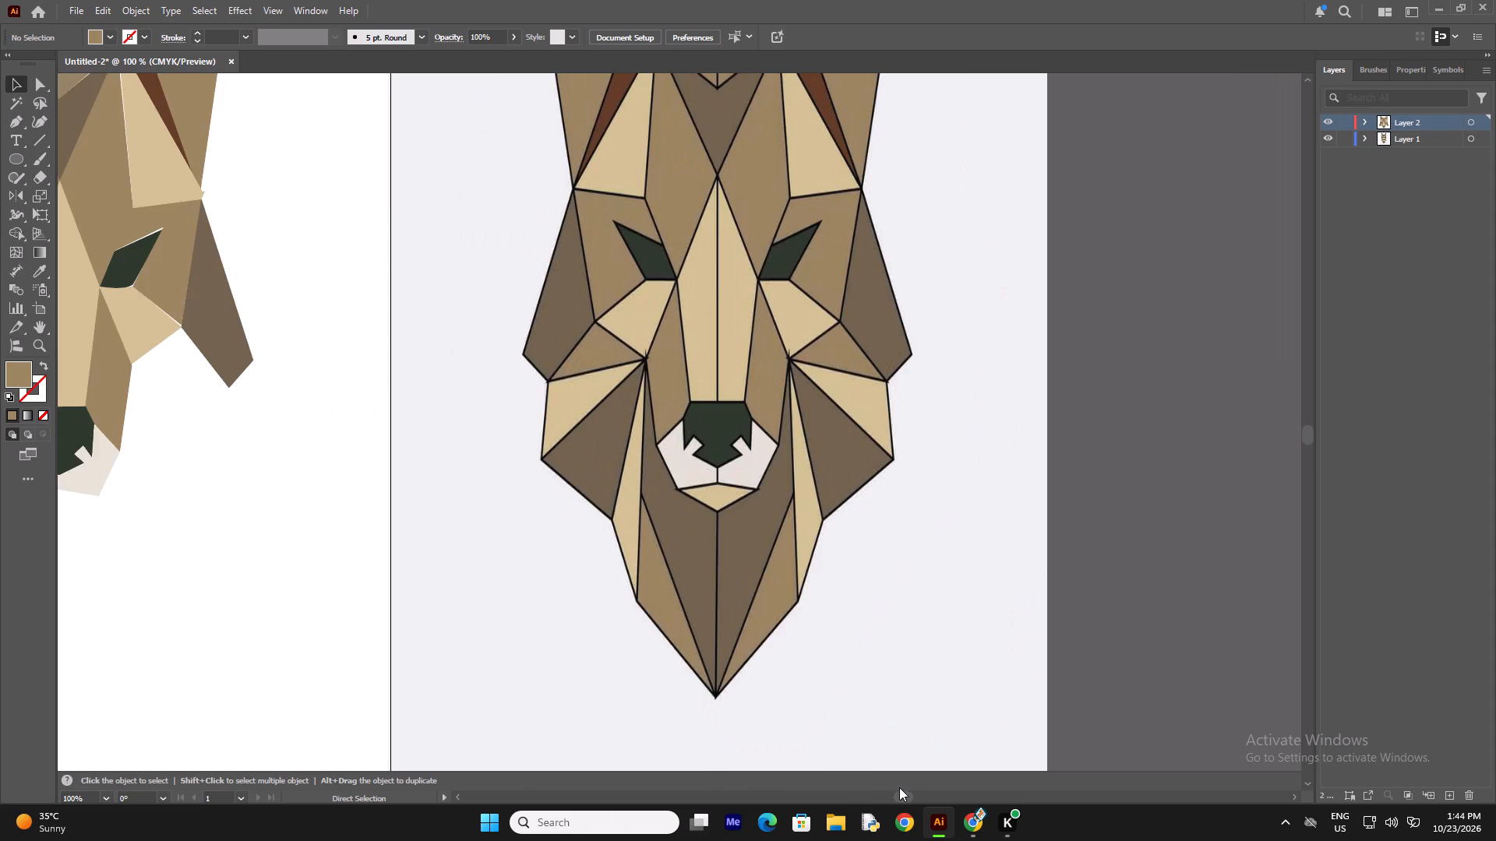
key("ctrl+minus")
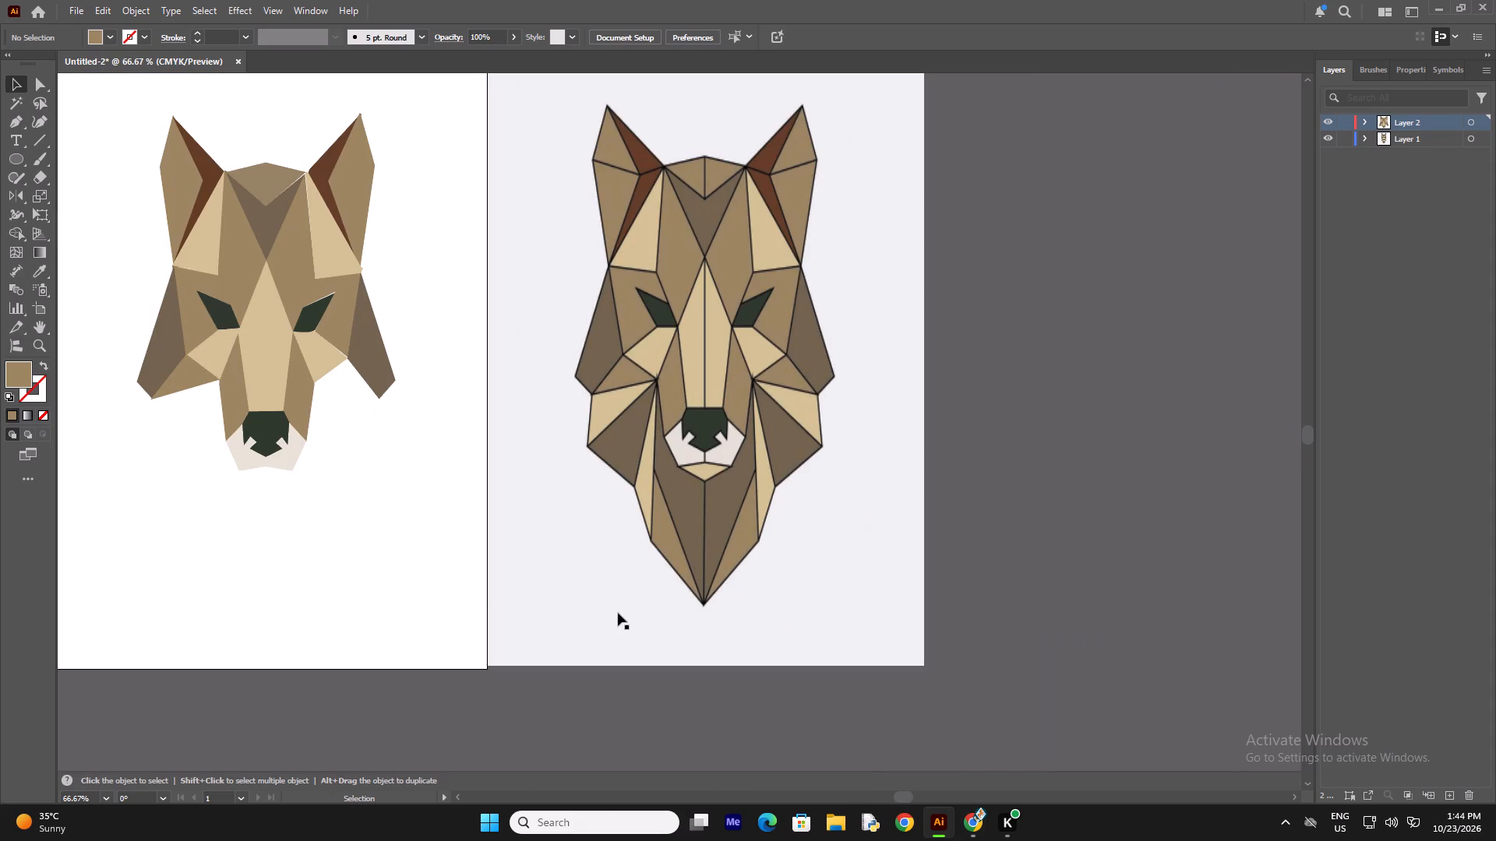
key("p")
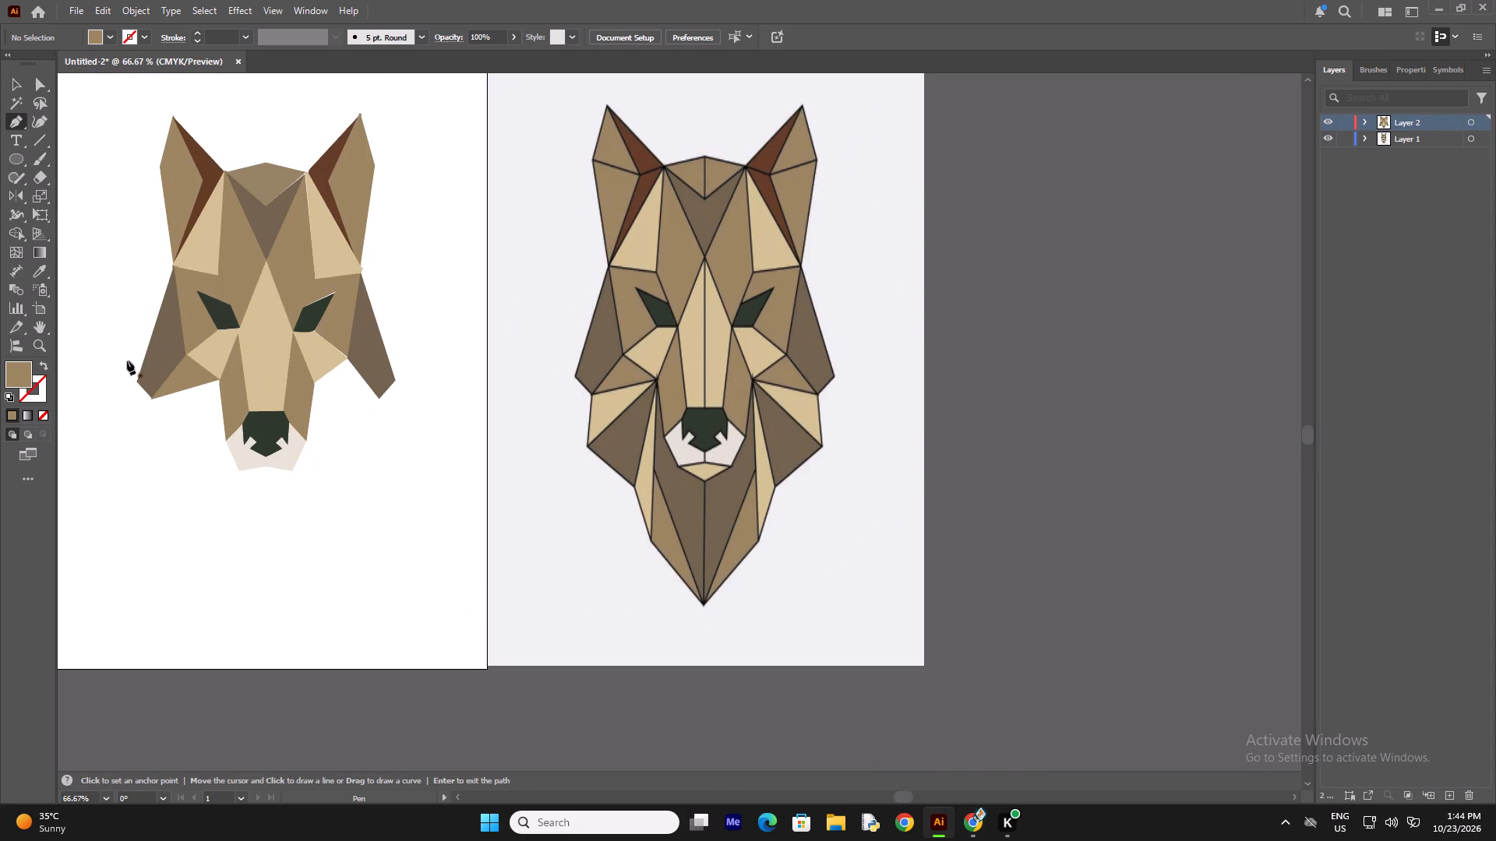
left_click(18, 84)
left_click(182, 380)
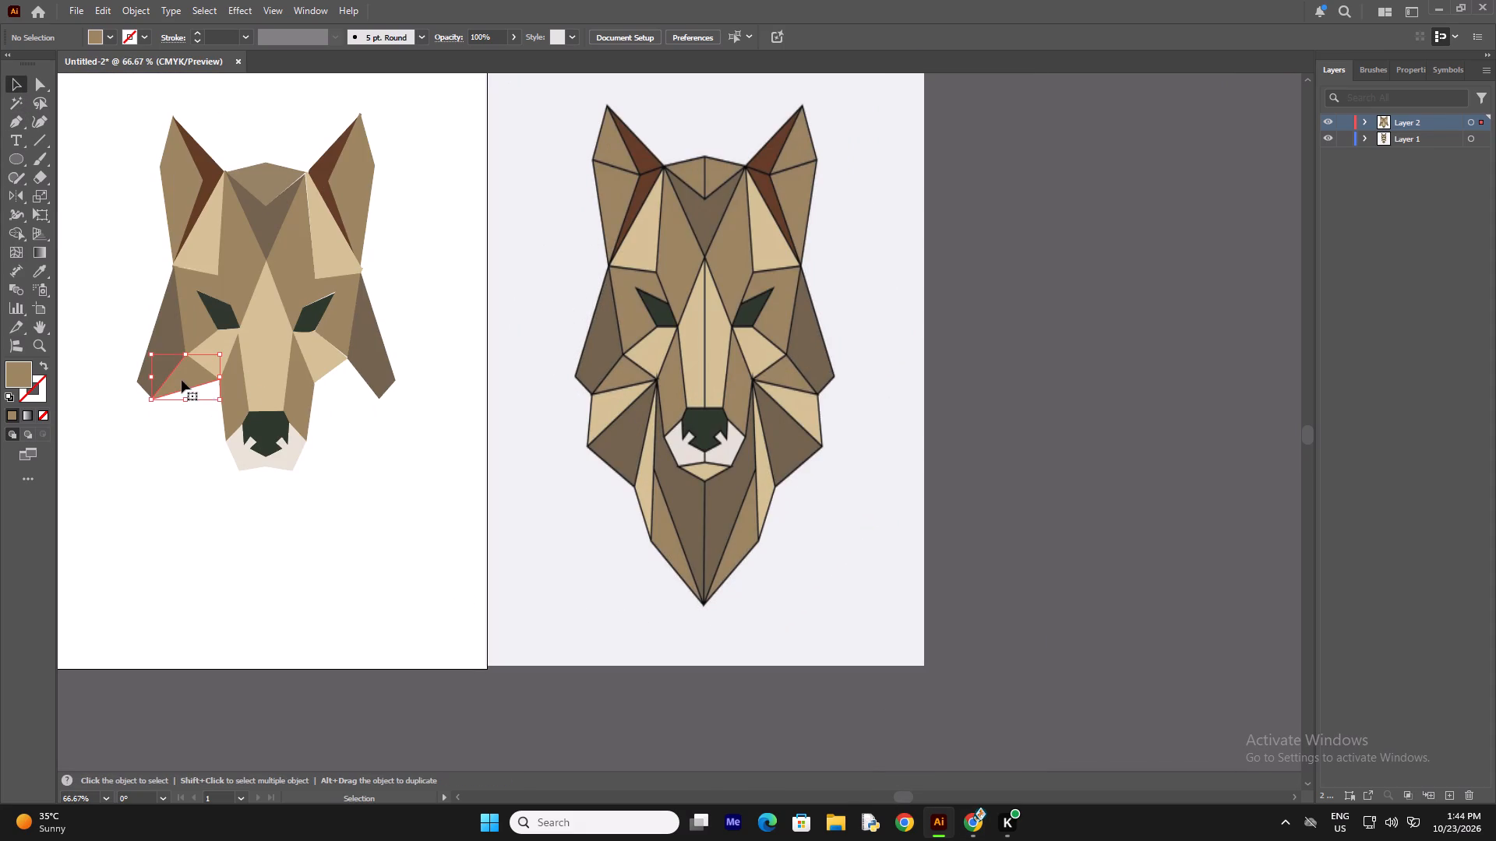
key("ctrl+c")
key("ctrl+v")
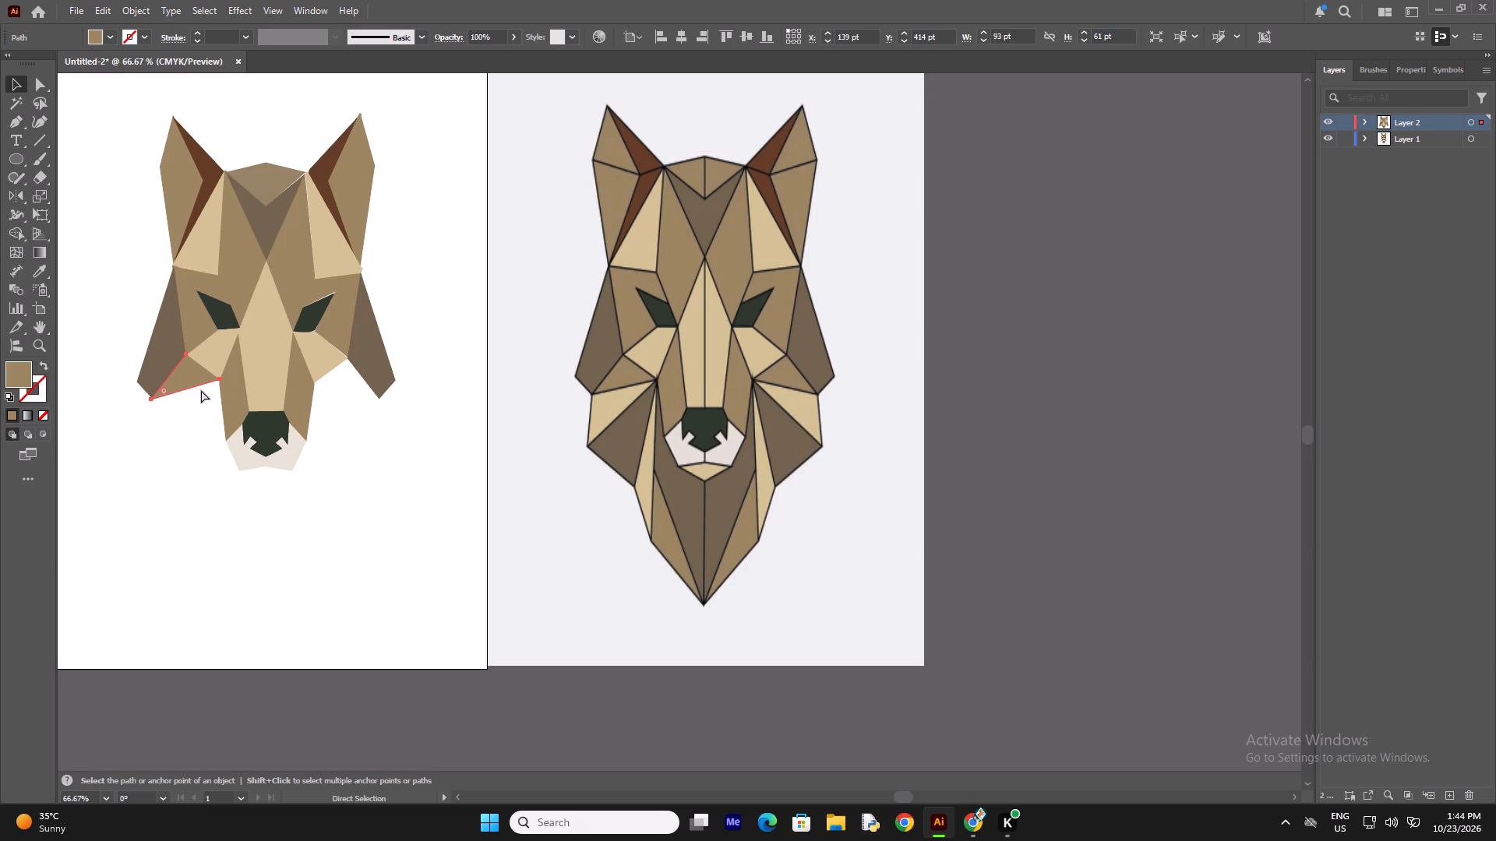
left_click_drag(644, 421, 650, 422)
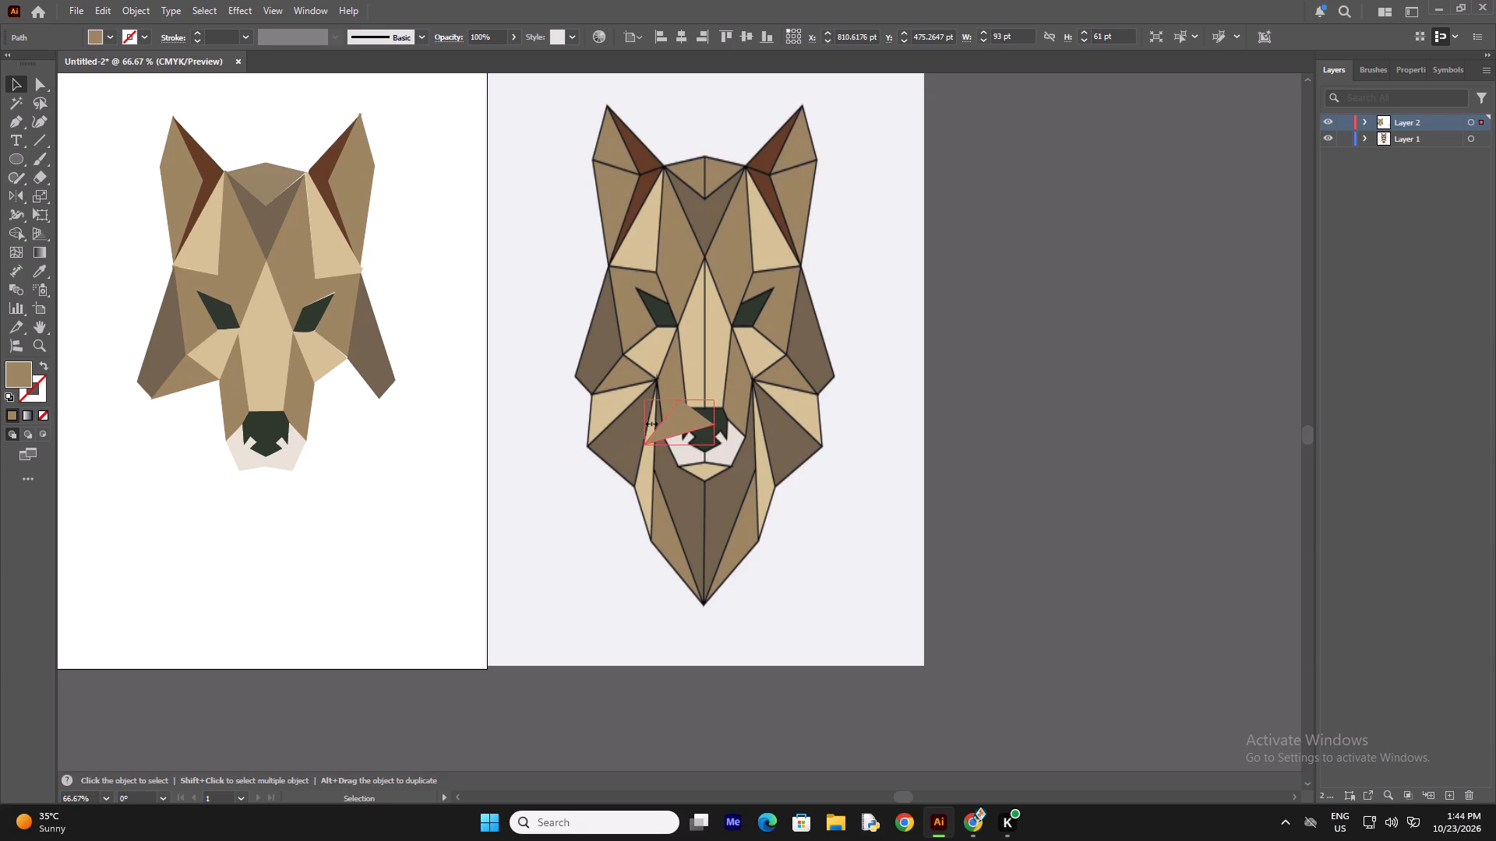
left_click_drag(650, 422, 779, 445)
left_click_drag(754, 428, 383, 415)
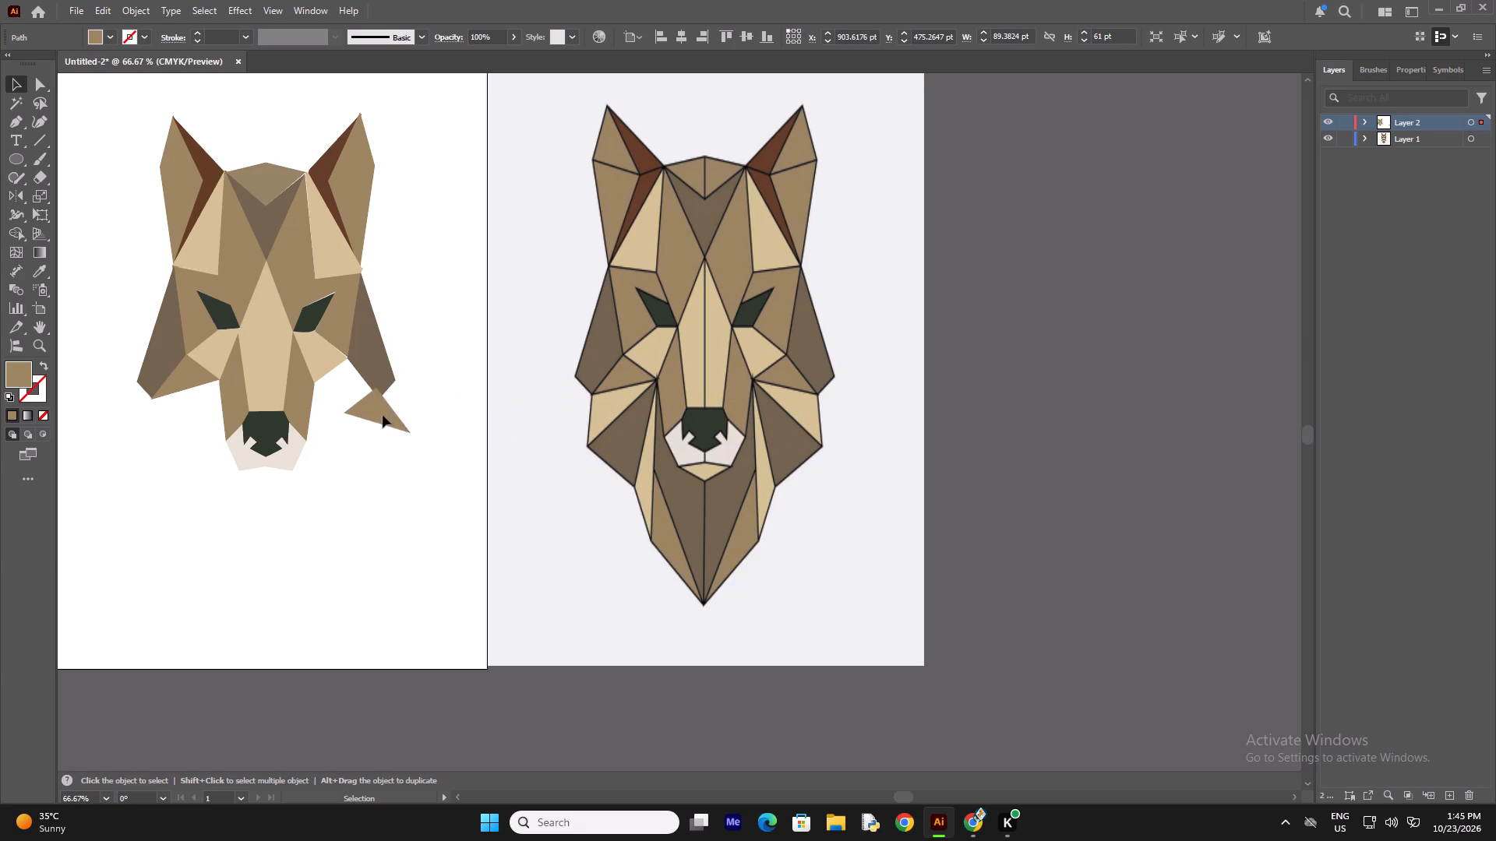
left_click_drag(383, 415, 352, 388)
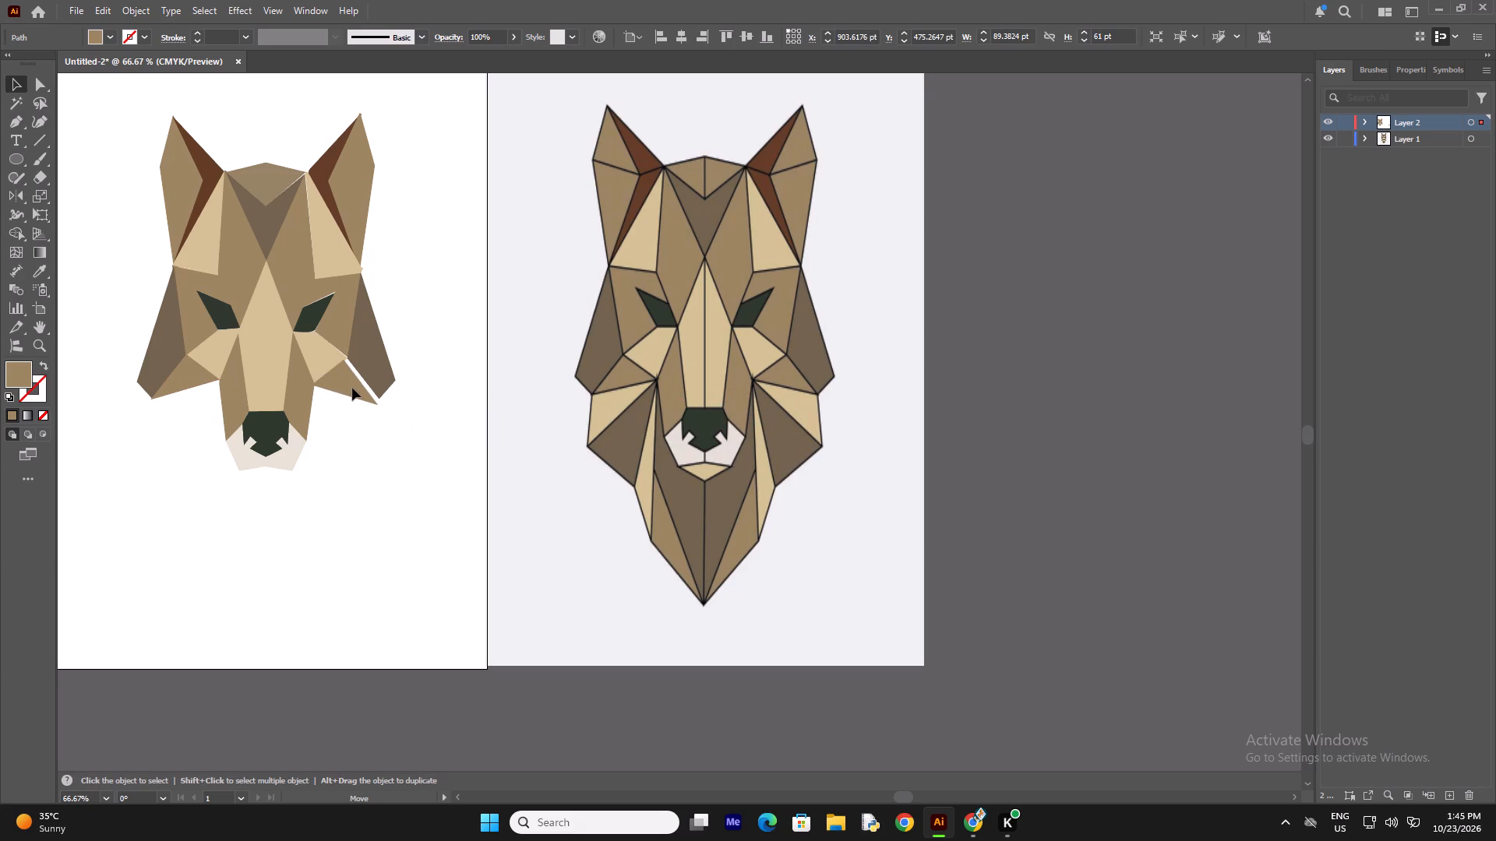
left_click_drag(352, 388, 353, 387)
Resize the tan right cheek triangle to about 92 by 57 pt to close the gap against the dark outer cheek facet.
left_click(379, 355)
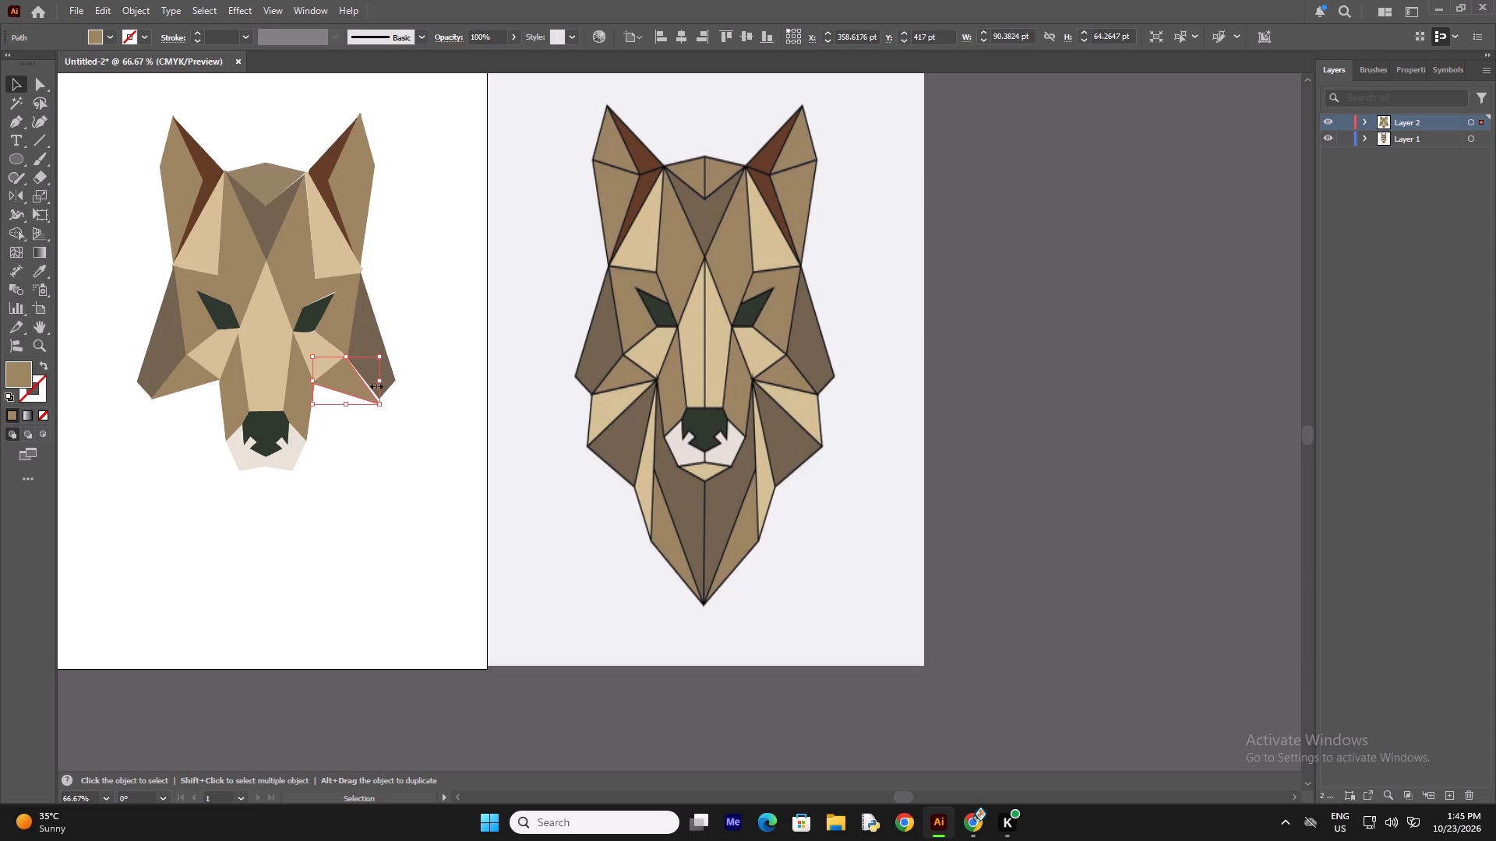
left_click(378, 382)
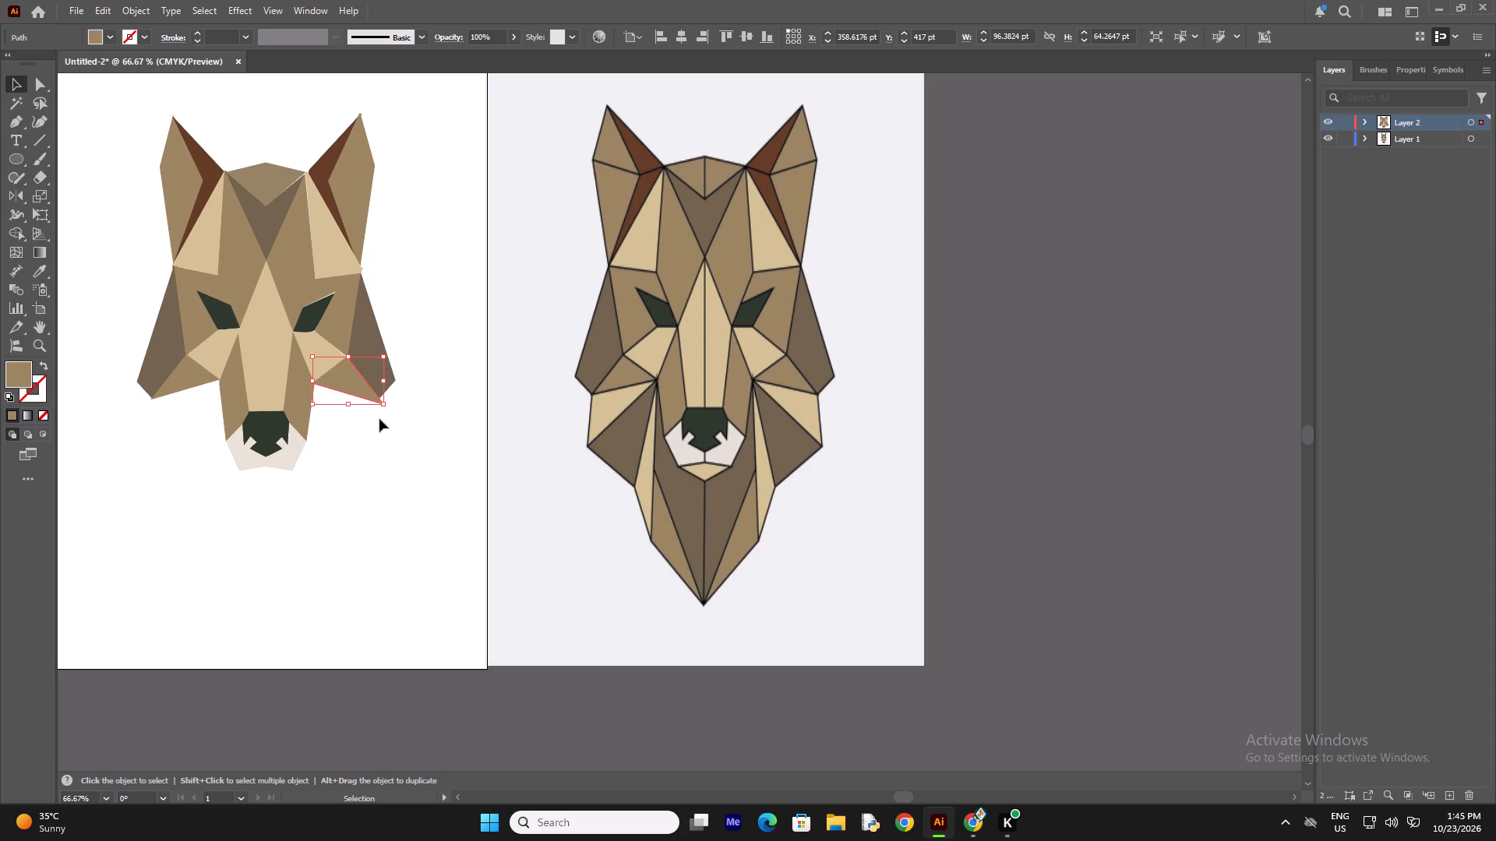
left_click(383, 406)
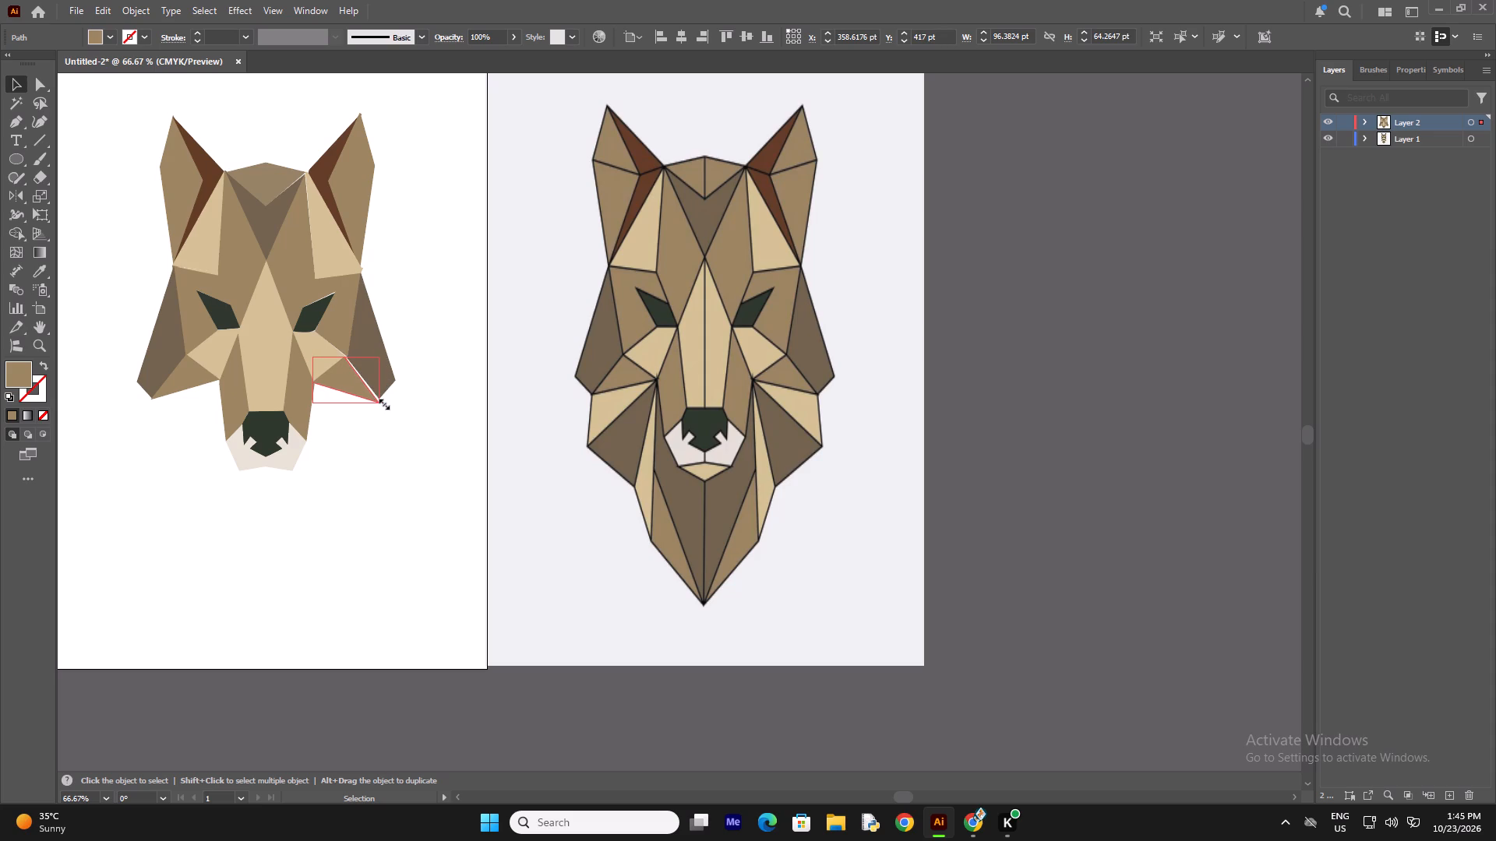
left_click(383, 451)
left_click(367, 392)
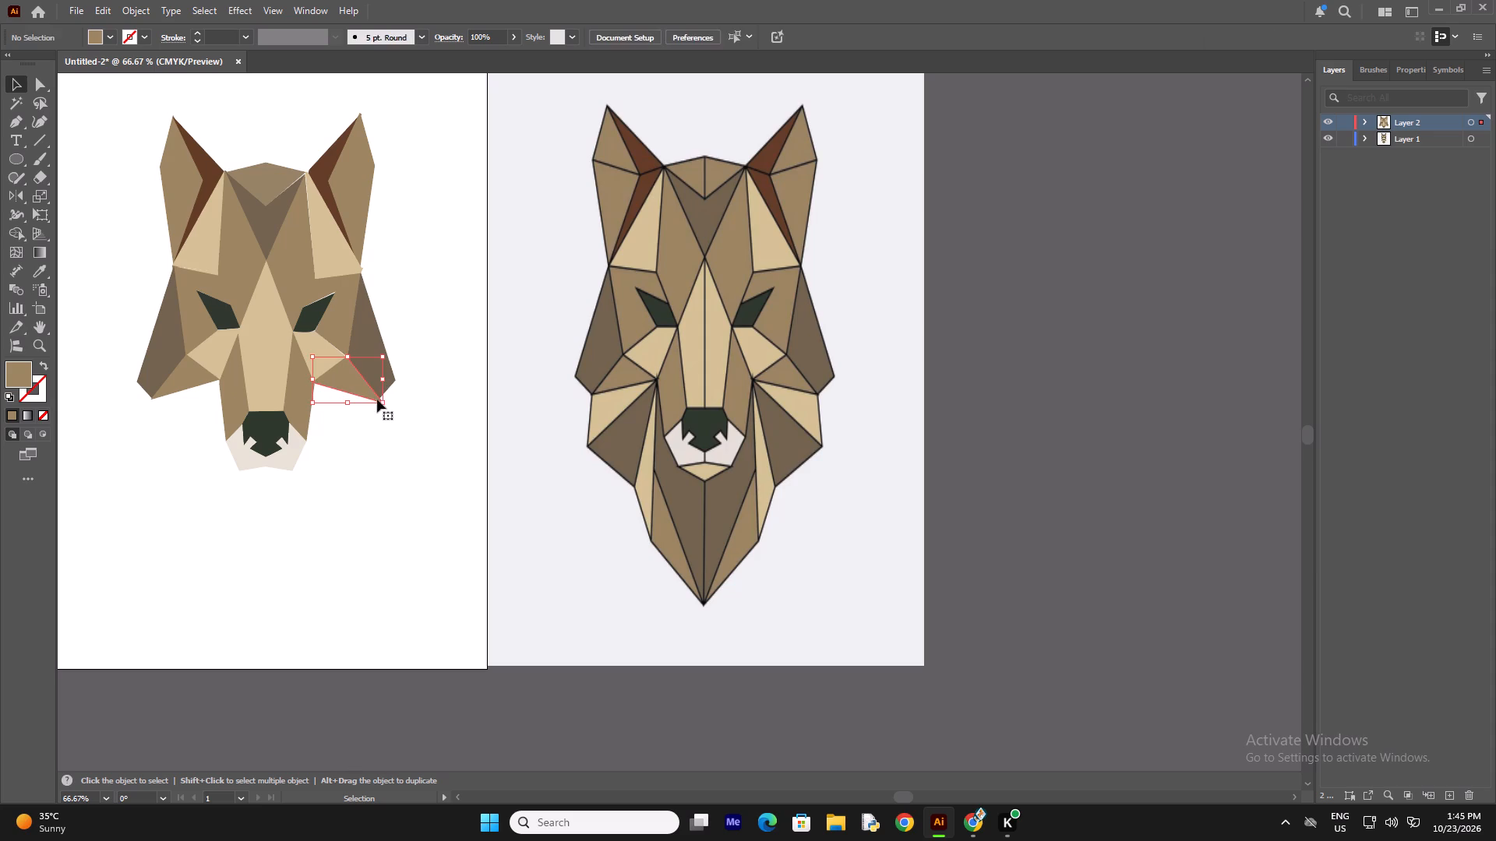
left_click(379, 400)
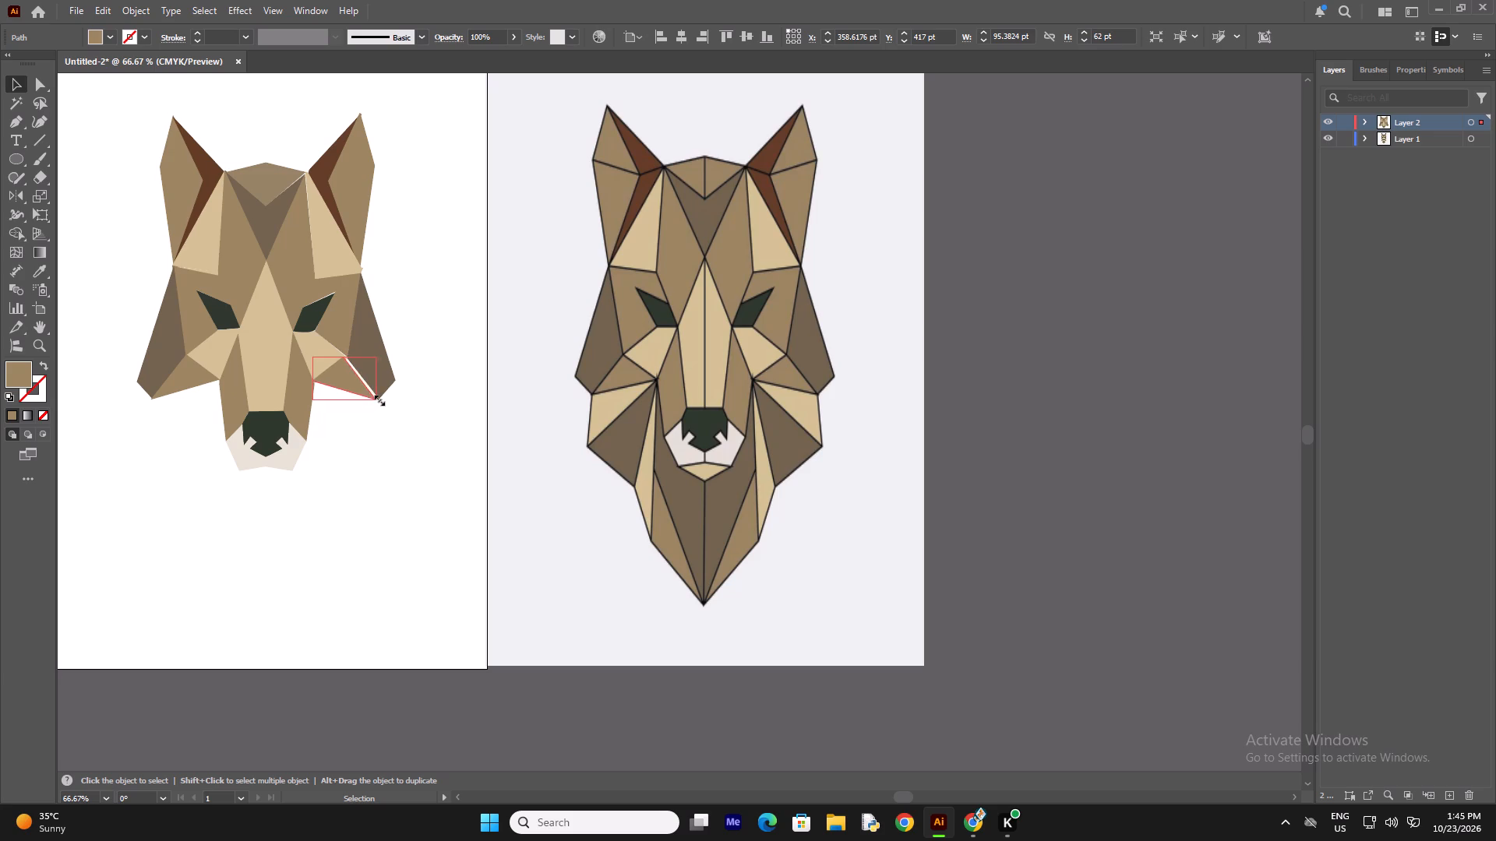
left_click(363, 469)
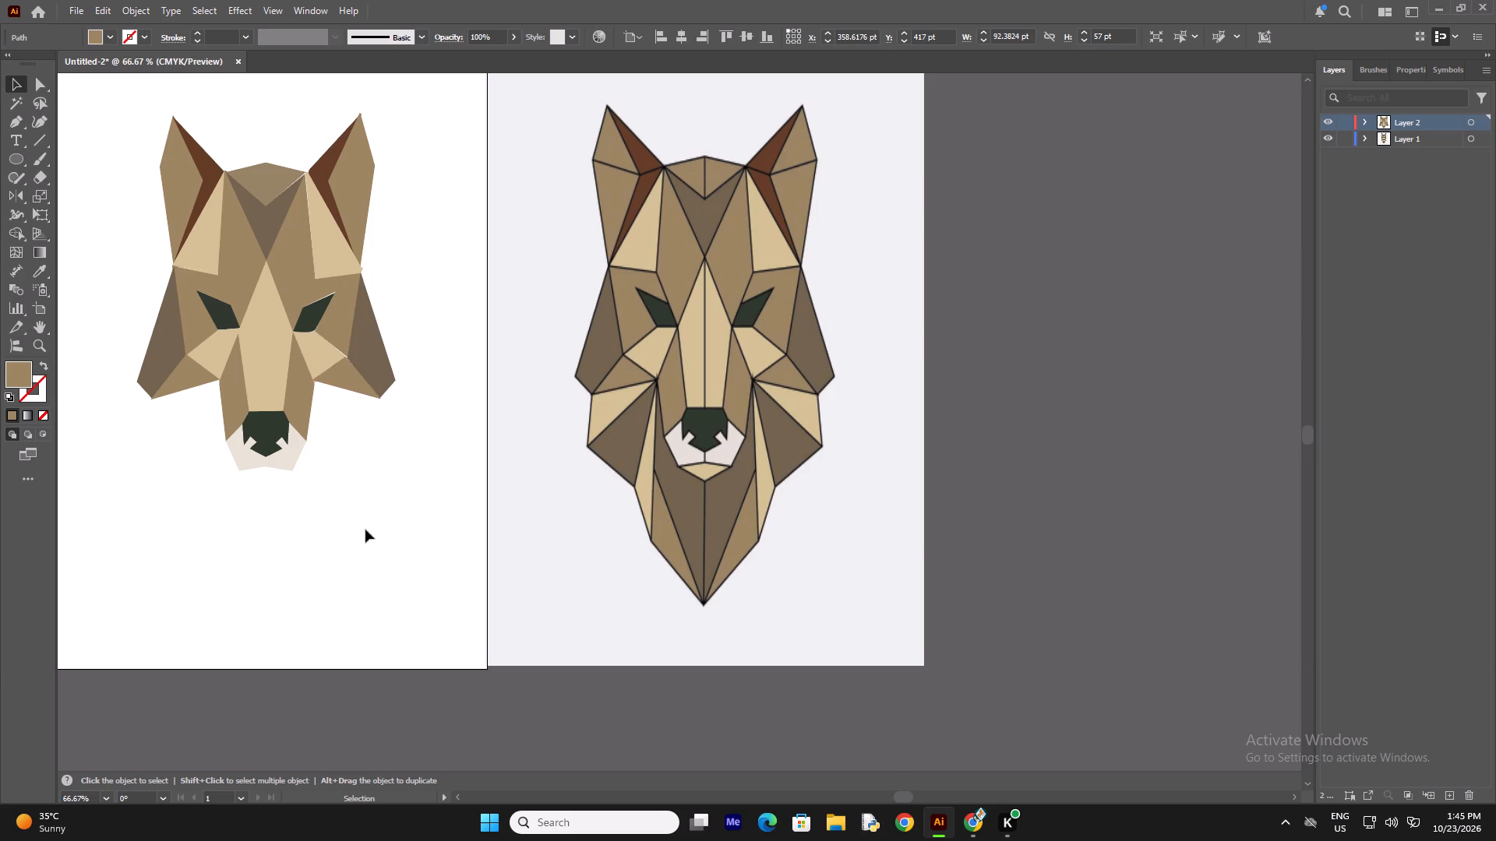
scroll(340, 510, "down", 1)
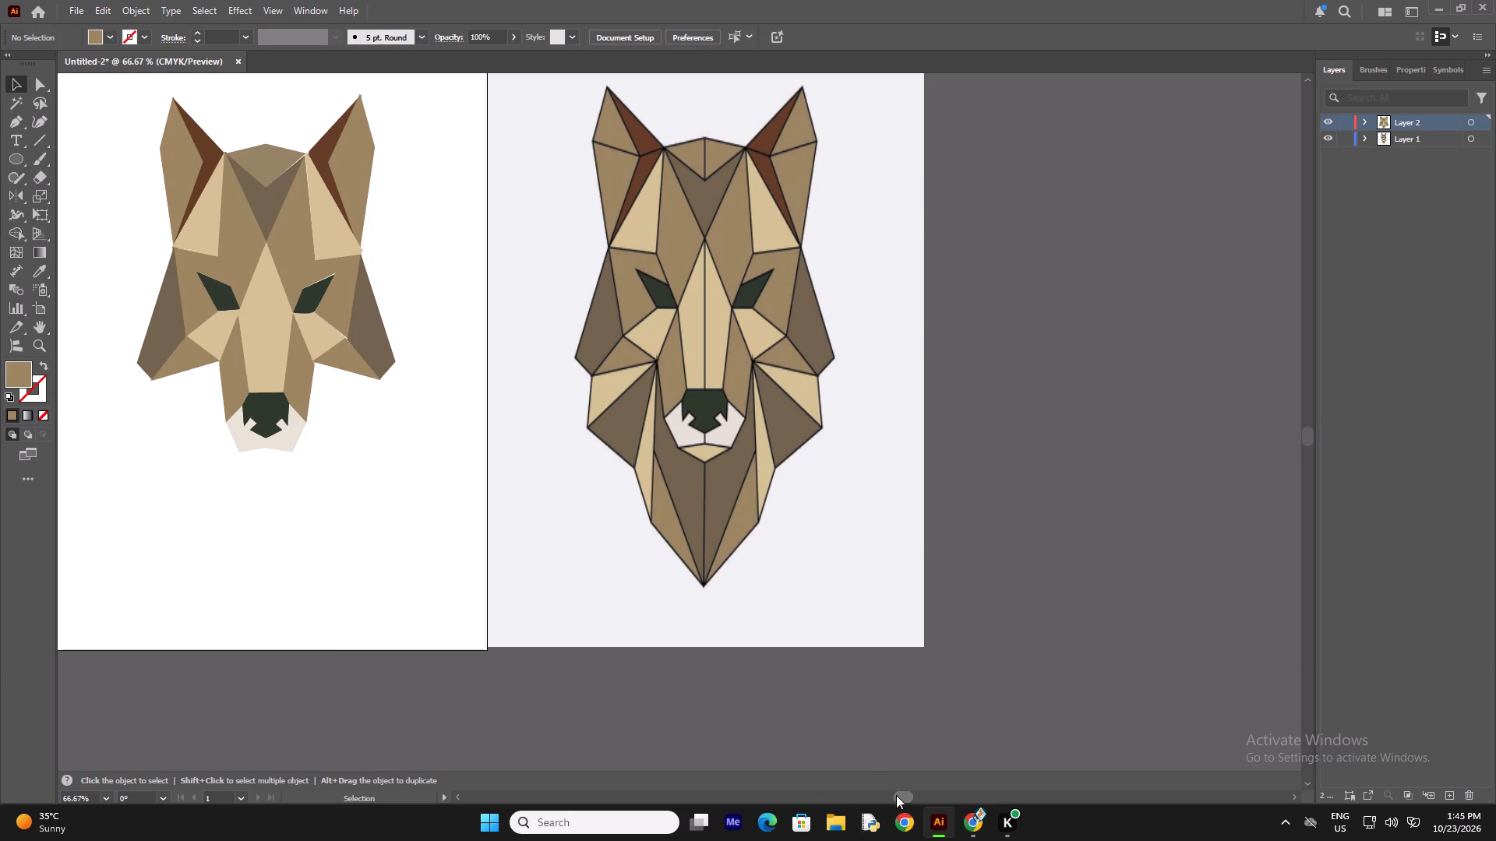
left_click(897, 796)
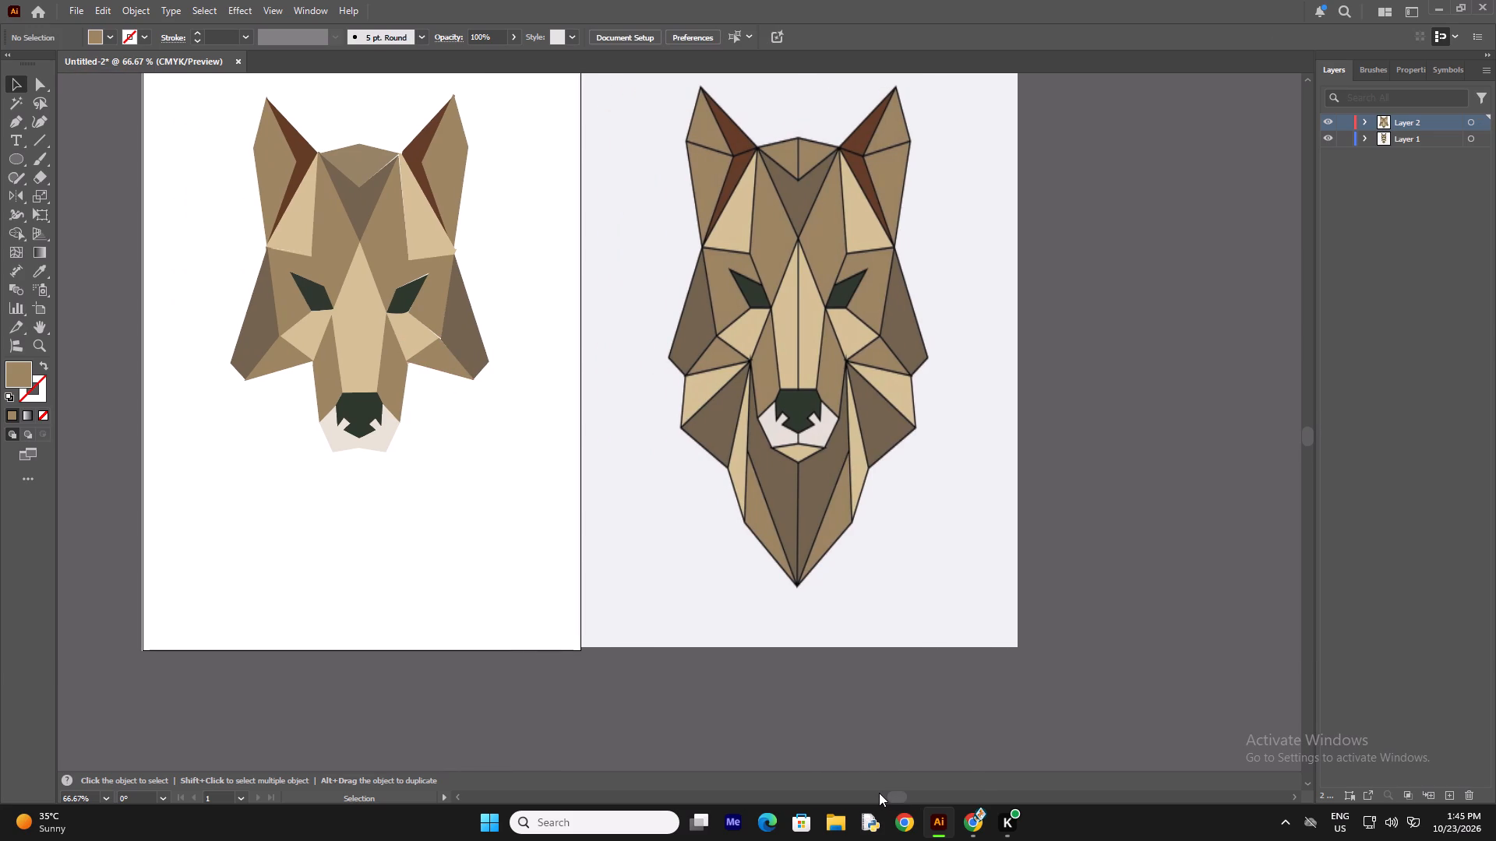
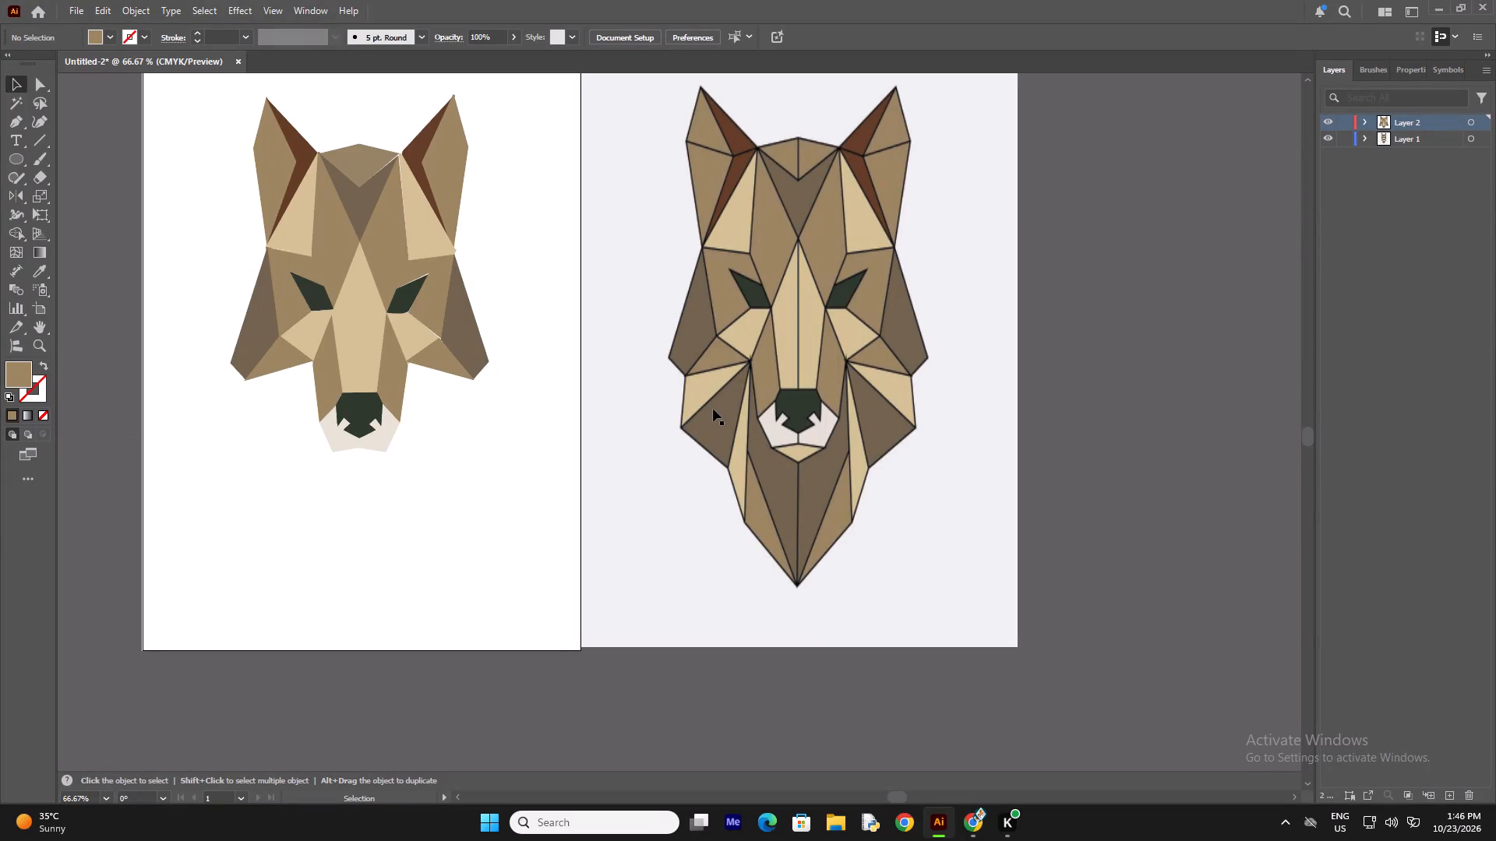
Sample the light tan fill from the reference's facet just below the left cheek.
key("i")
key("i")
key("i")
key("i")
key("i")
key("i")
key("i")
key("i")
key("i")
key("i")
key("i")
key("i")
key("i")
key("i")
key("i")
key("i")
key("i")
key("i")
key("i")
key("i")
left_click(707, 385)
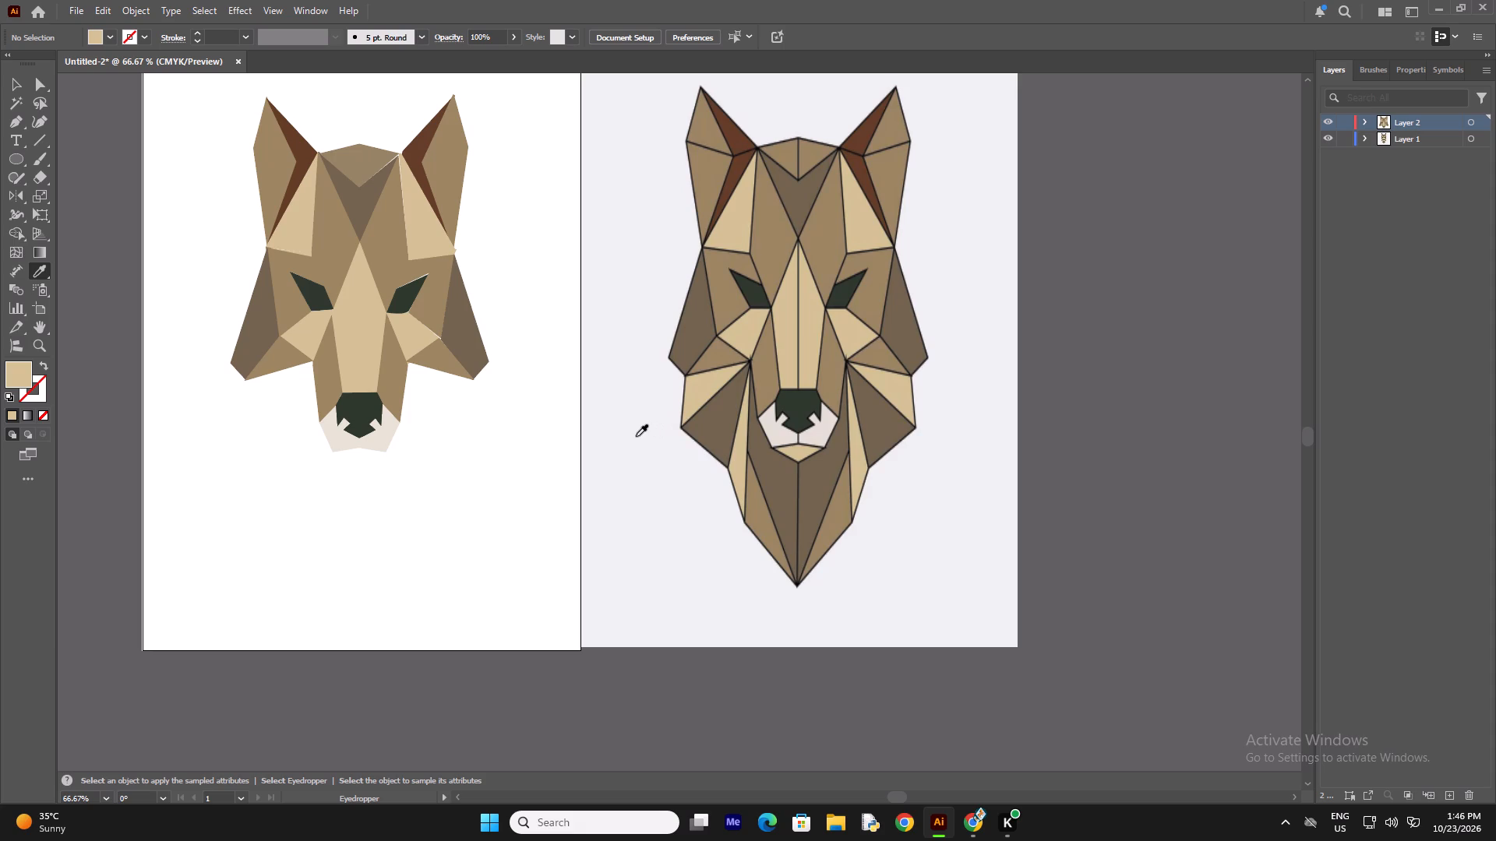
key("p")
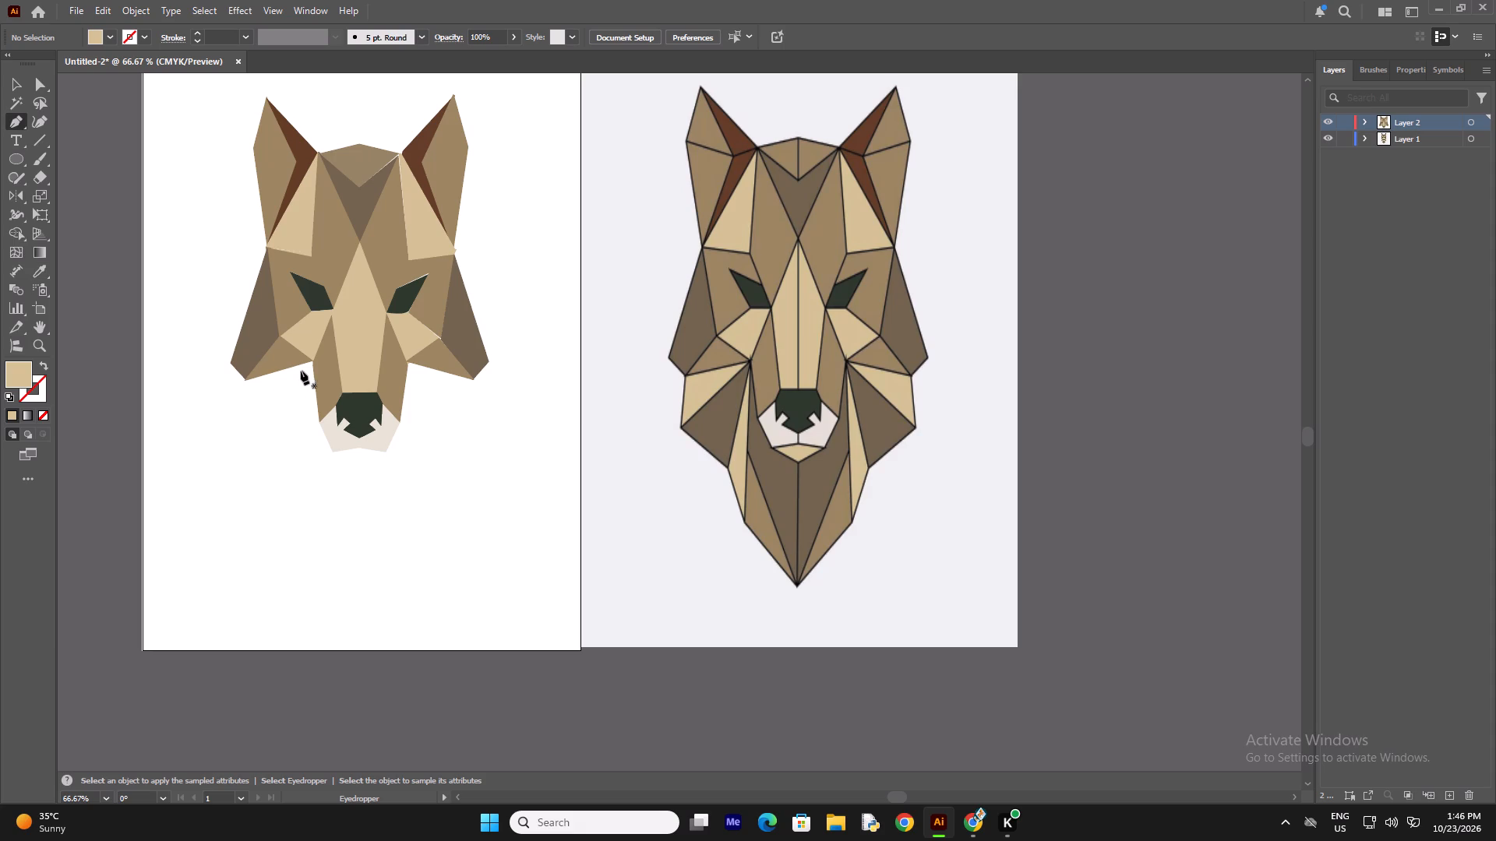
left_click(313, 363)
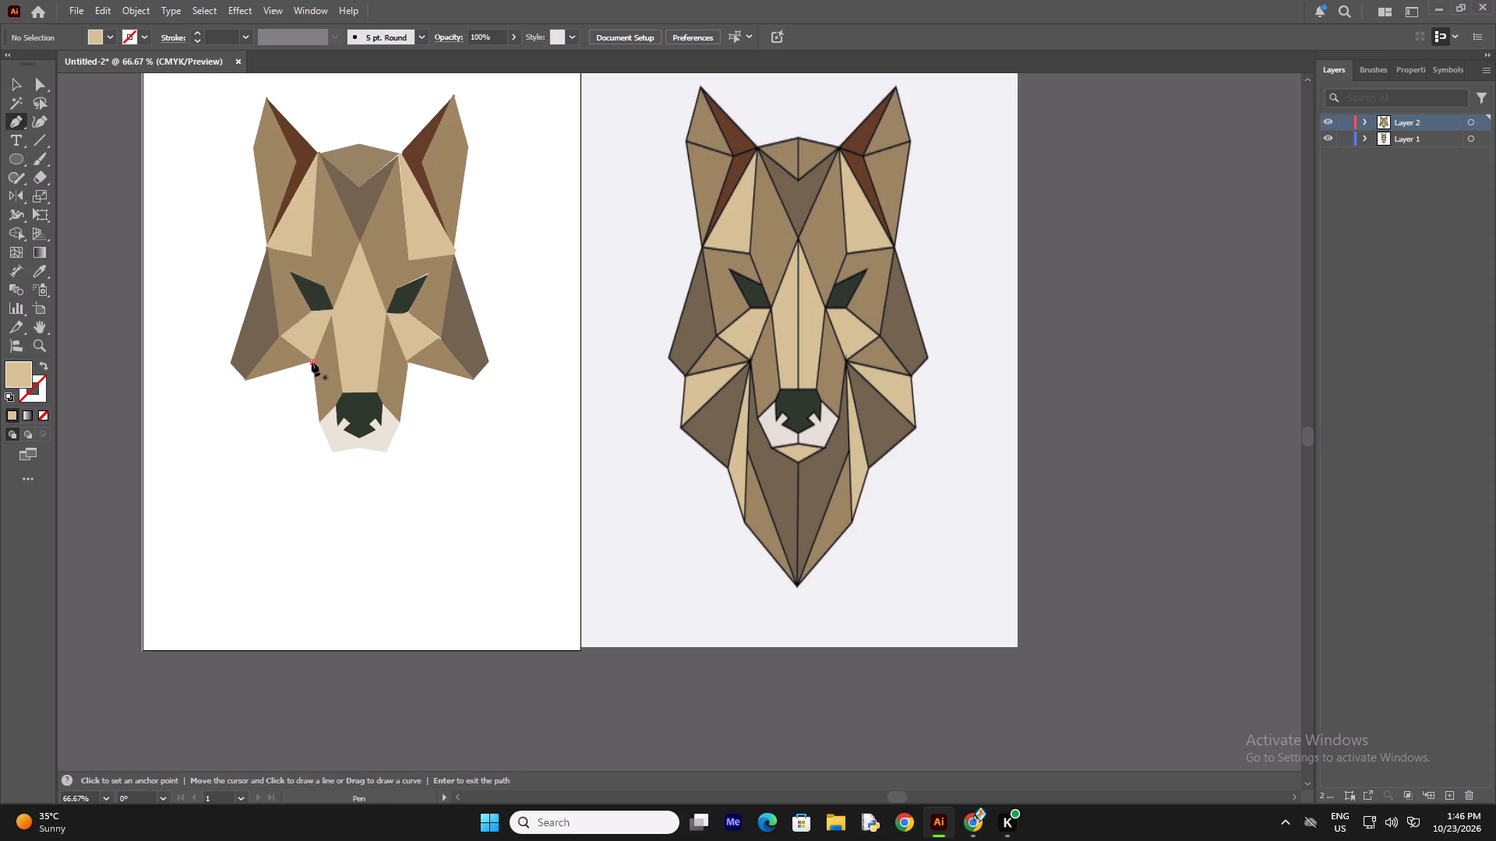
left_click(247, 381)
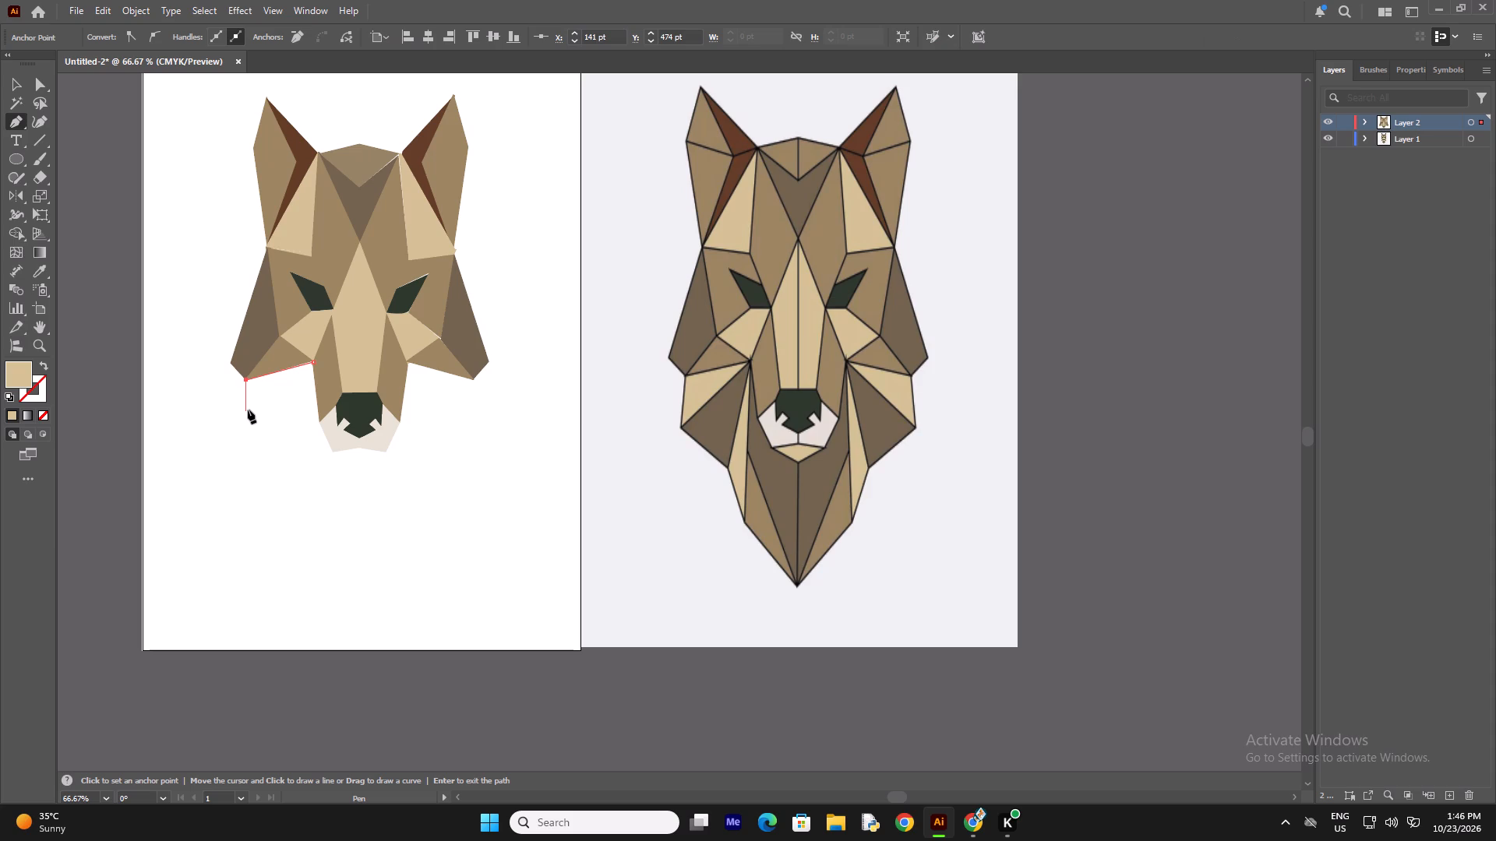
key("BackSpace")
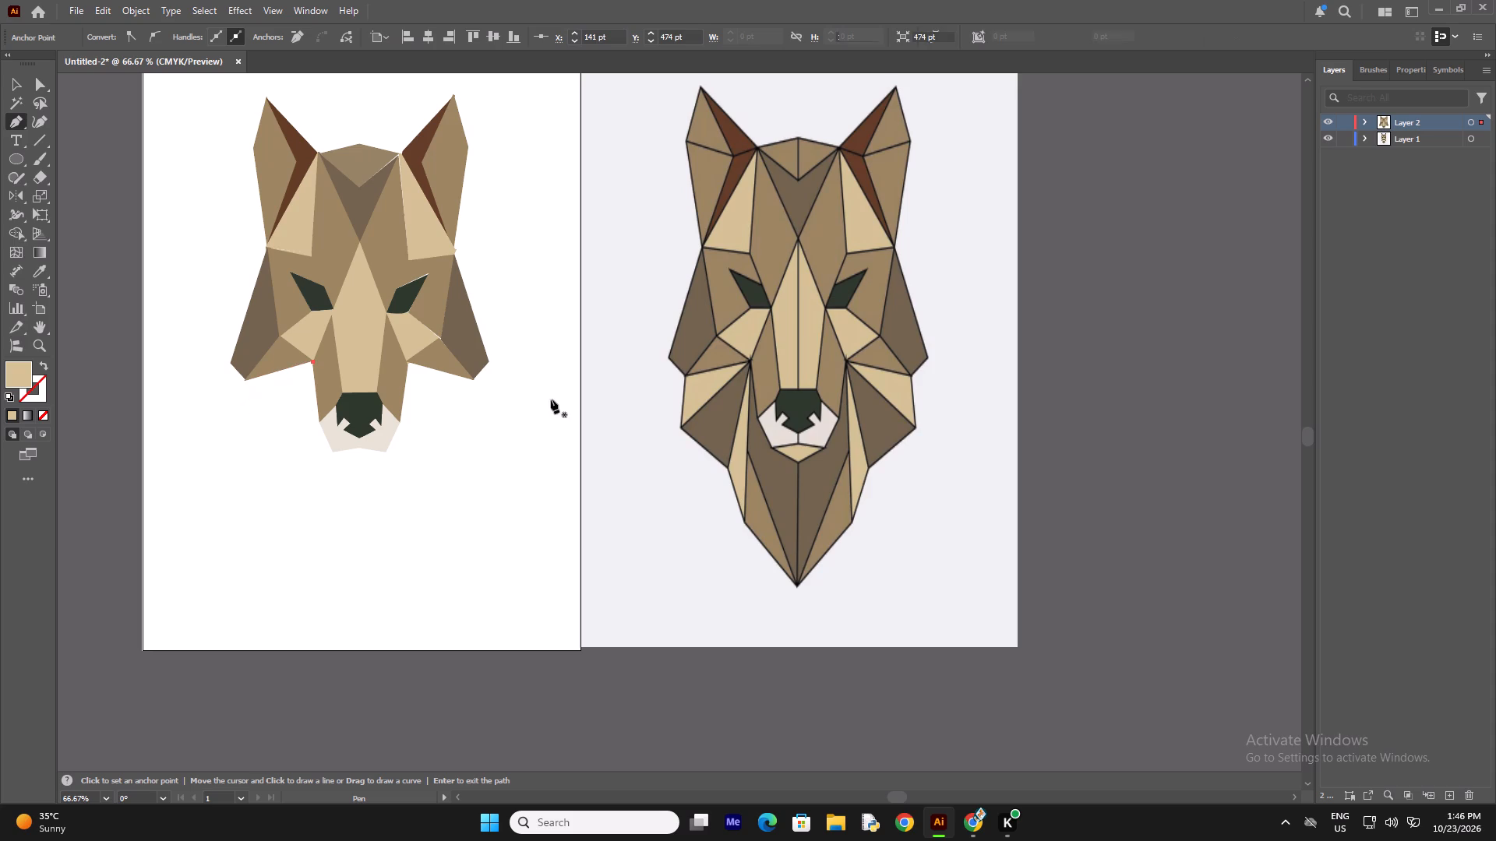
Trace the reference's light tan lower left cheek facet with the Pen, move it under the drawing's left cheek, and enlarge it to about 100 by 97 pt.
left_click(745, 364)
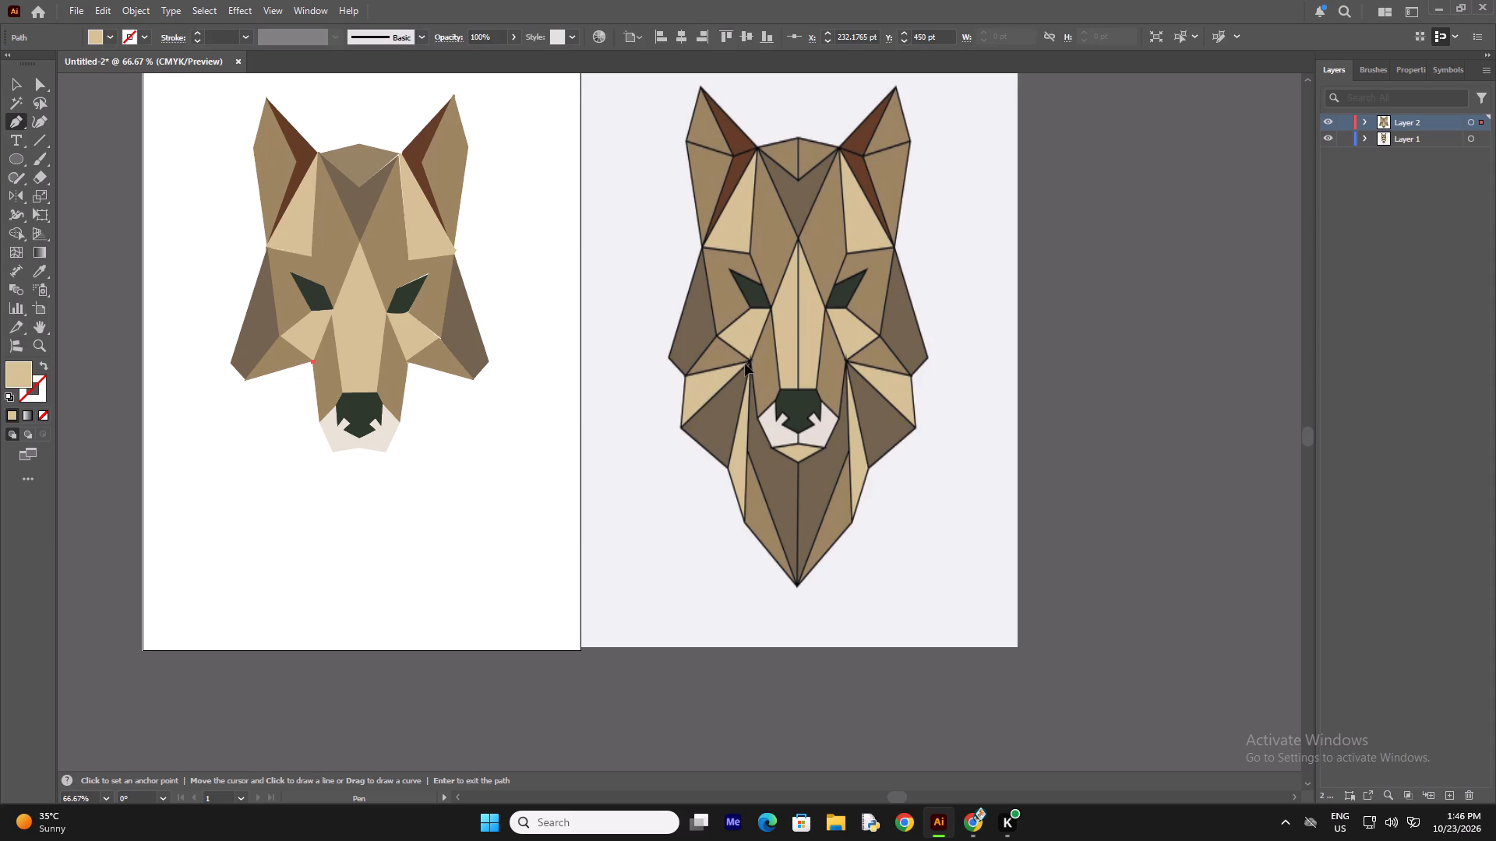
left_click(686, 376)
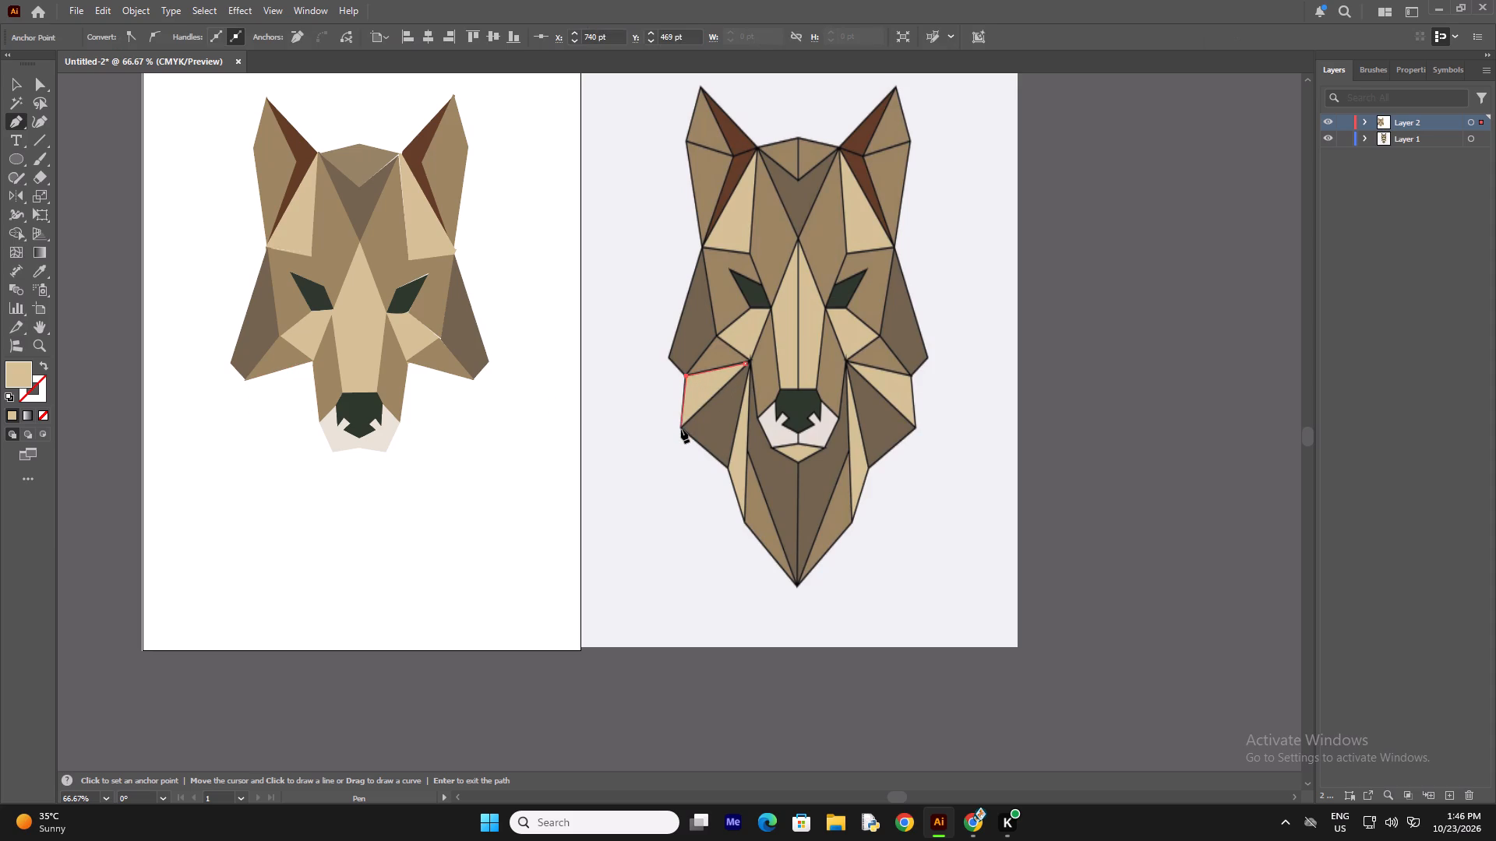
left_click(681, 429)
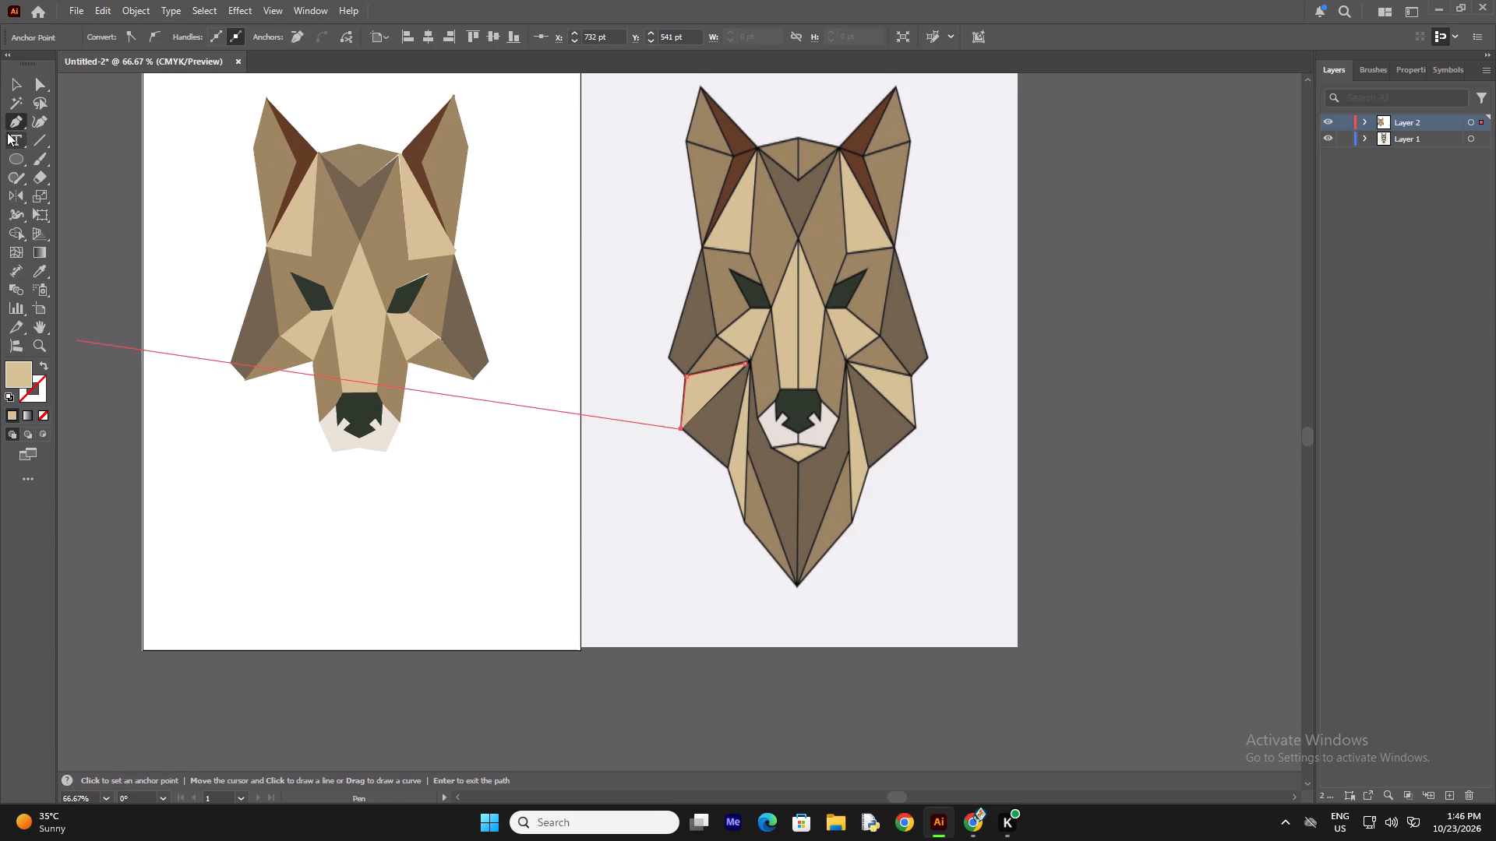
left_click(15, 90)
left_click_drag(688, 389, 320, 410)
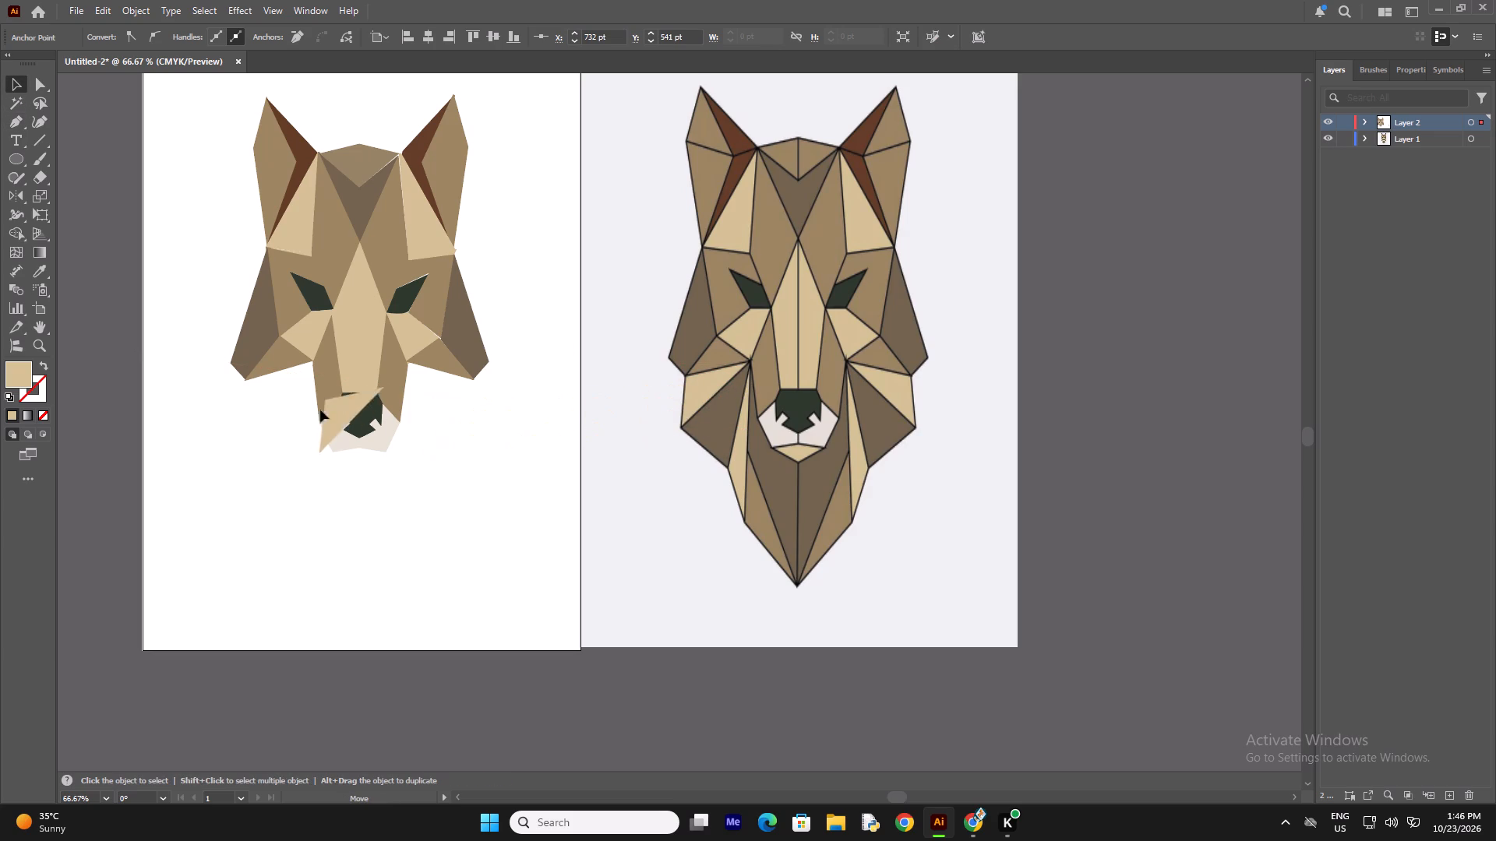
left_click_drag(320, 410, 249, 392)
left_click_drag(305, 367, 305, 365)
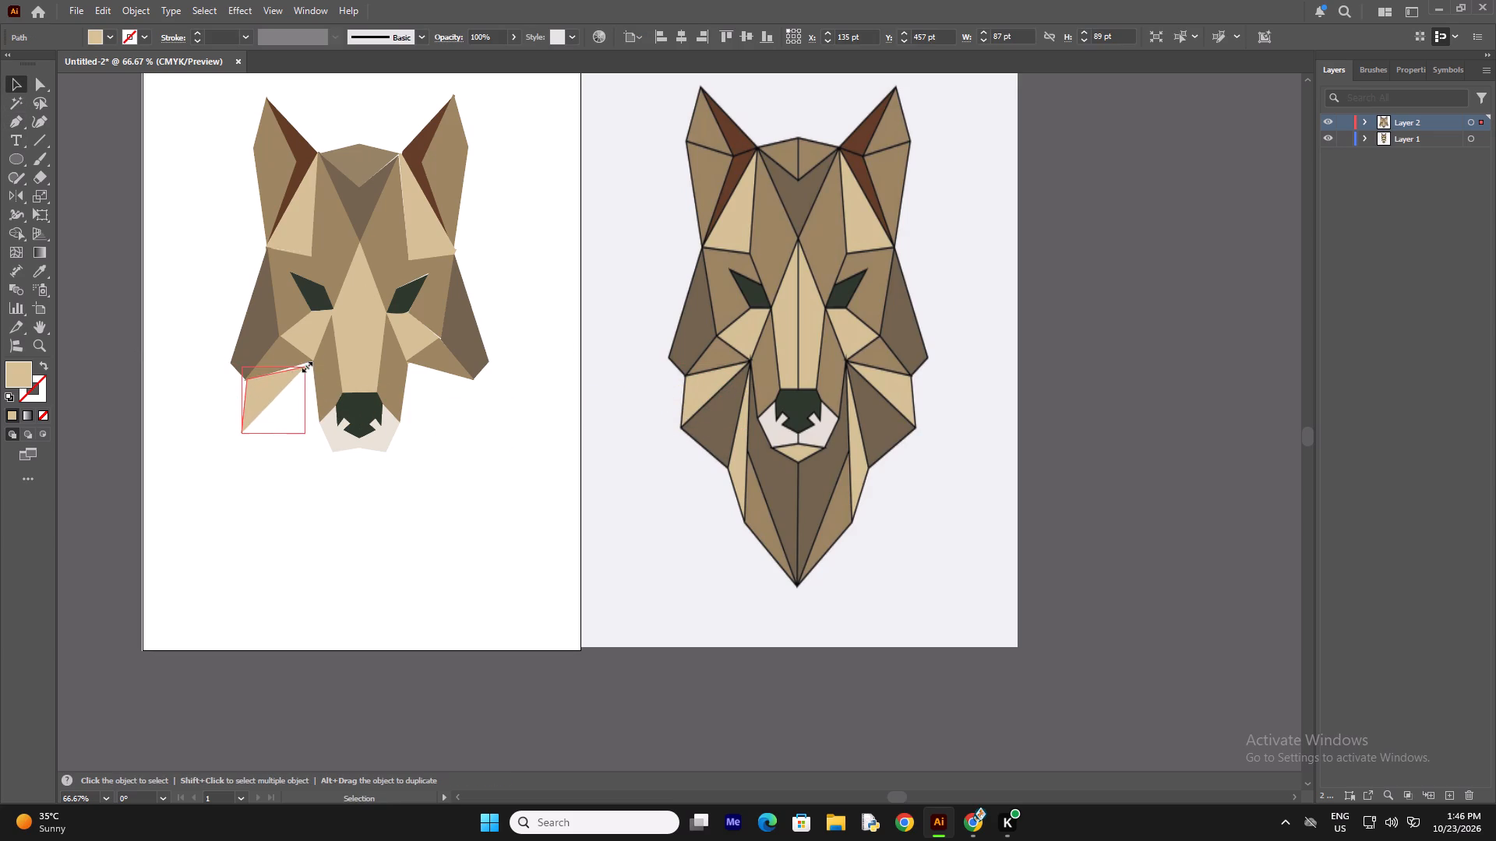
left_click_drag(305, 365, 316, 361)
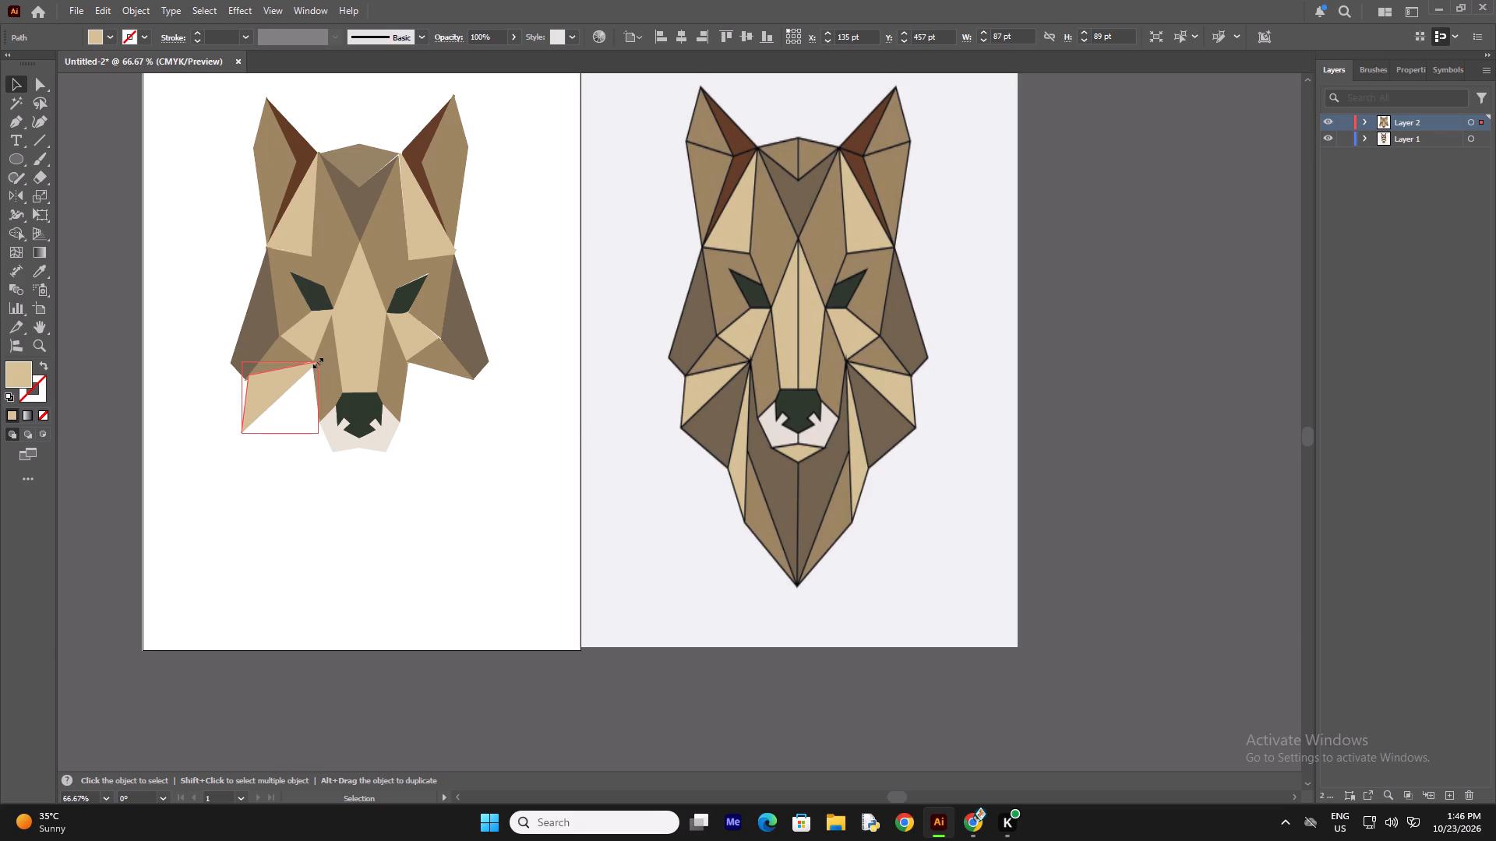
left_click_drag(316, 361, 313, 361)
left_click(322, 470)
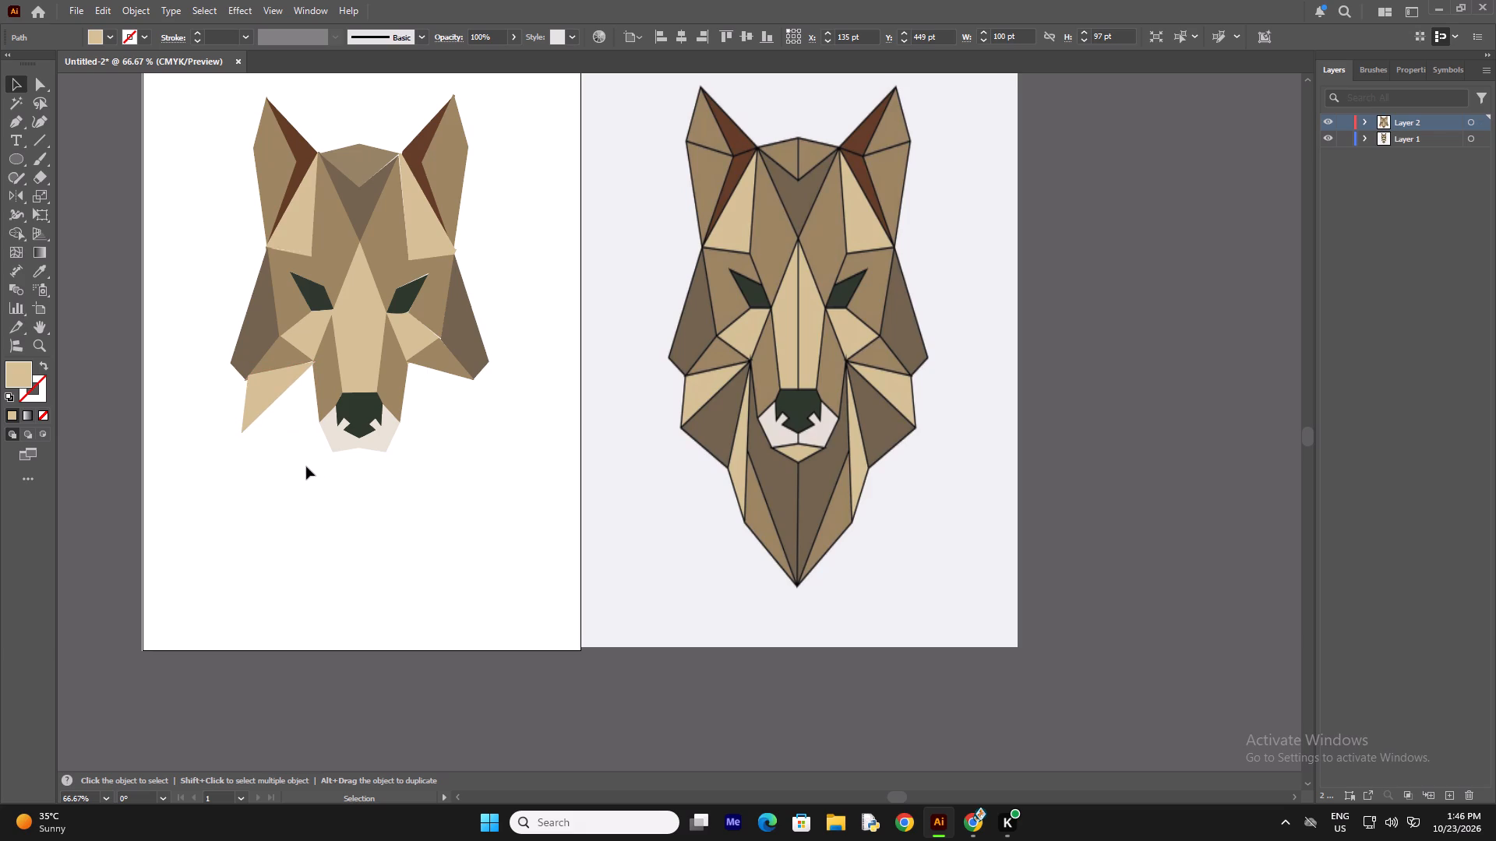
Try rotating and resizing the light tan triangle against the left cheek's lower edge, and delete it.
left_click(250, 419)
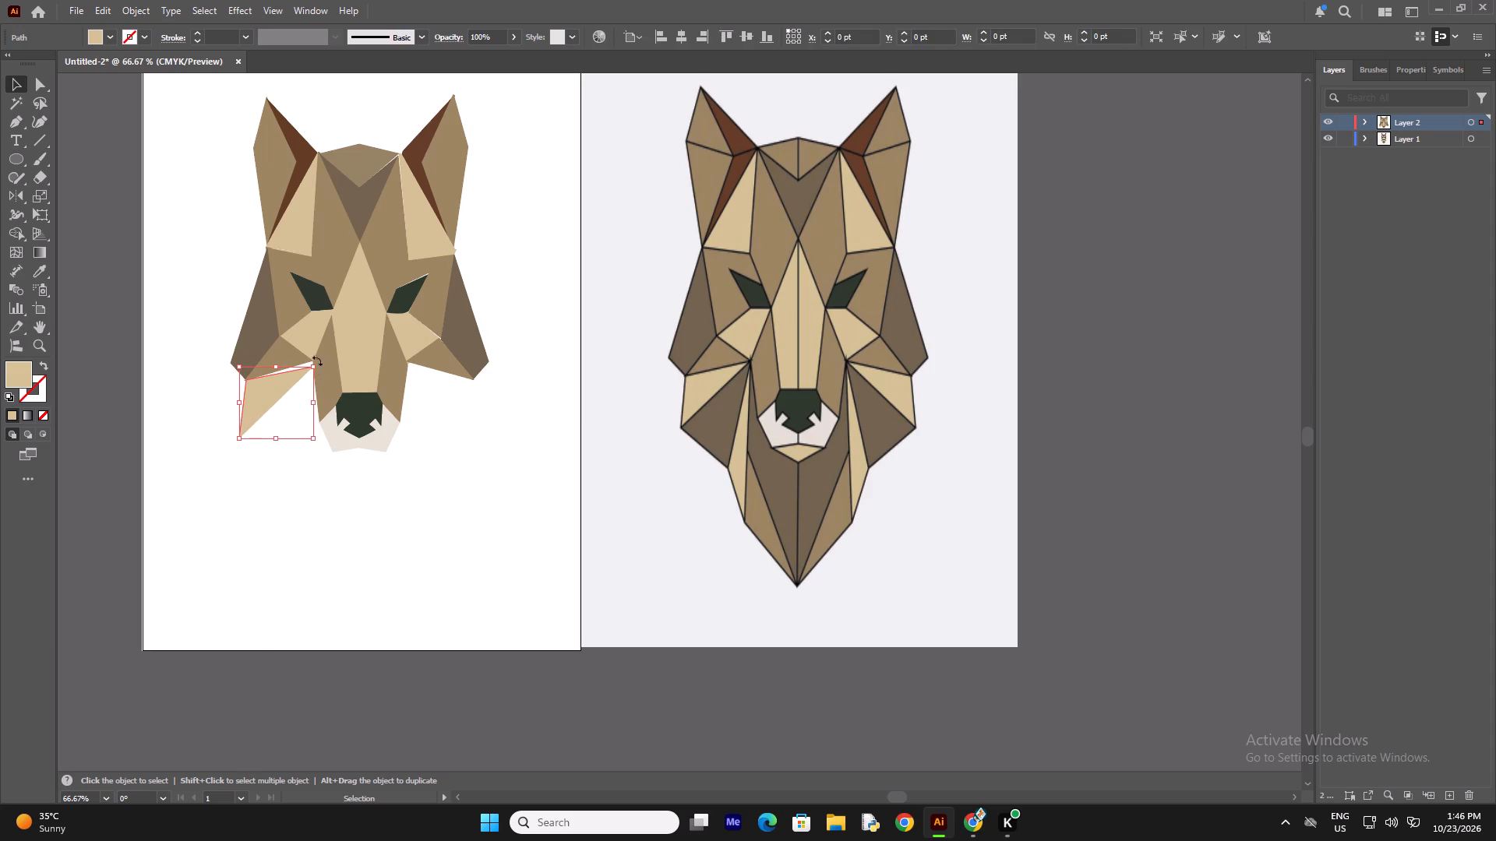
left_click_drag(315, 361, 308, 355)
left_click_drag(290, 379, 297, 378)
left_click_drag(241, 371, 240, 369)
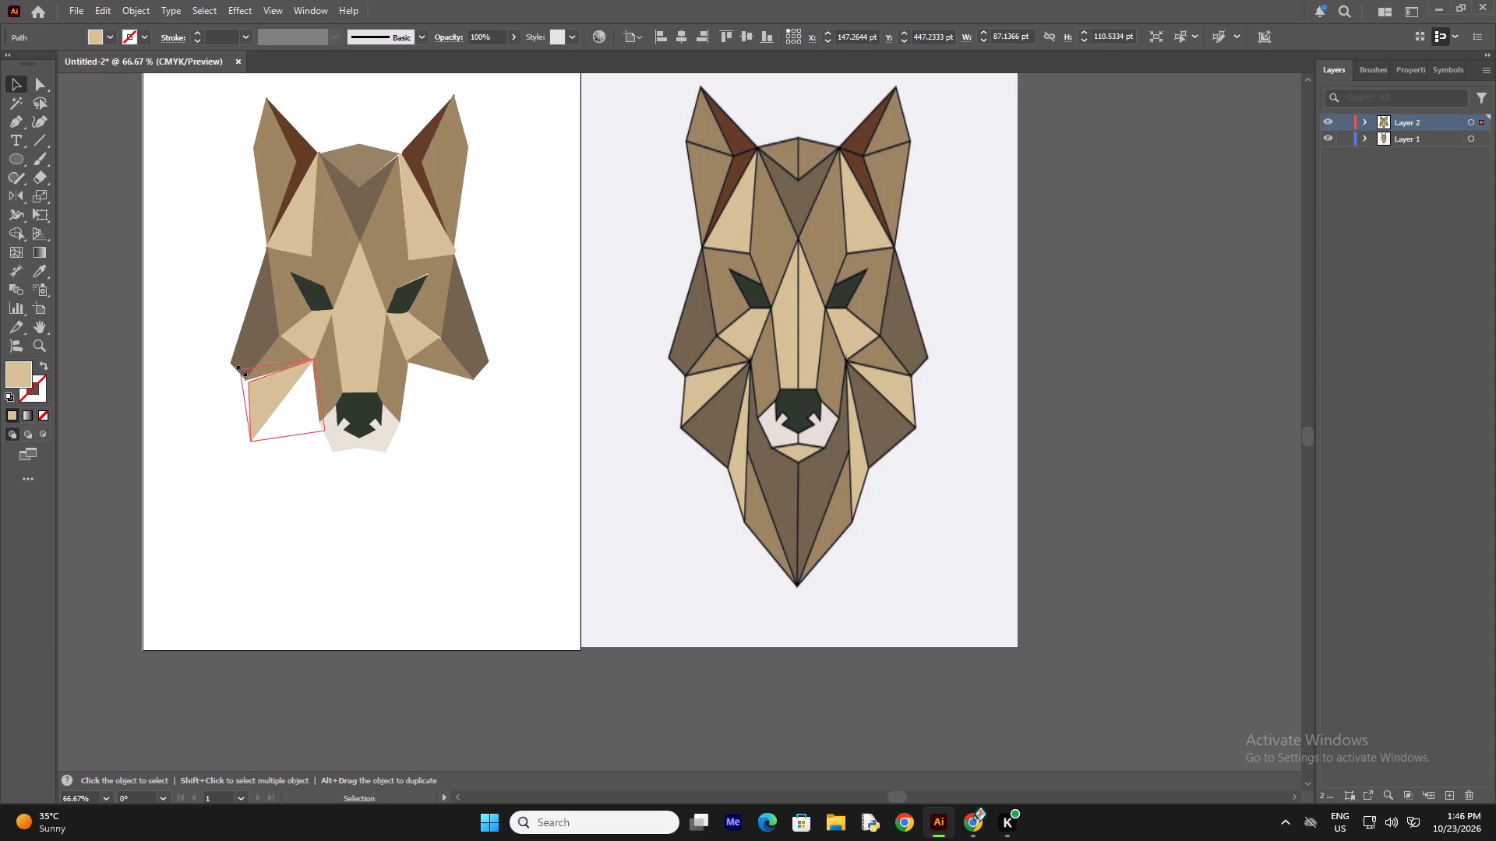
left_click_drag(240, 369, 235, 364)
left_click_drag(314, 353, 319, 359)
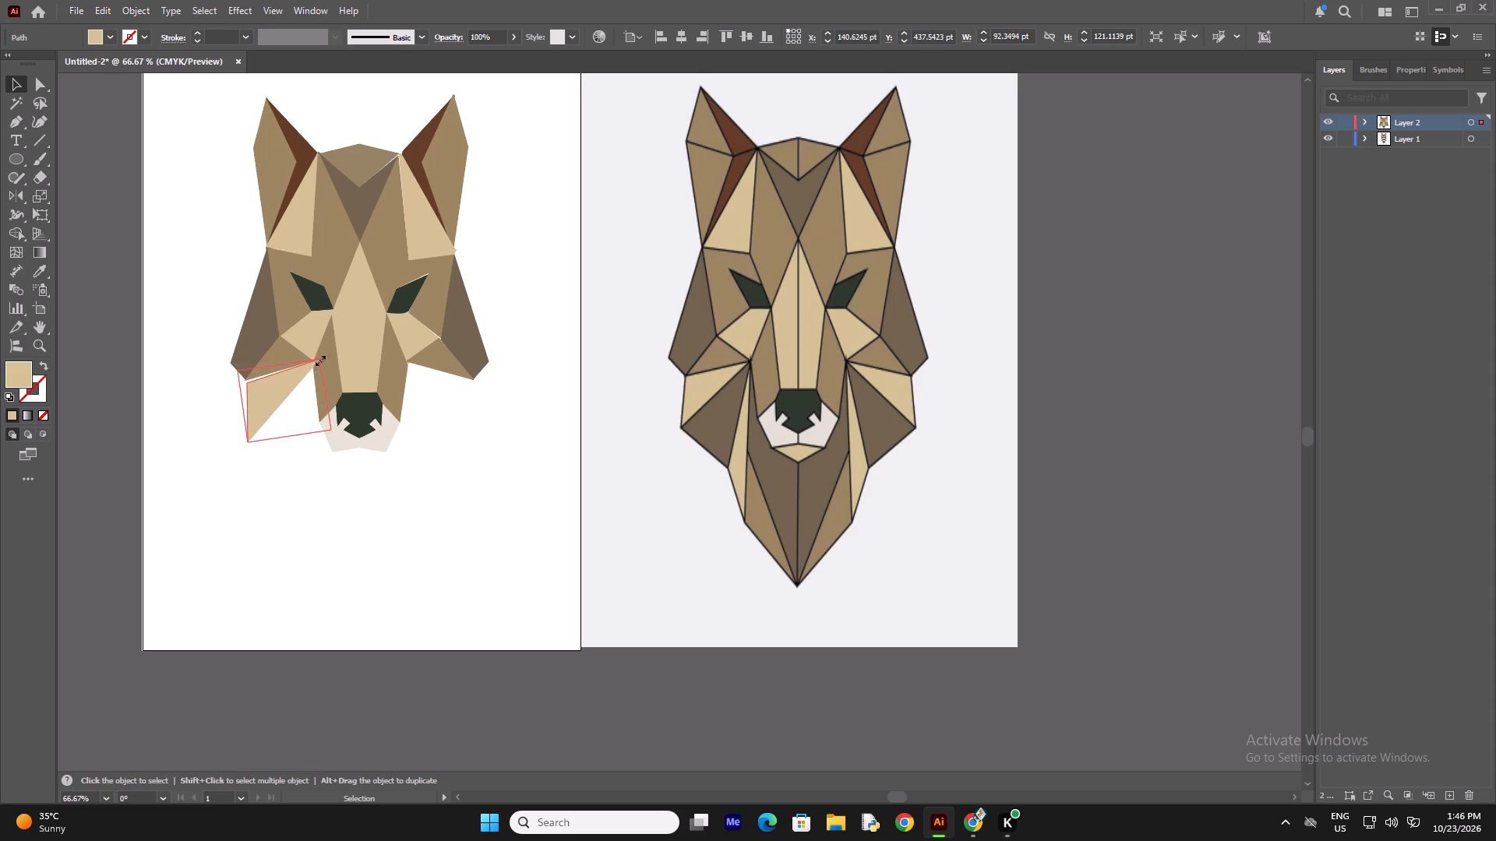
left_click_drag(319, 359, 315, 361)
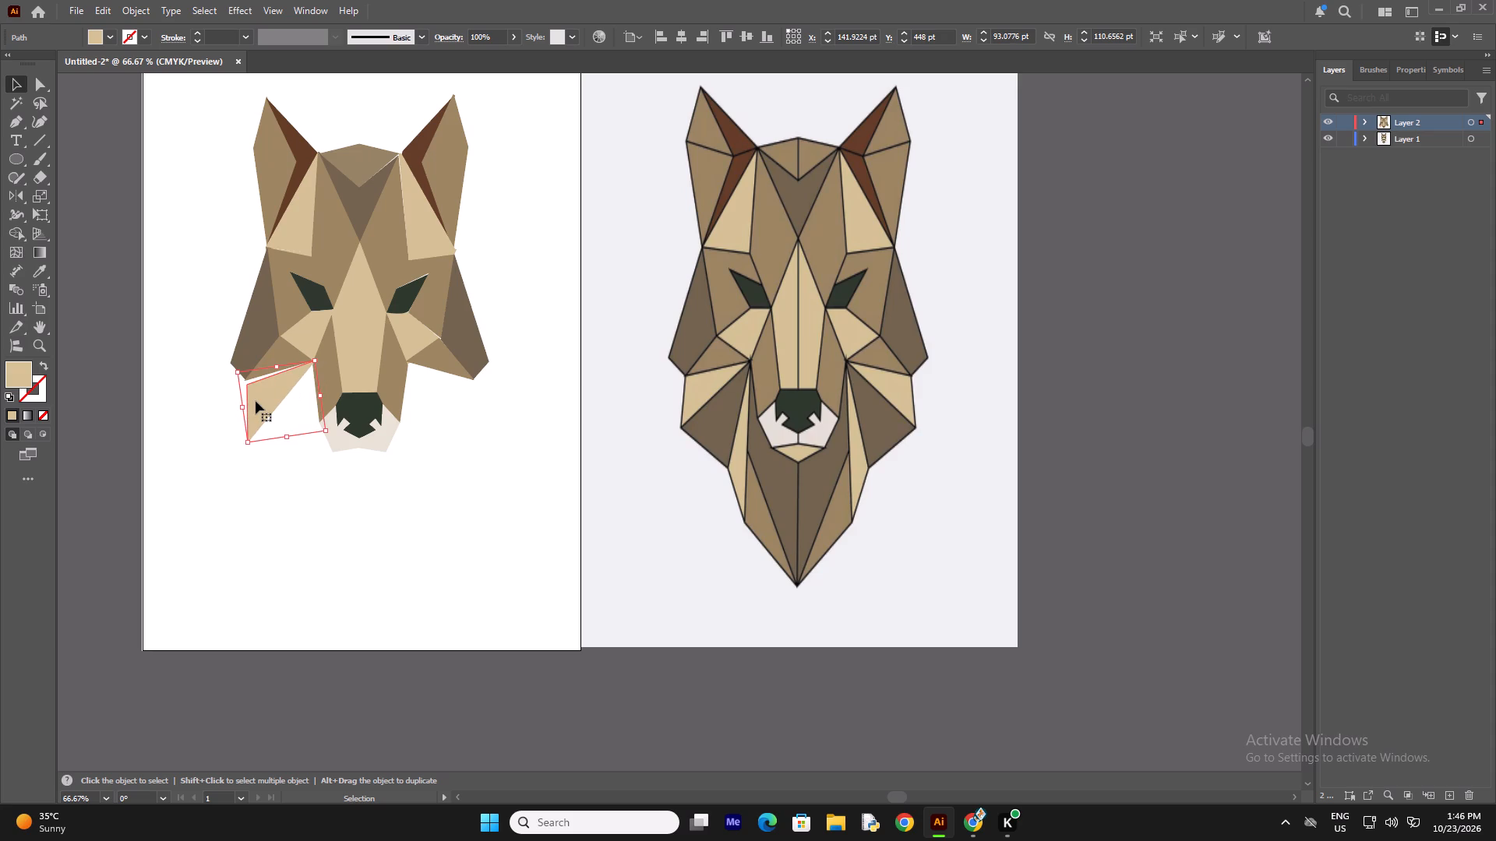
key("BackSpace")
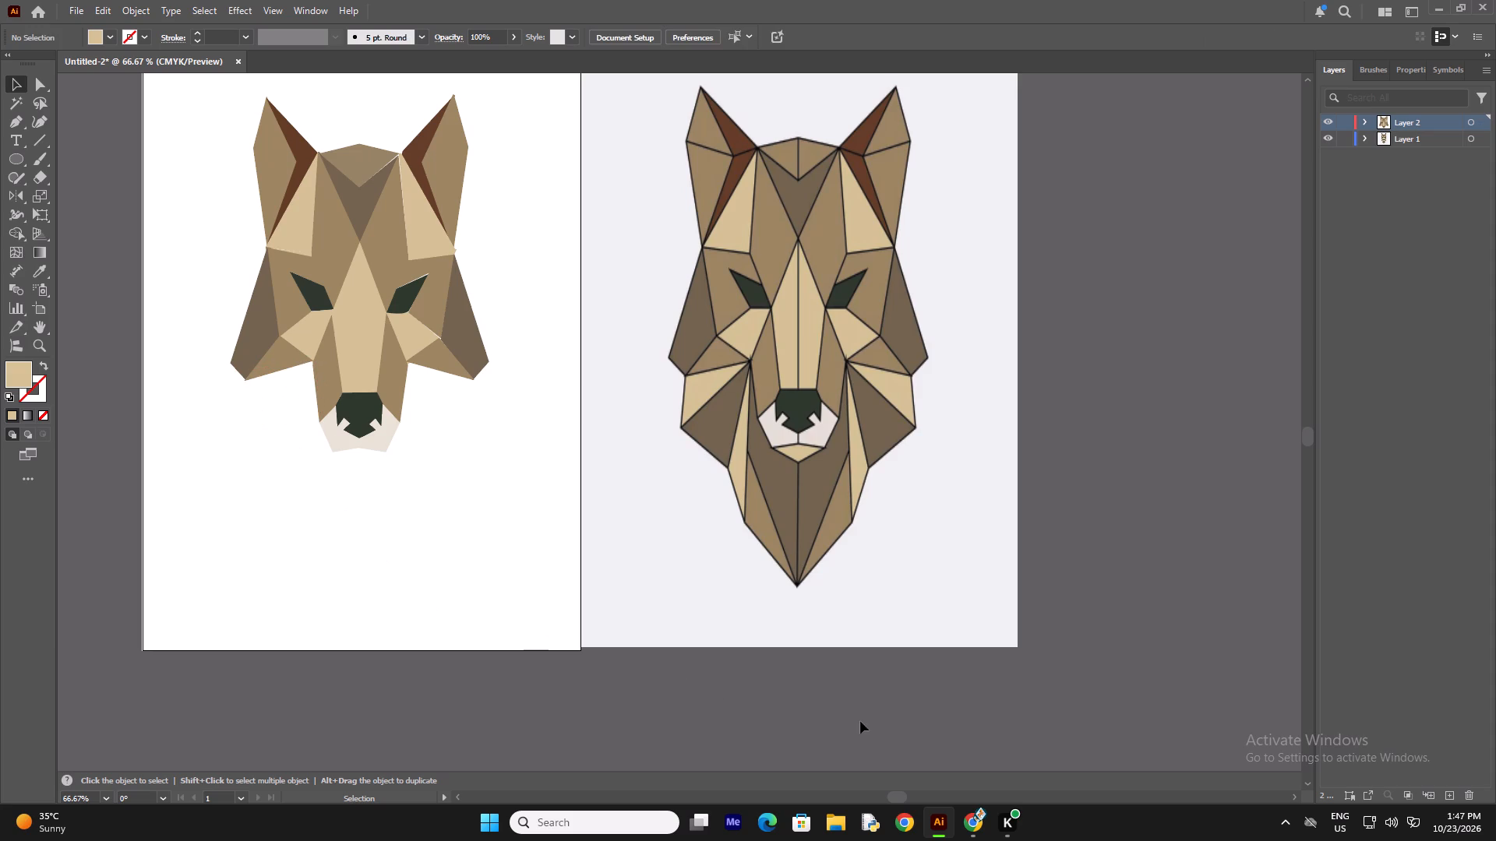
Draw a light tan triangle about 103 by 80 pt with the Pen along the left cheek's lower edge, starting at the muzzle corner.
left_click(897, 792)
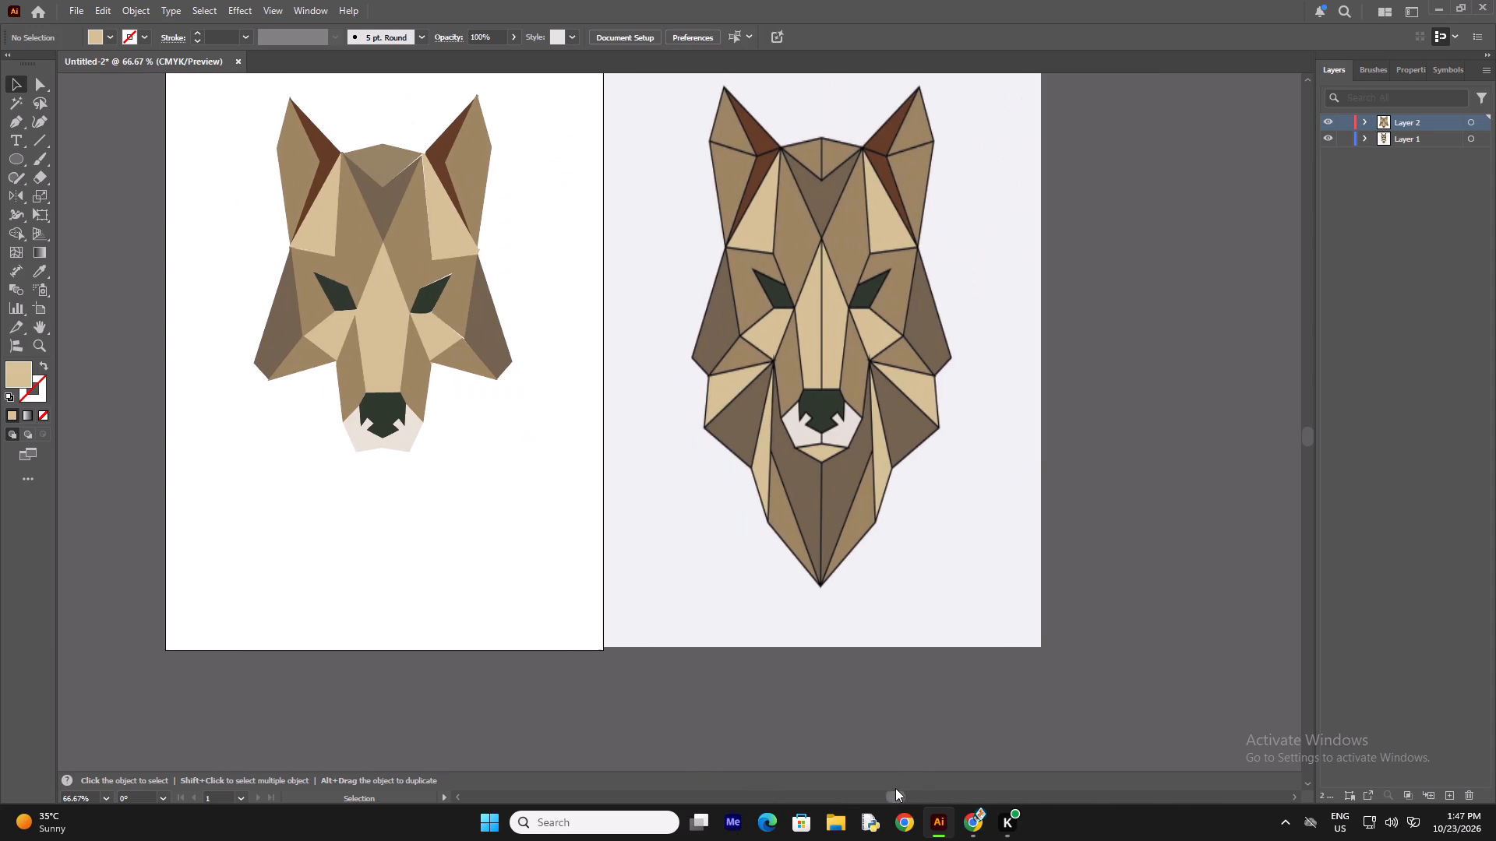
key("ctrl+plus")
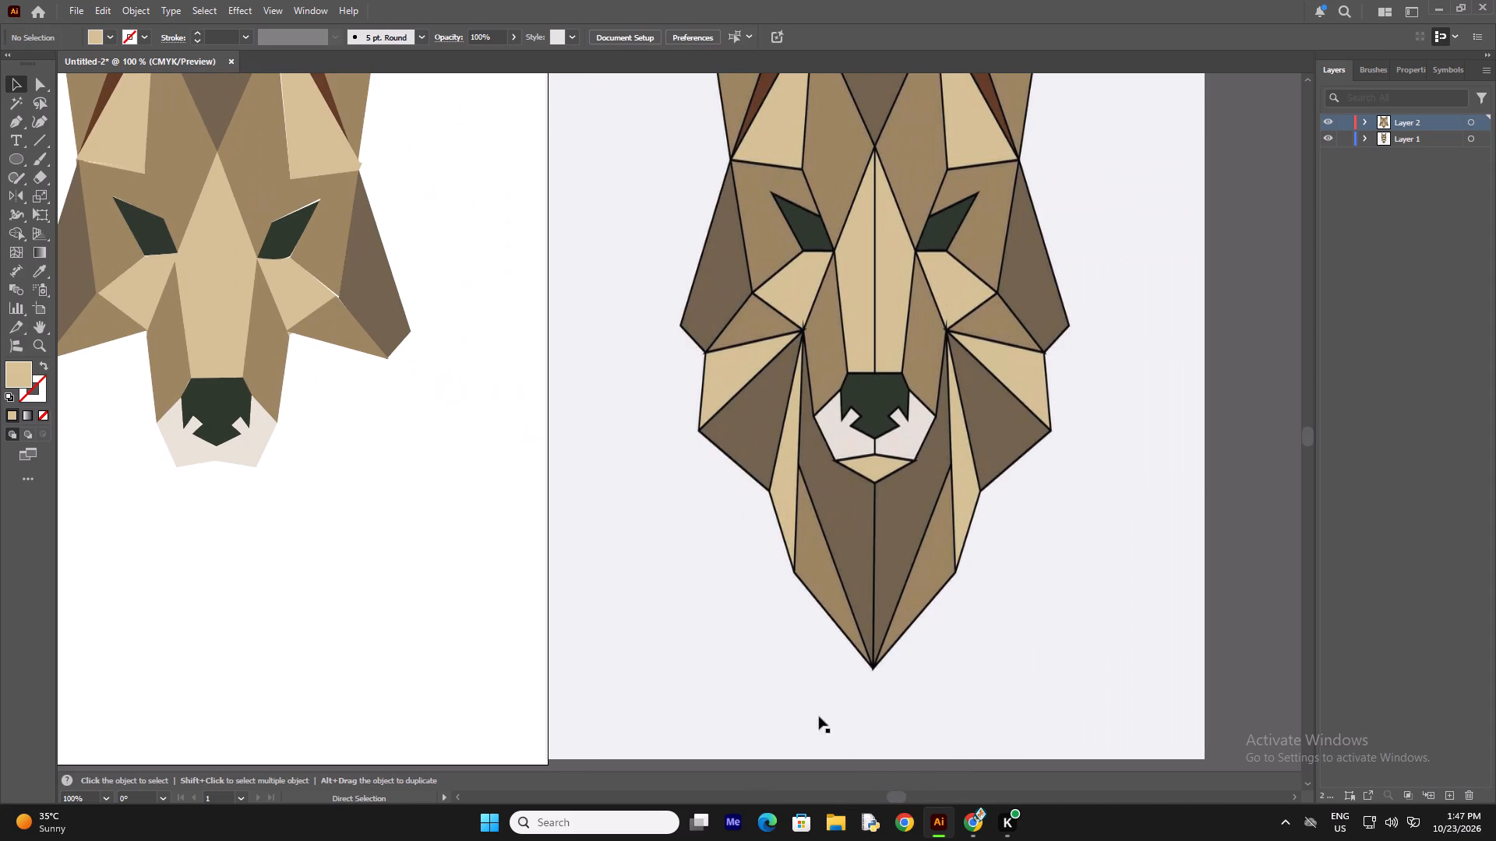
left_click_drag(896, 796, 884, 788)
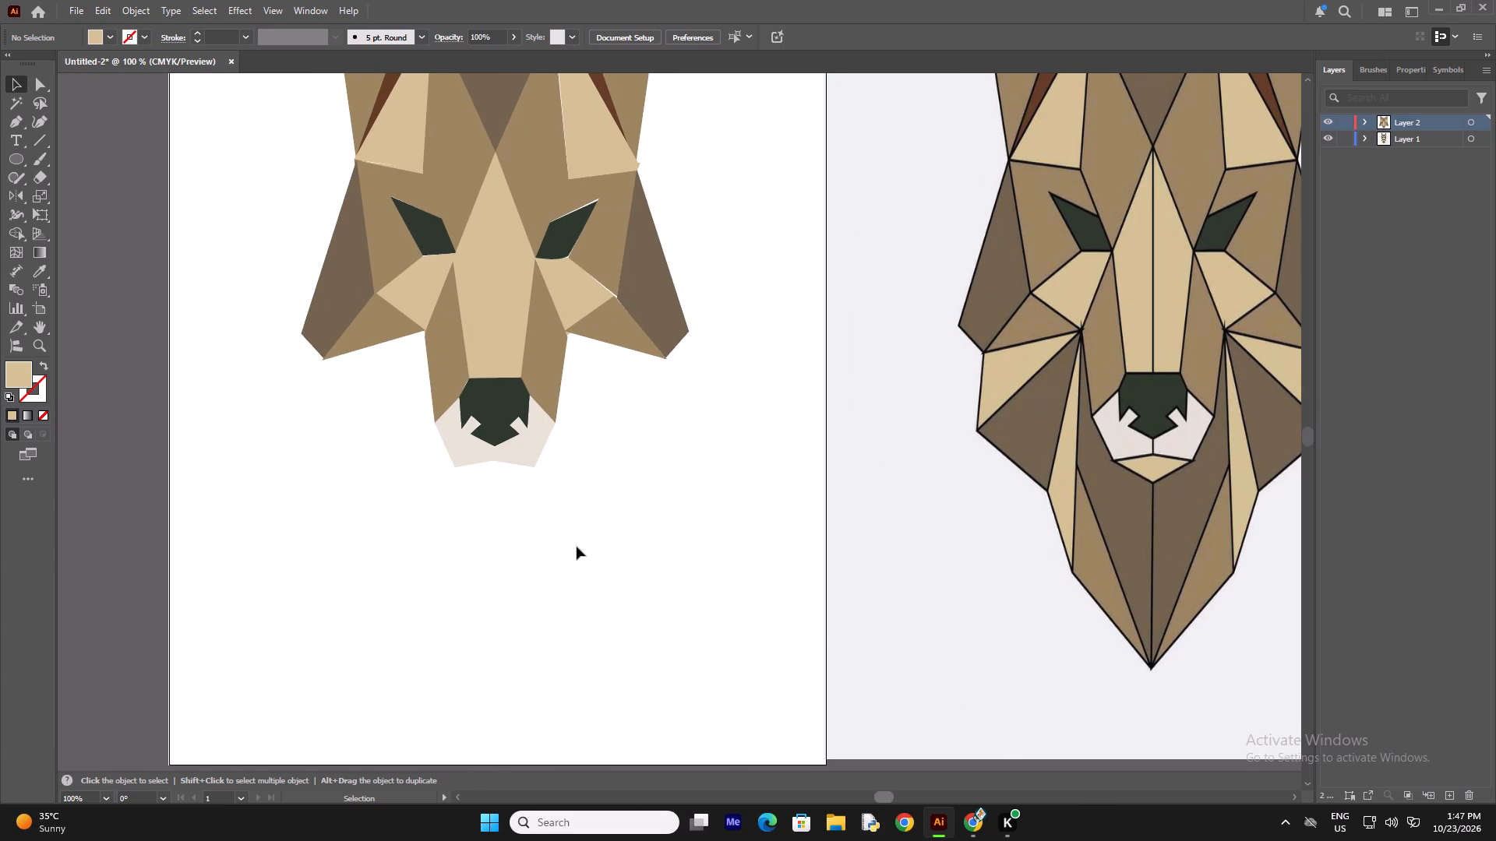
key("p")
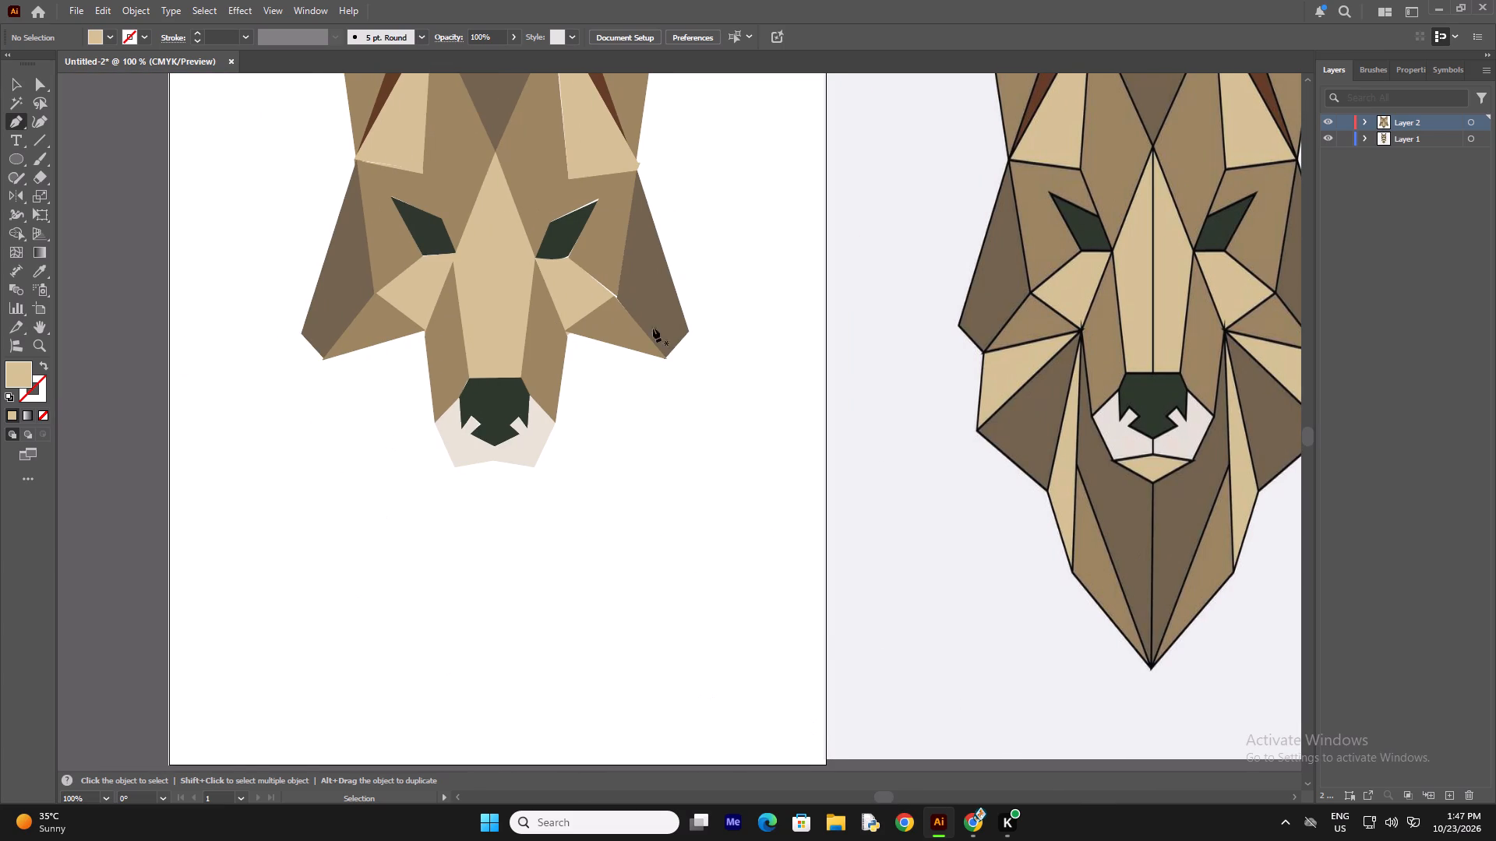
left_click(422, 334)
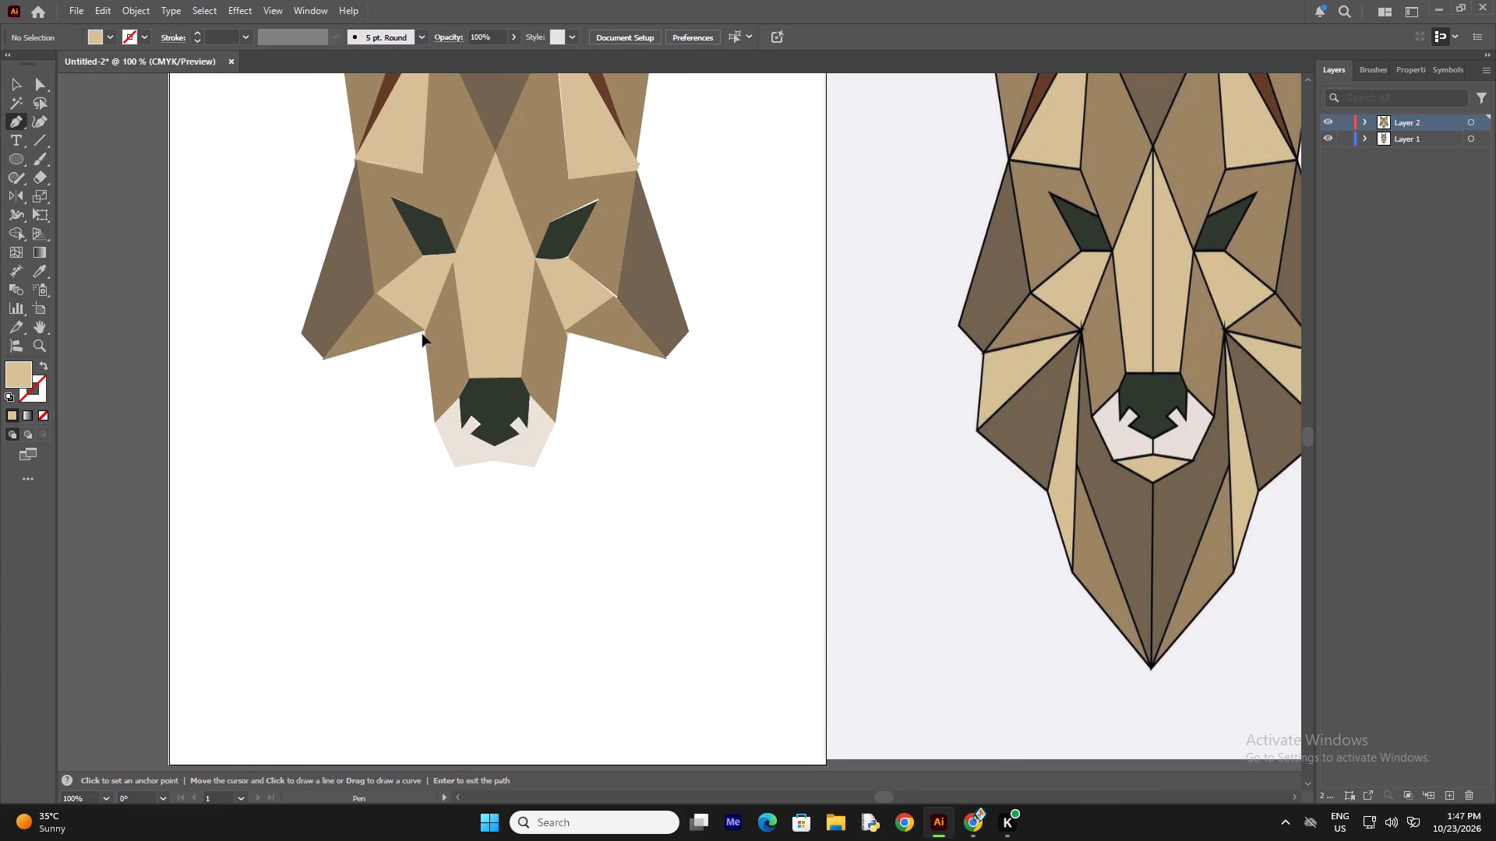
key("BackSpace")
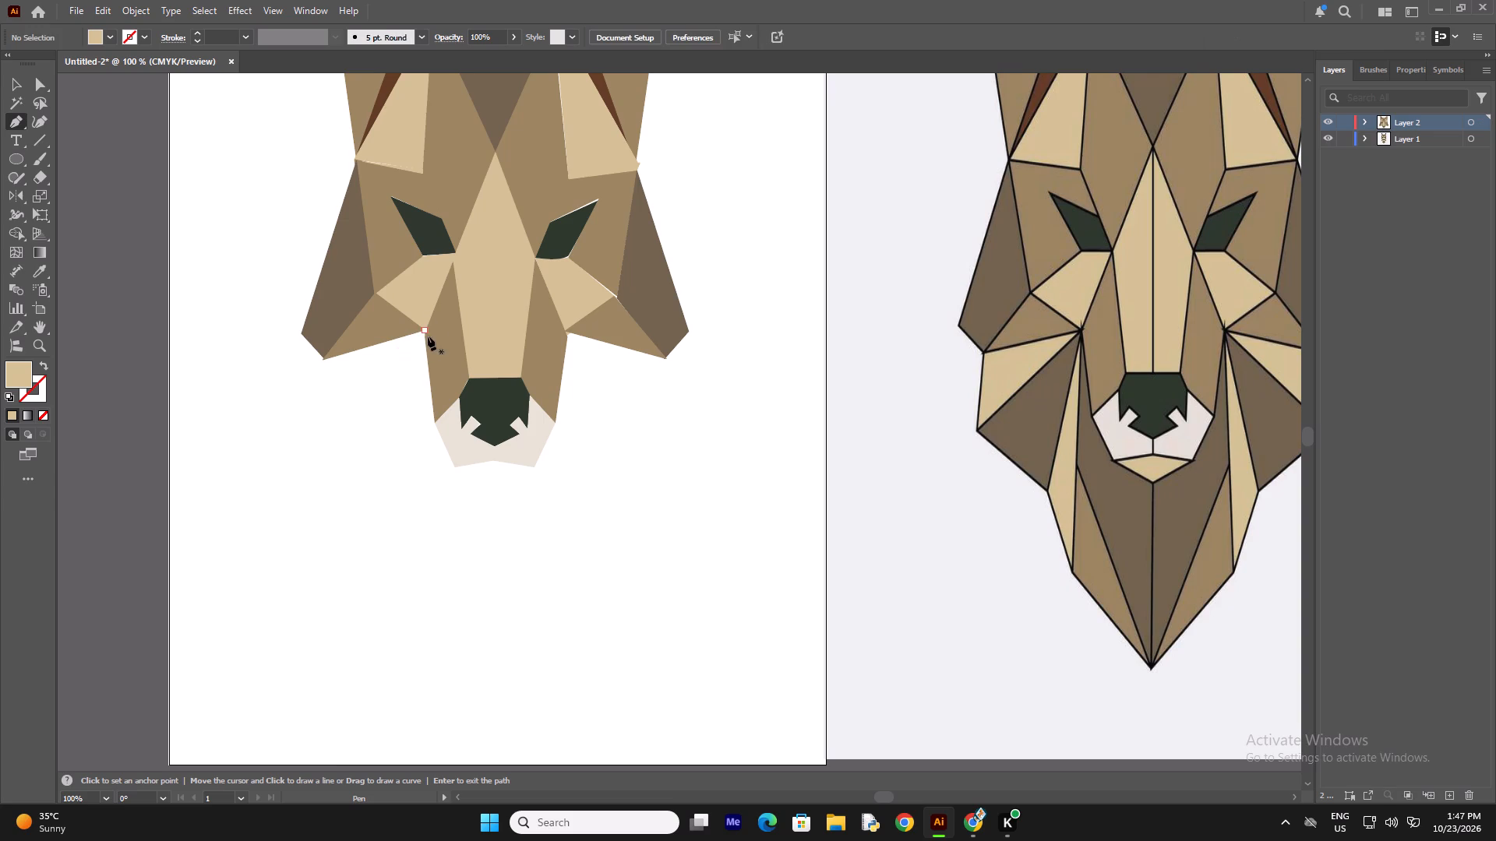
left_click(424, 332)
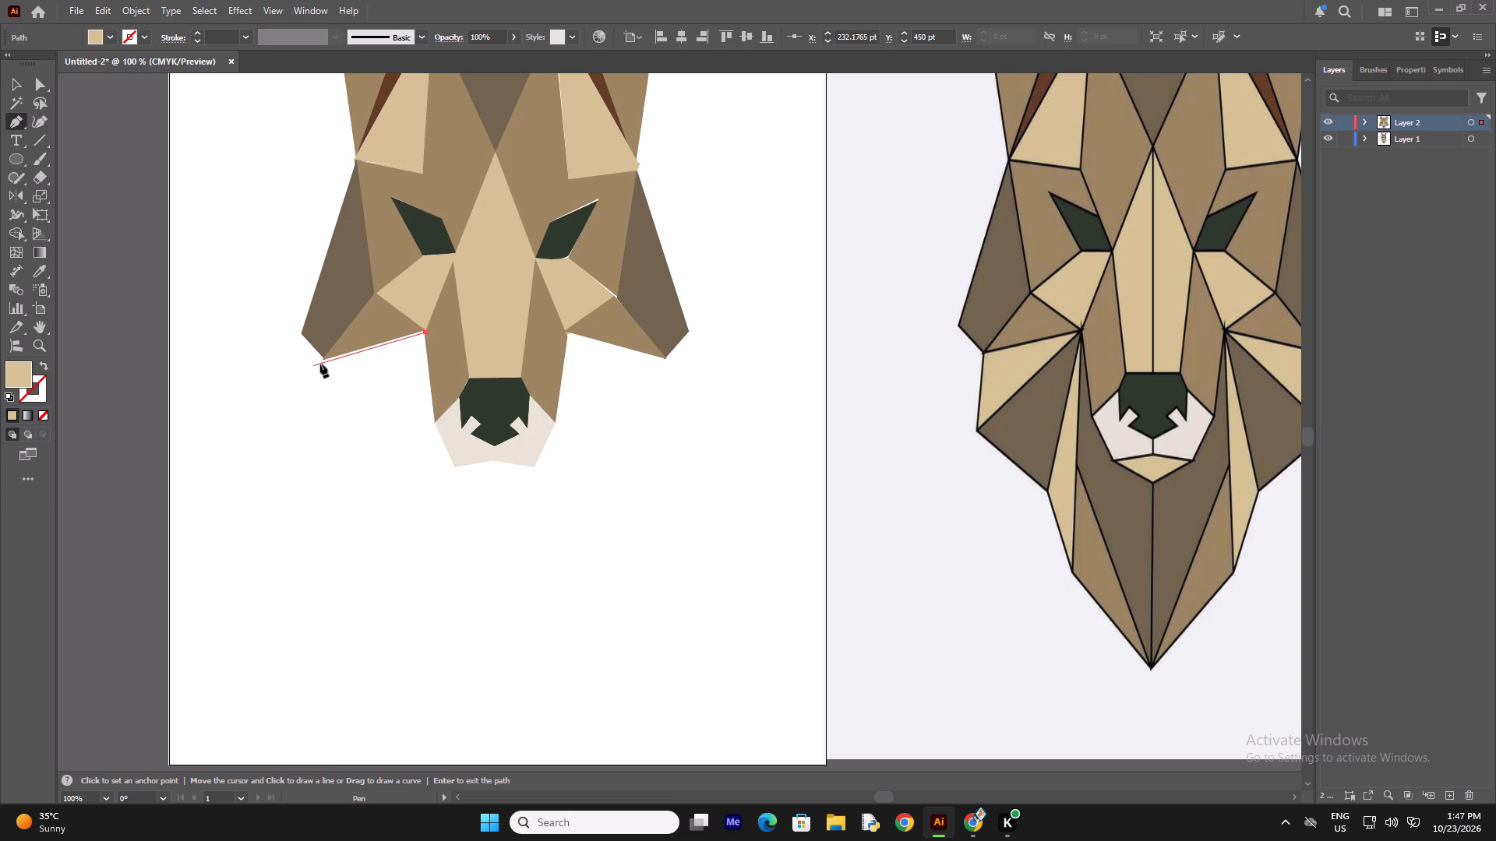
left_click(323, 361)
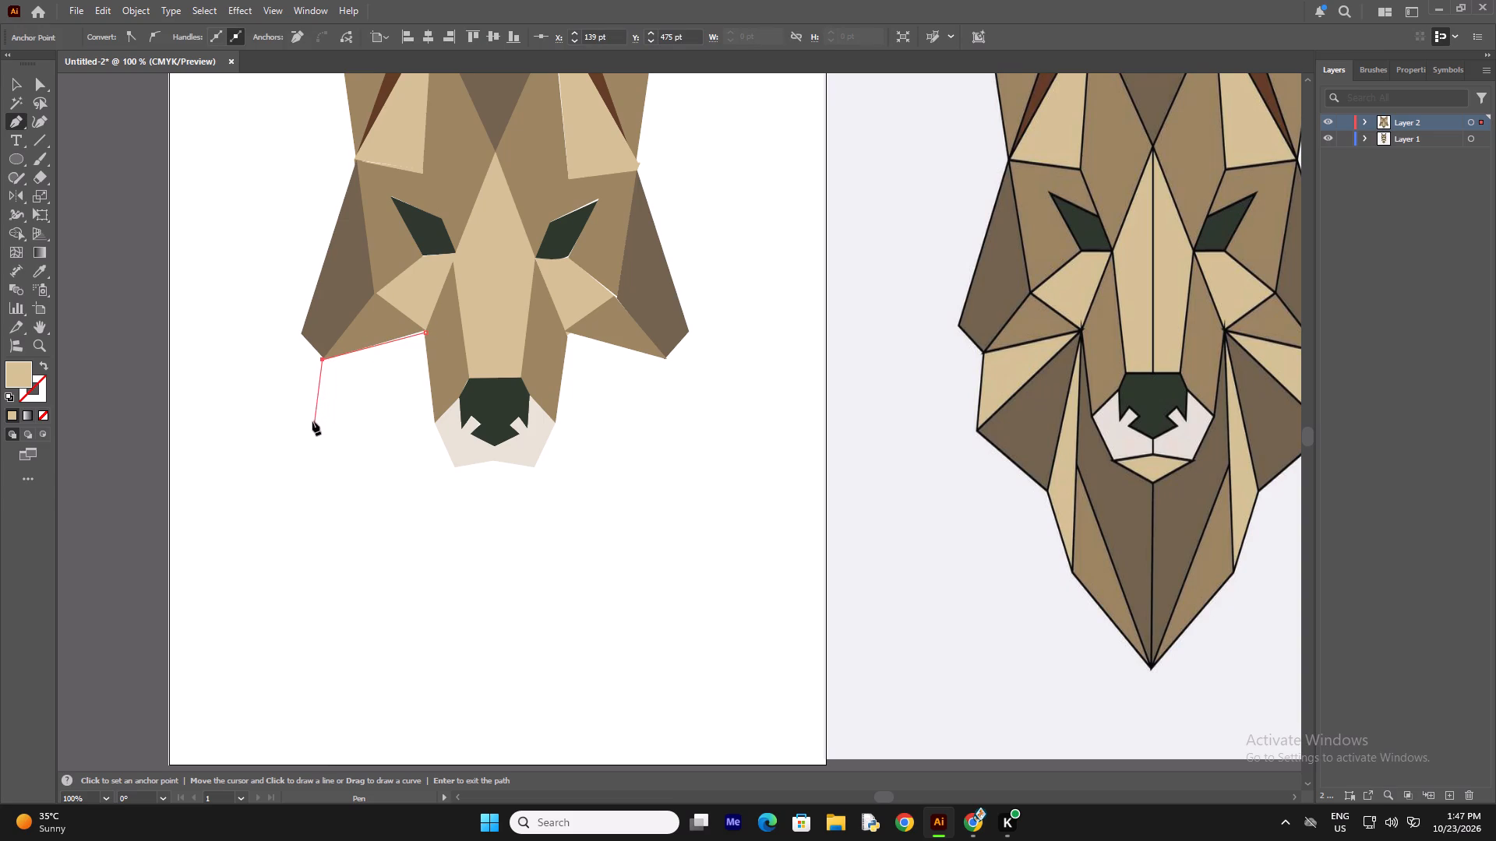
left_click(312, 421)
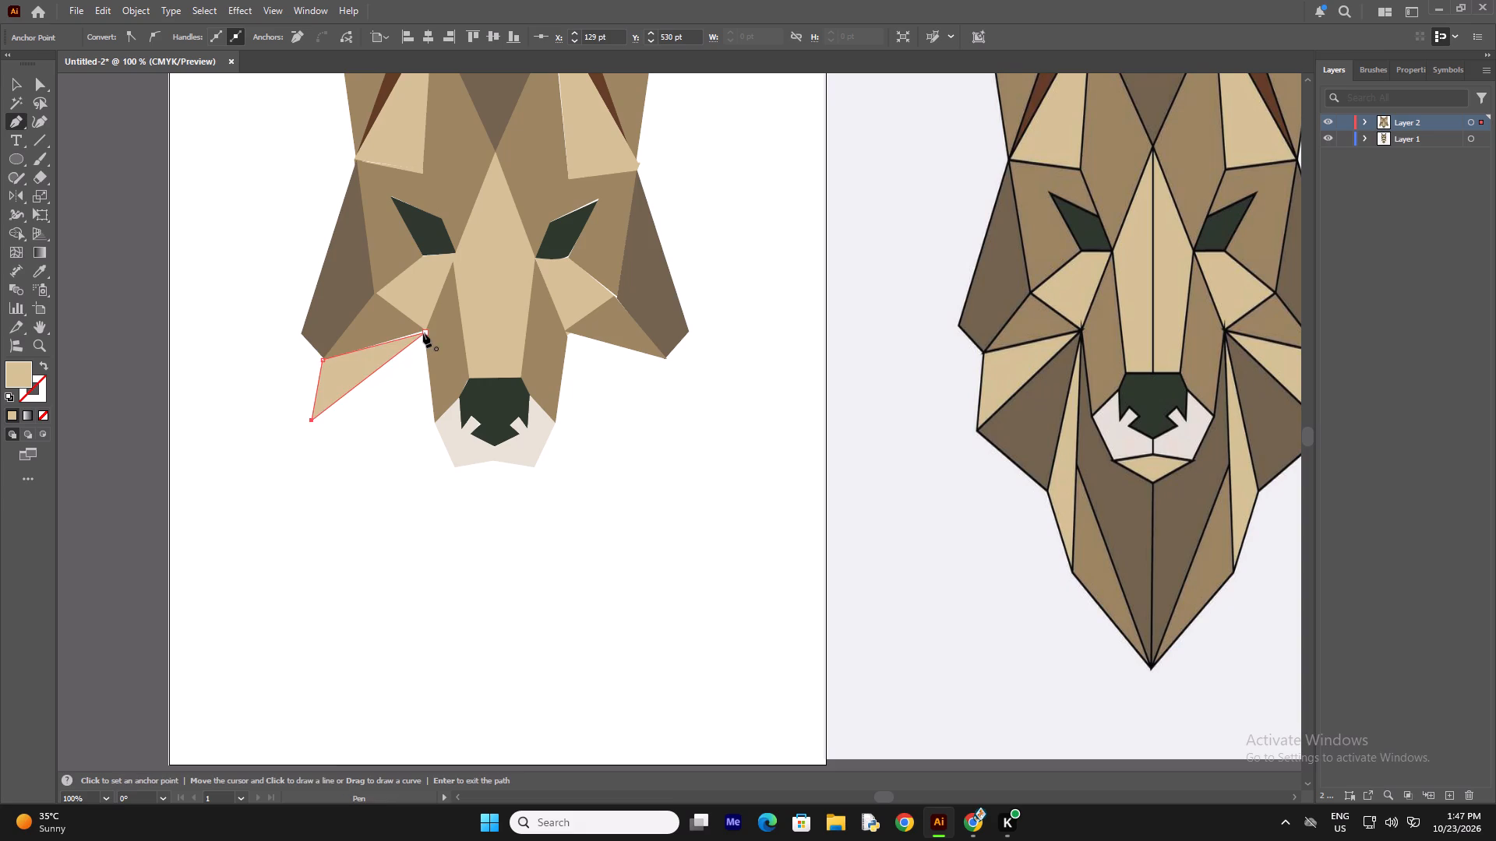
left_click(423, 333)
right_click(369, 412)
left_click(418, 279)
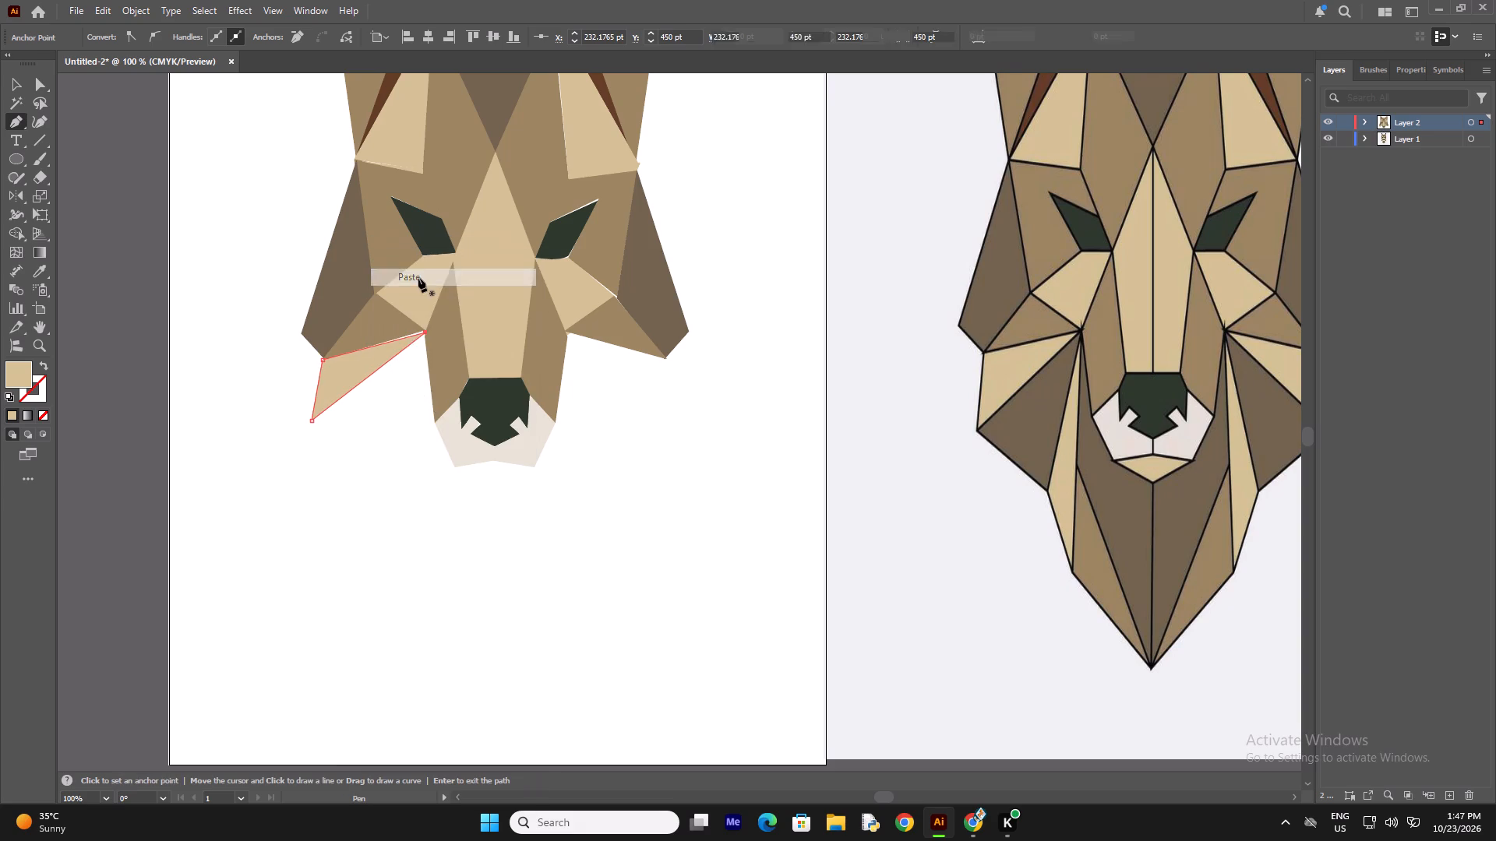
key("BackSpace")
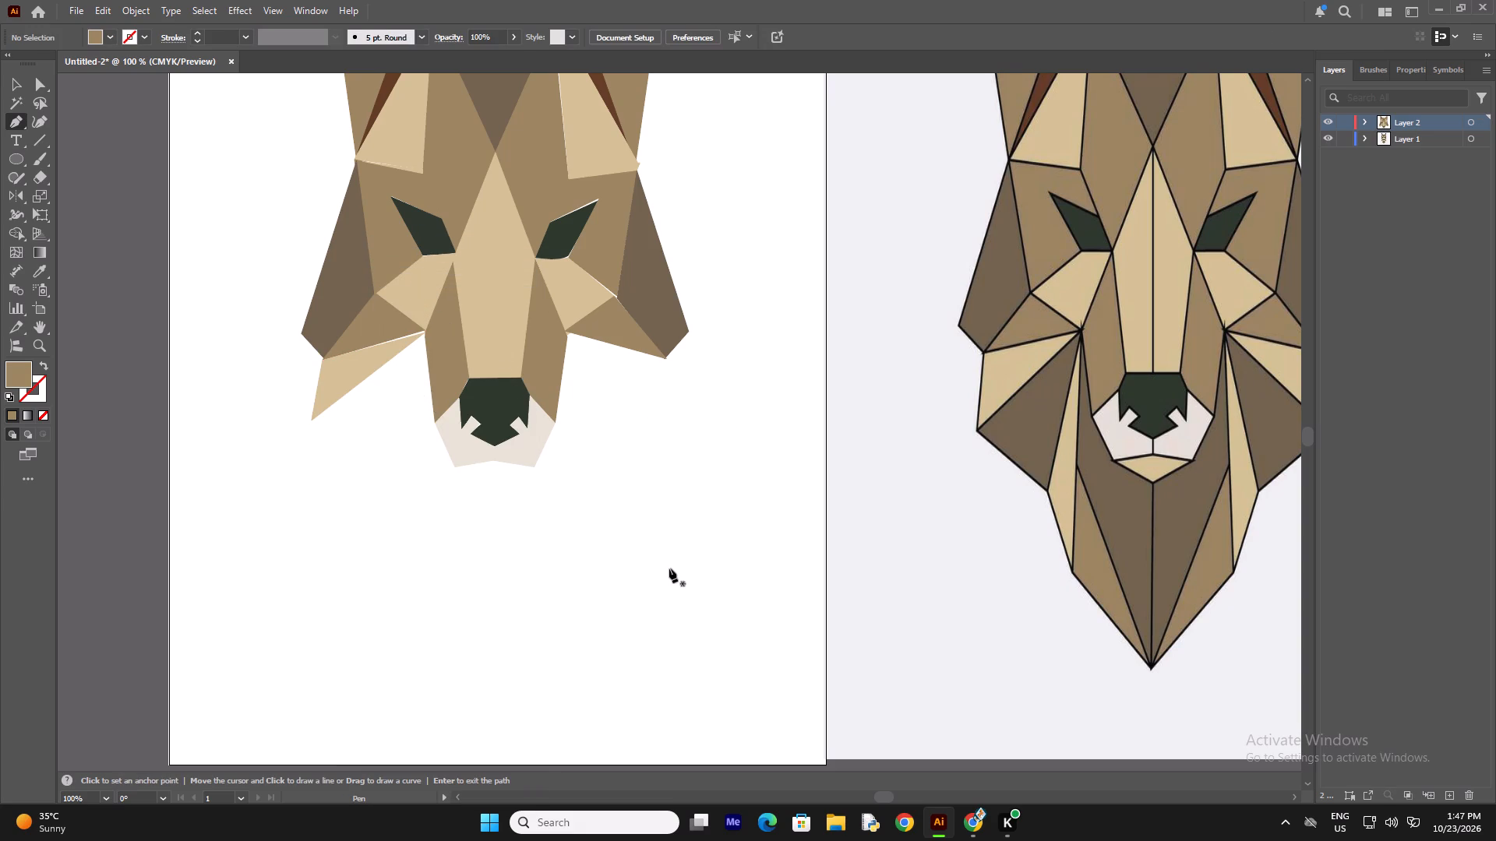
Draw the matching facet about 91 by 68 pt with the Pen along the right cheek's lower edge, from the muzzle corner.
left_click(568, 333)
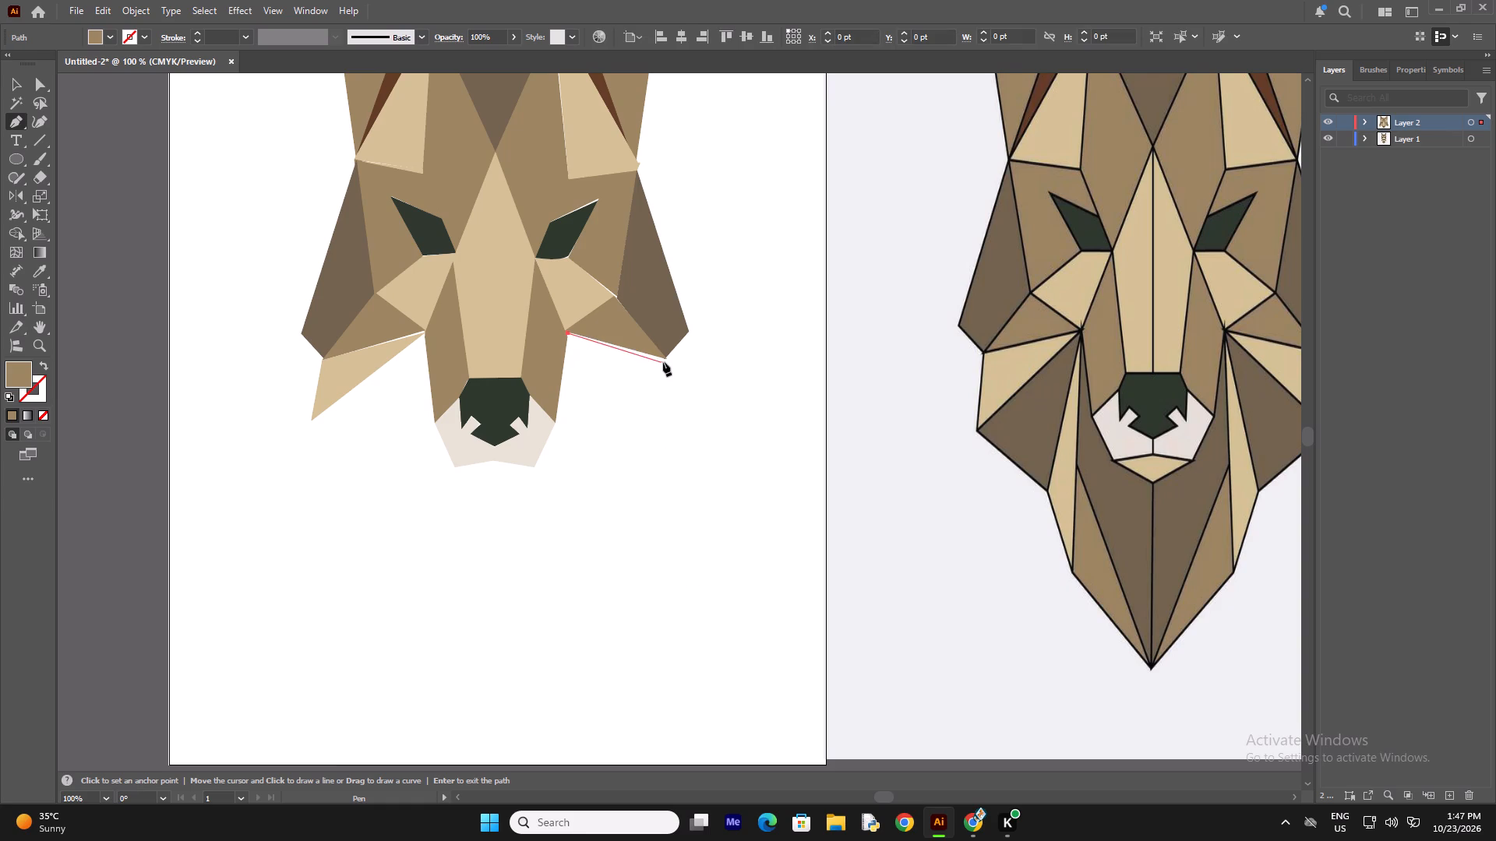
left_click(668, 361)
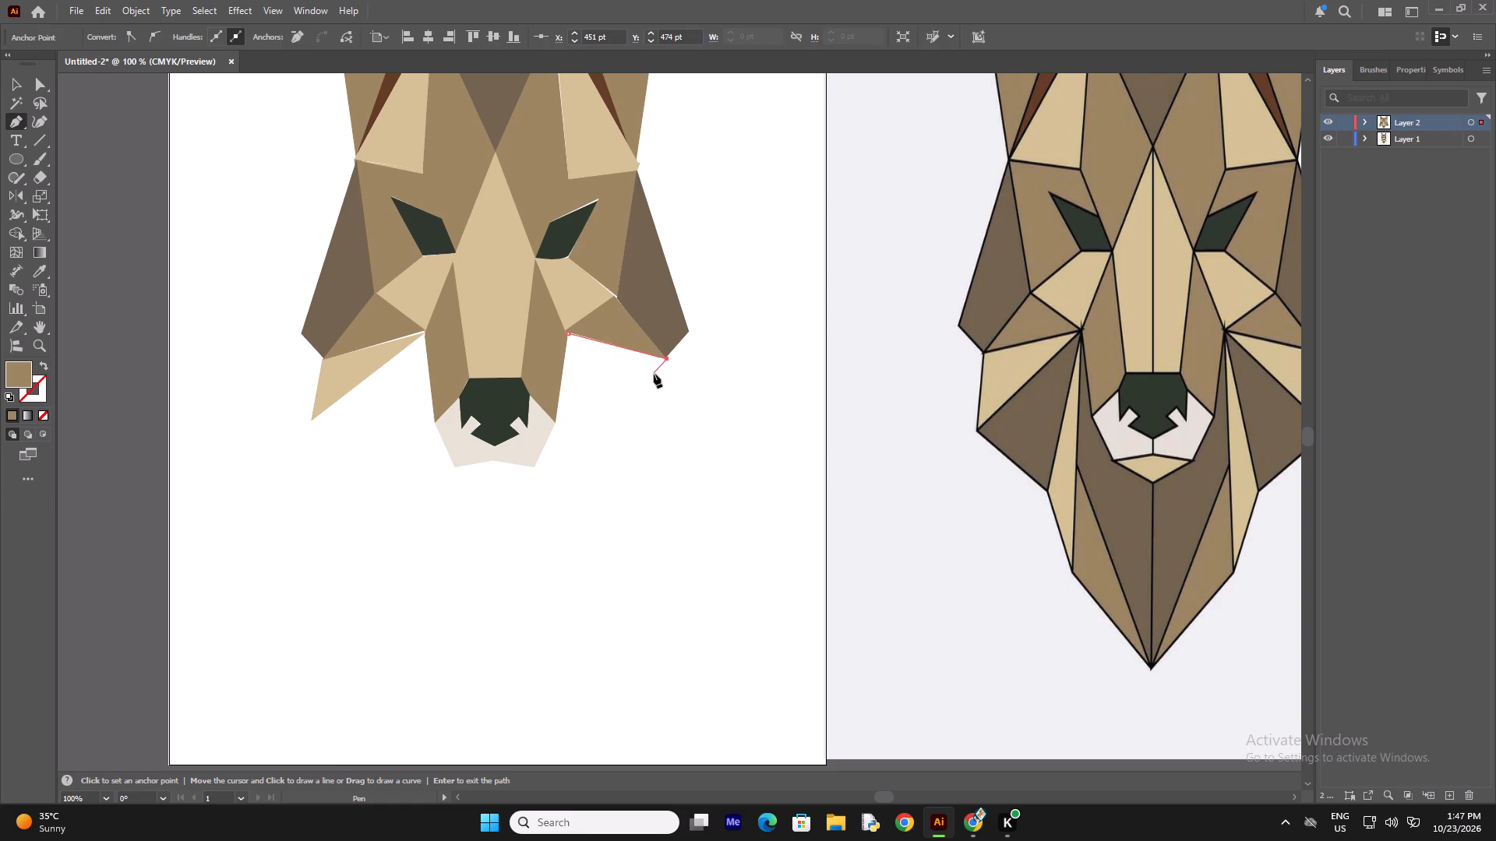
left_click(669, 402)
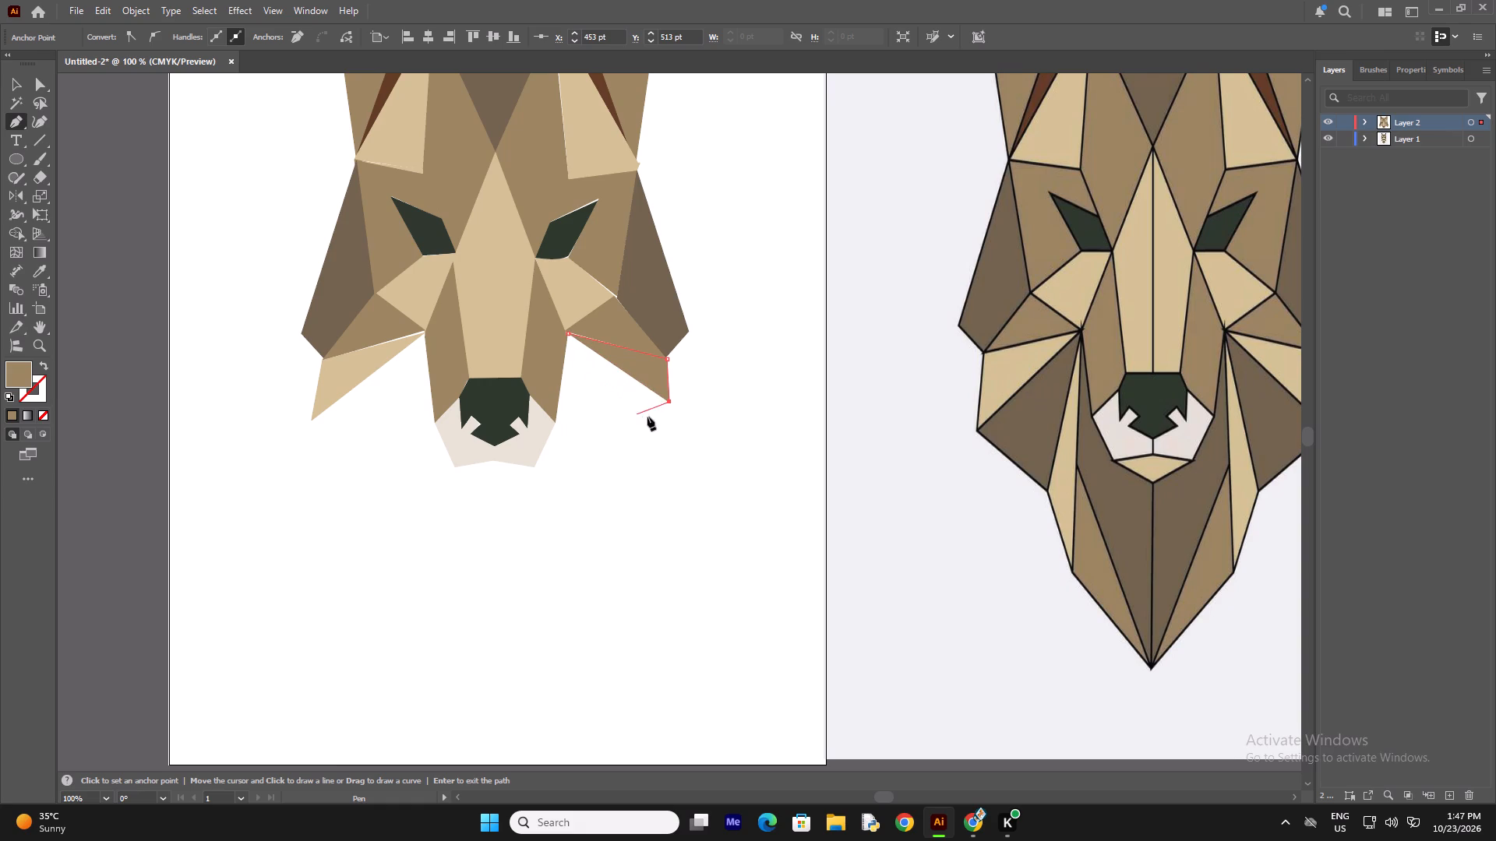
left_click(669, 409)
left_click(567, 333)
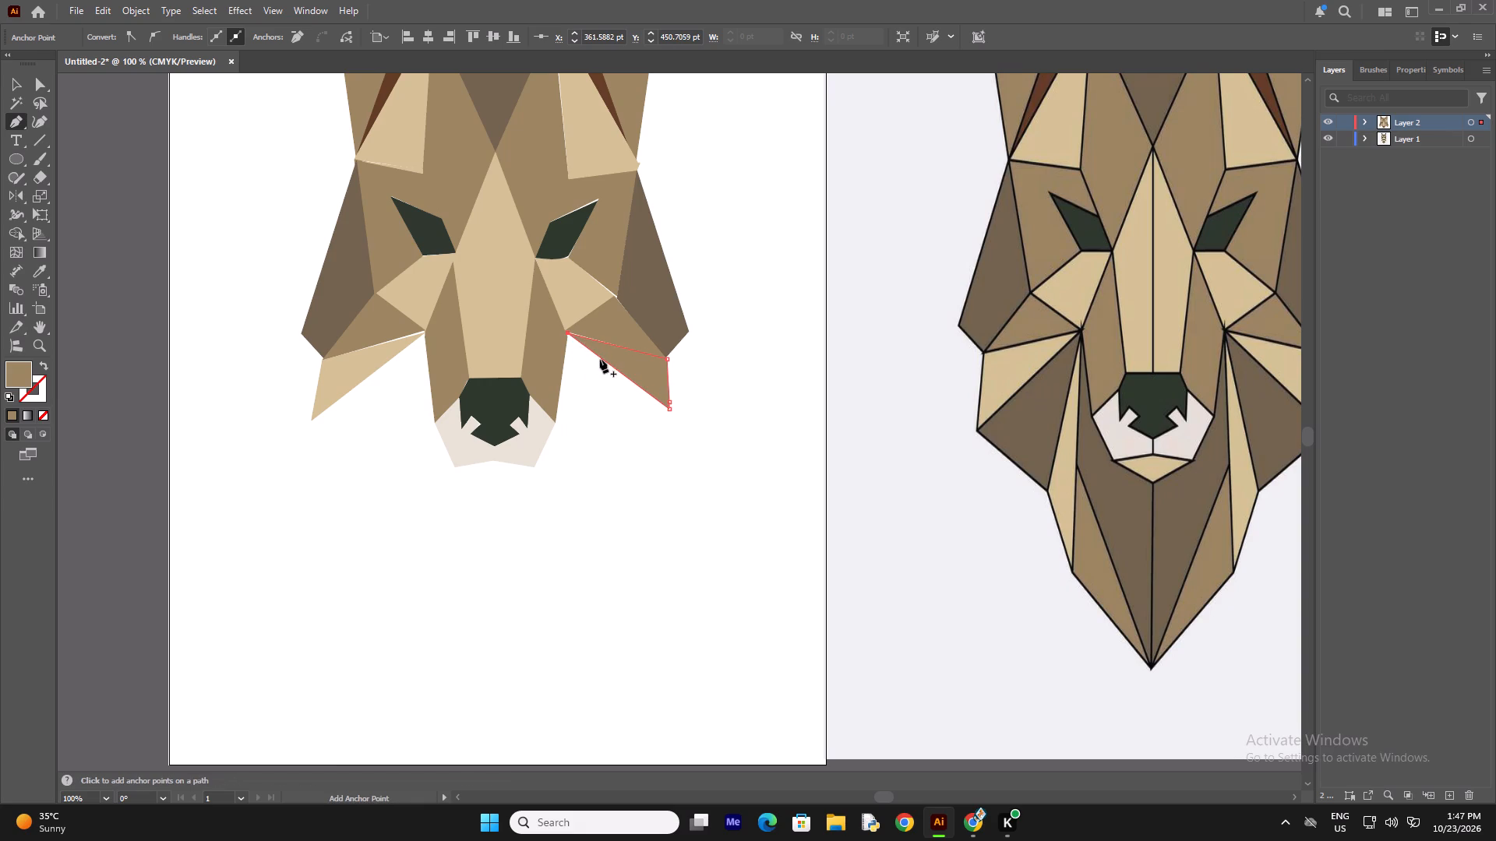
Recolour the new lower right cheek facet with the light tan sampled from its left counterpart.
key("i")
key("i")
key("i")
key("i")
key("i")
key("i")
key("i")
key("i")
key("i")
key("i")
key("i")
key("i")
key("i")
key("i")
key("i")
key("i")
key("i")
key("i")
key("i")
key("i")
left_click(354, 376)
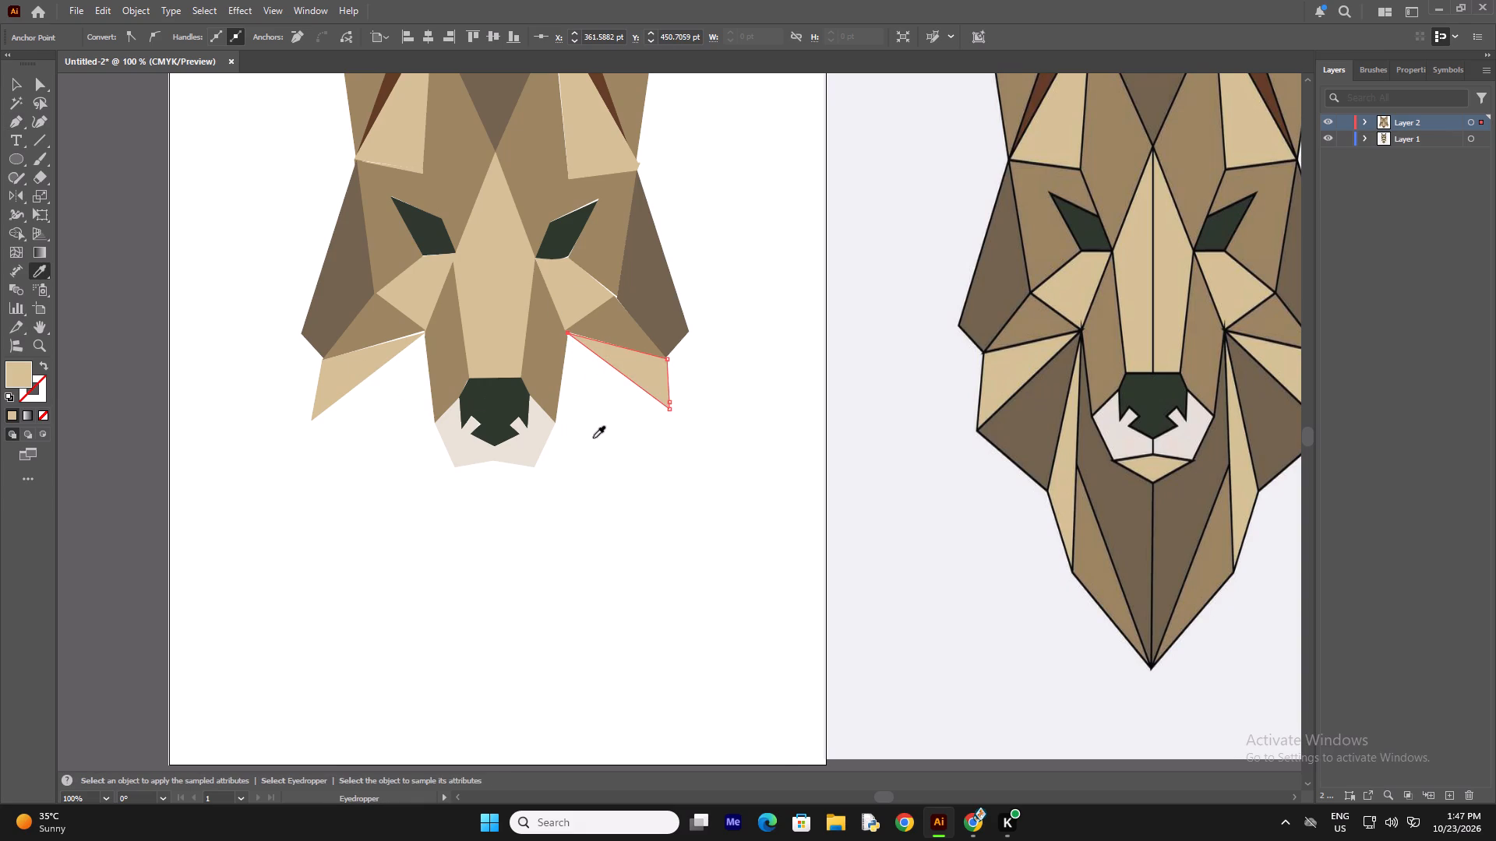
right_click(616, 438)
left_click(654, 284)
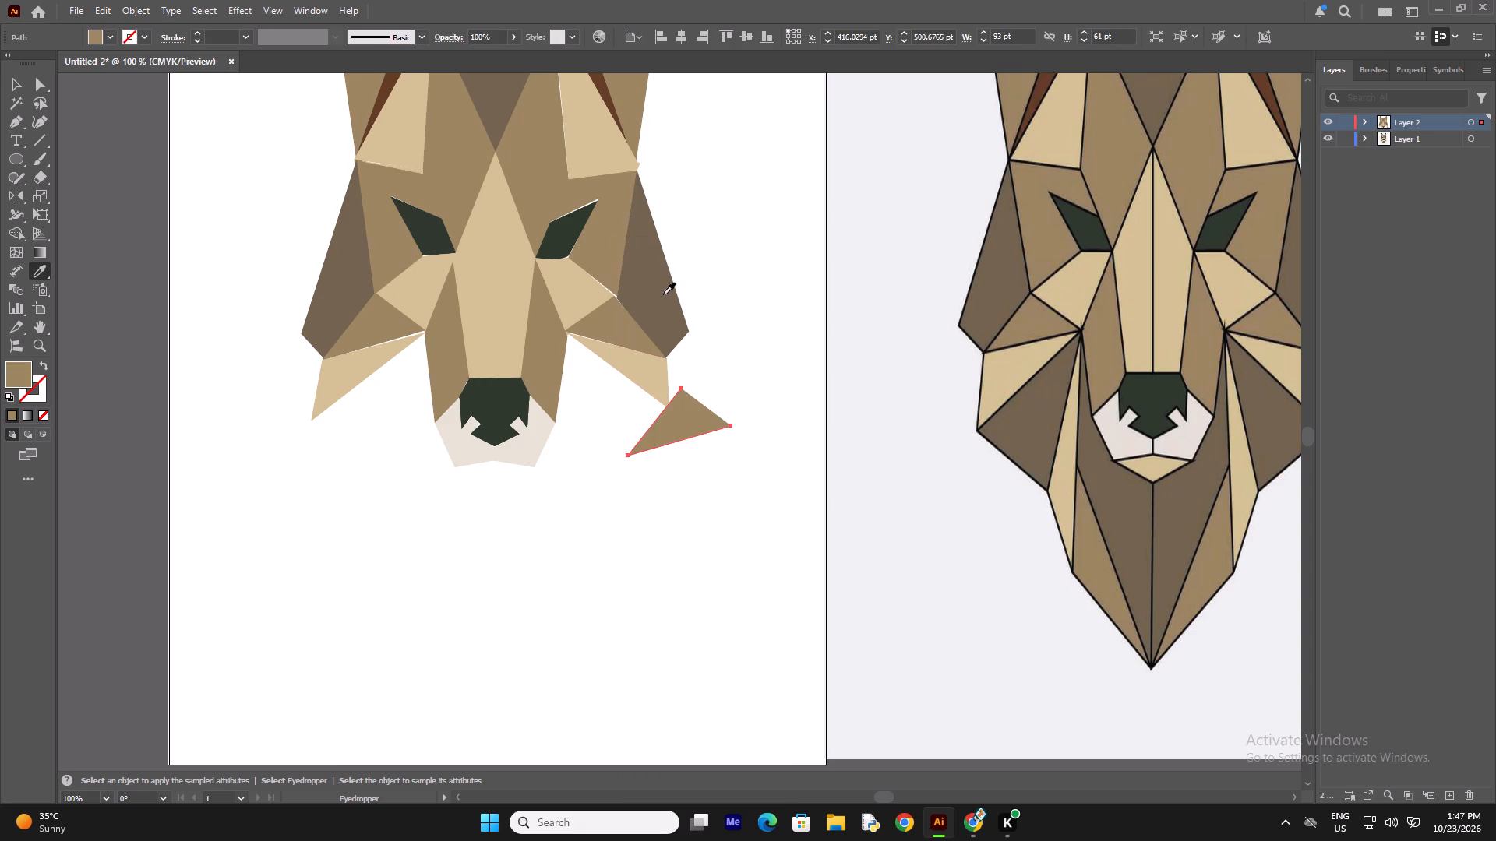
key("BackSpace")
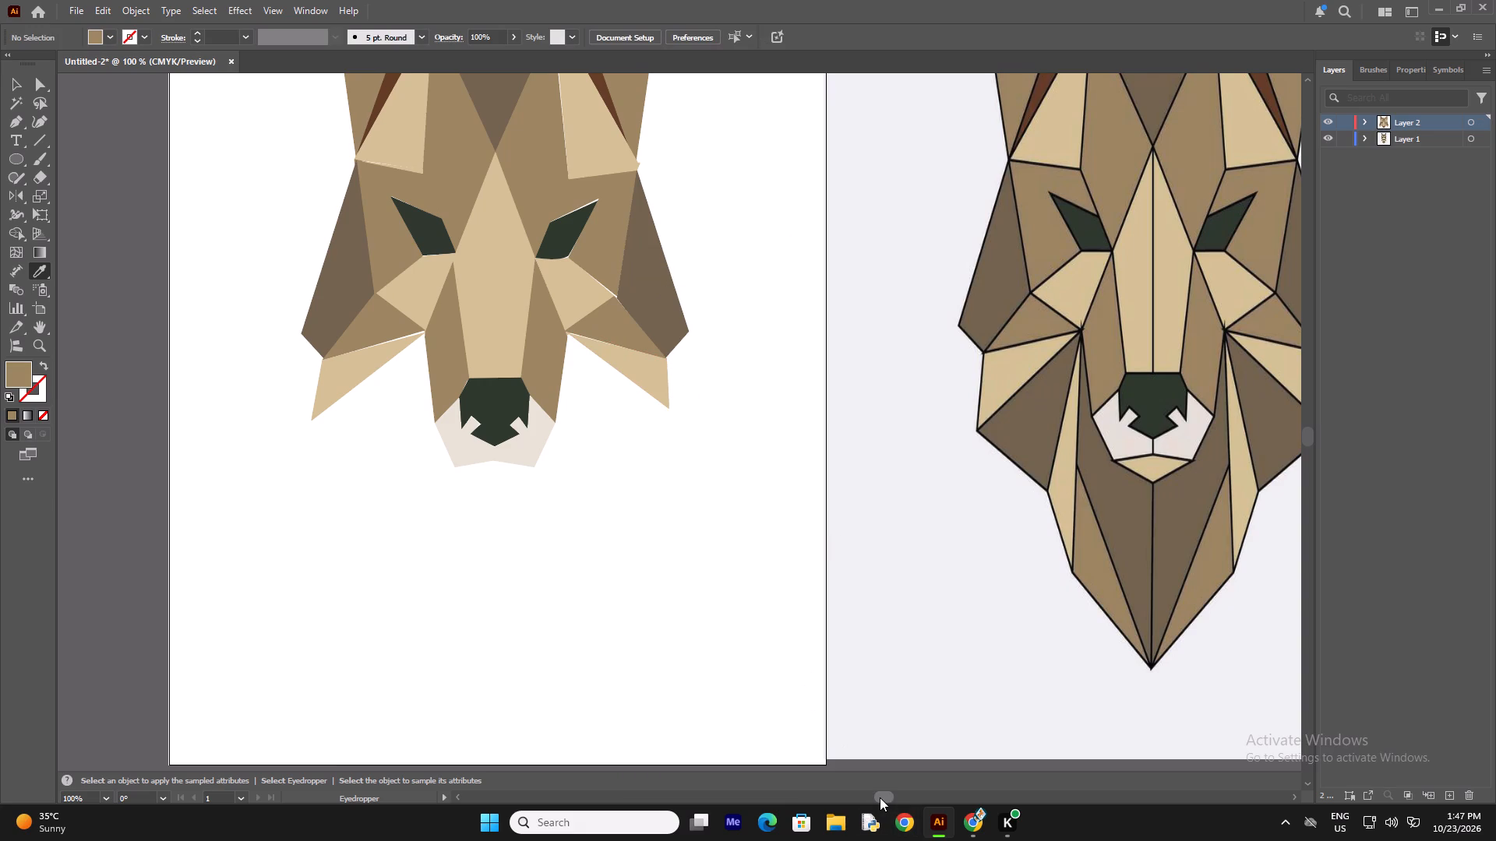
Sample the reference's dark brown and trace its triangle below the left cheek with the Pen, about 92 by 140 pt.
left_click(880, 797)
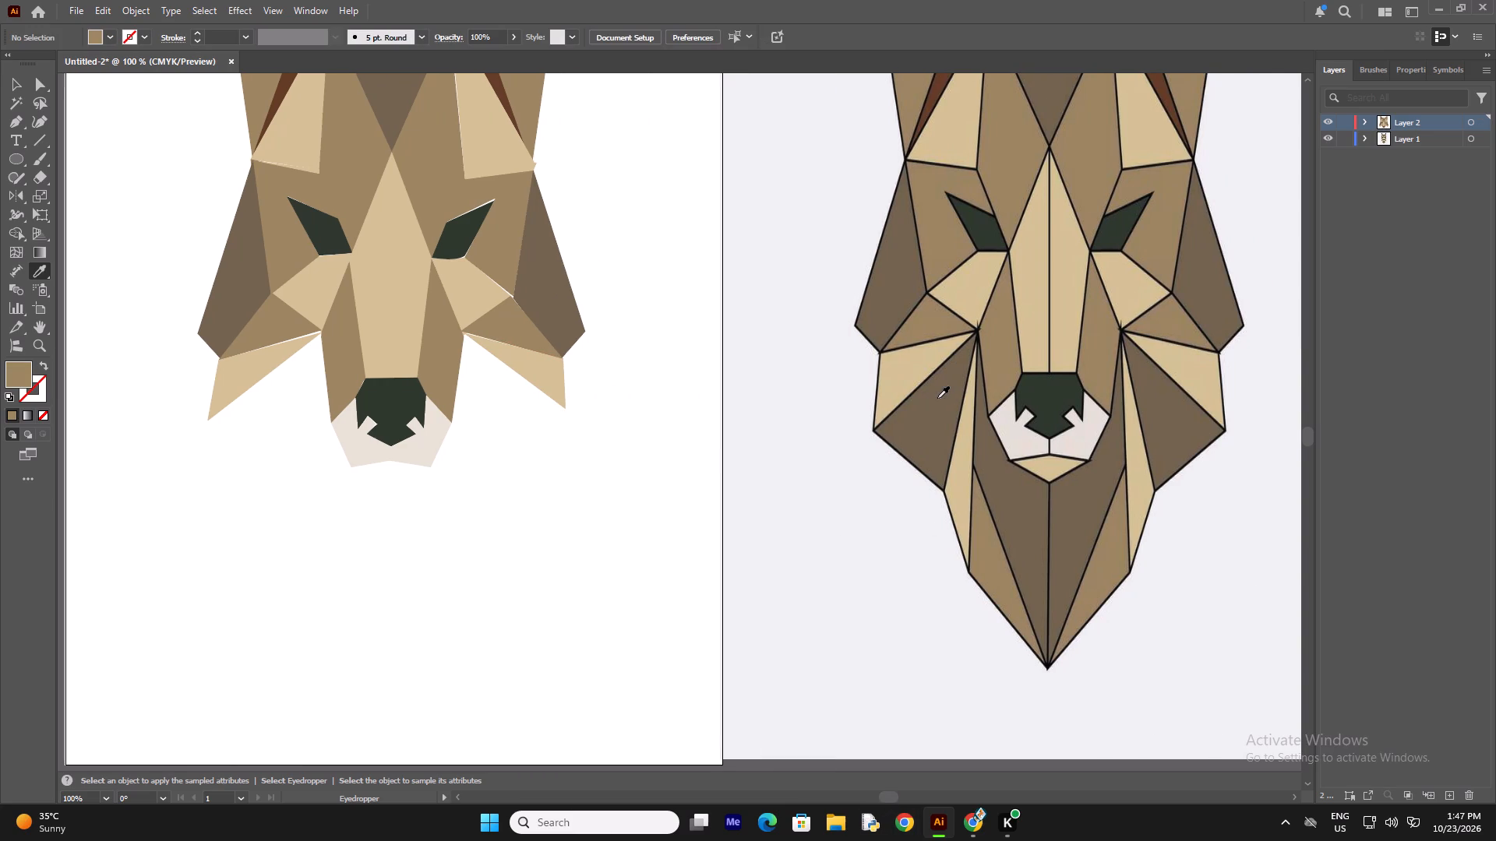
left_click(938, 398)
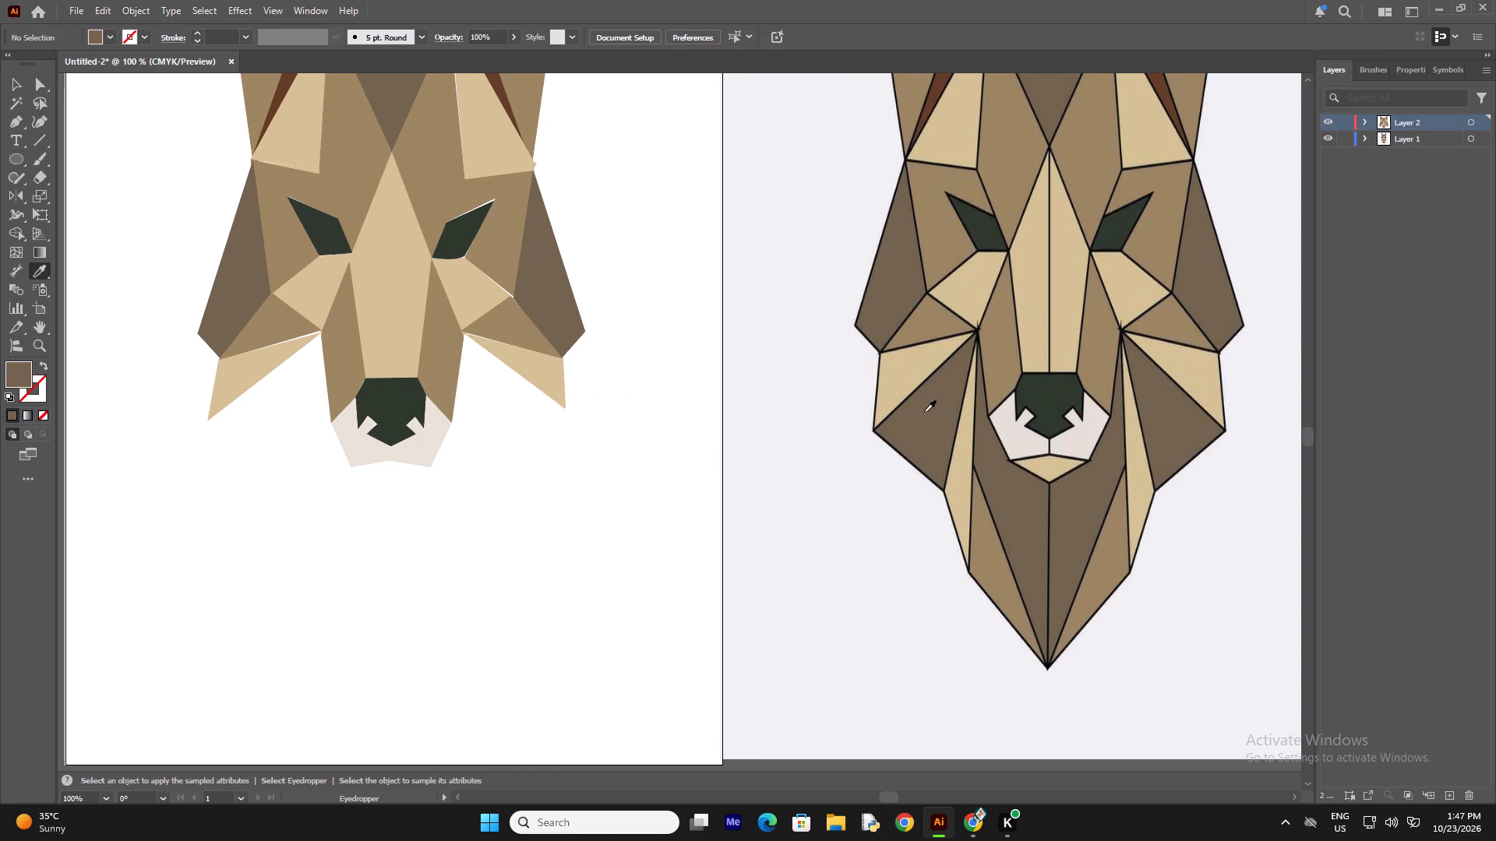
key("p")
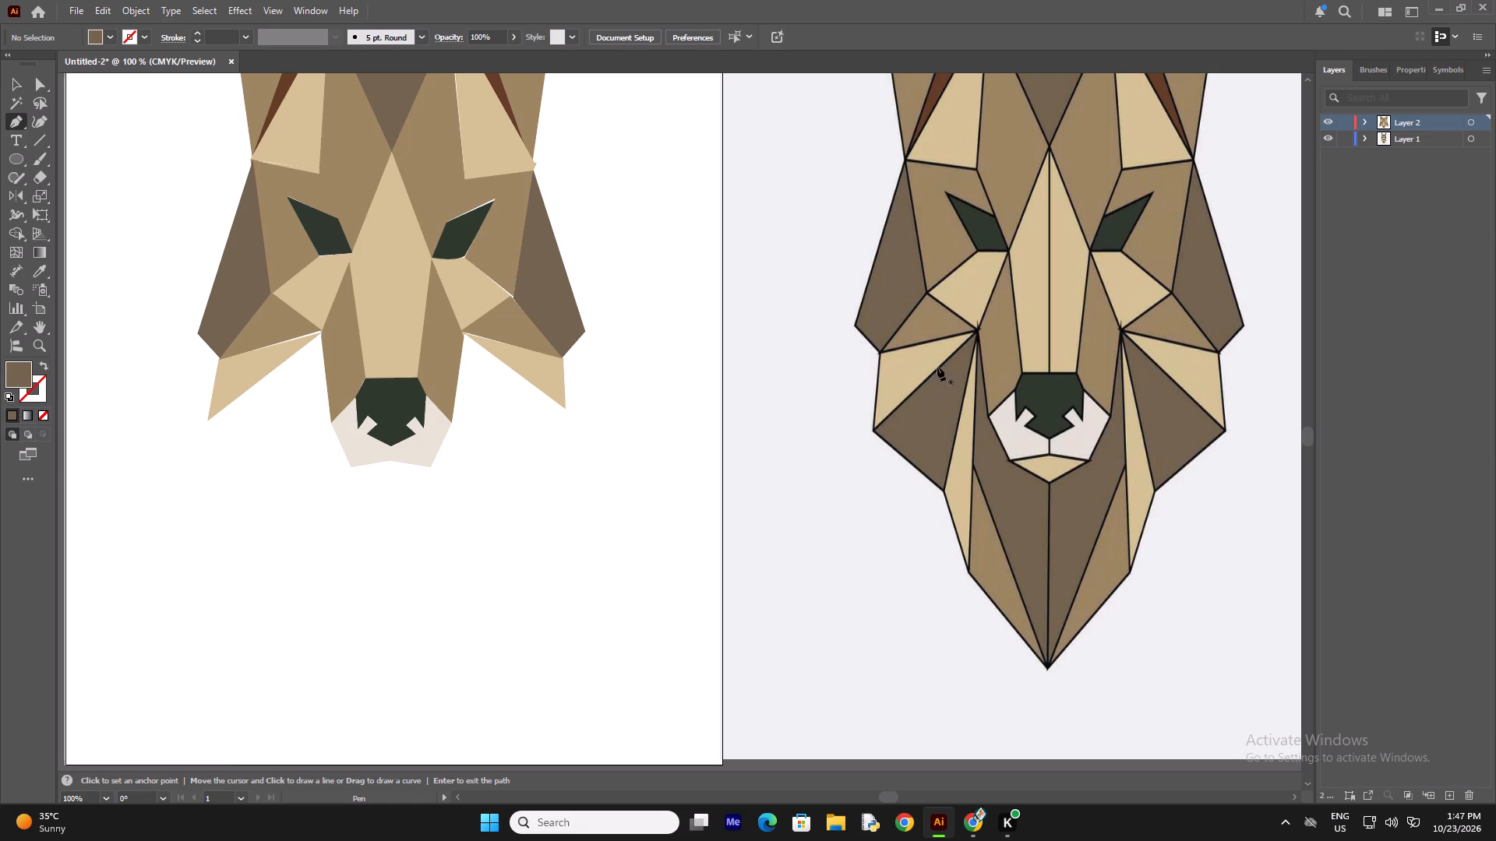
left_click(976, 333)
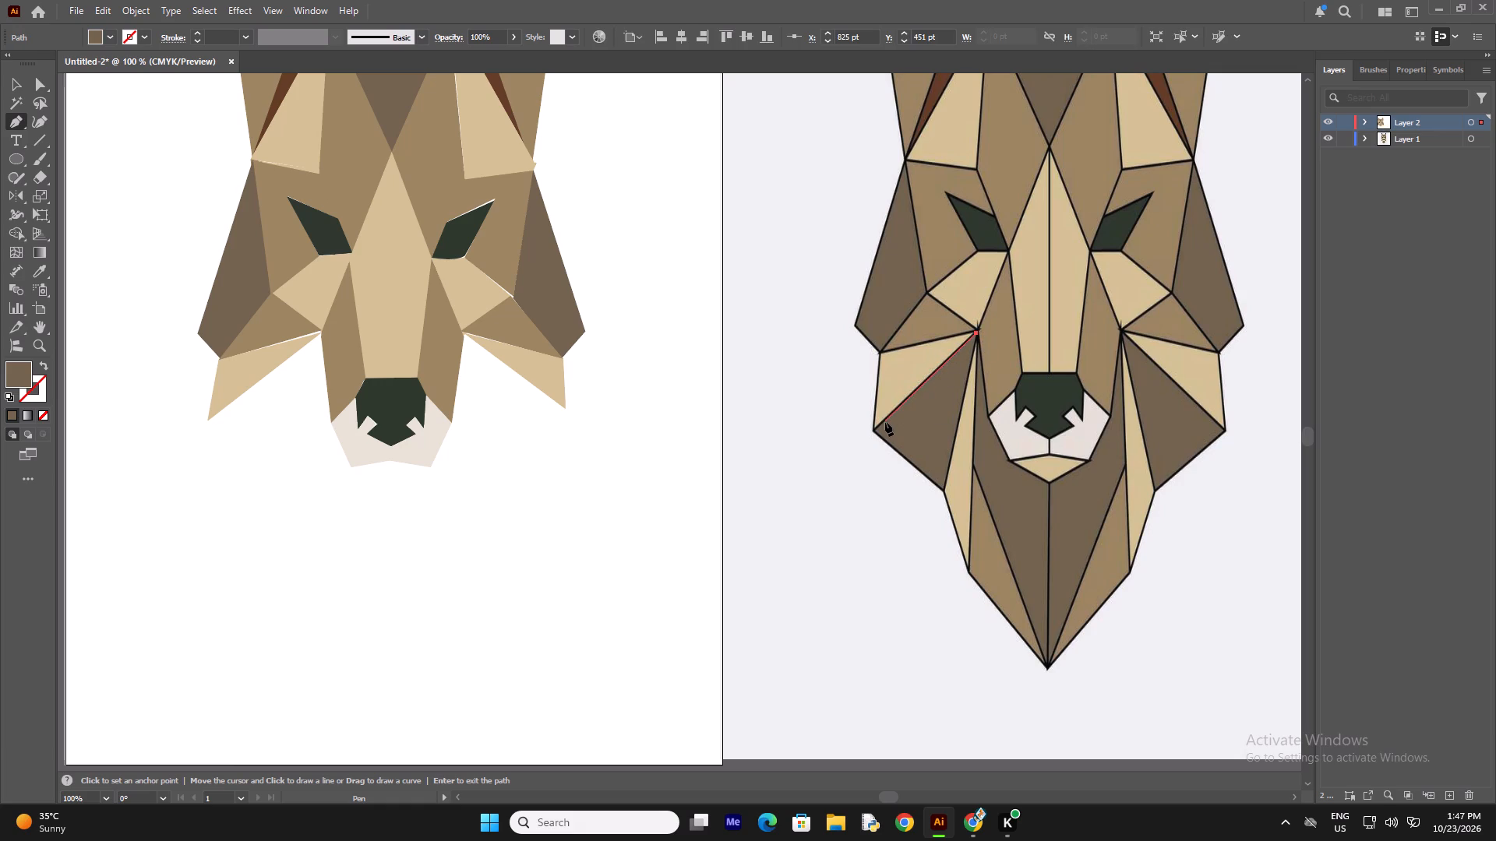
left_click(874, 431)
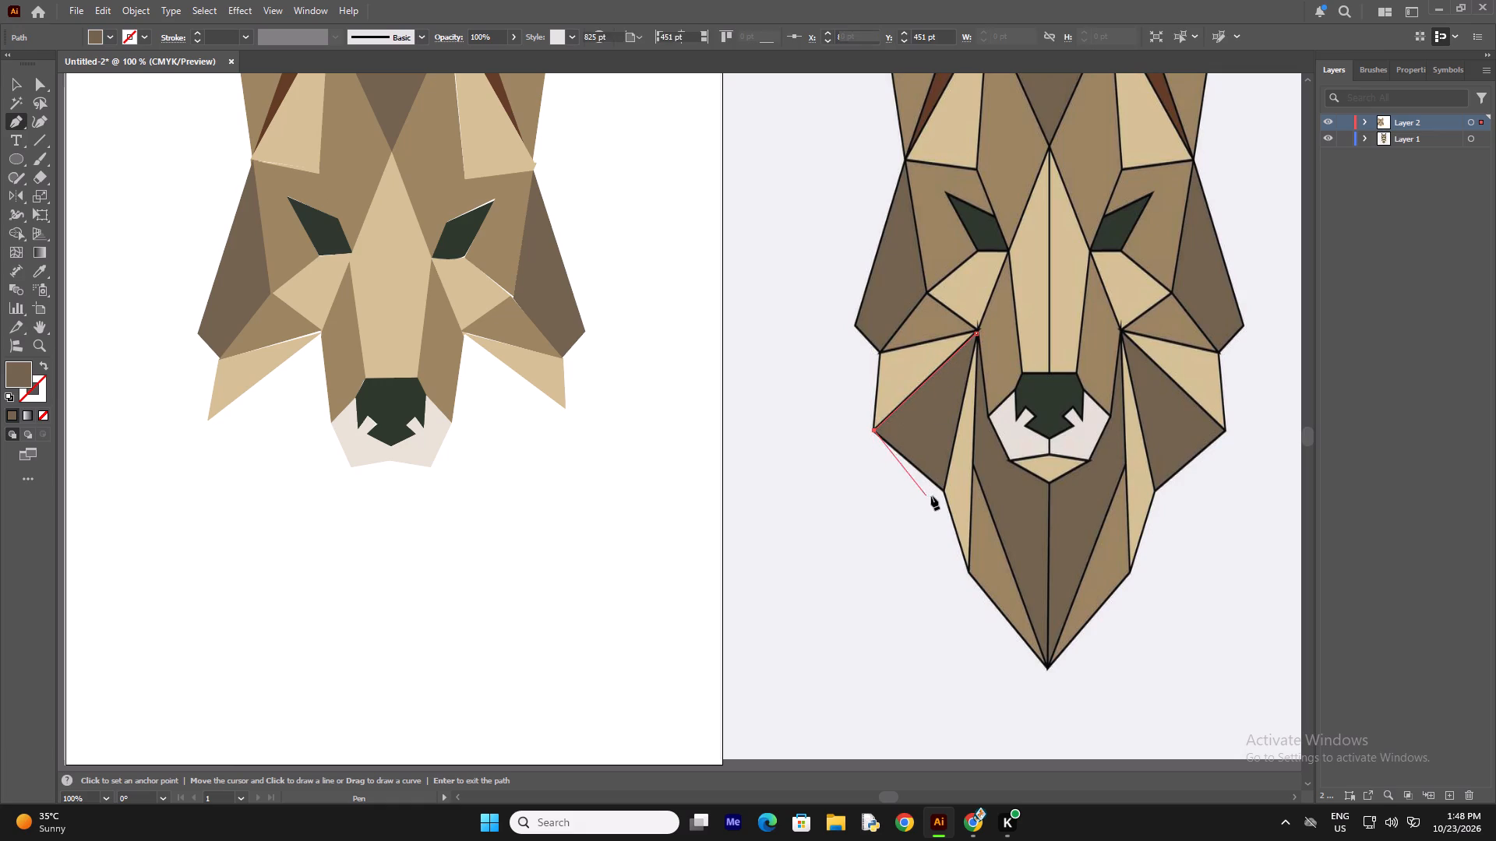
left_click(941, 488)
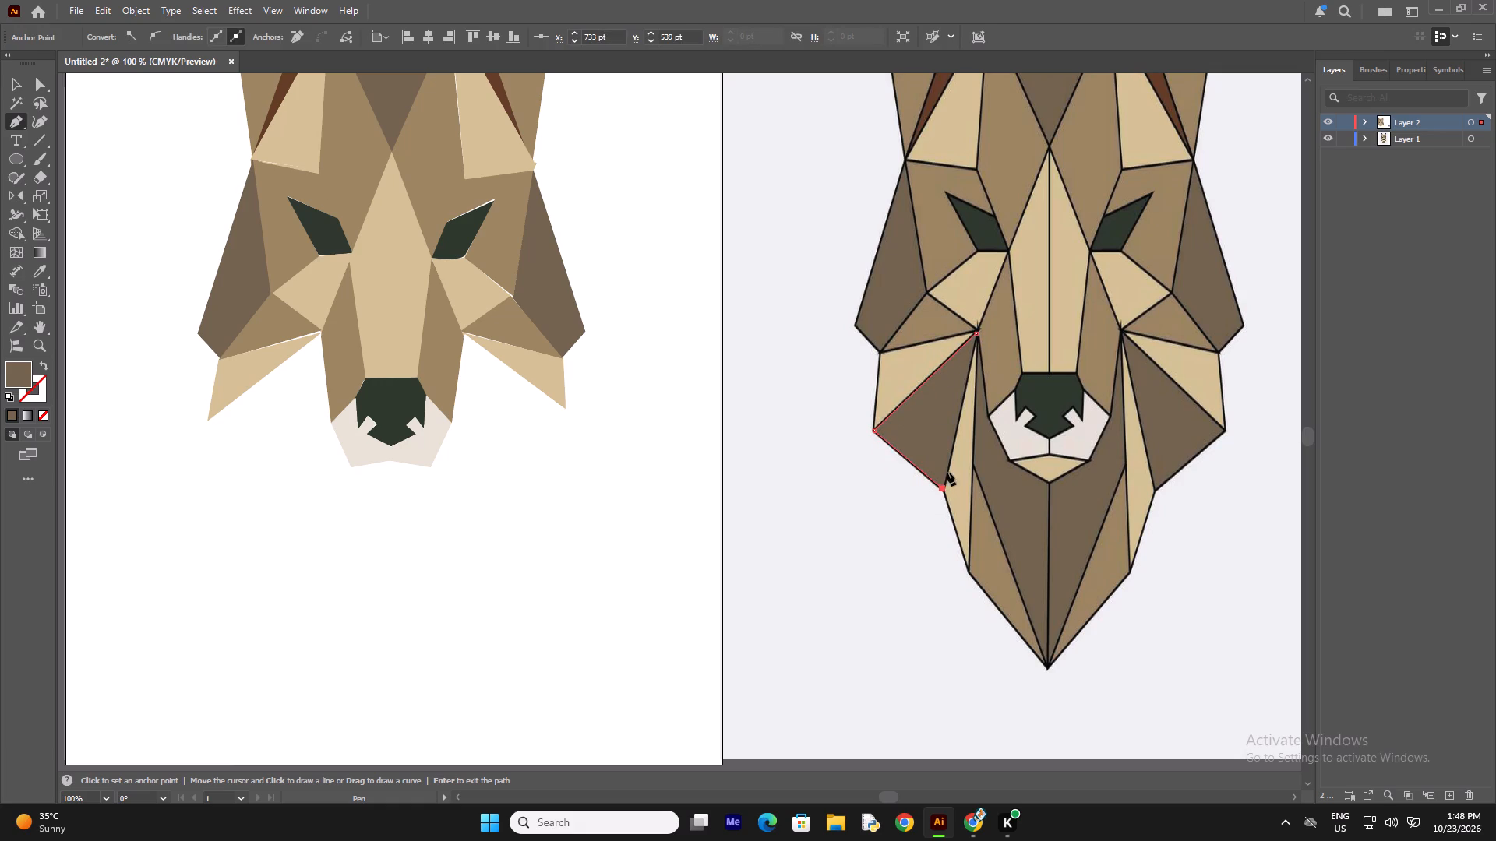
Move the dark brown triangle onto the drawing and rotate it to fit beneath the left light tan cheek facet.
left_click(10, 89)
left_click_drag(915, 431, 269, 440)
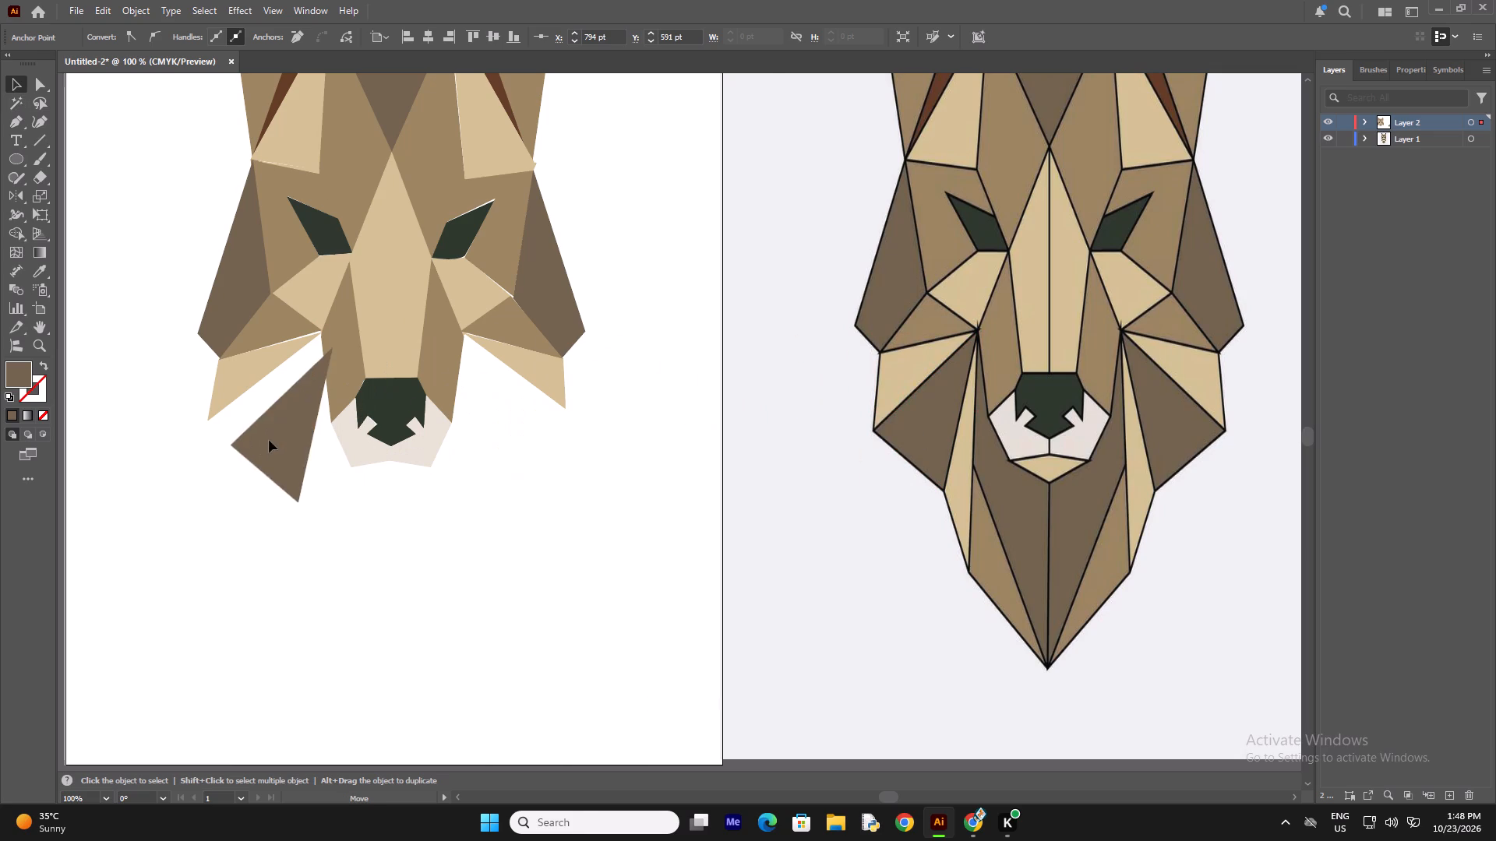
left_click_drag(269, 440, 260, 431)
left_click_drag(214, 329, 214, 327)
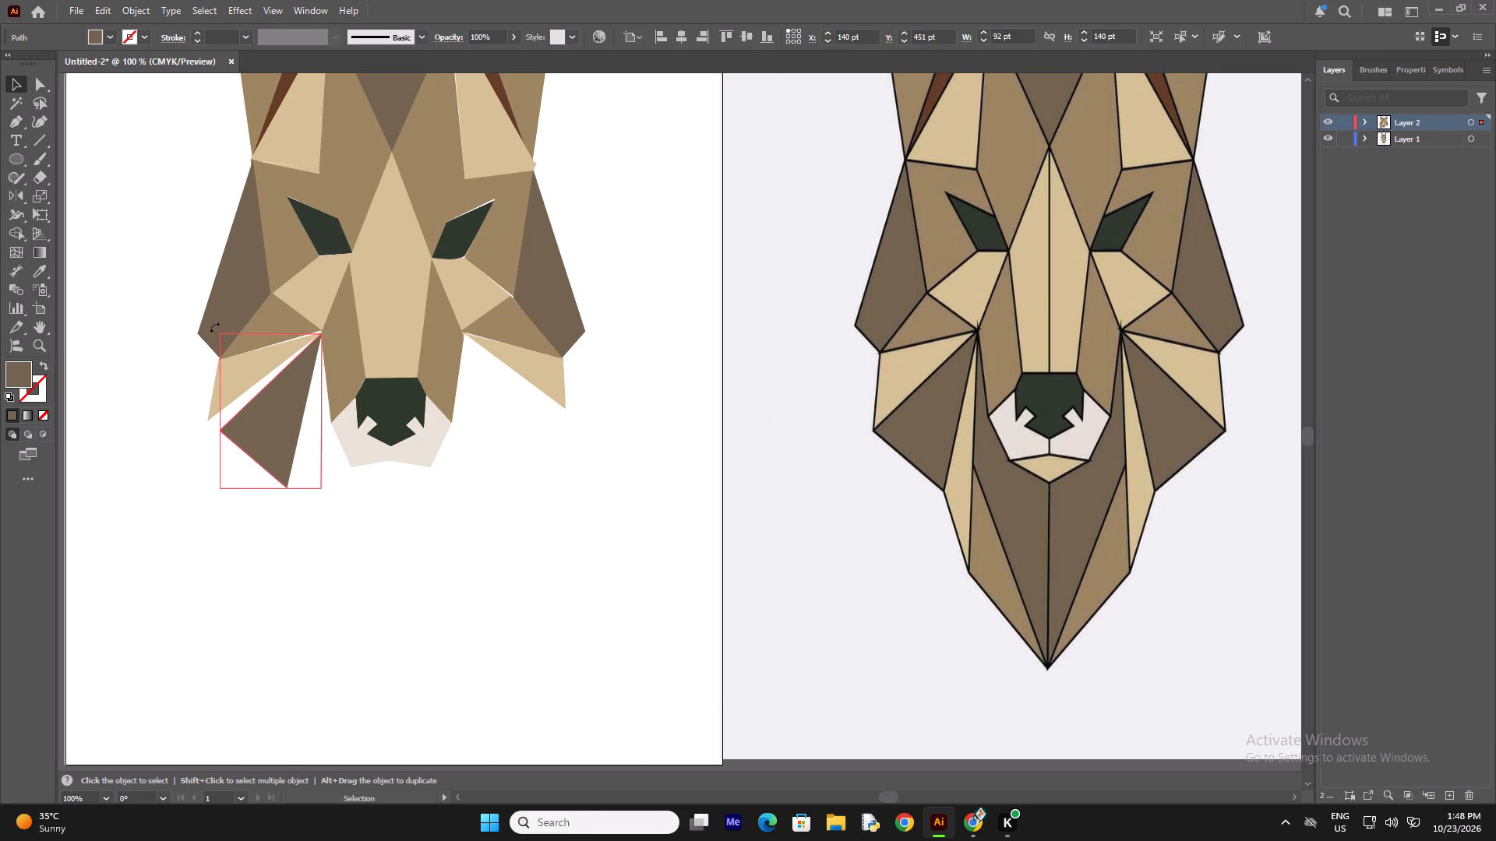
left_click_drag(214, 327, 222, 319)
left_click_drag(275, 406, 270, 401)
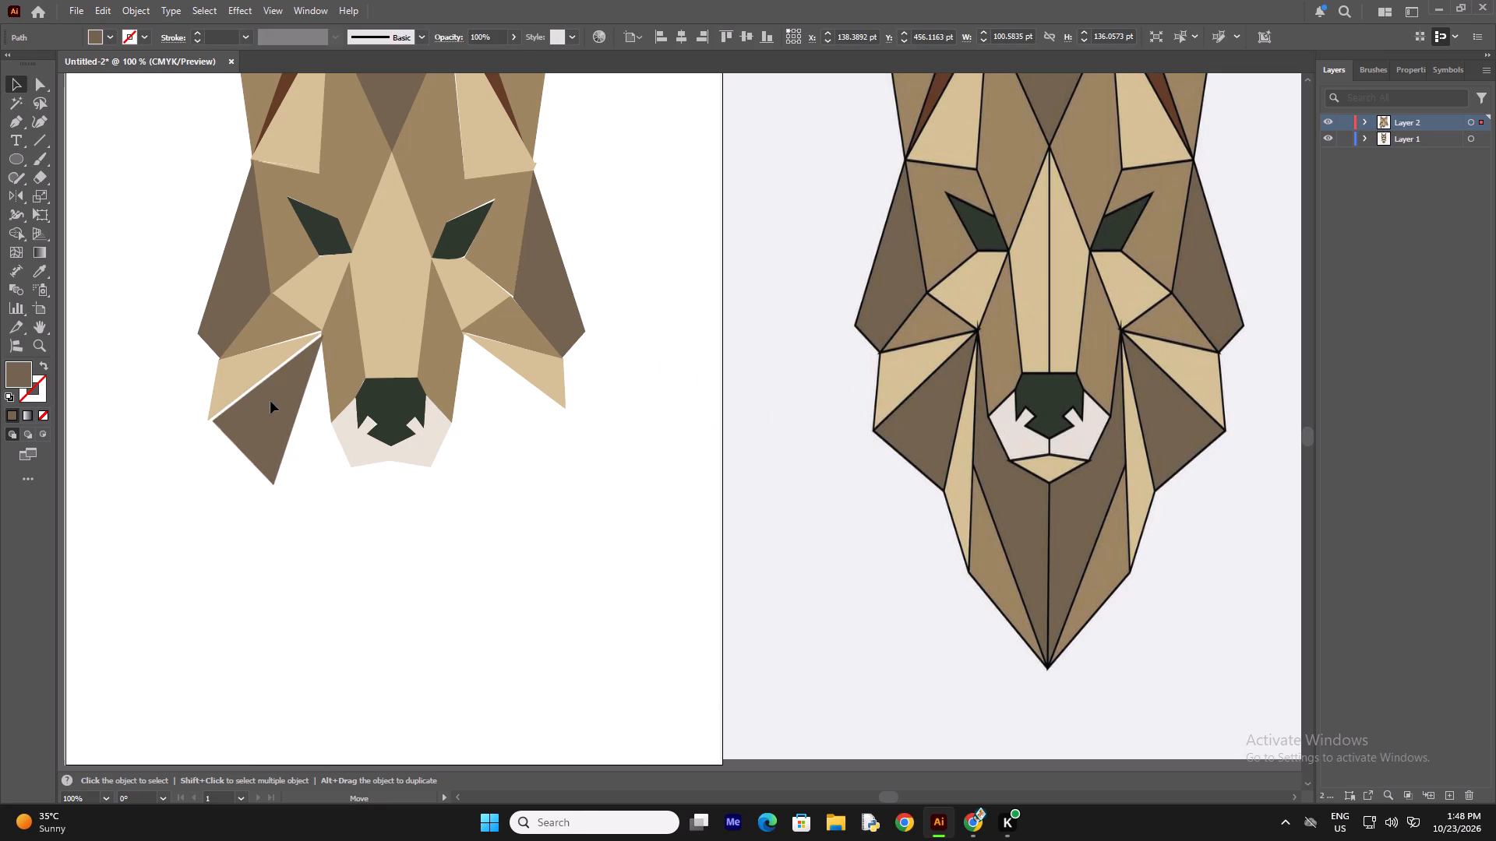
left_click_drag(270, 401, 267, 399)
left_click(365, 523)
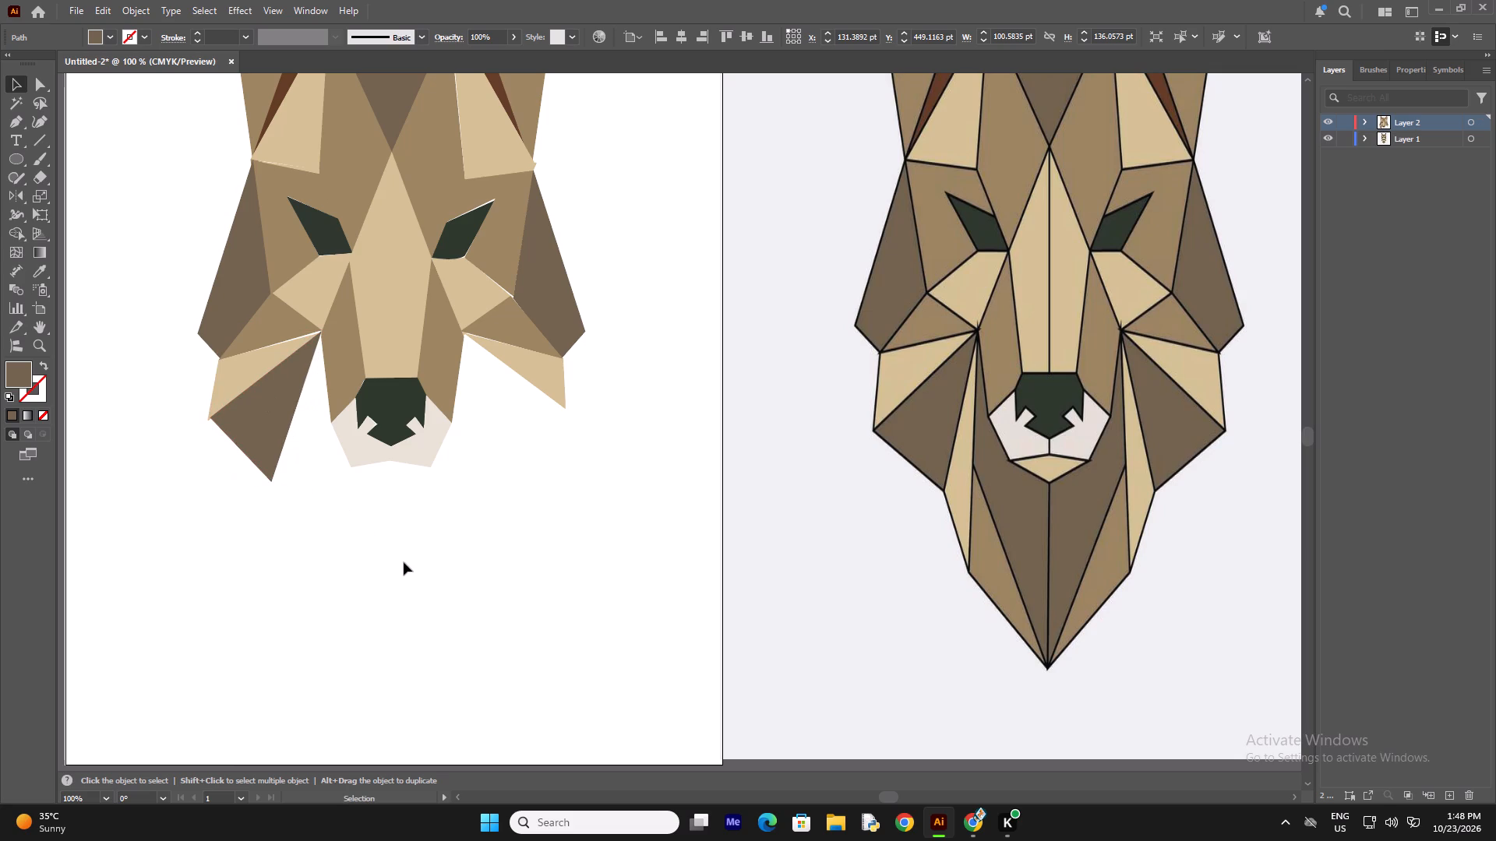
Duplicate the dark brown triangle, flip it horizontally to about 58 by 142 pt, and place its tip at the right muzzle corner.
left_click(279, 418)
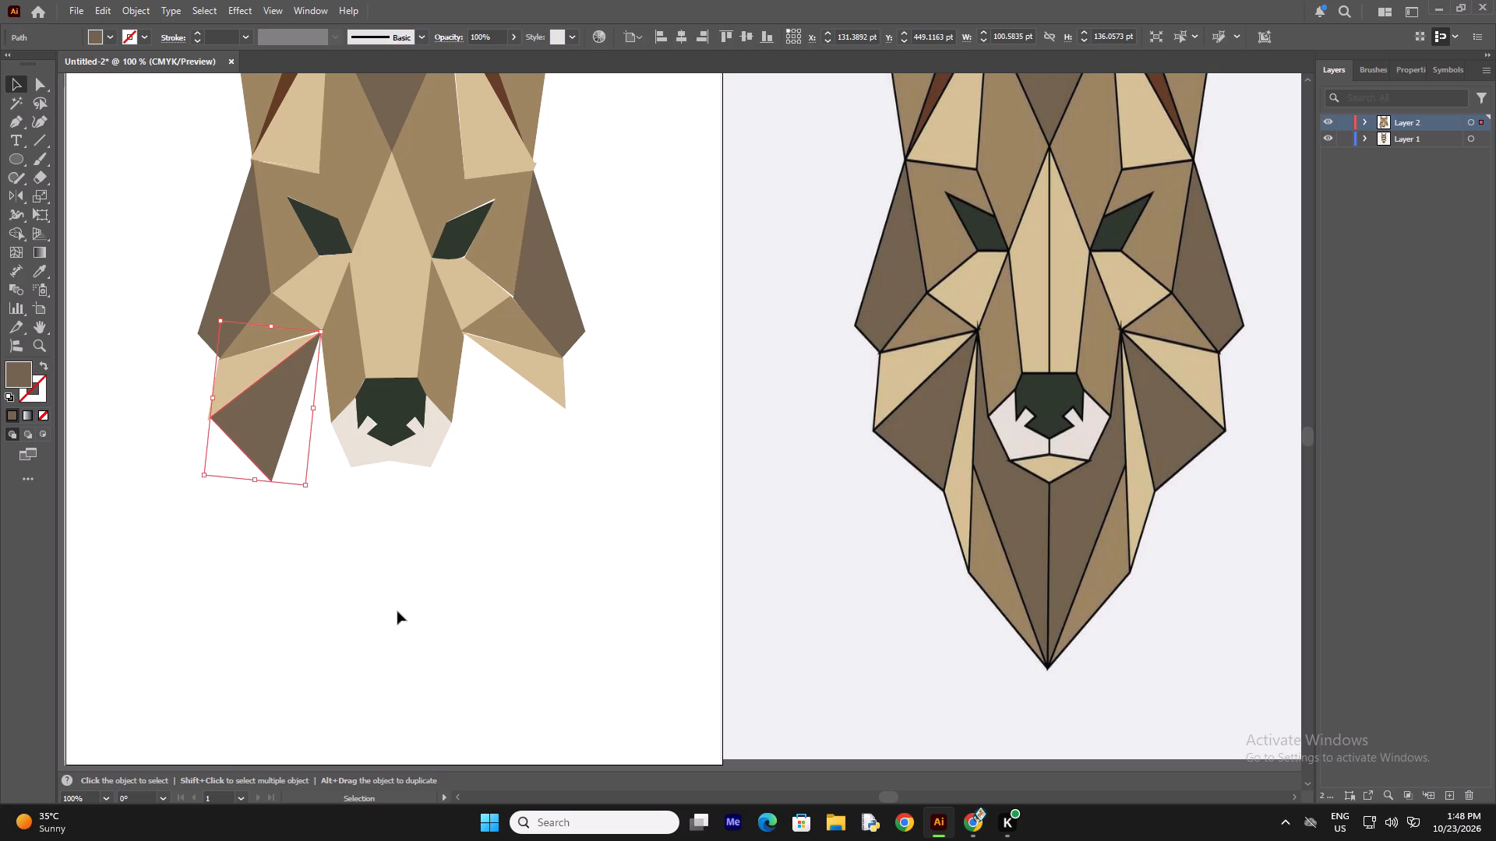
key("ctrl+c")
key("ctrl+v")
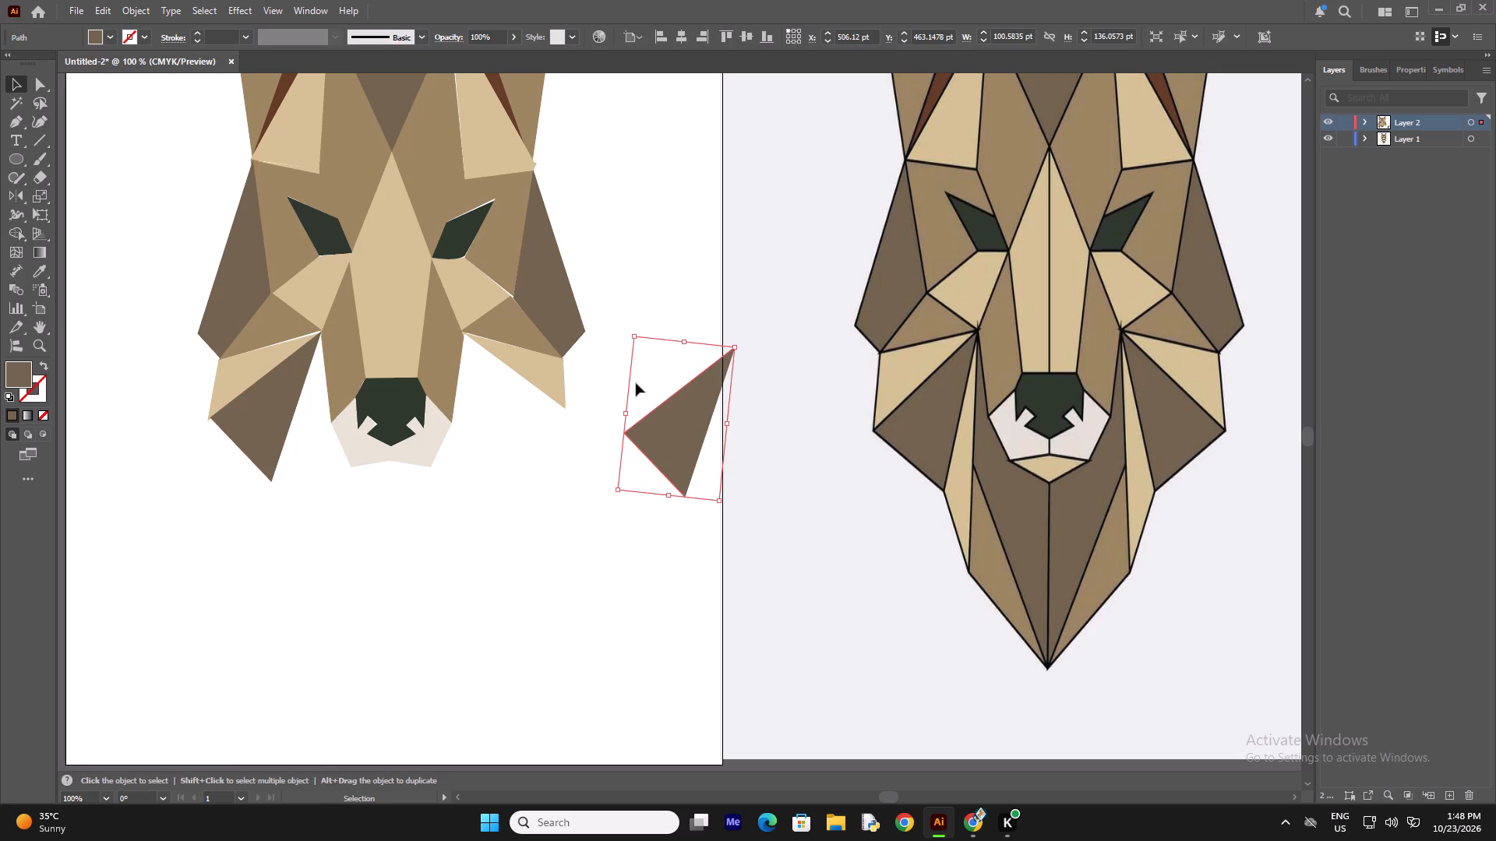
left_click_drag(623, 417, 800, 442)
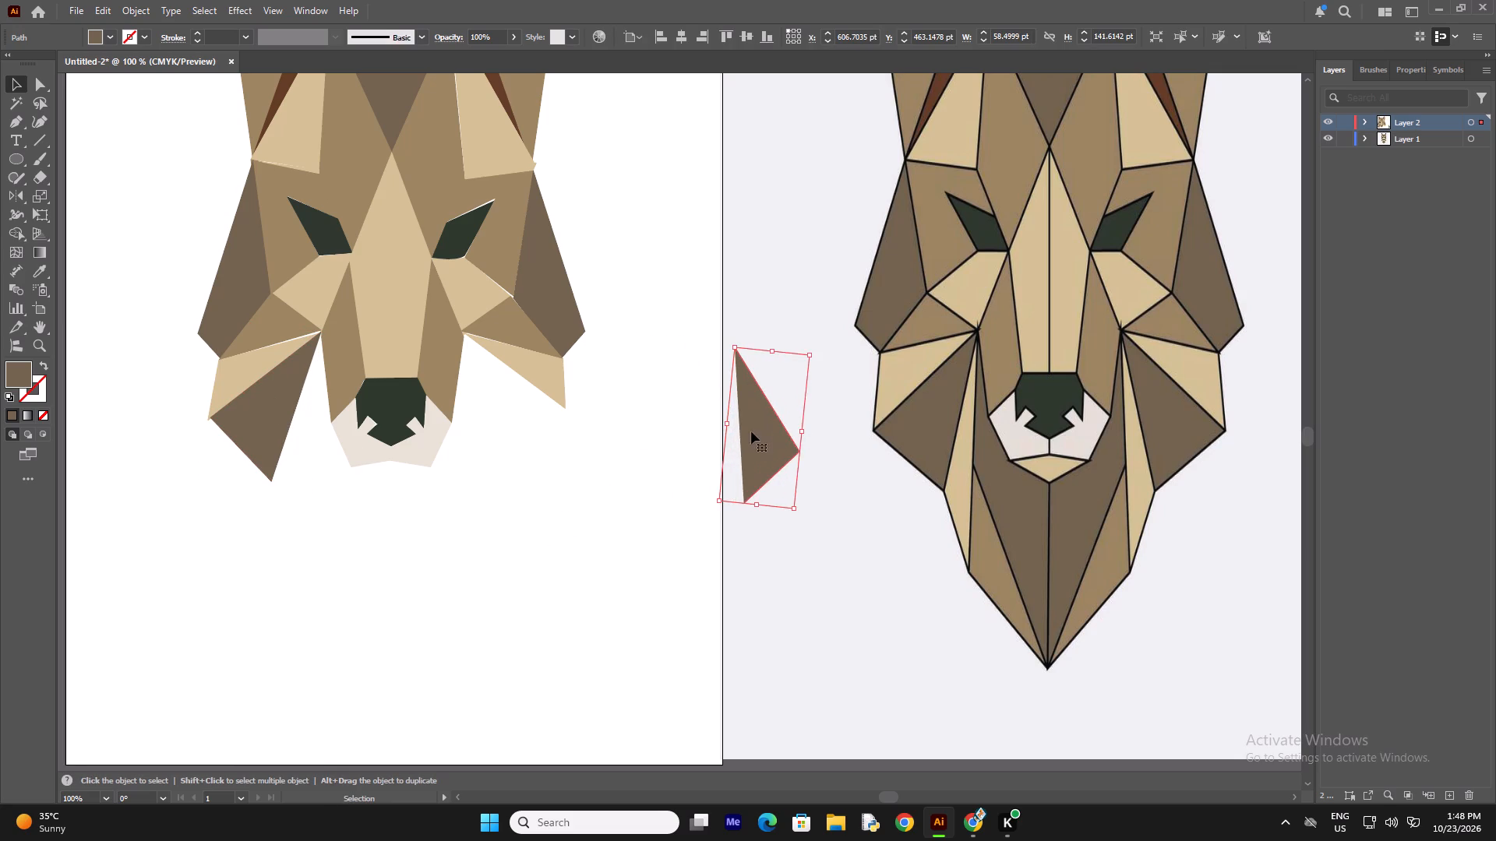
left_click_drag(751, 431, 480, 420)
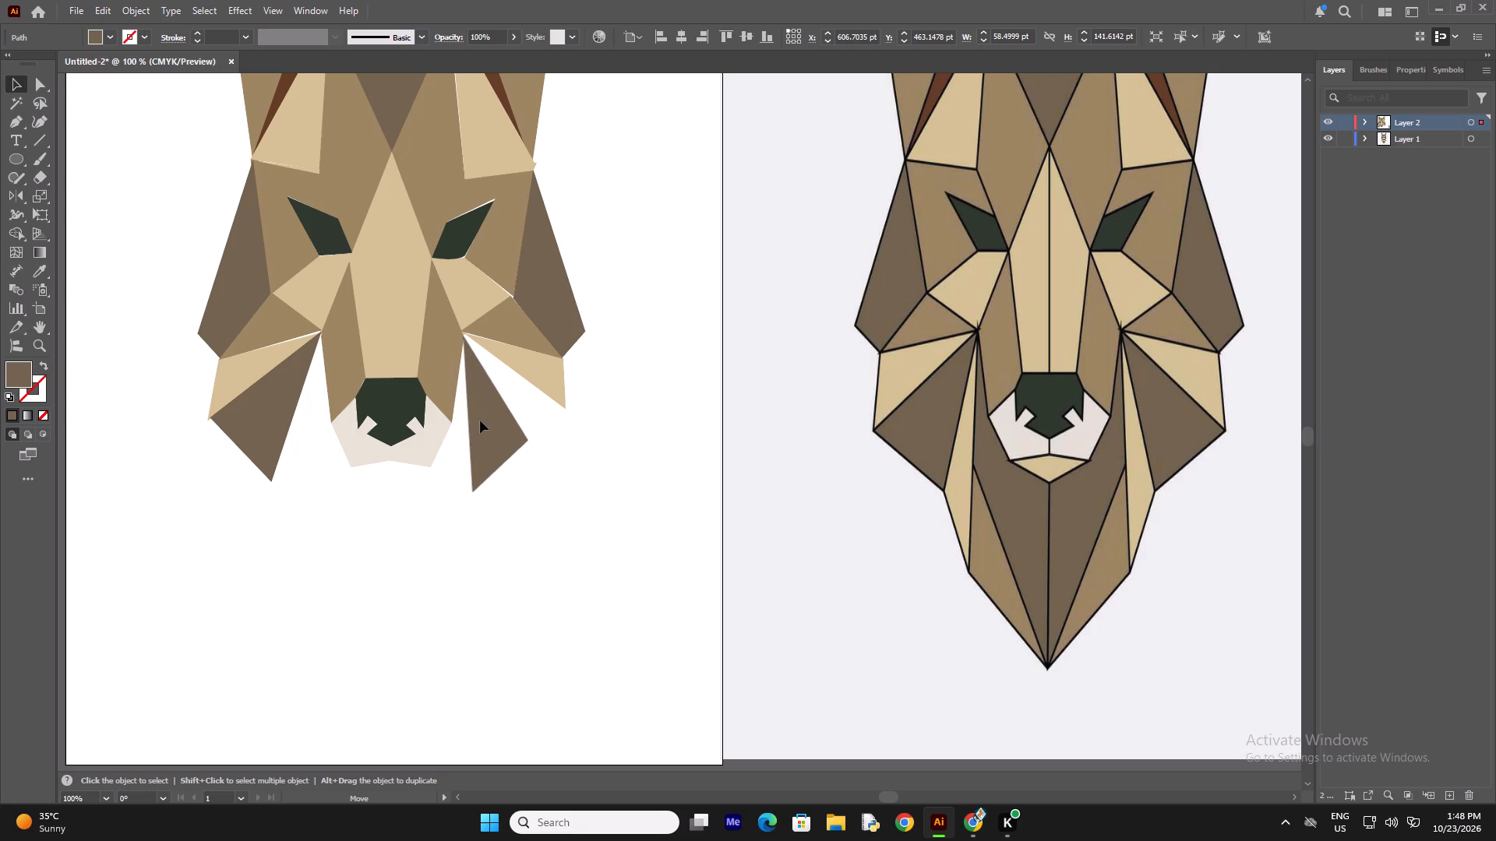
left_click_drag(480, 420, 481, 420)
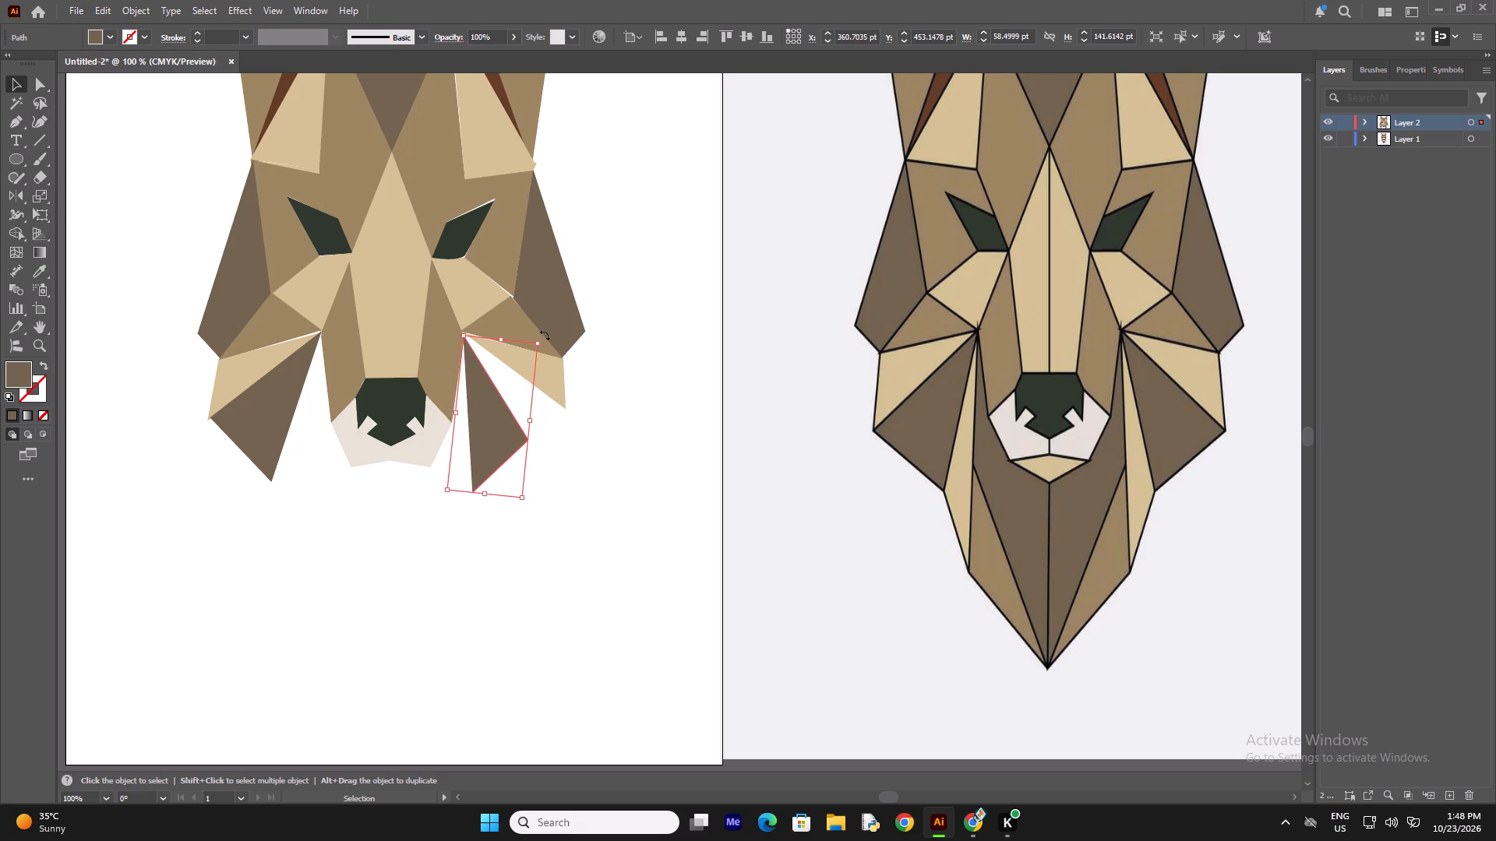
Rotate and resize the flipped dark brown triangle to about 96 by 132 pt along the right light tan facet's lower edge.
left_click_drag(545, 335, 509, 313)
left_click_drag(481, 430, 510, 414)
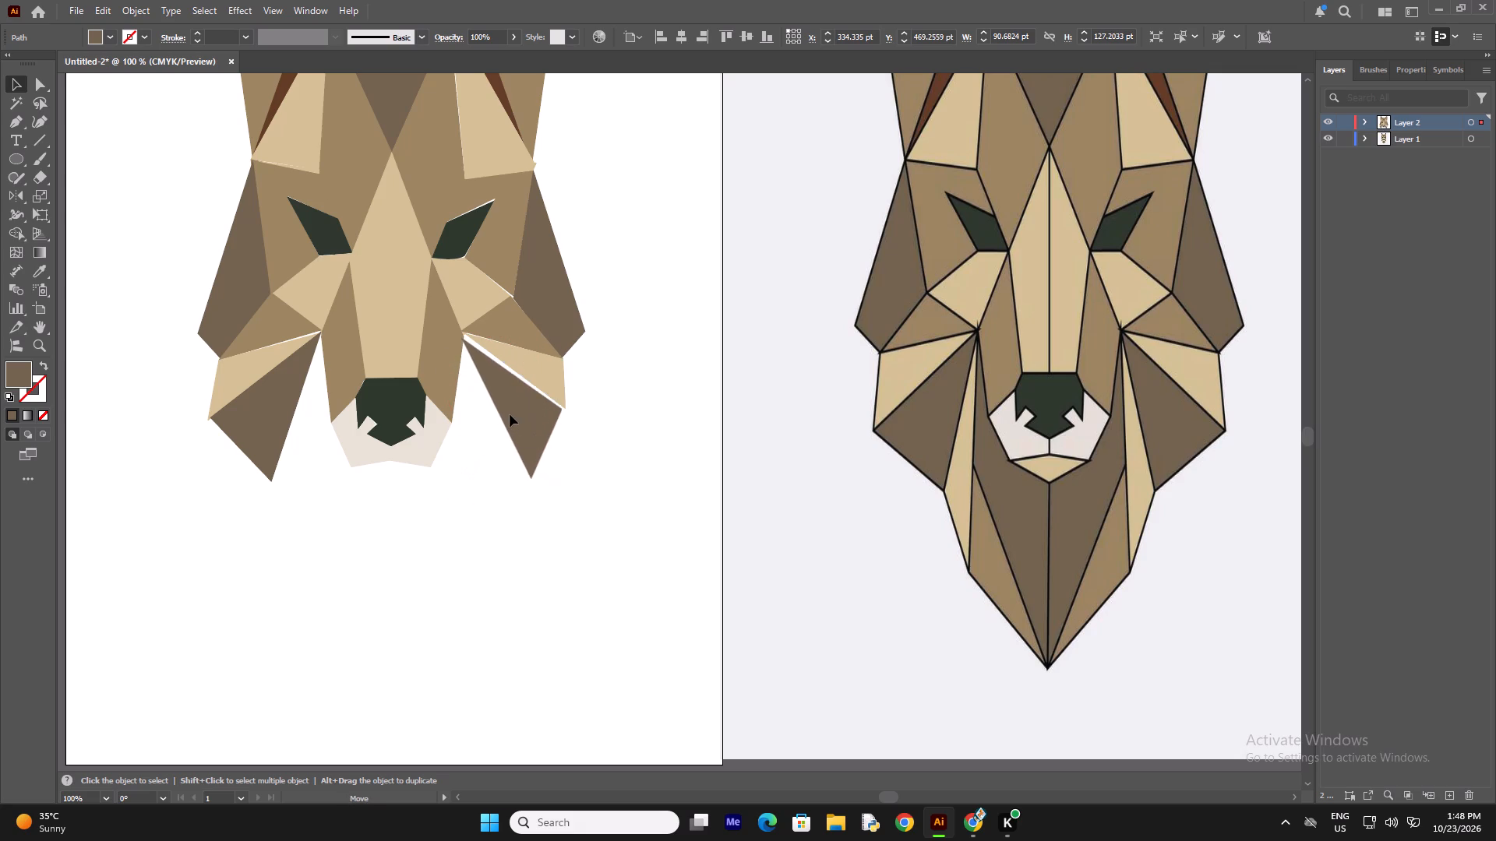
left_click_drag(510, 414, 507, 407)
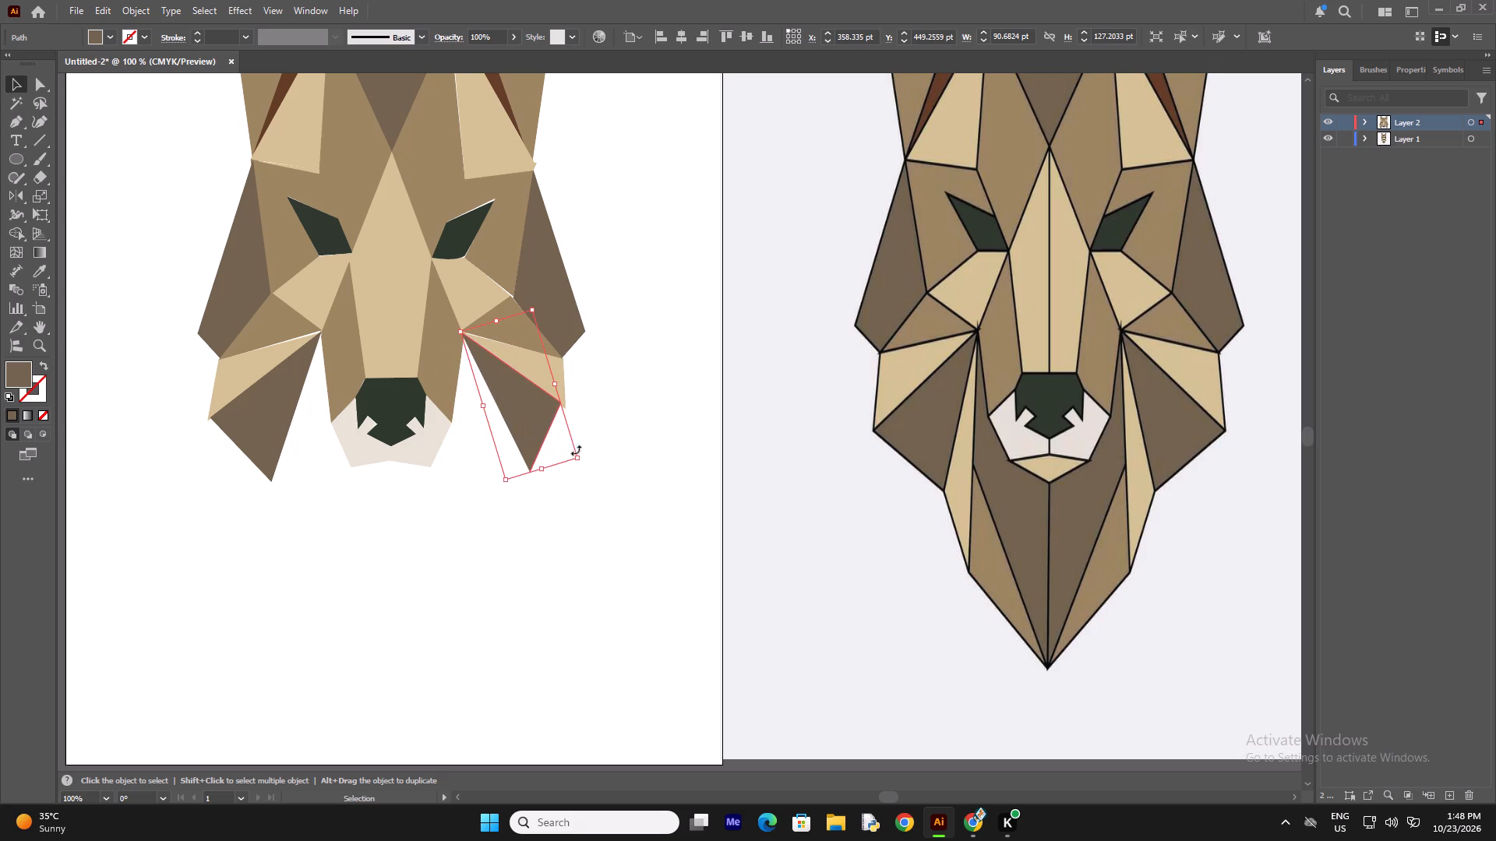
left_click(580, 457)
left_click(541, 566)
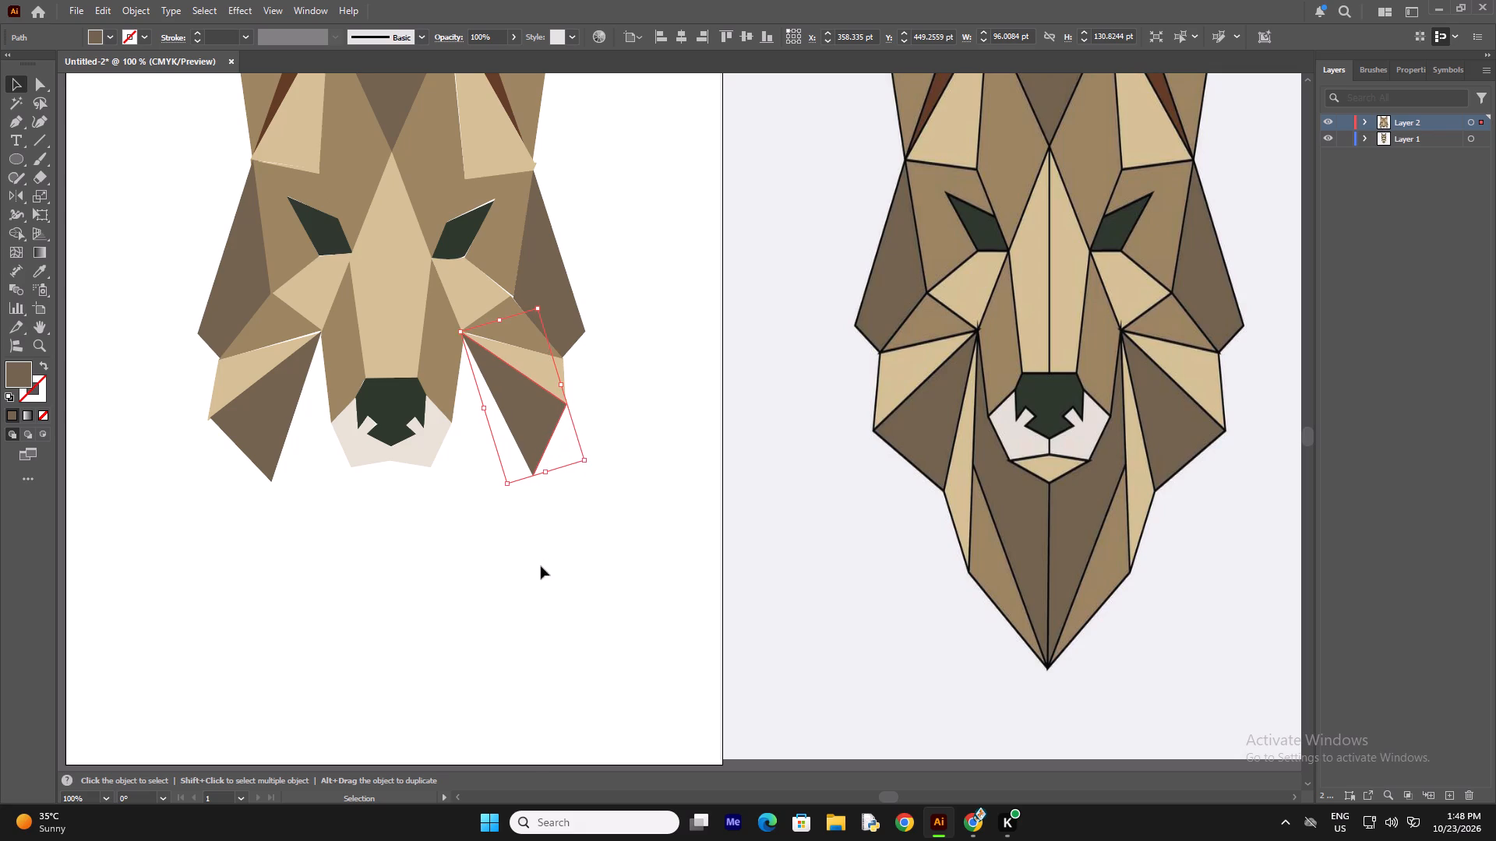
scroll(343, 544, "down", 2)
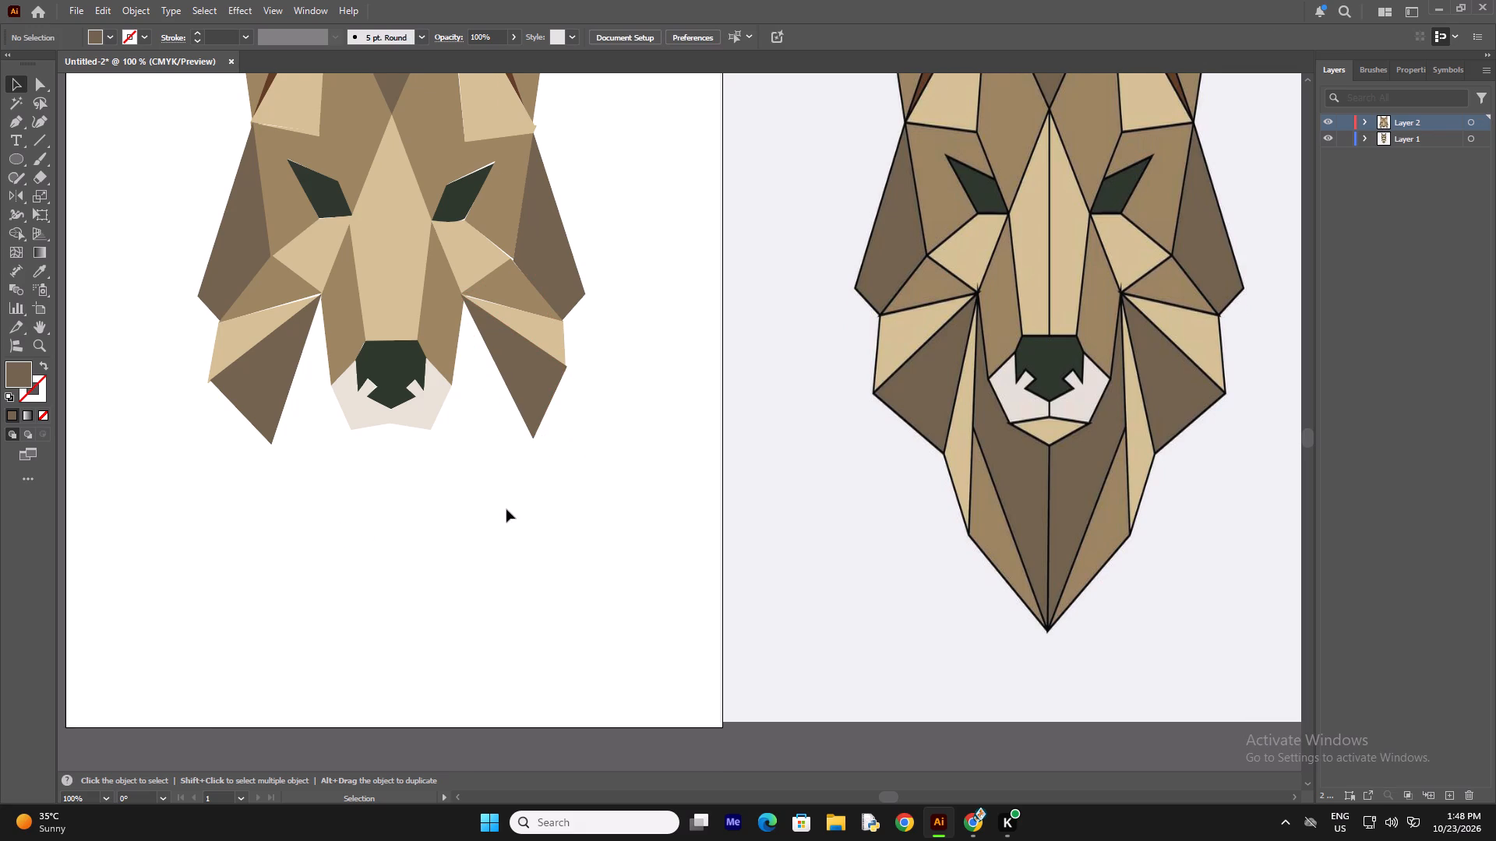
left_click(537, 427)
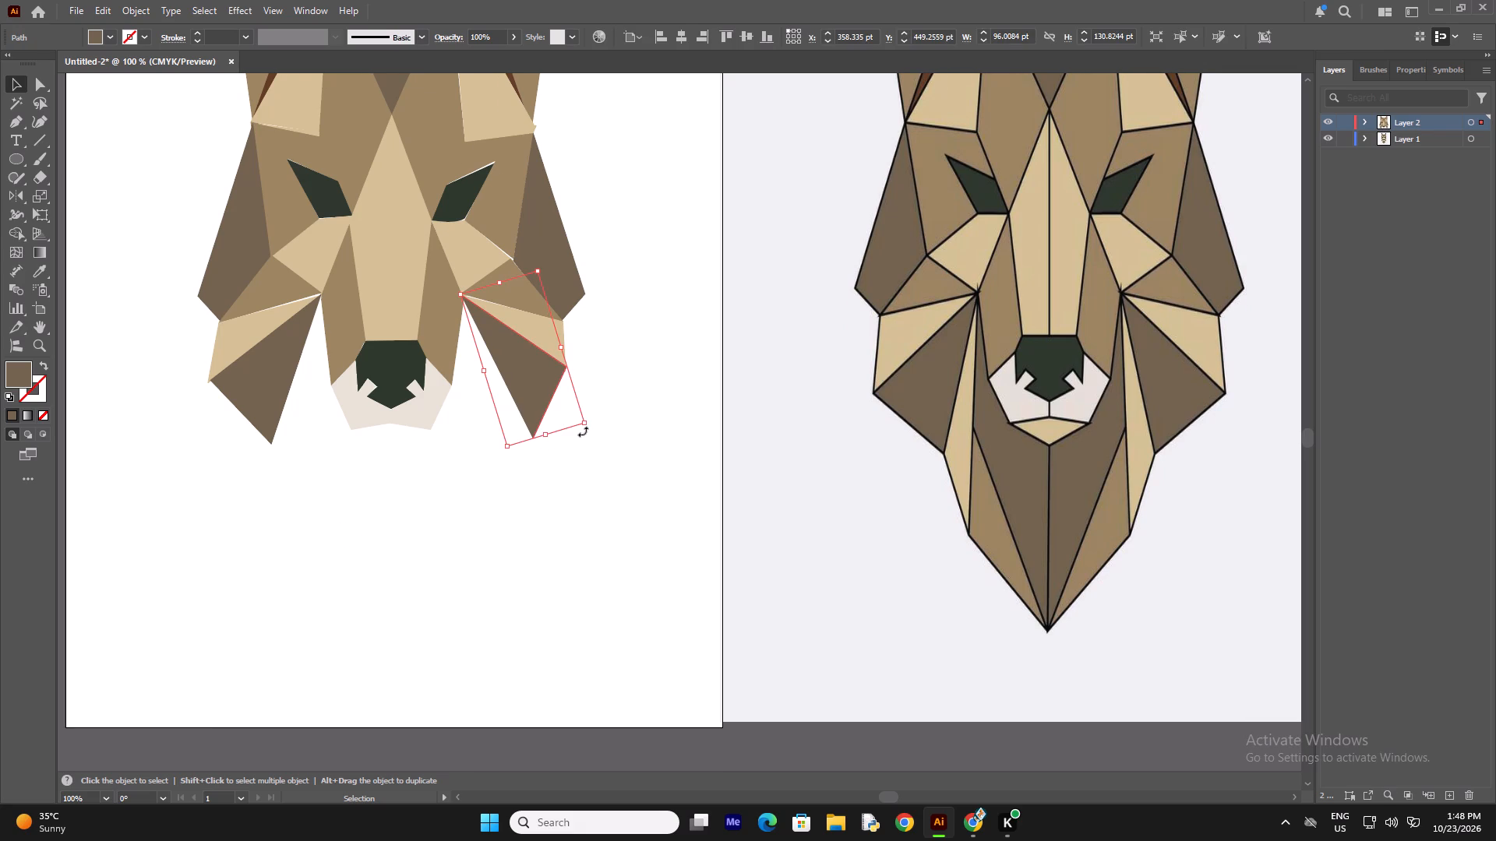
left_click(582, 425)
left_click(484, 375)
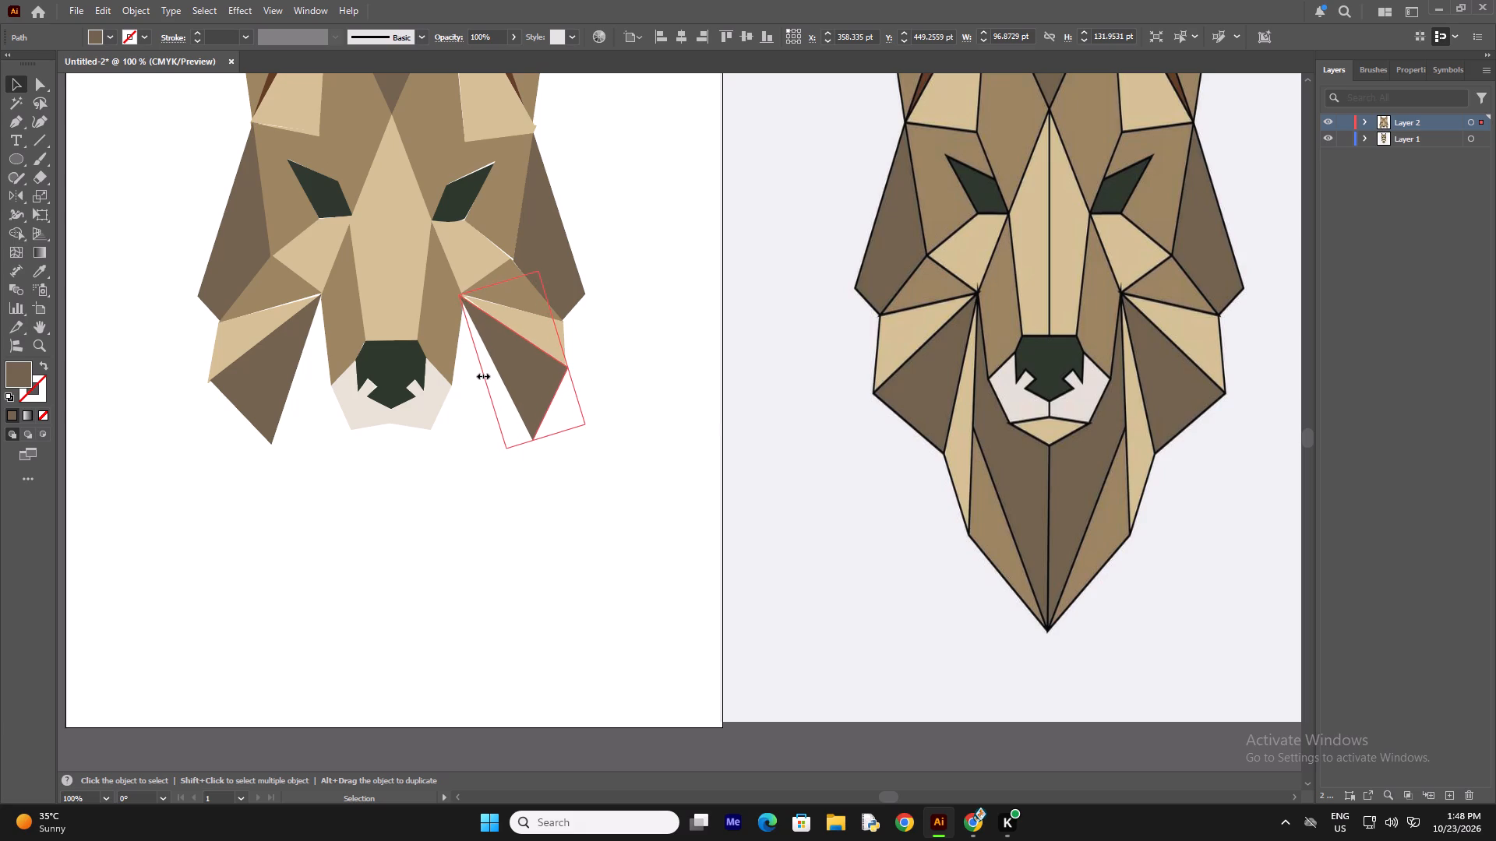
left_click(530, 537)
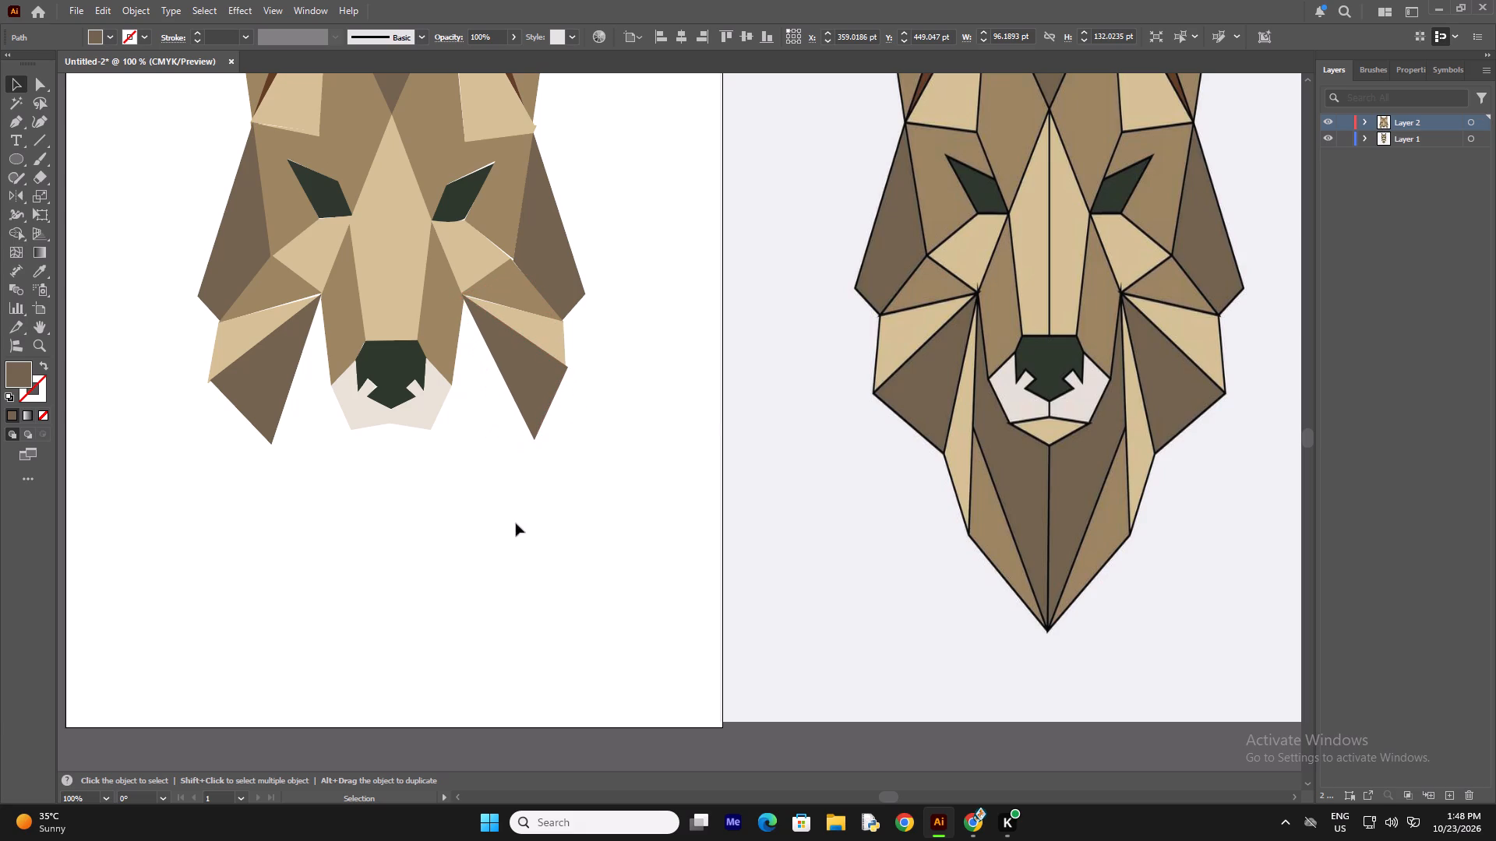
Sample the reference's light tan and trace its narrow left neck facet with the Pen, about 30 by 202 pt.
scroll(491, 501, "down", 1)
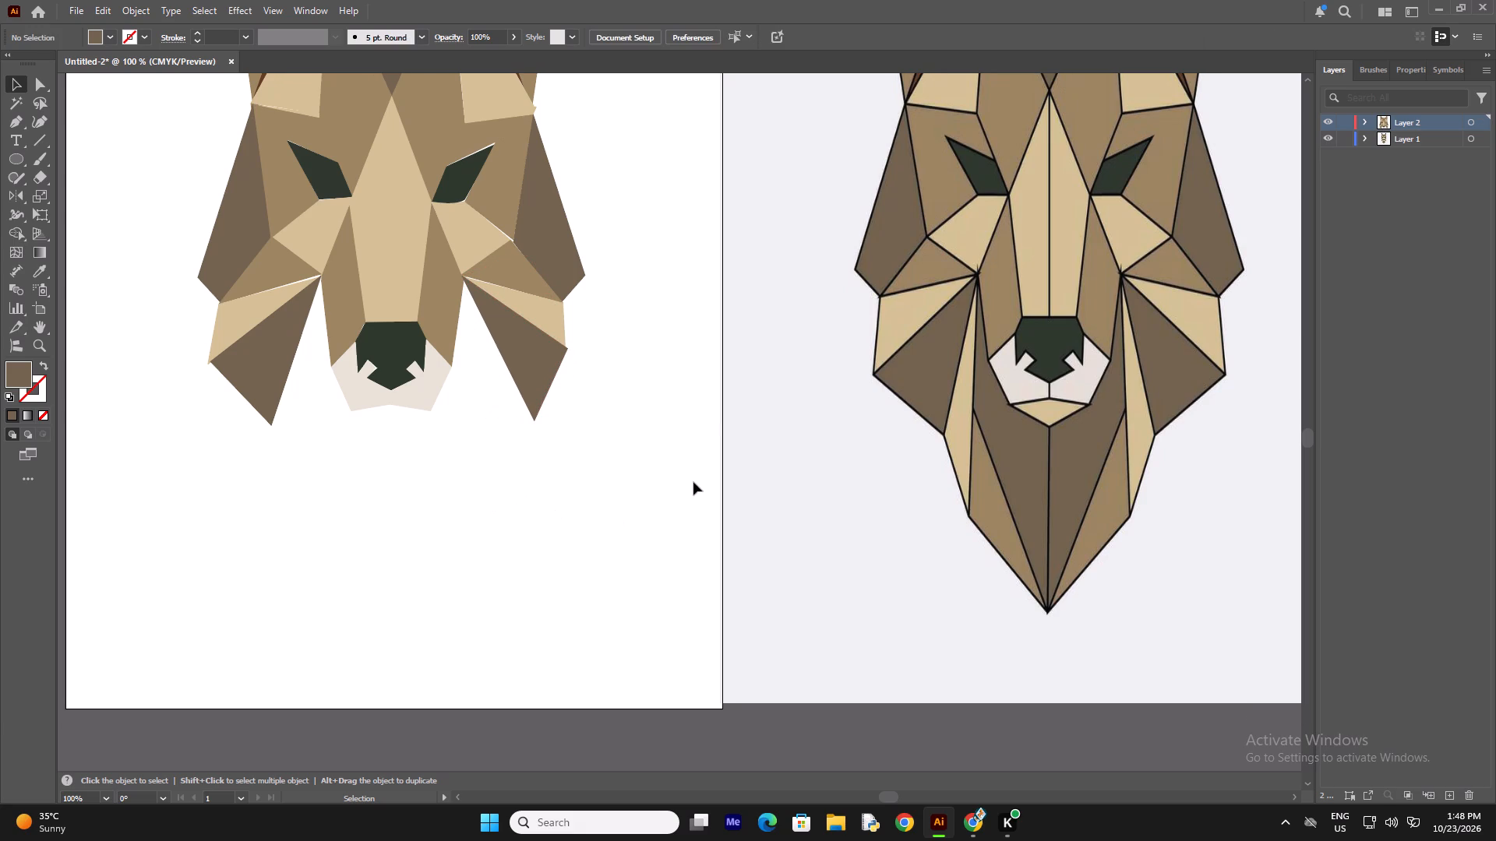
key("i")
key("i")
key("i")
key("i")
key("i")
key("i")
key("i")
key("i")
key("i")
key("i")
key("i")
key("i")
key("i")
key("i")
key("i")
key("i")
key("i")
key("i")
key("i")
key("i")
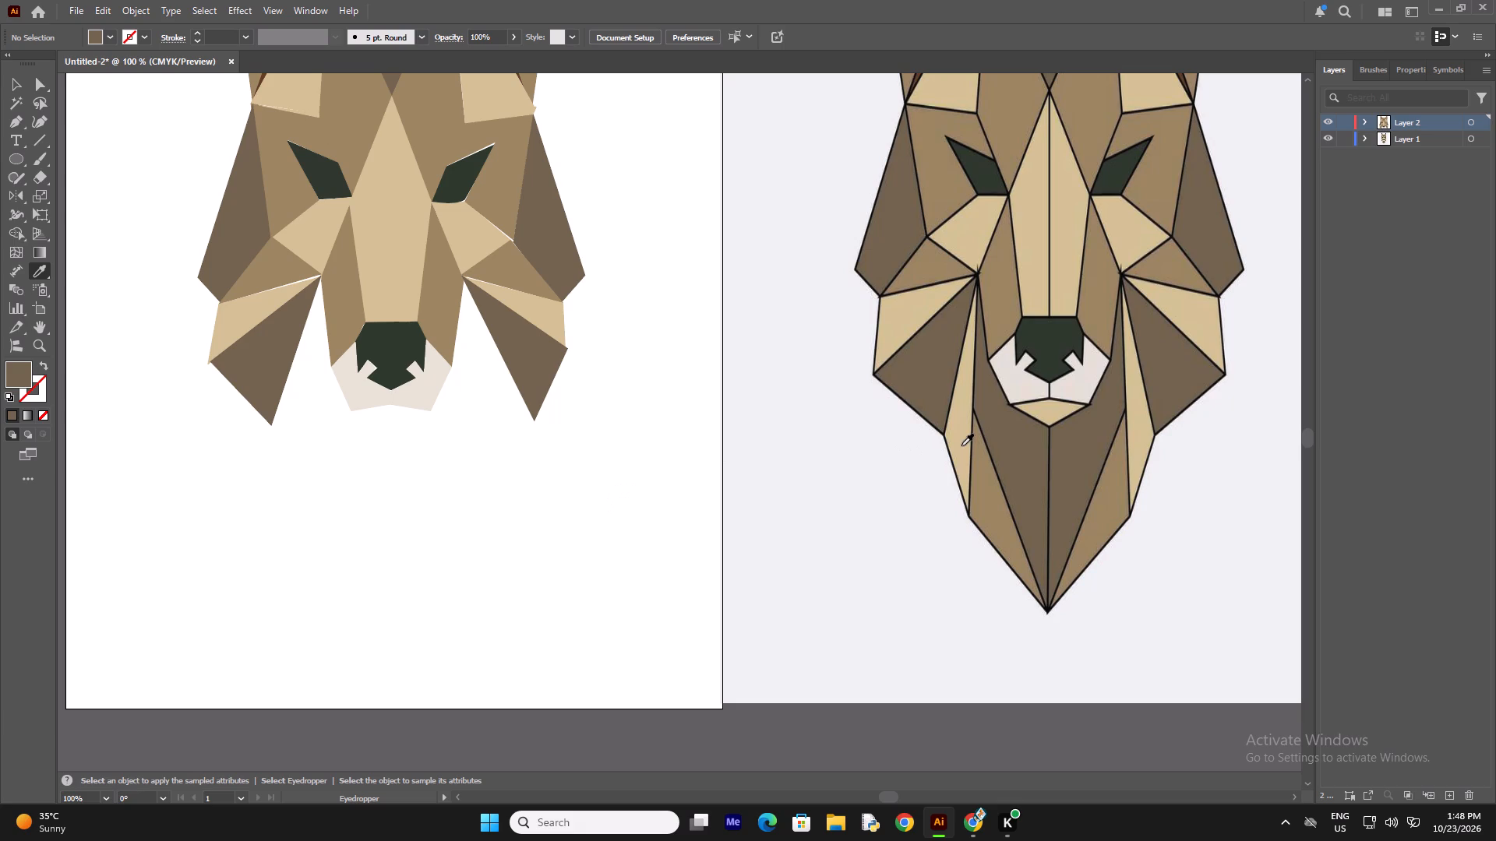
left_click(960, 443)
key("p")
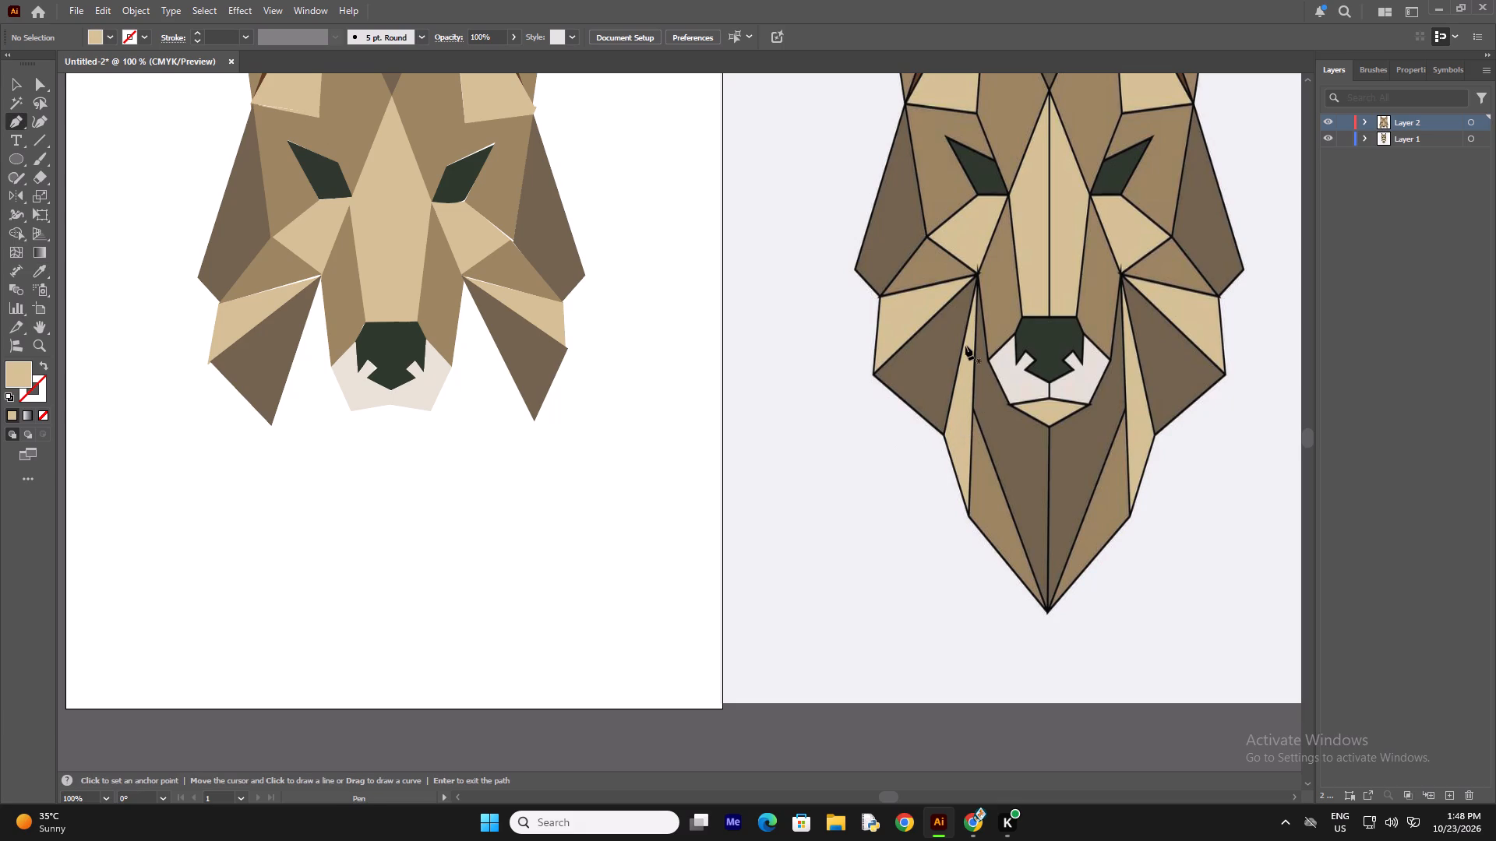
left_click(977, 290)
left_click(944, 436)
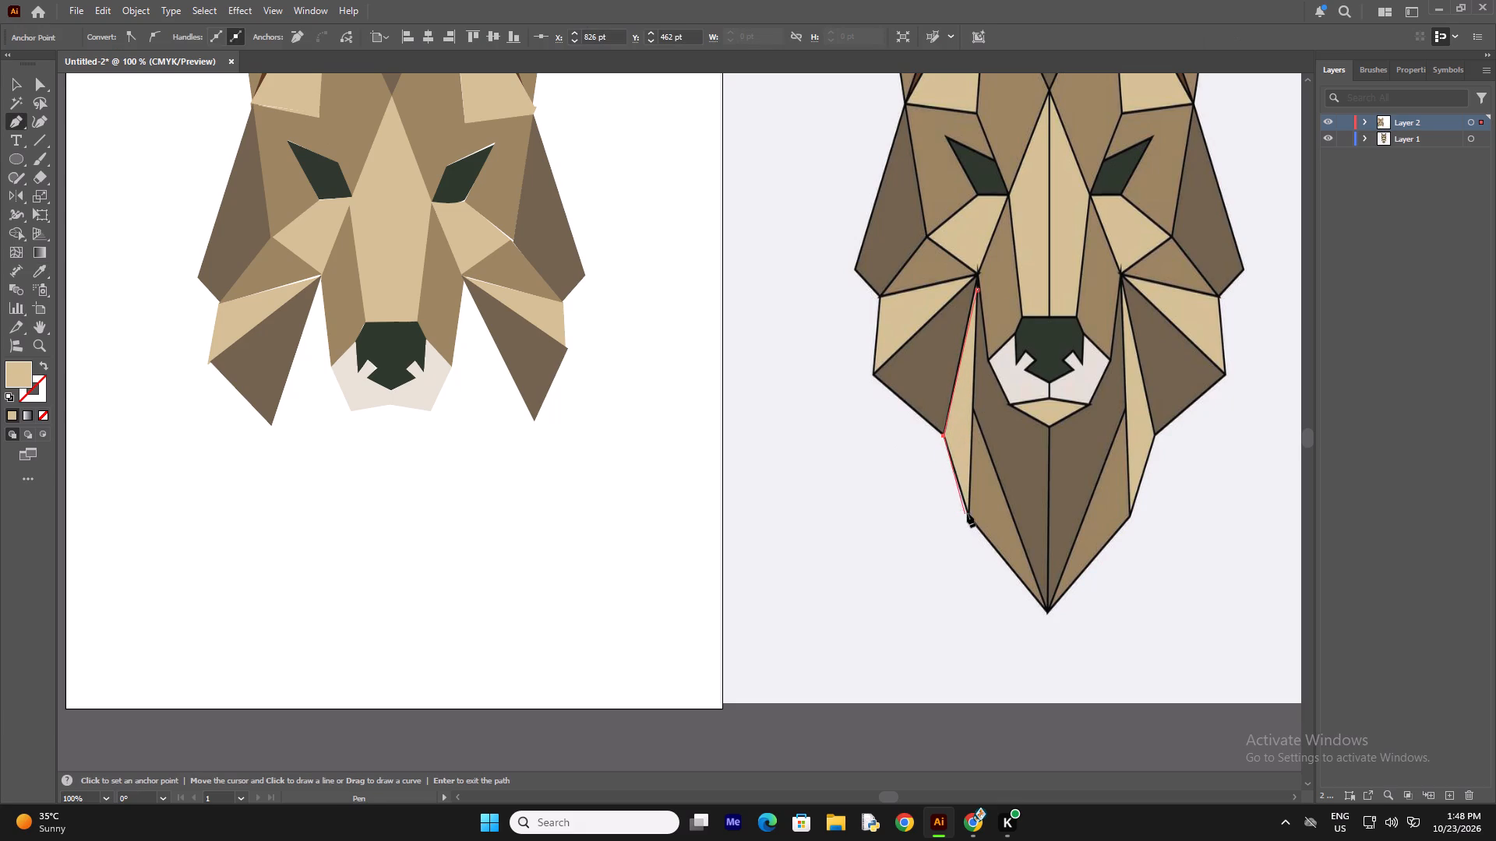
left_click(966, 512)
left_click(977, 290)
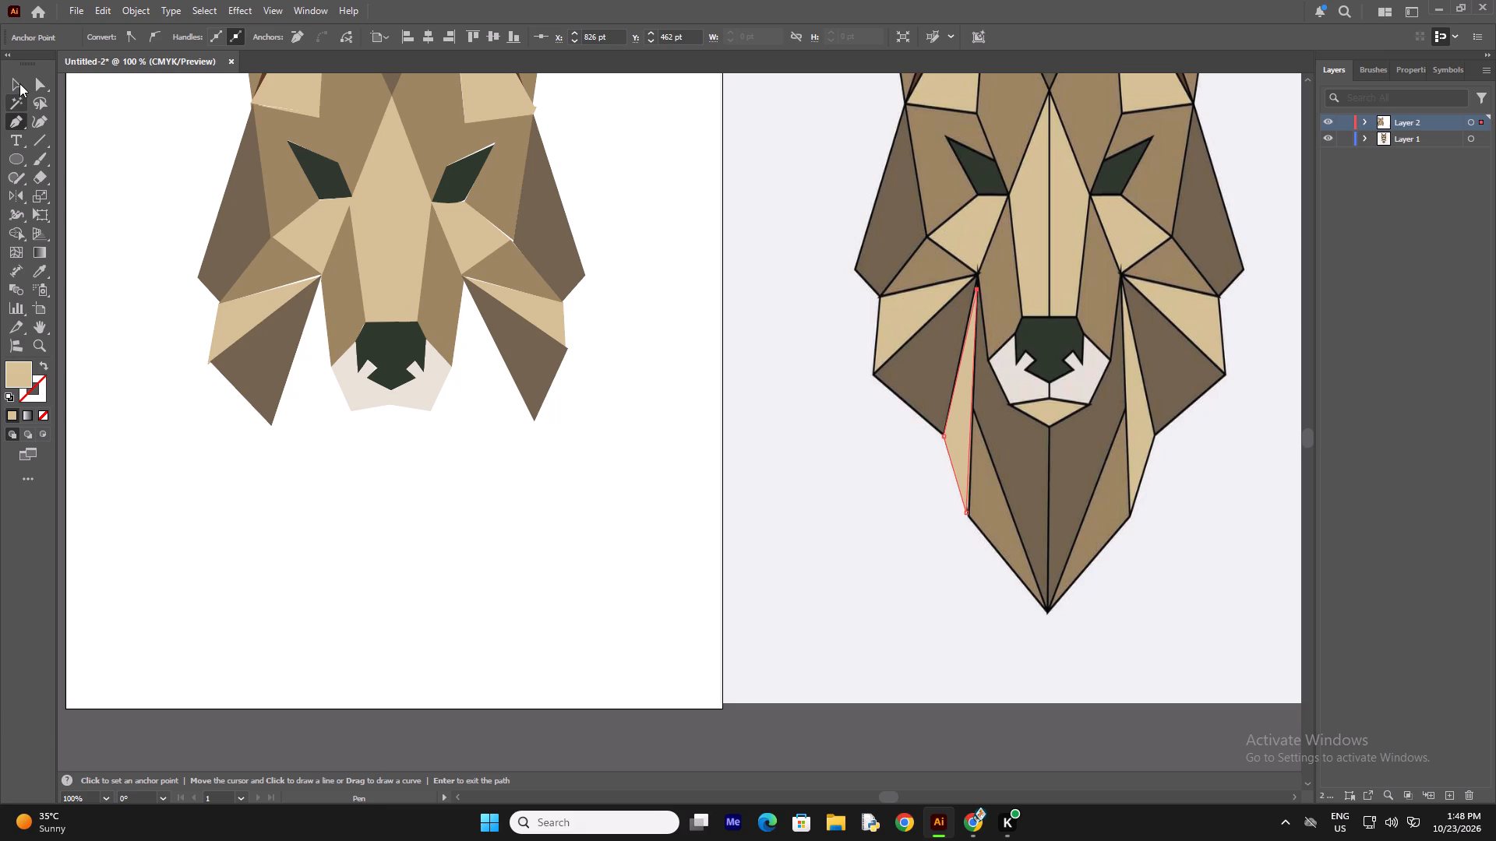
Move the light tan neck facet beneath the drawing's left dark brown triangle and widen it to about 47 by 202 pt.
left_click(19, 83)
left_click_drag(949, 438, 391, 486)
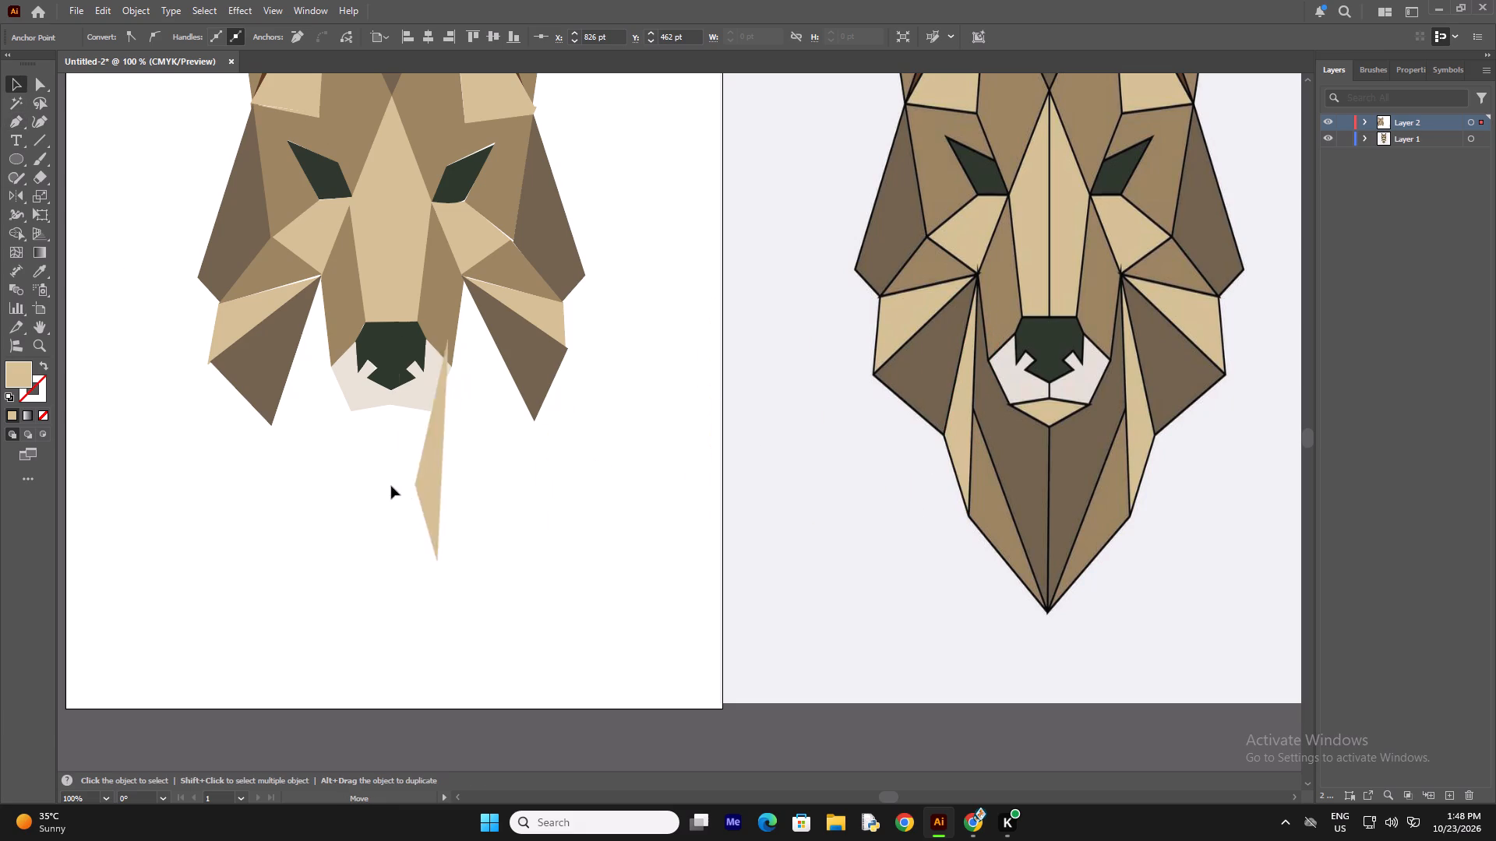
left_click_drag(391, 486, 295, 424)
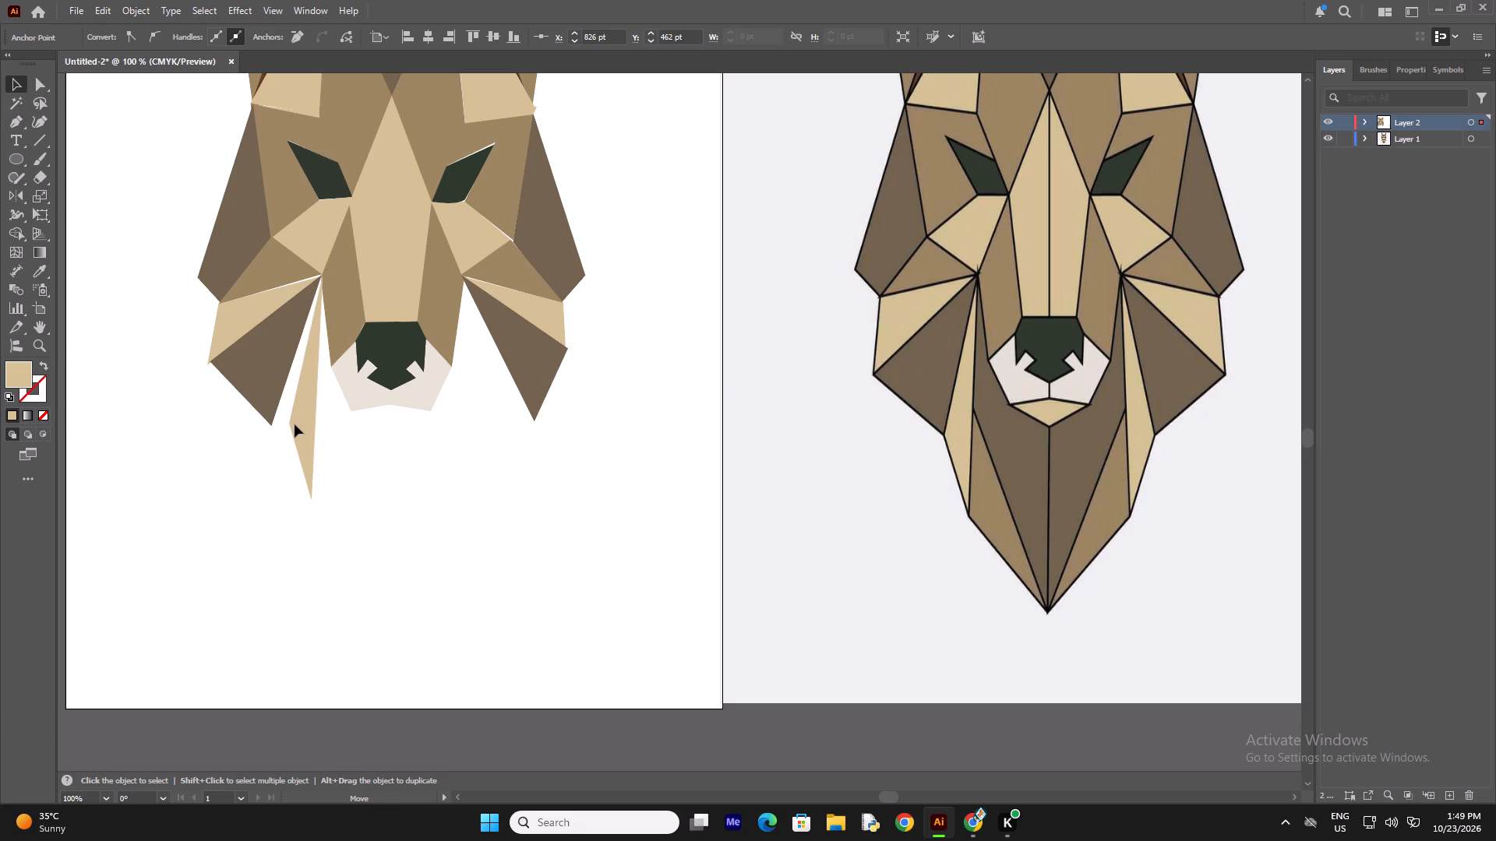
left_click_drag(295, 424, 294, 423)
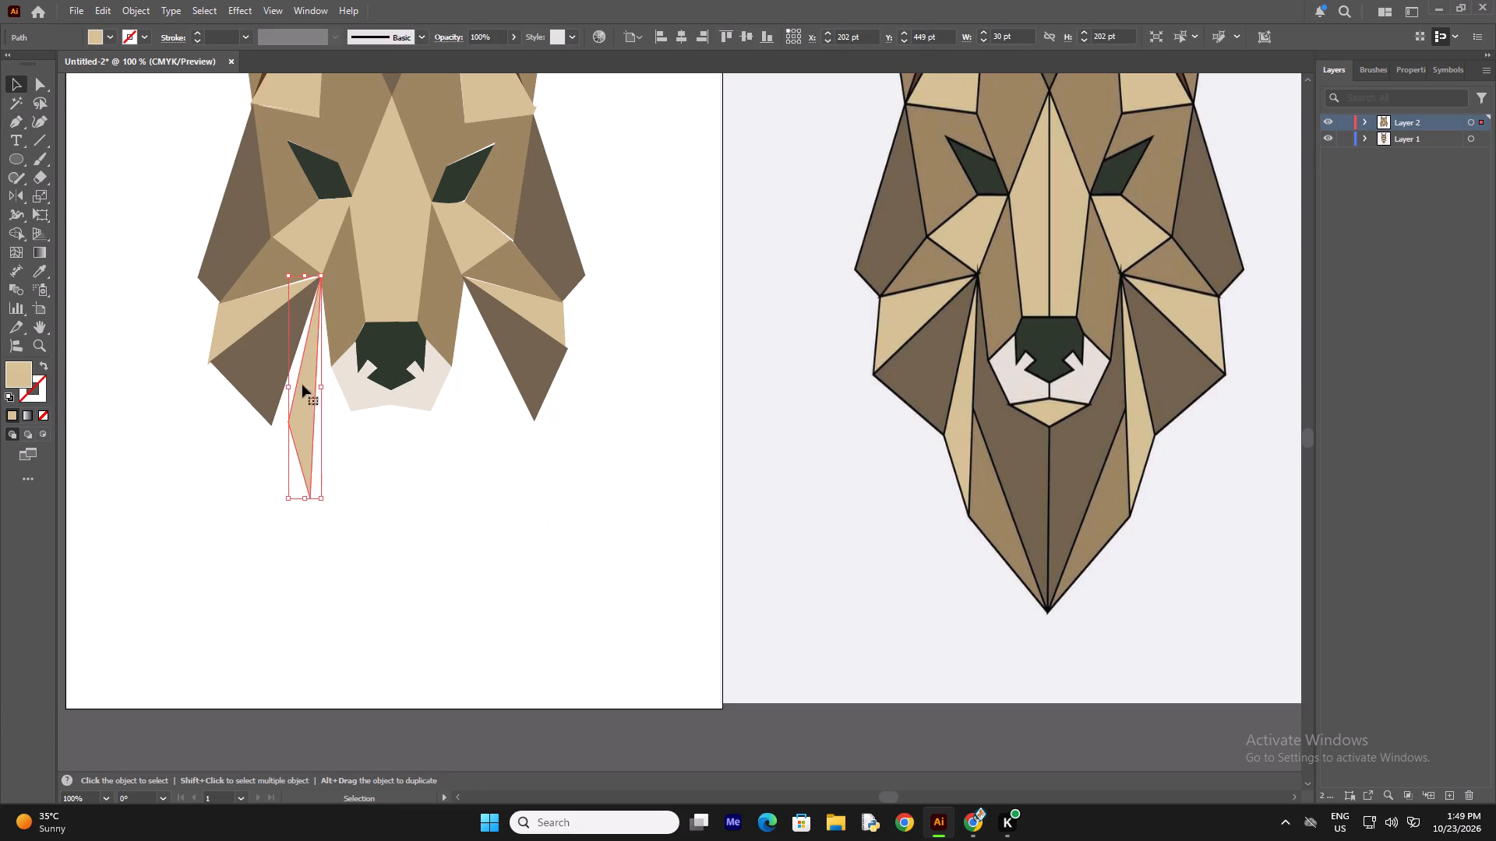
left_click_drag(288, 385, 276, 382)
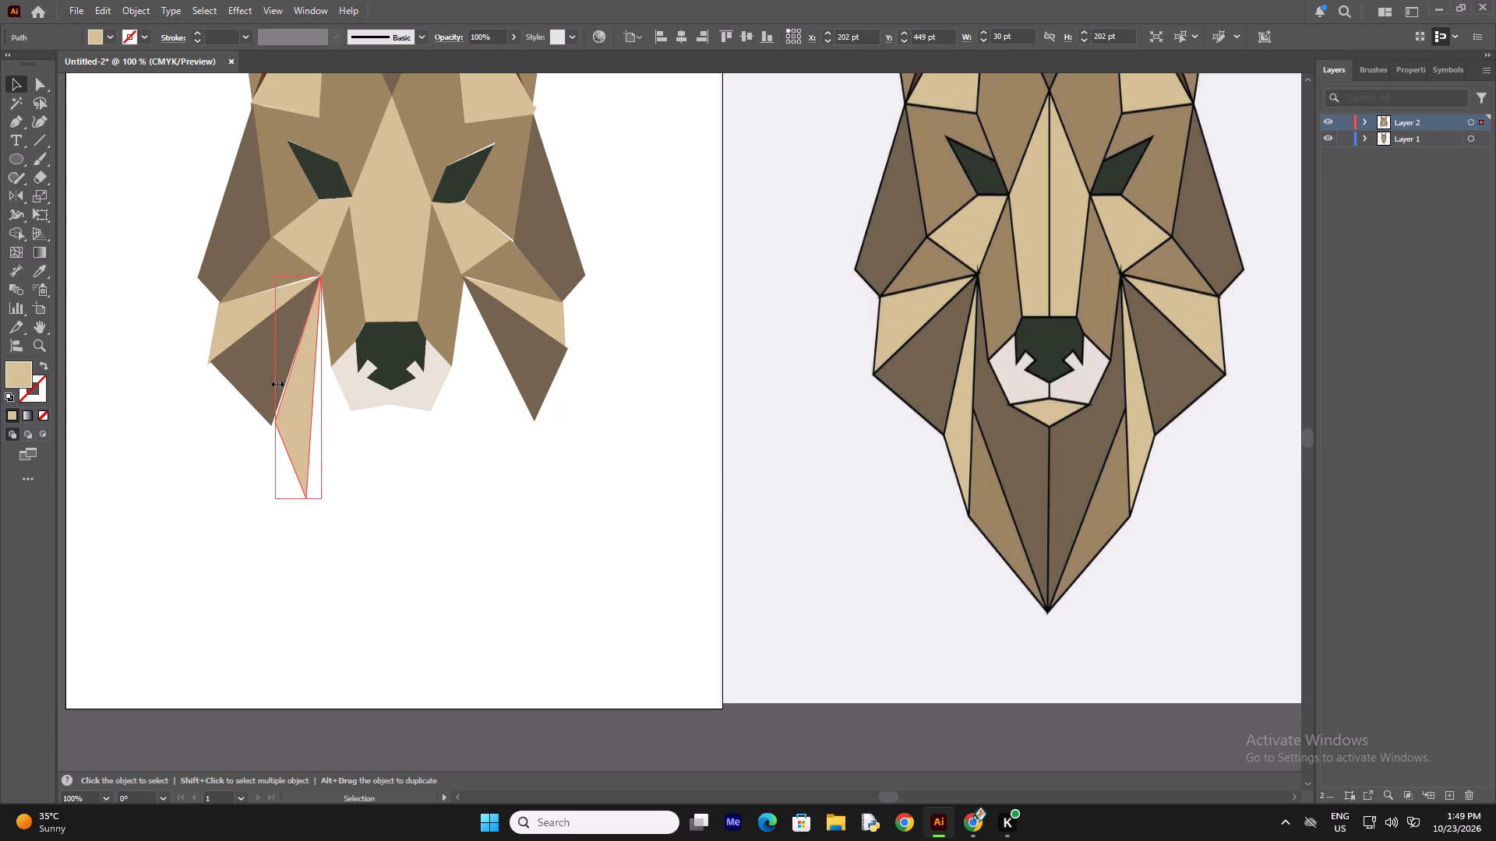
left_click_drag(276, 382, 268, 396)
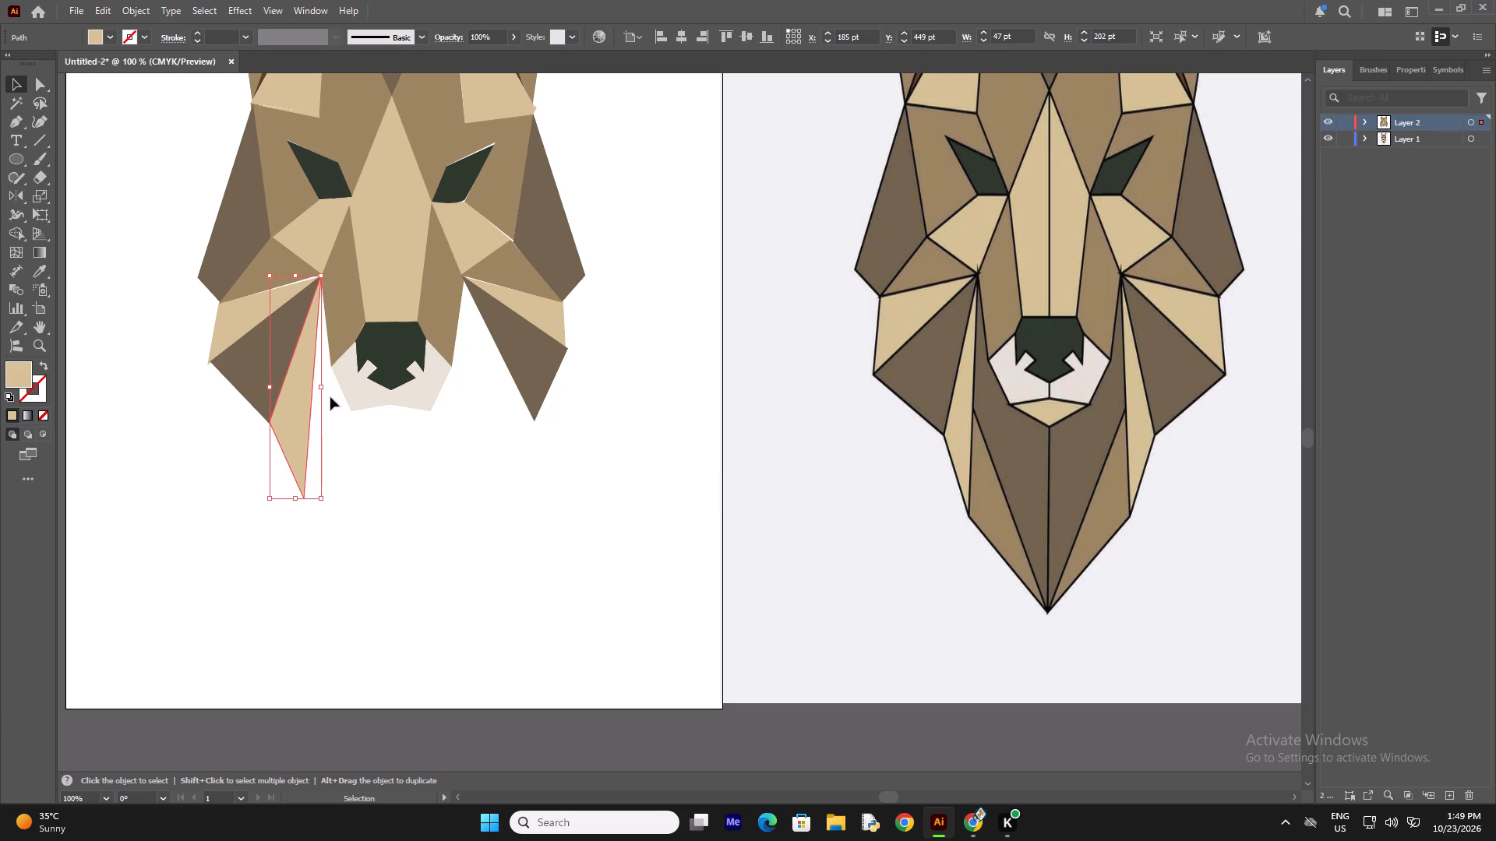
left_click(321, 387)
left_click(365, 519)
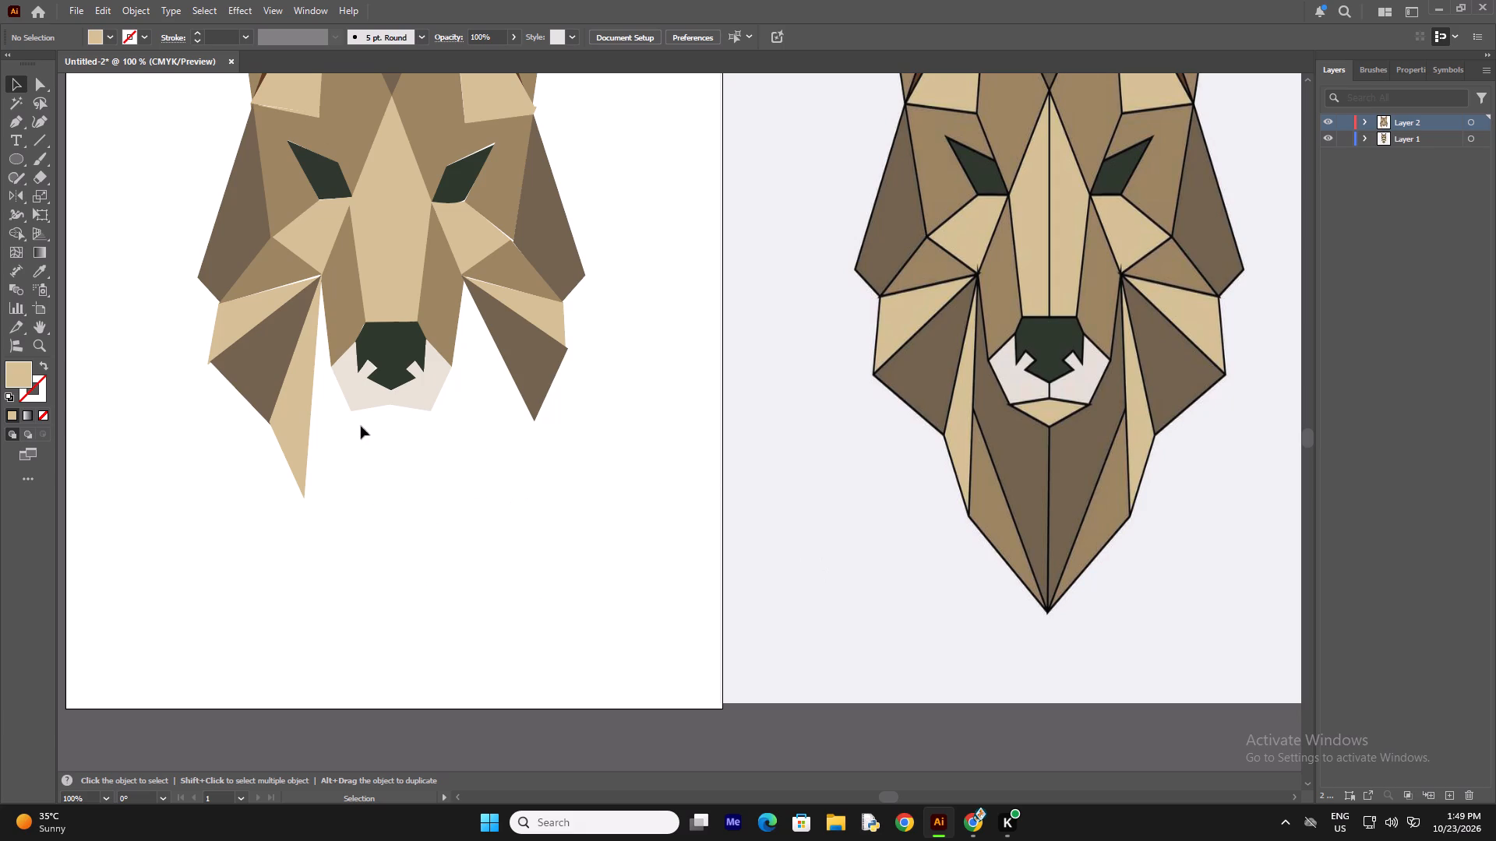
Duplicate the left light tan neck facet, flip it horizontally, and size it to about 29 by 207 pt over the reference's right neck facet.
left_click(298, 399)
key("ctrl+c")
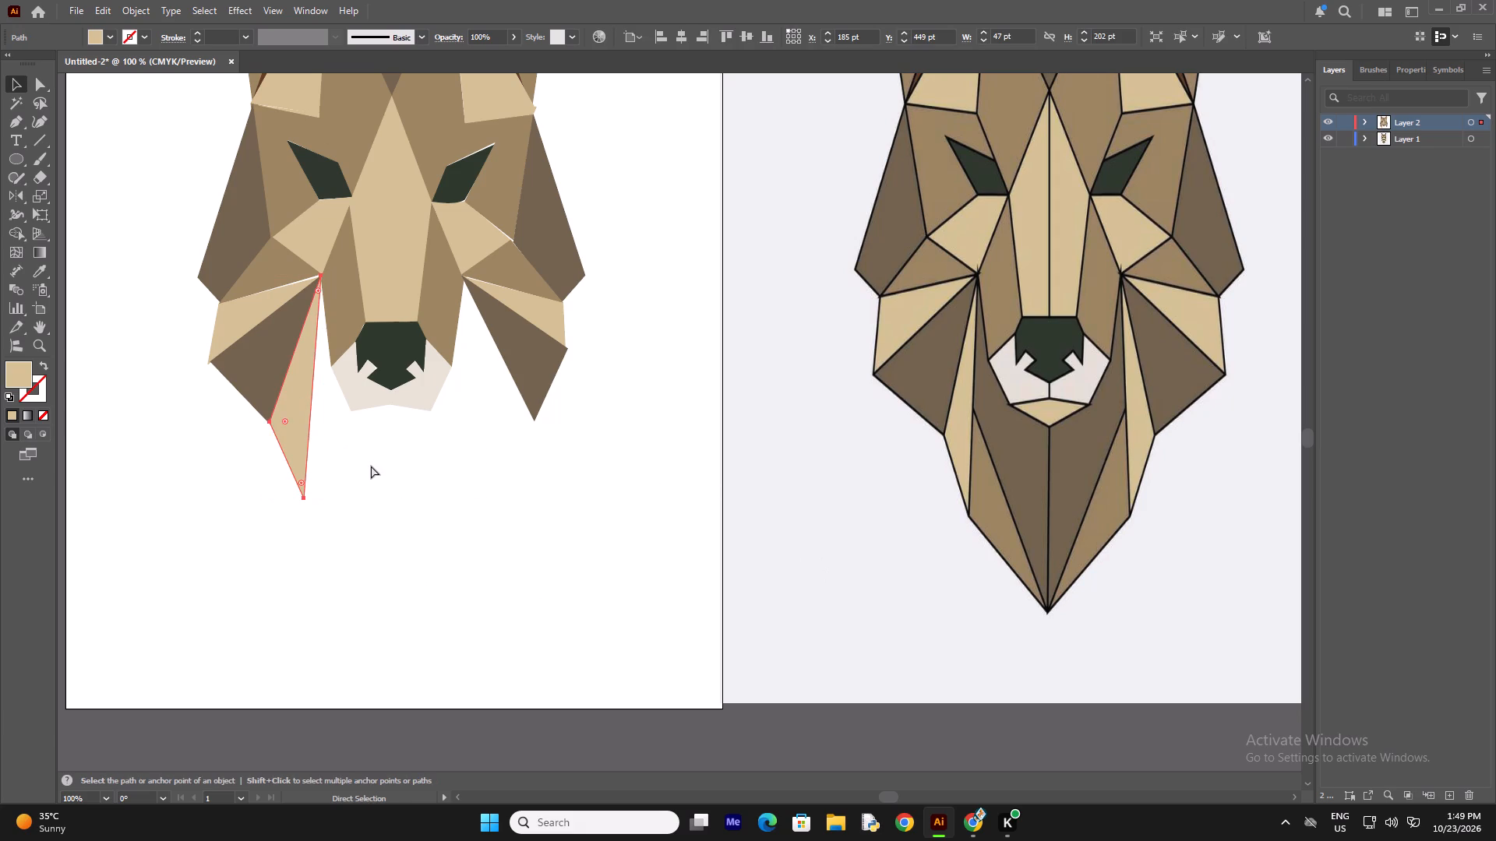
key("ctrl+v")
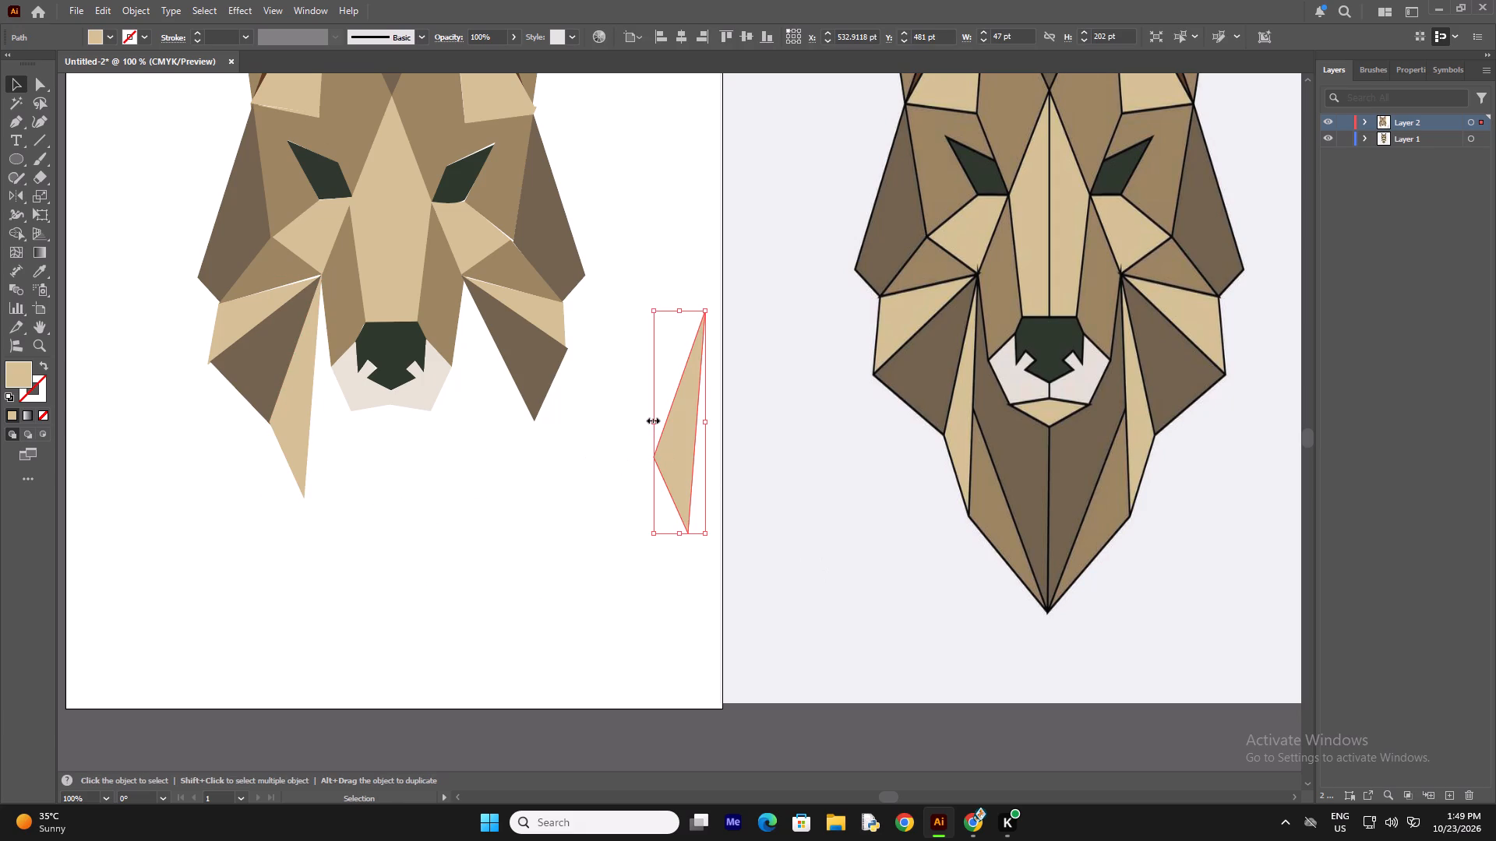
left_click_drag(652, 420, 823, 459)
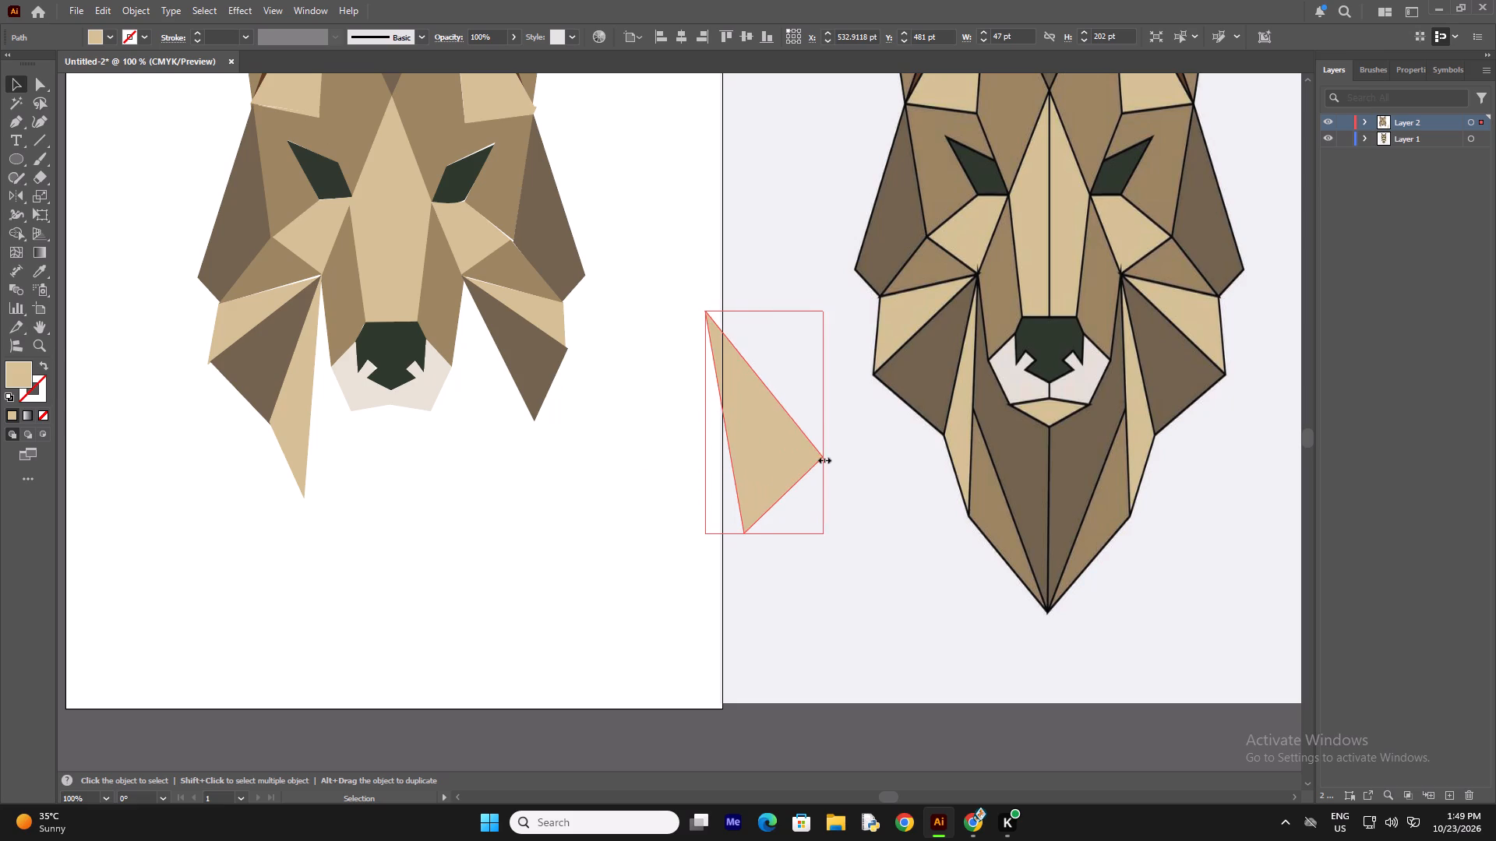
left_click_drag(823, 459, 776, 447)
left_click_drag(757, 448, 1174, 420)
left_click_drag(1190, 392, 1165, 394)
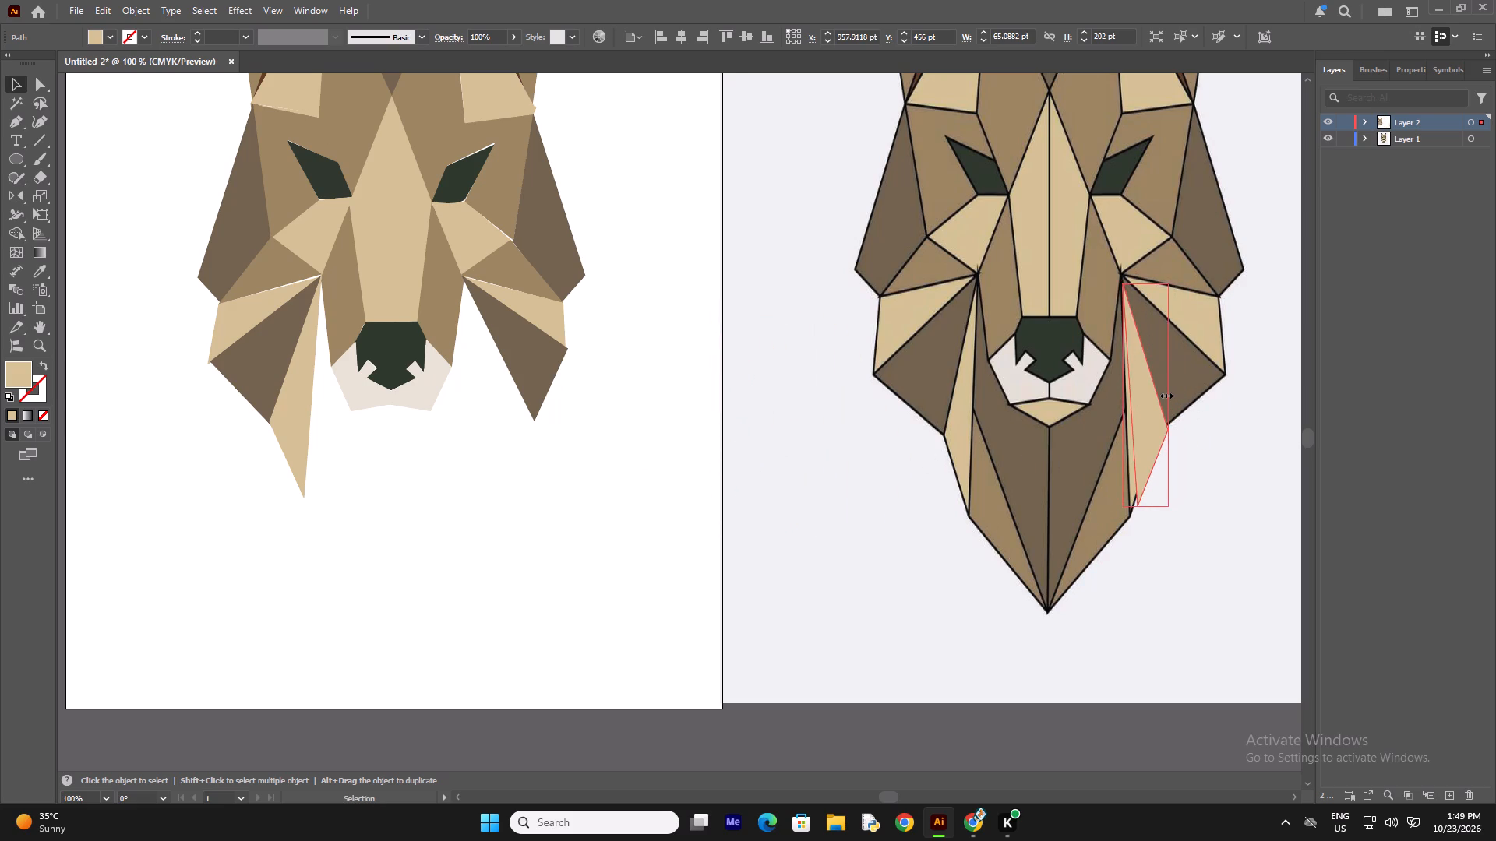
left_click_drag(1165, 394, 1156, 407)
left_click_drag(1134, 507, 1124, 511)
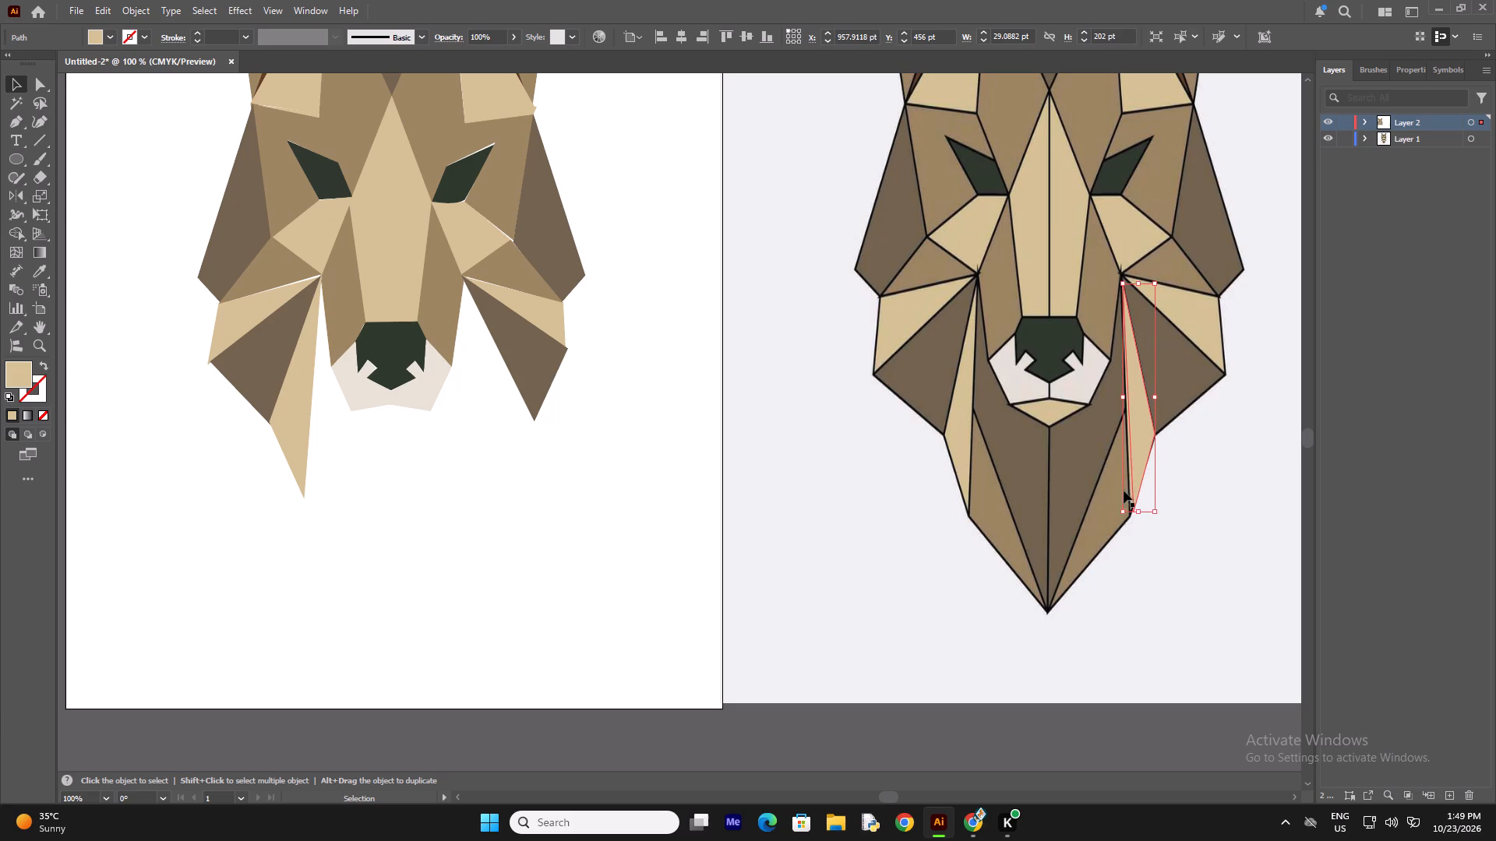
Resize the flipped light tan facet to about 39 by 212 pt and rotate it slightly to match the reference's right neck facet.
left_click(1122, 506)
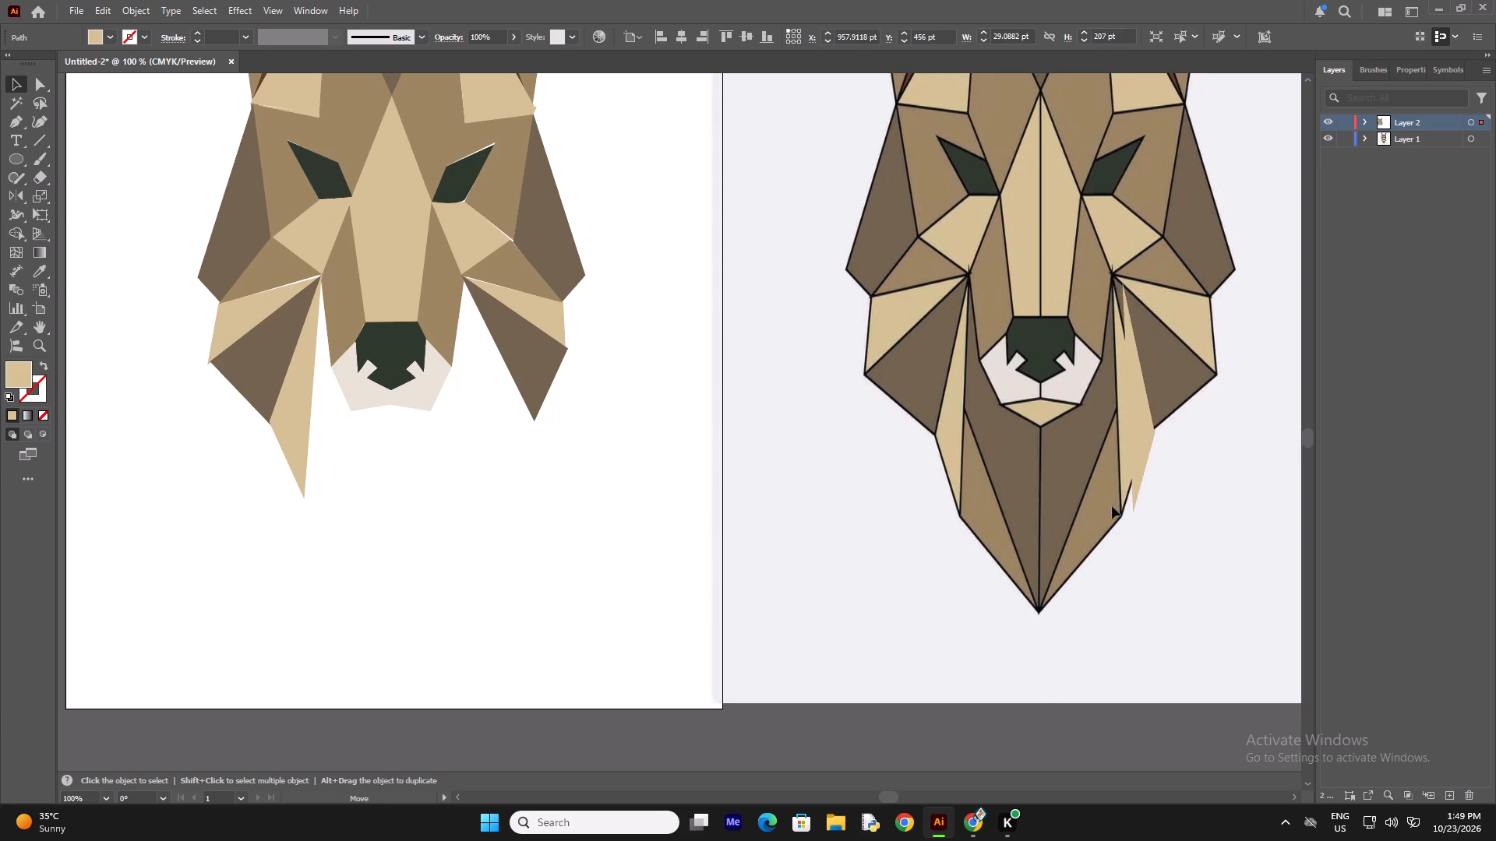
left_click(708, 523)
left_click(1130, 469)
left_click(1135, 473)
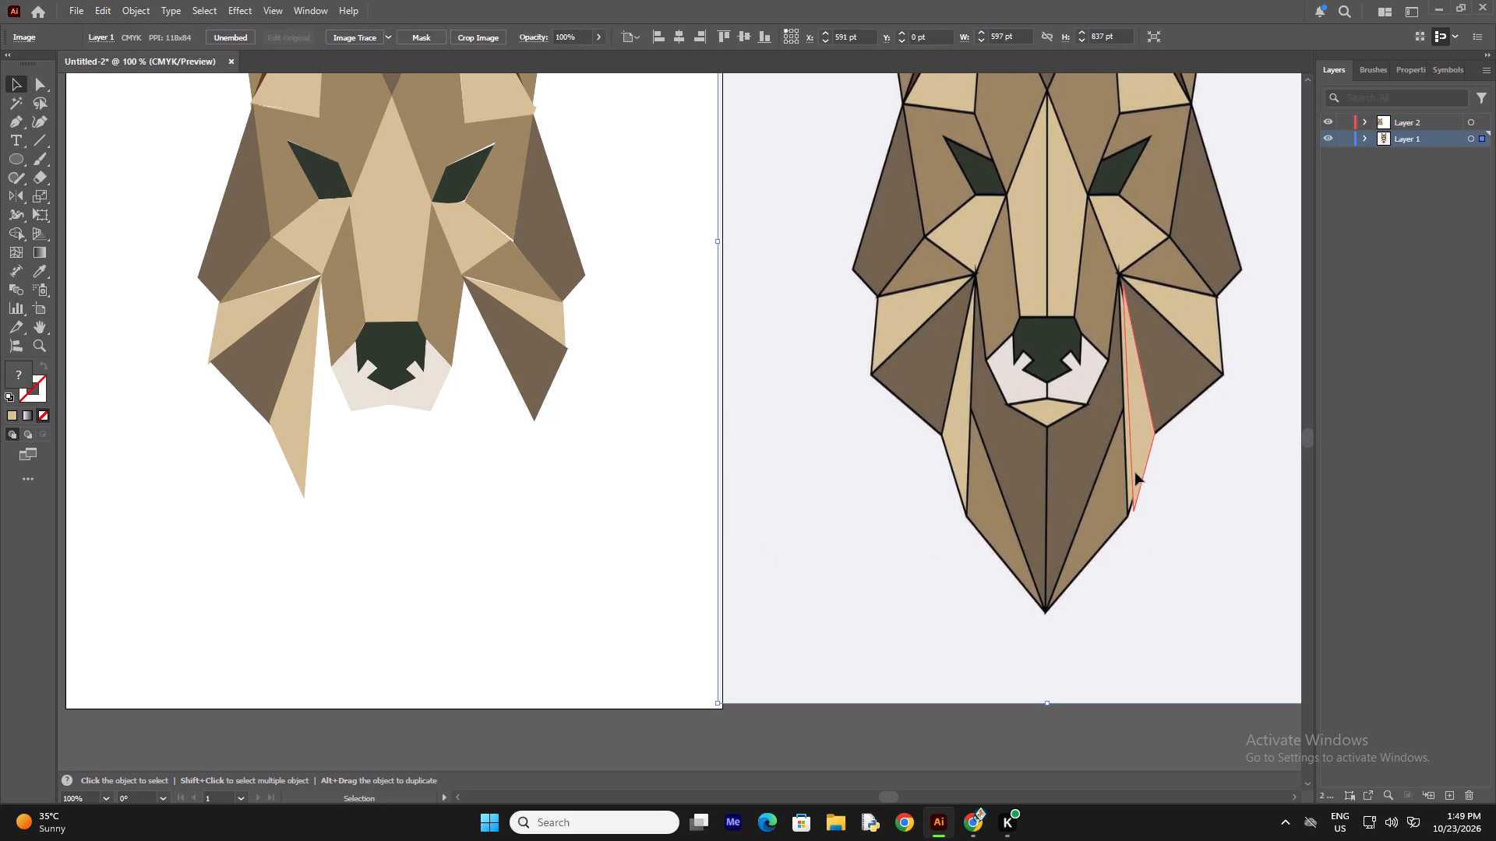
left_click_drag(1121, 516, 1113, 514)
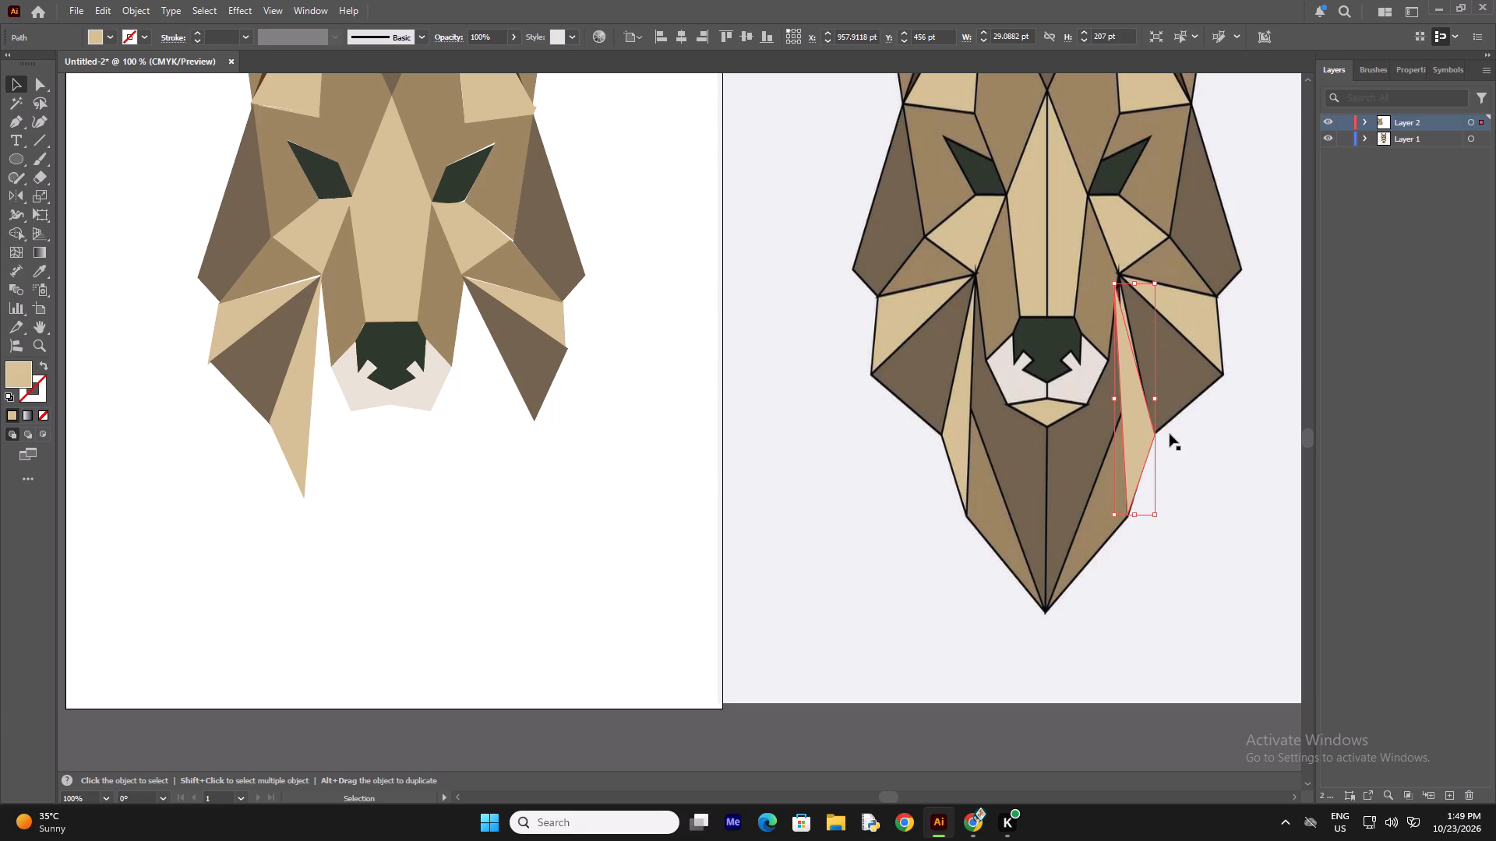
left_click(1154, 281)
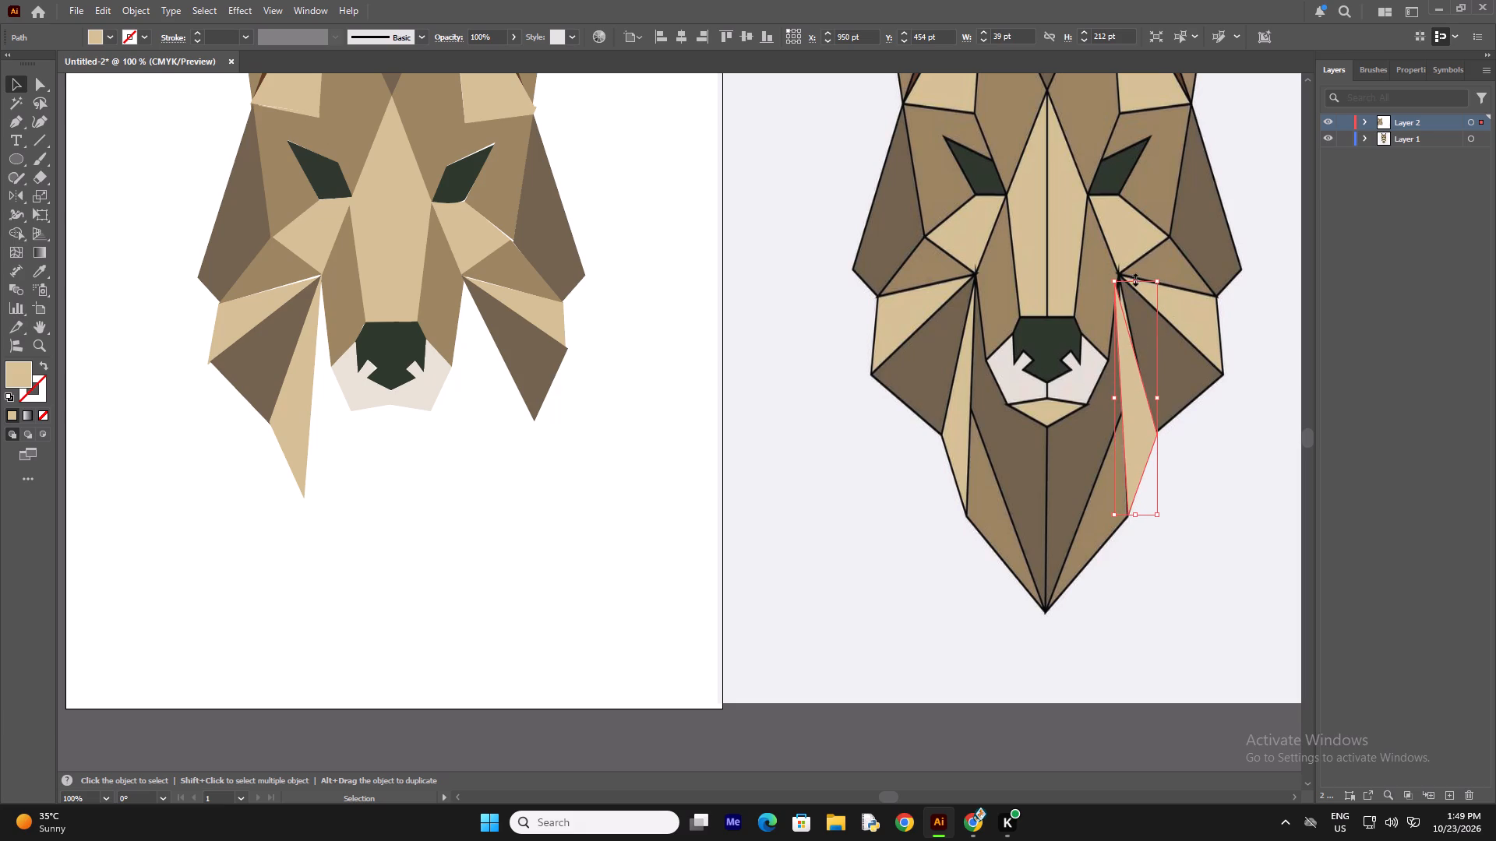
left_click(1166, 273)
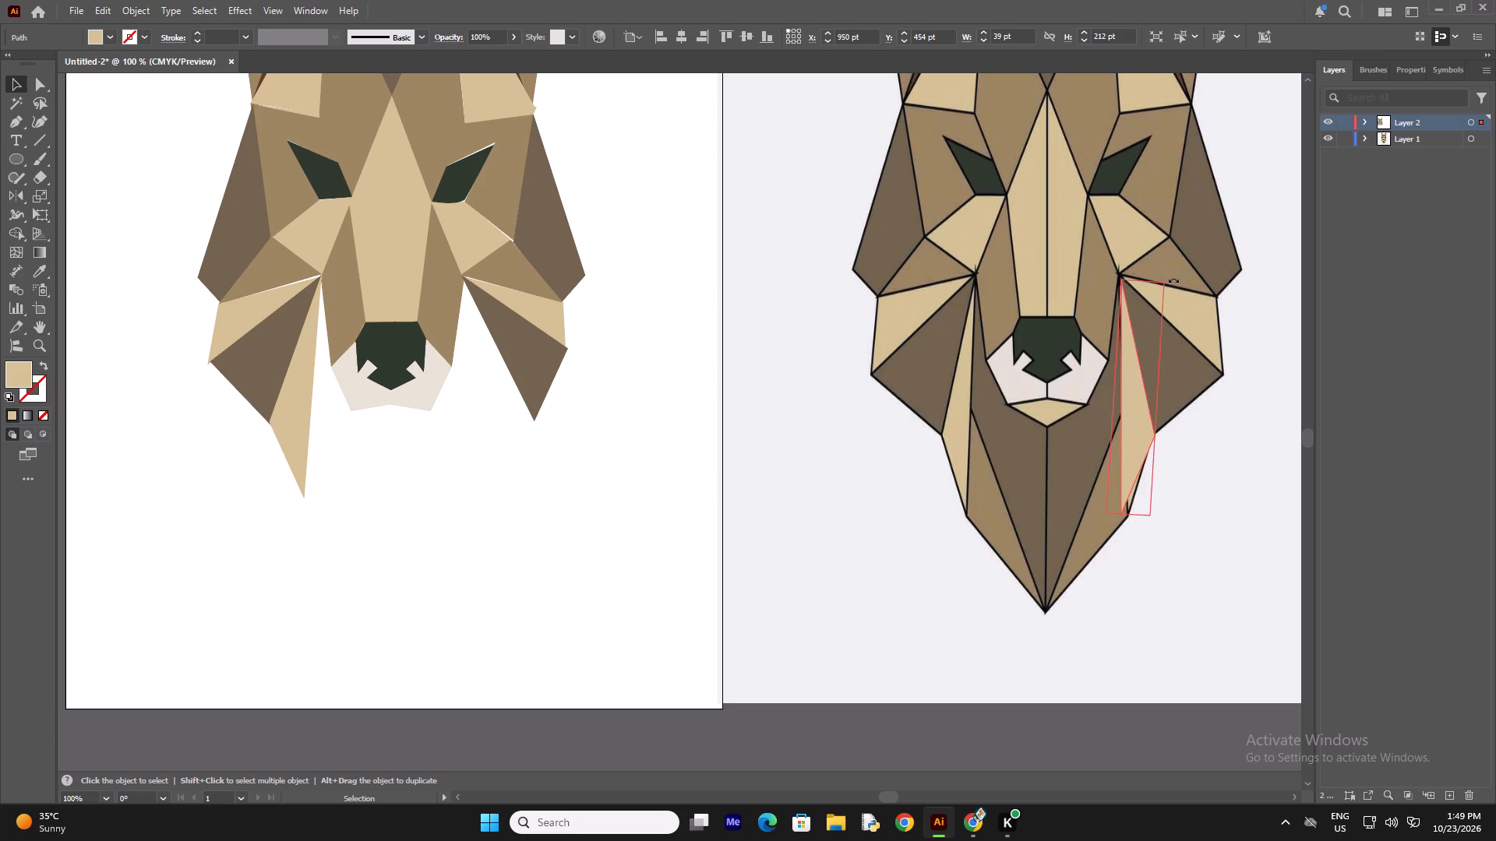
Move the flipped light tan facet onto the drawing and rotate it along the right dark brown triangle's inner edge, spanning about 66 by 205 pt.
left_click_drag(1138, 413, 1103, 410)
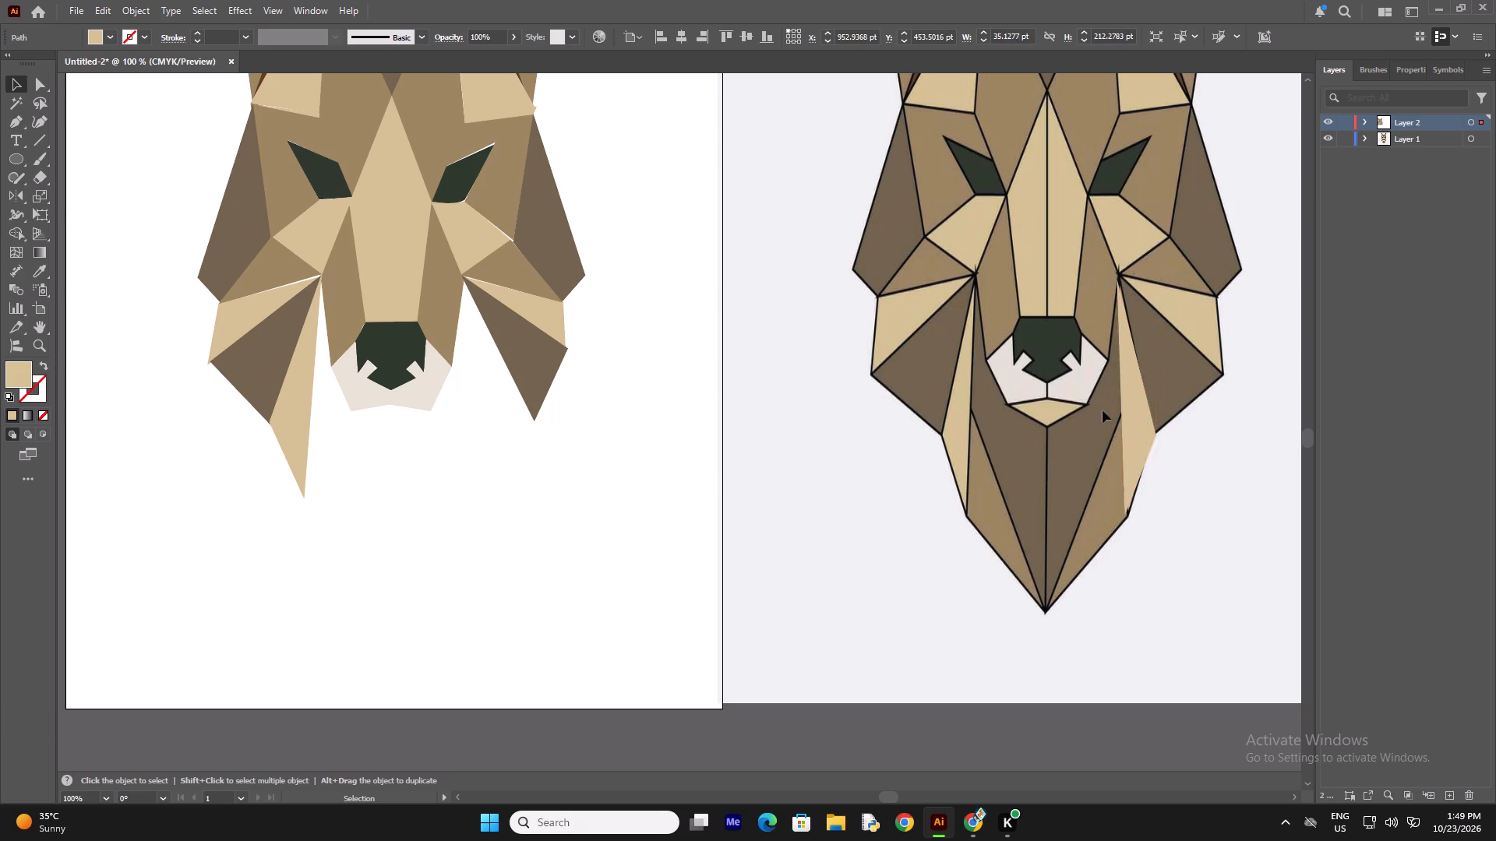
left_click_drag(1103, 410, 484, 413)
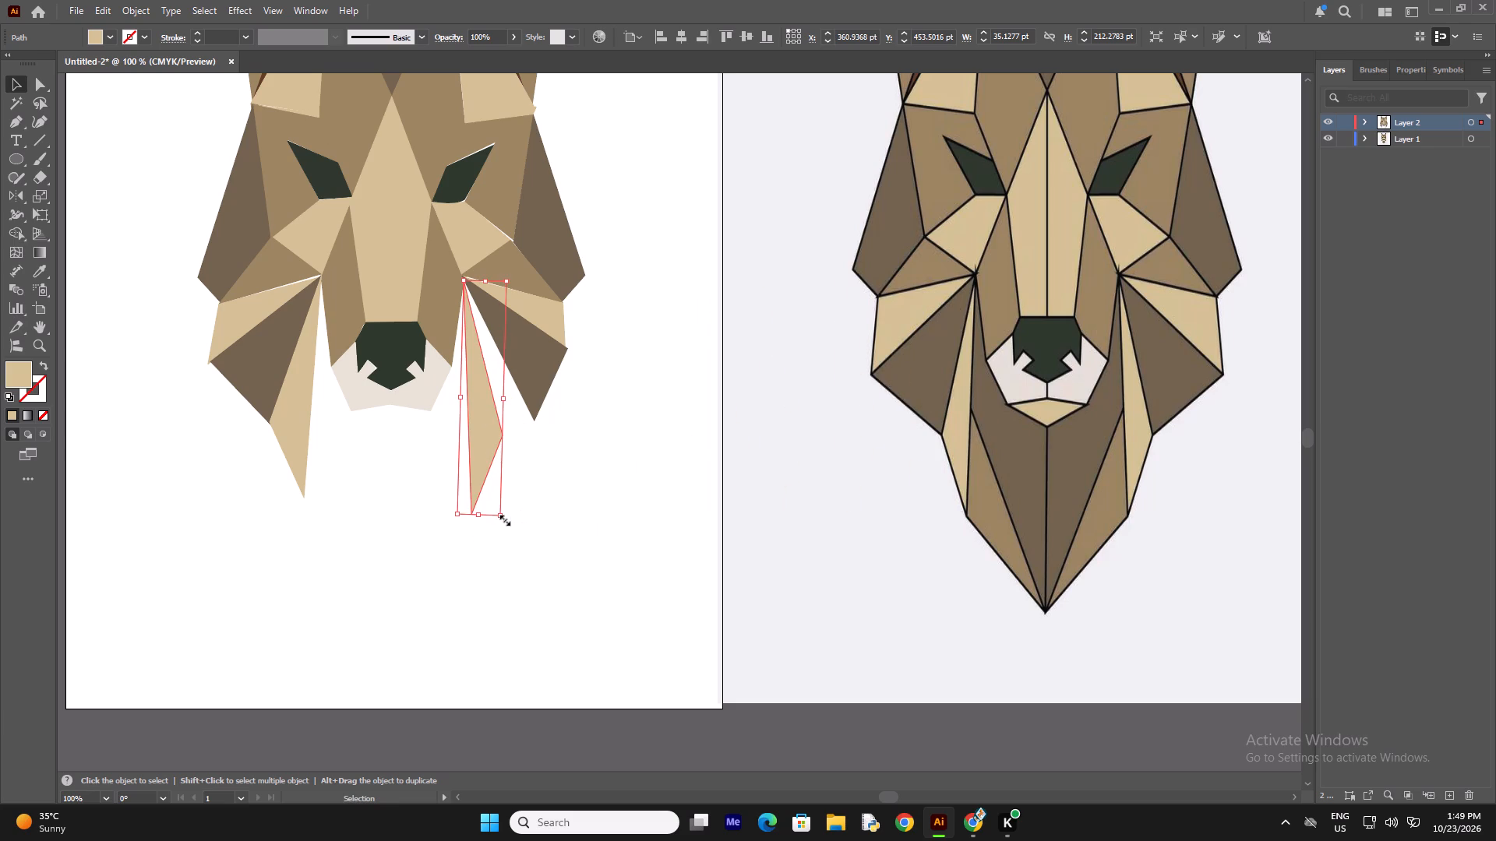
left_click_drag(503, 523, 515, 495)
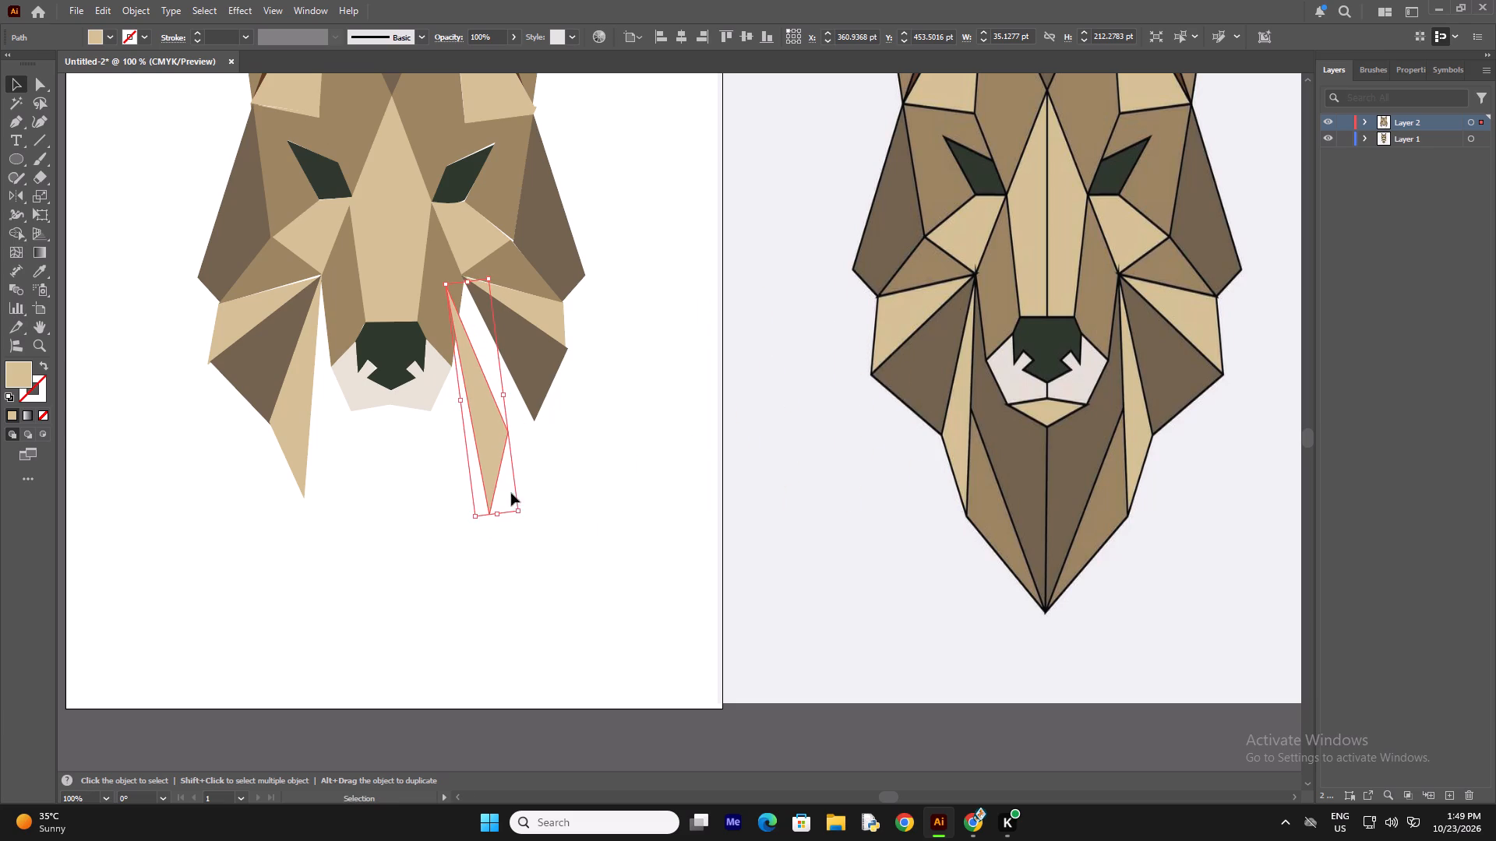
left_click_drag(482, 434, 499, 429)
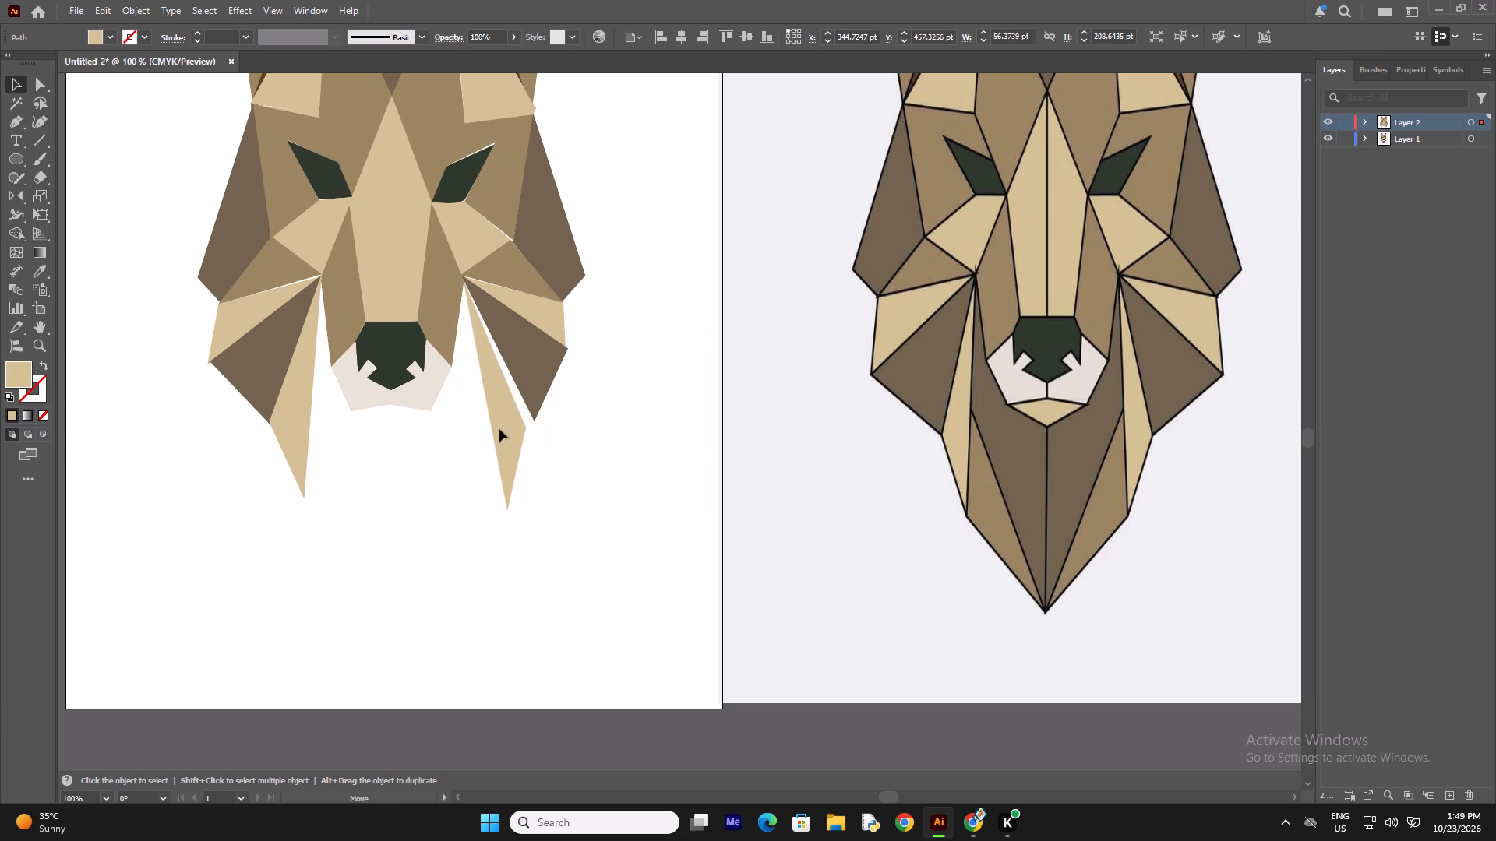
left_click_drag(499, 429, 499, 427)
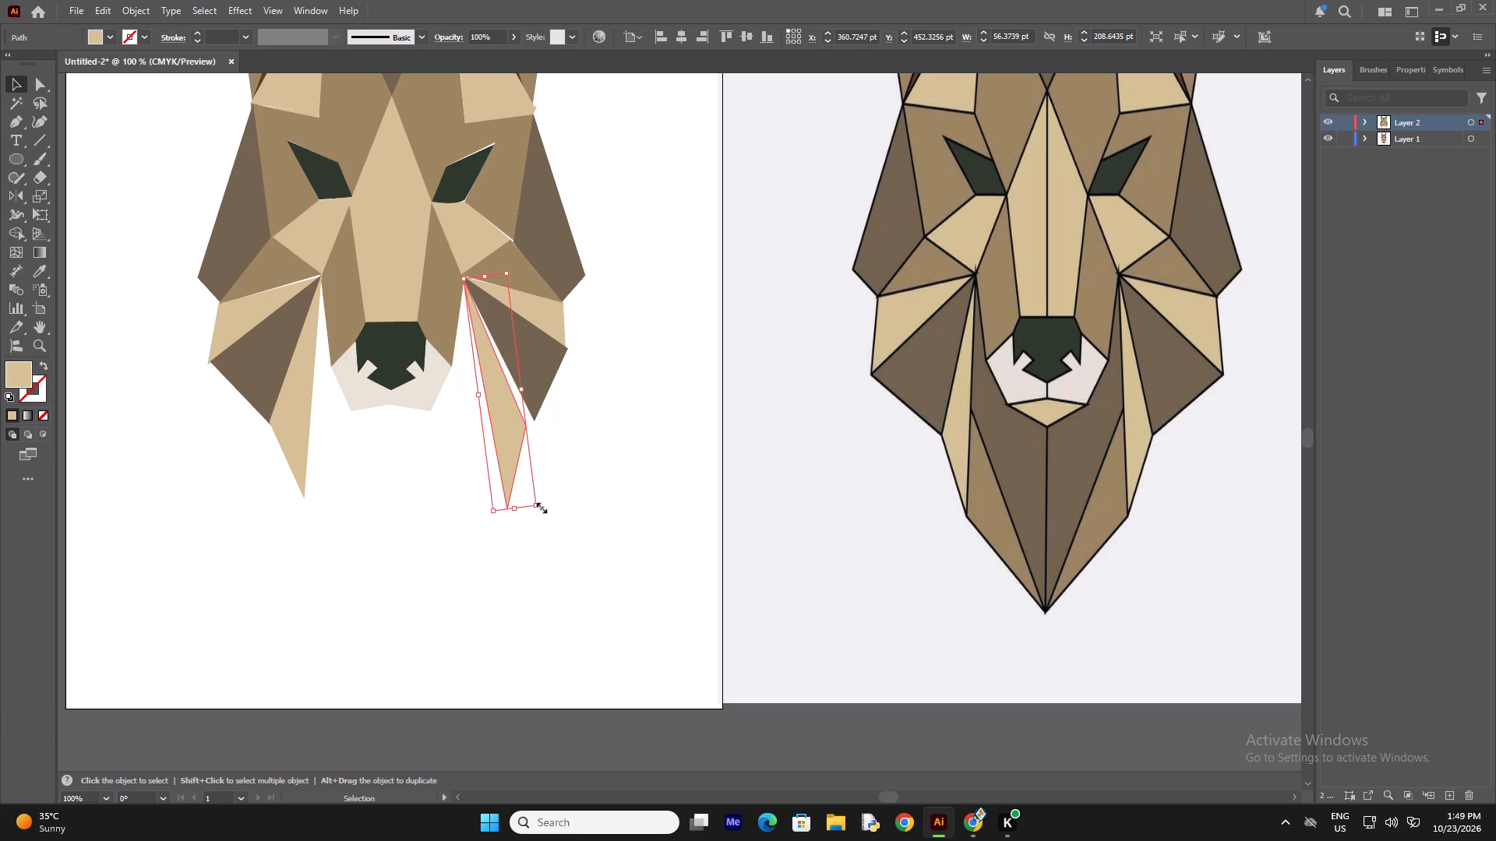
left_click_drag(540, 512, 545, 498)
left_click_drag(503, 427, 507, 420)
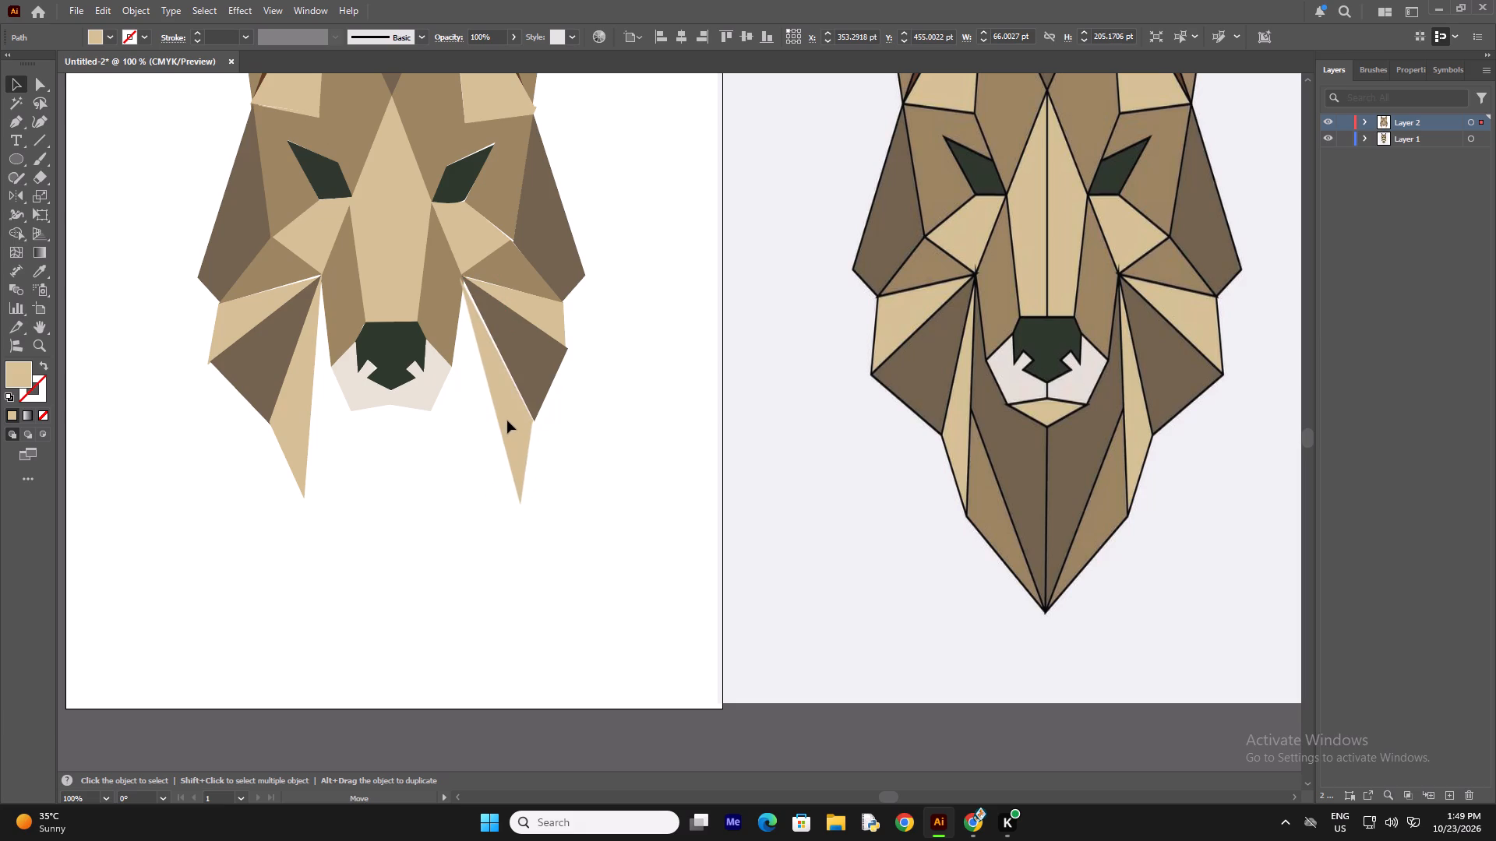
left_click_drag(507, 420, 508, 419)
left_click(500, 557)
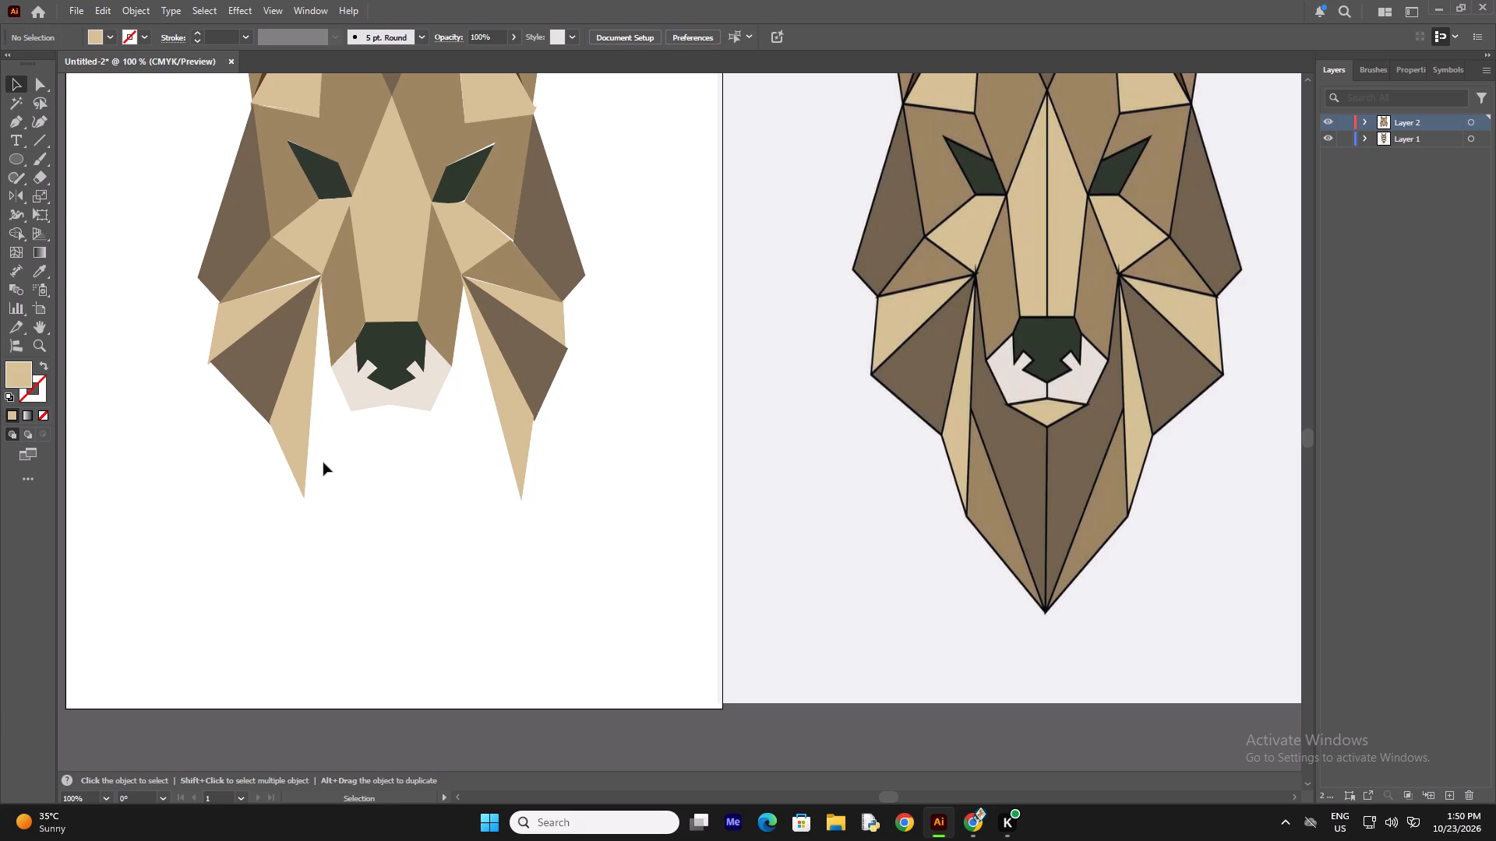
Draw a closed neck shape in the reference's dark brown, wrapping under the muzzle between the light tan facets and ending at about X 322, Y 724 pt.
scroll(323, 463, "down", 1)
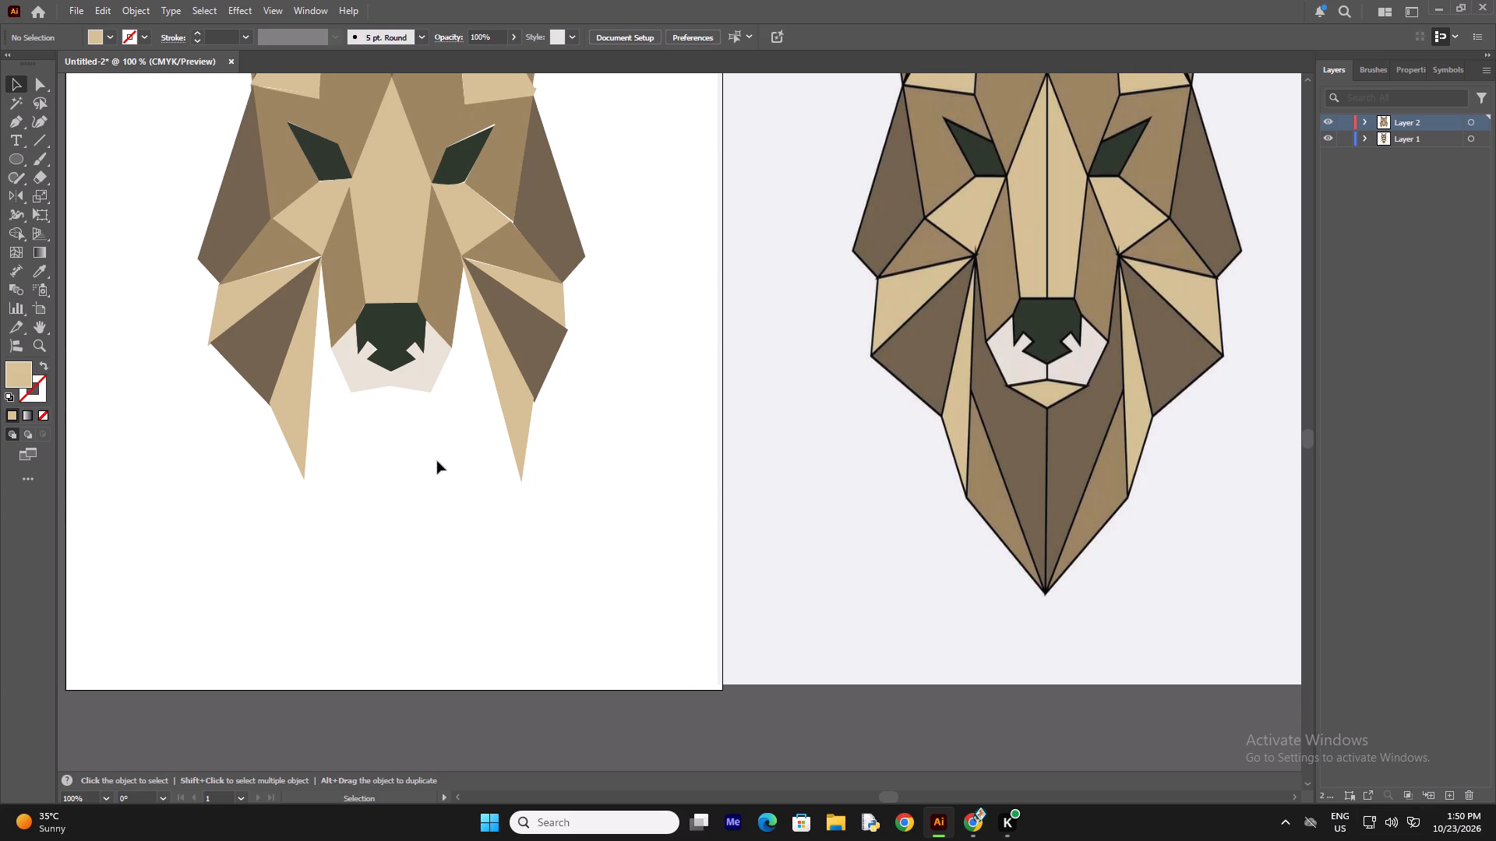
key("i")
key("i")
key("i")
key("i")
key("i")
key("i")
key("i")
key("i")
key("i")
key("i")
key("i")
key("i")
key("i")
key("i")
key("i")
key("i")
key("i")
key("i")
left_click(1039, 452)
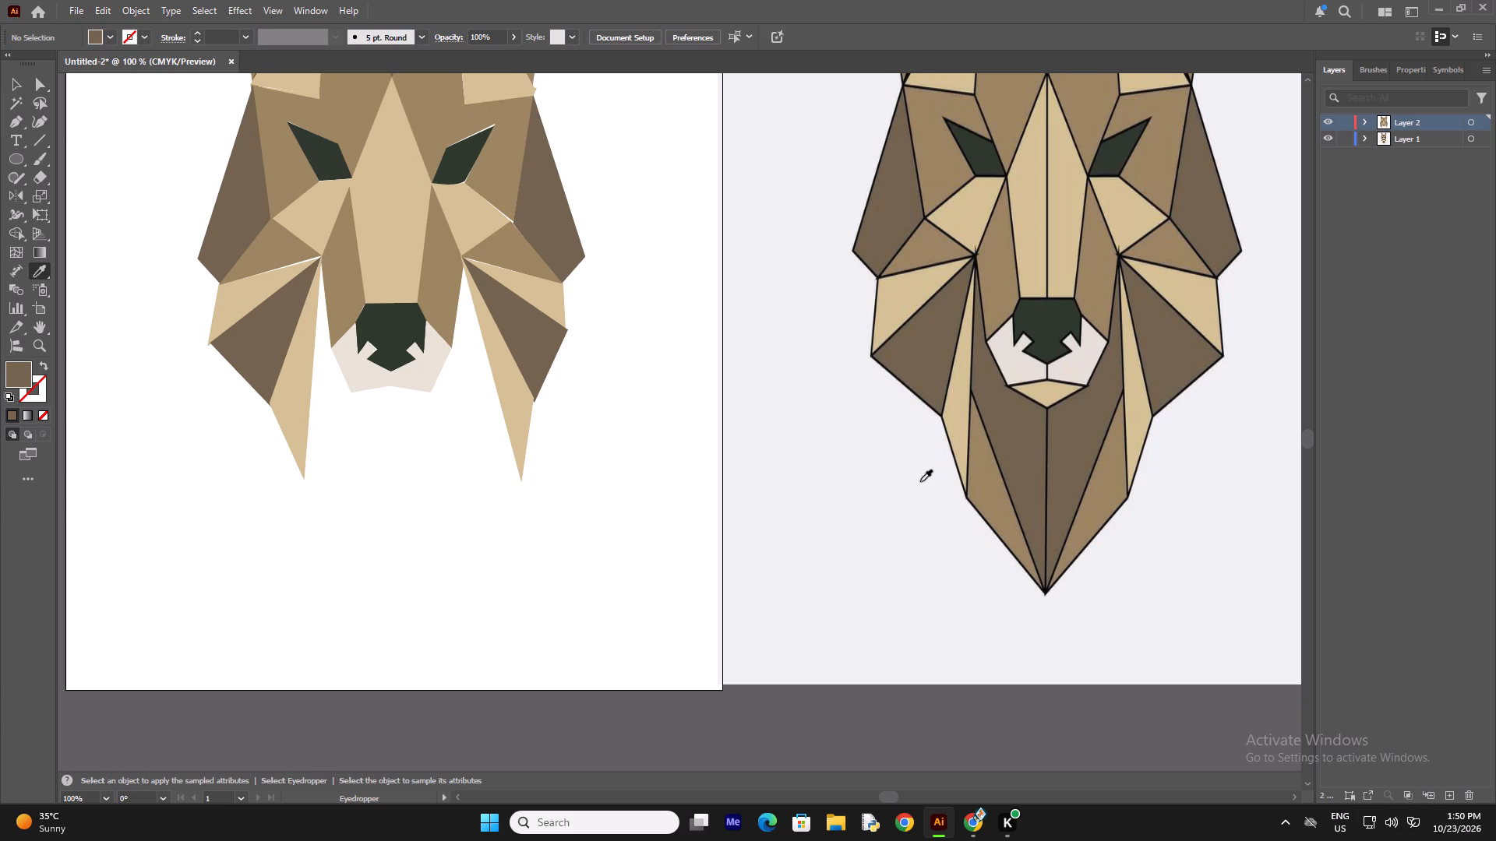
key("p")
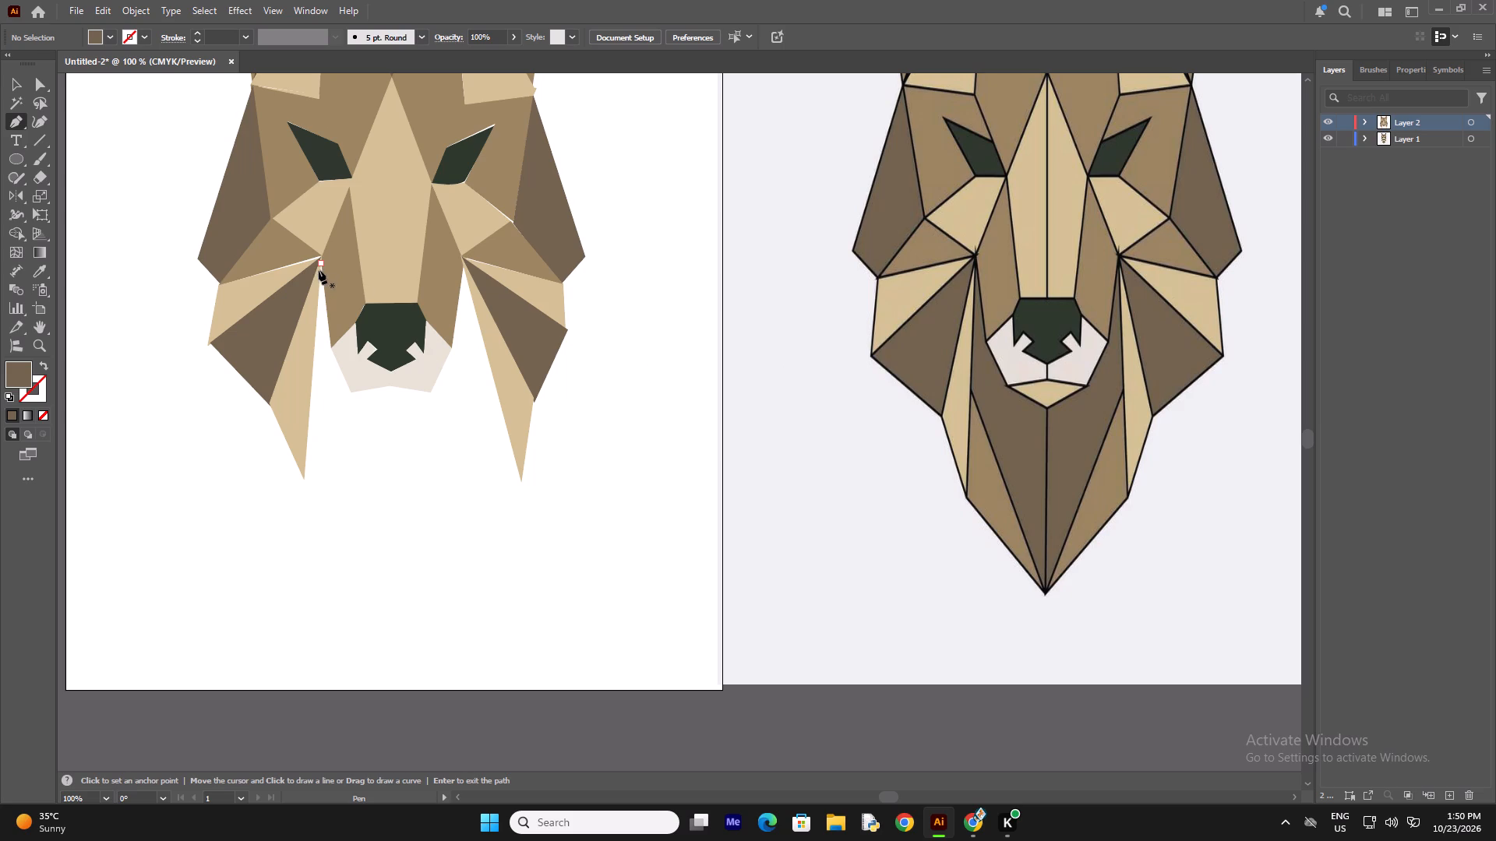
left_click(319, 268)
left_click(330, 346)
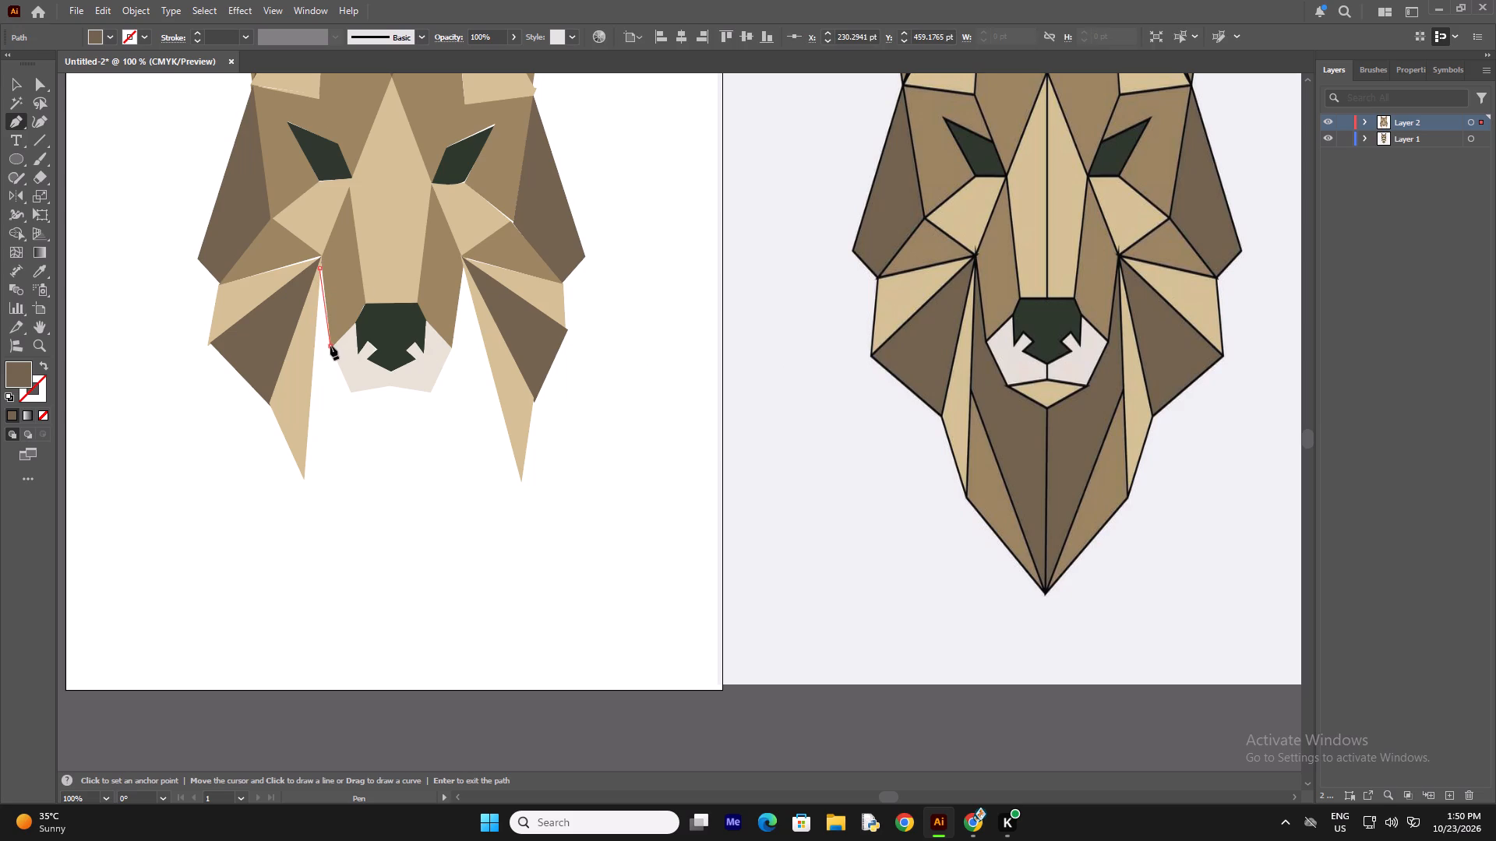
left_click(349, 392)
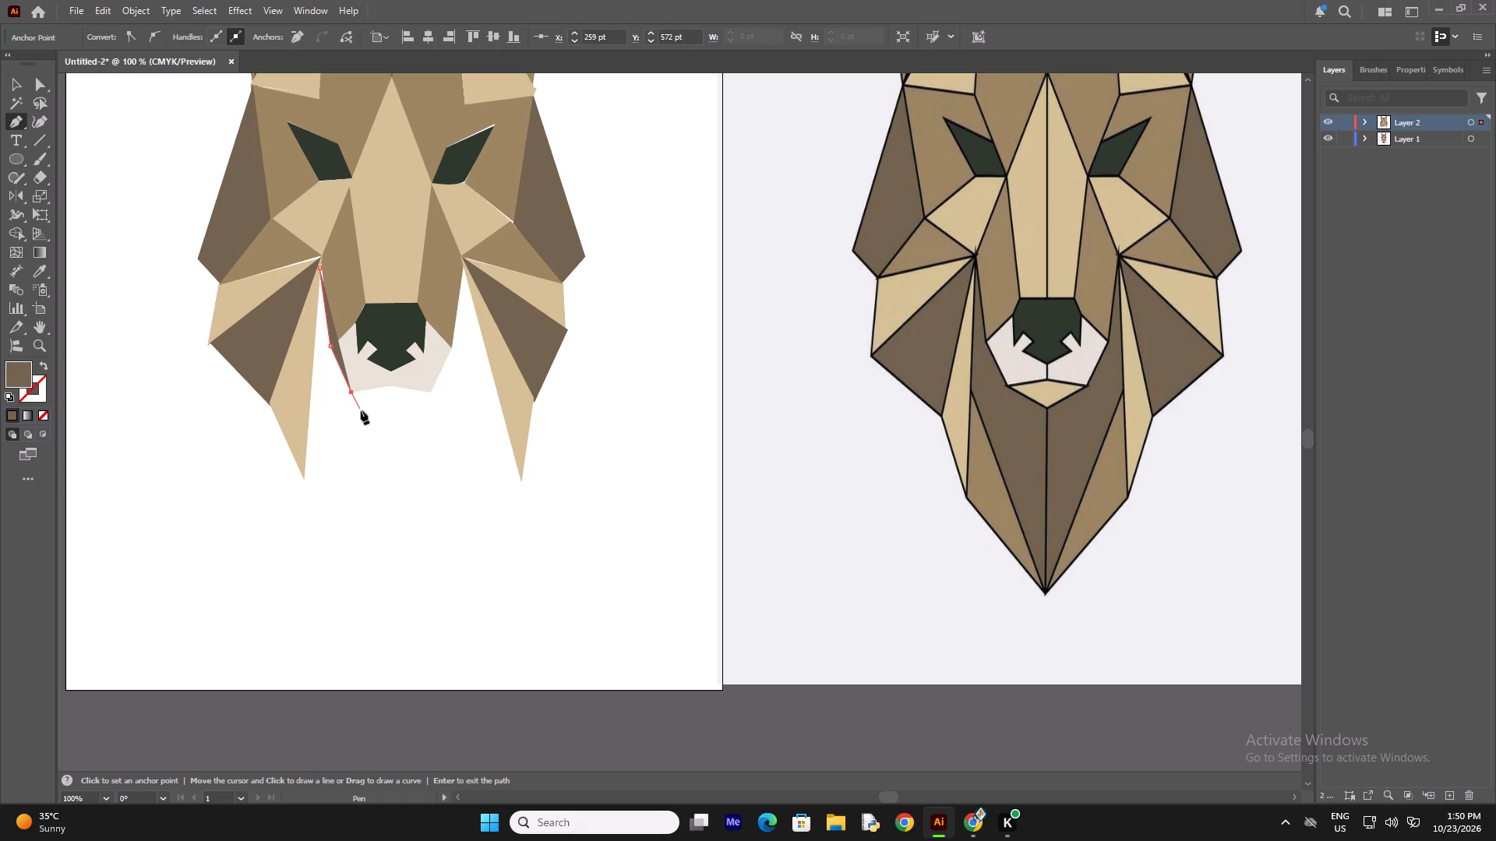
left_click(389, 412)
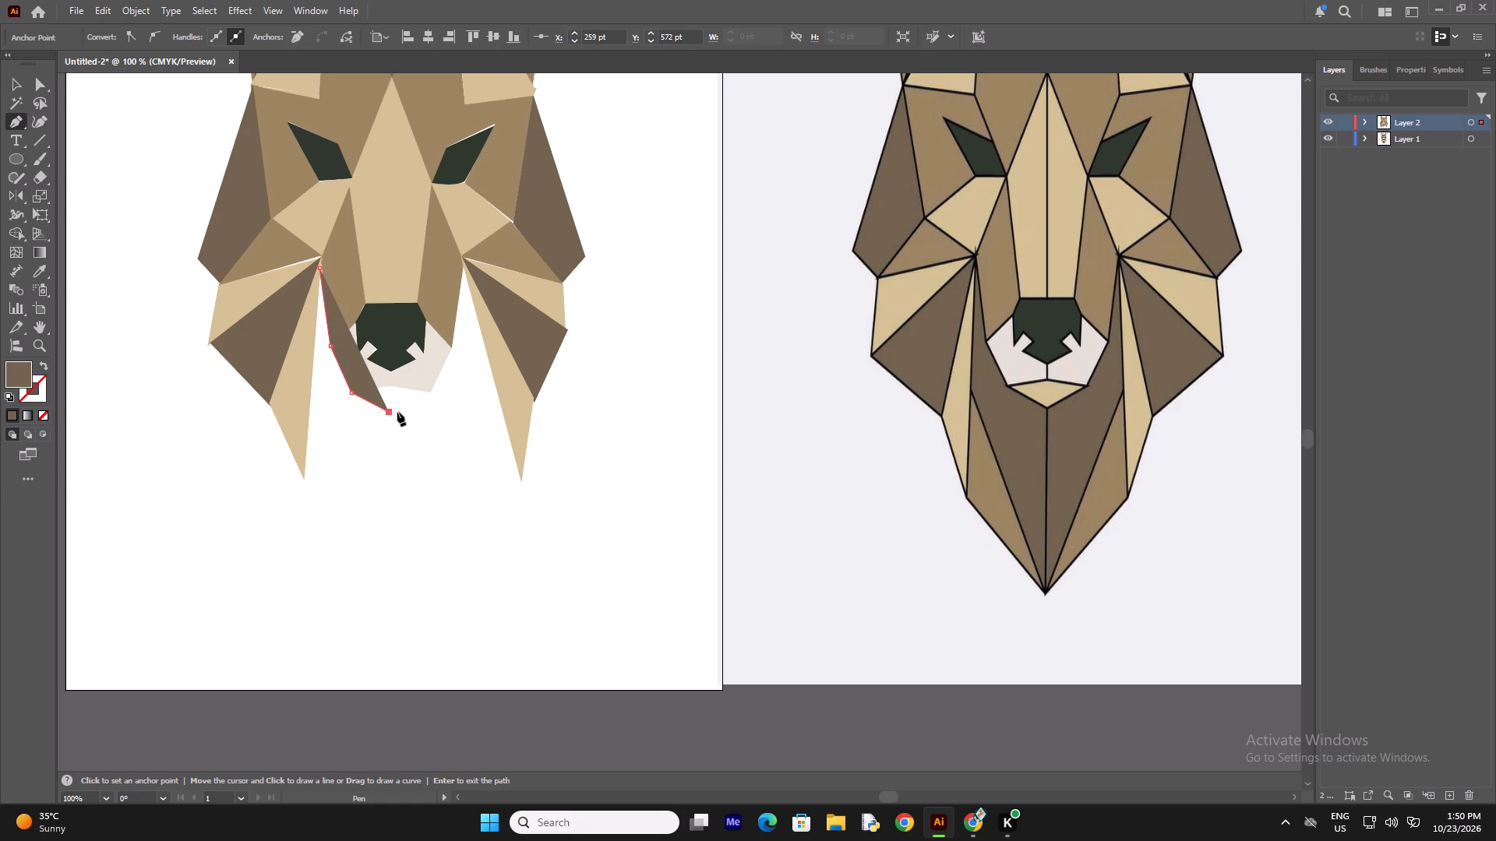
left_click(432, 394)
left_click(452, 347)
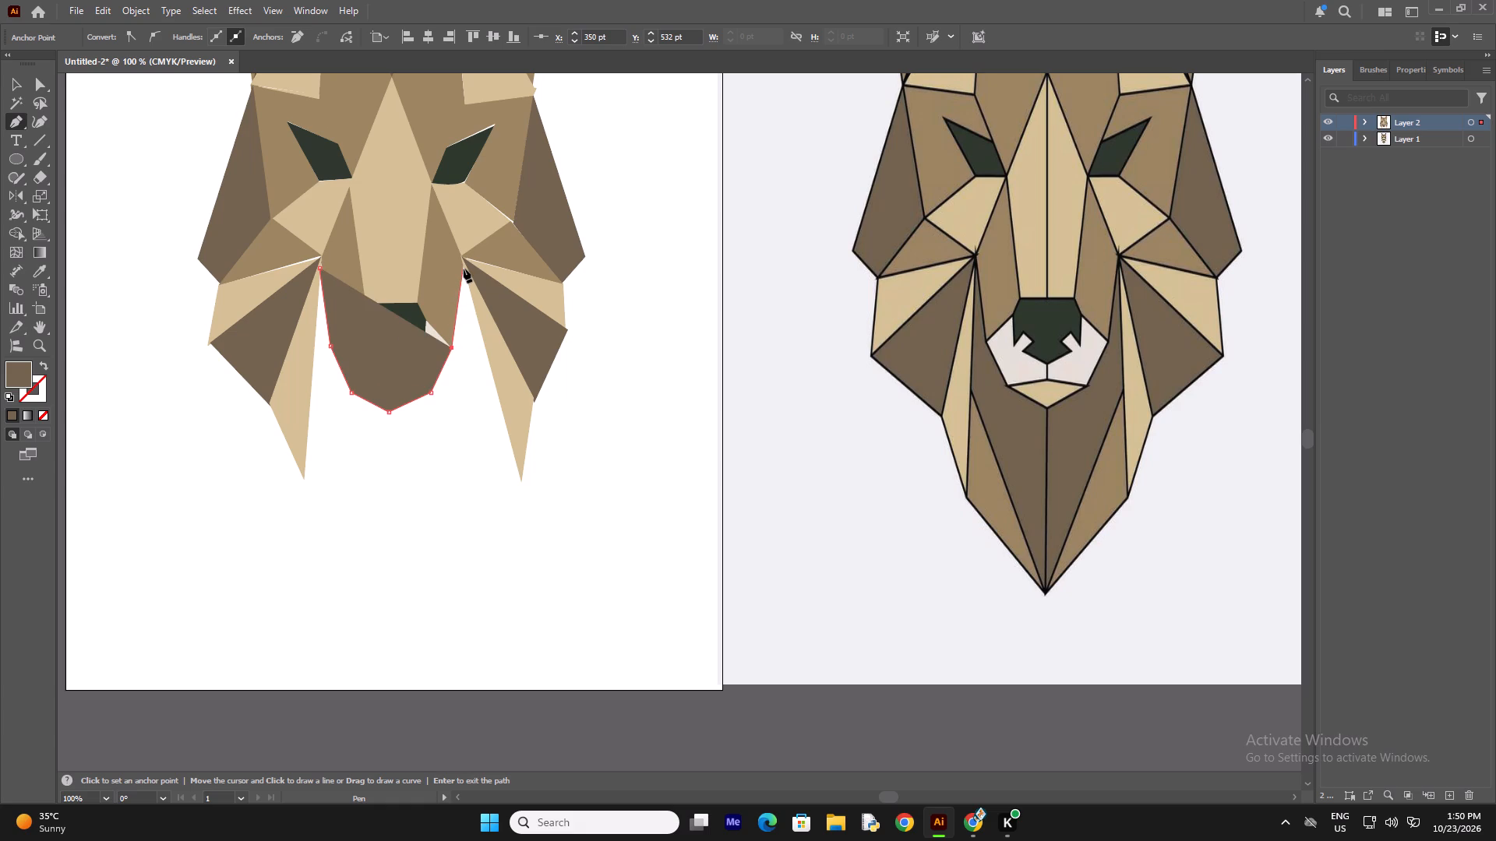
left_click(464, 268)
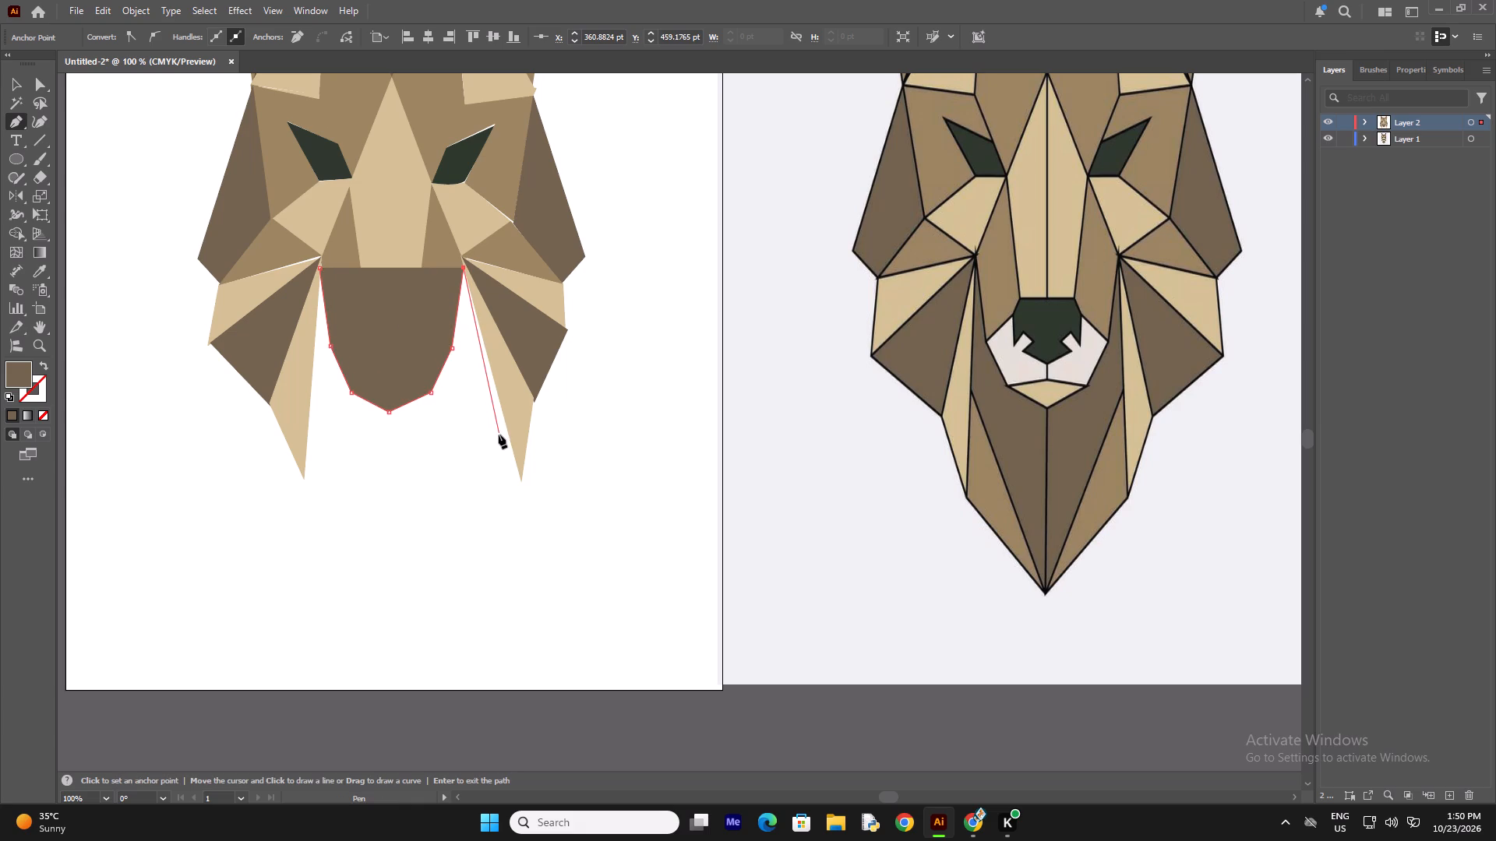
left_click(492, 374)
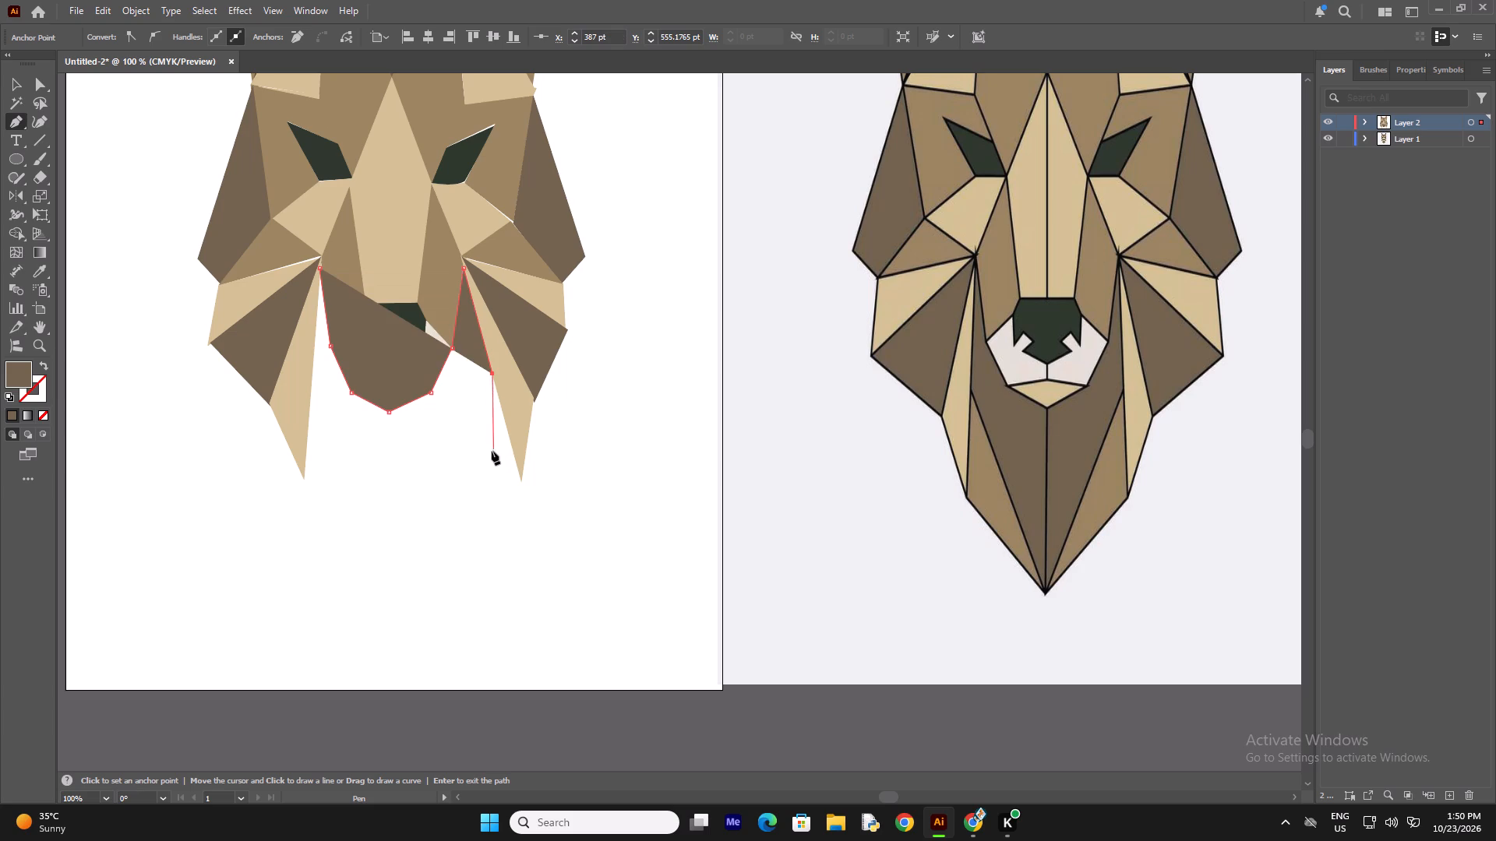
left_click(421, 560)
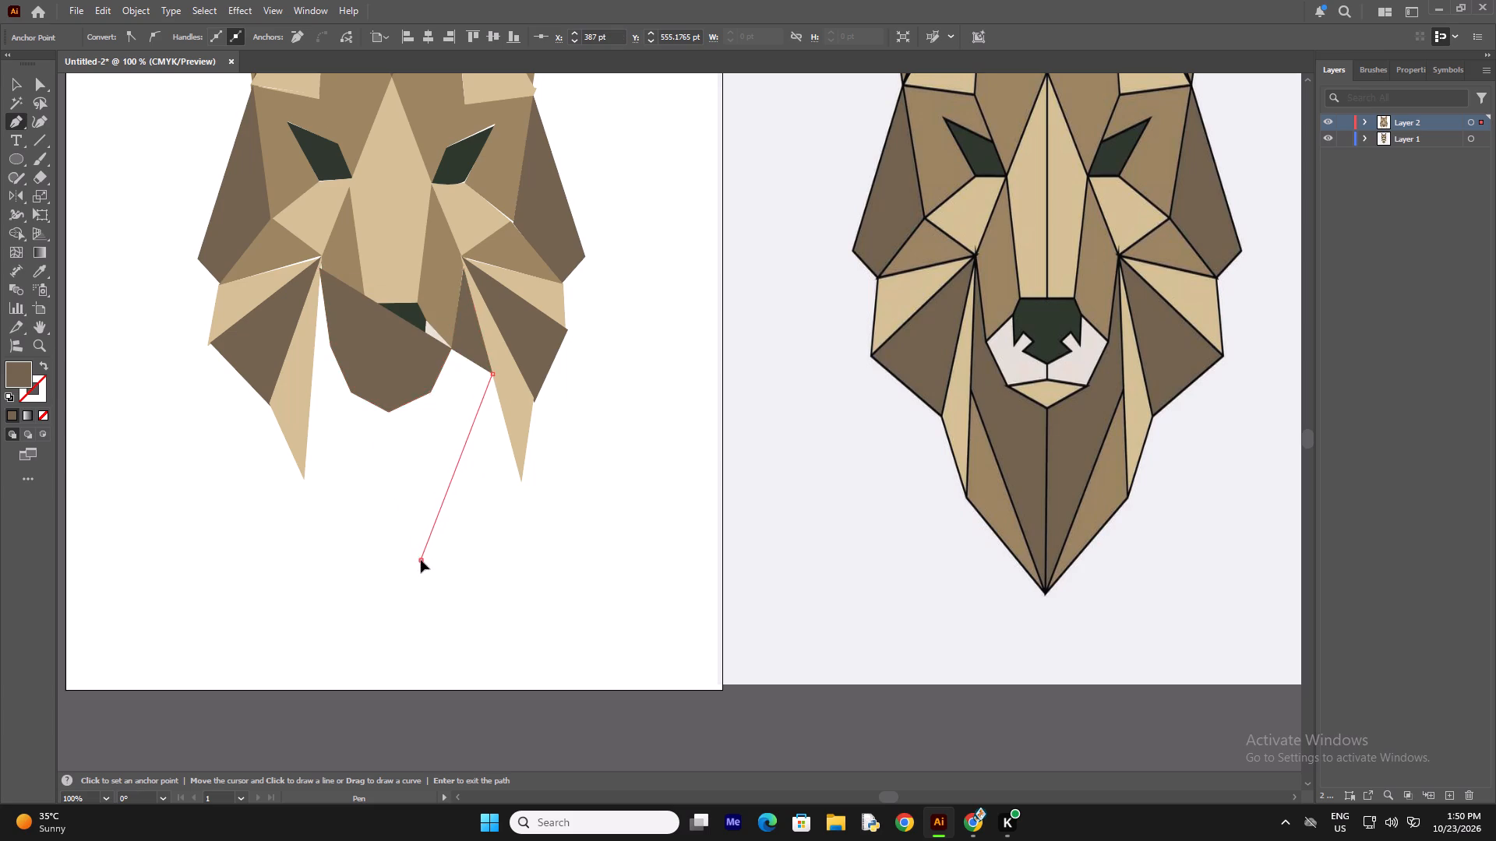
left_click(312, 382)
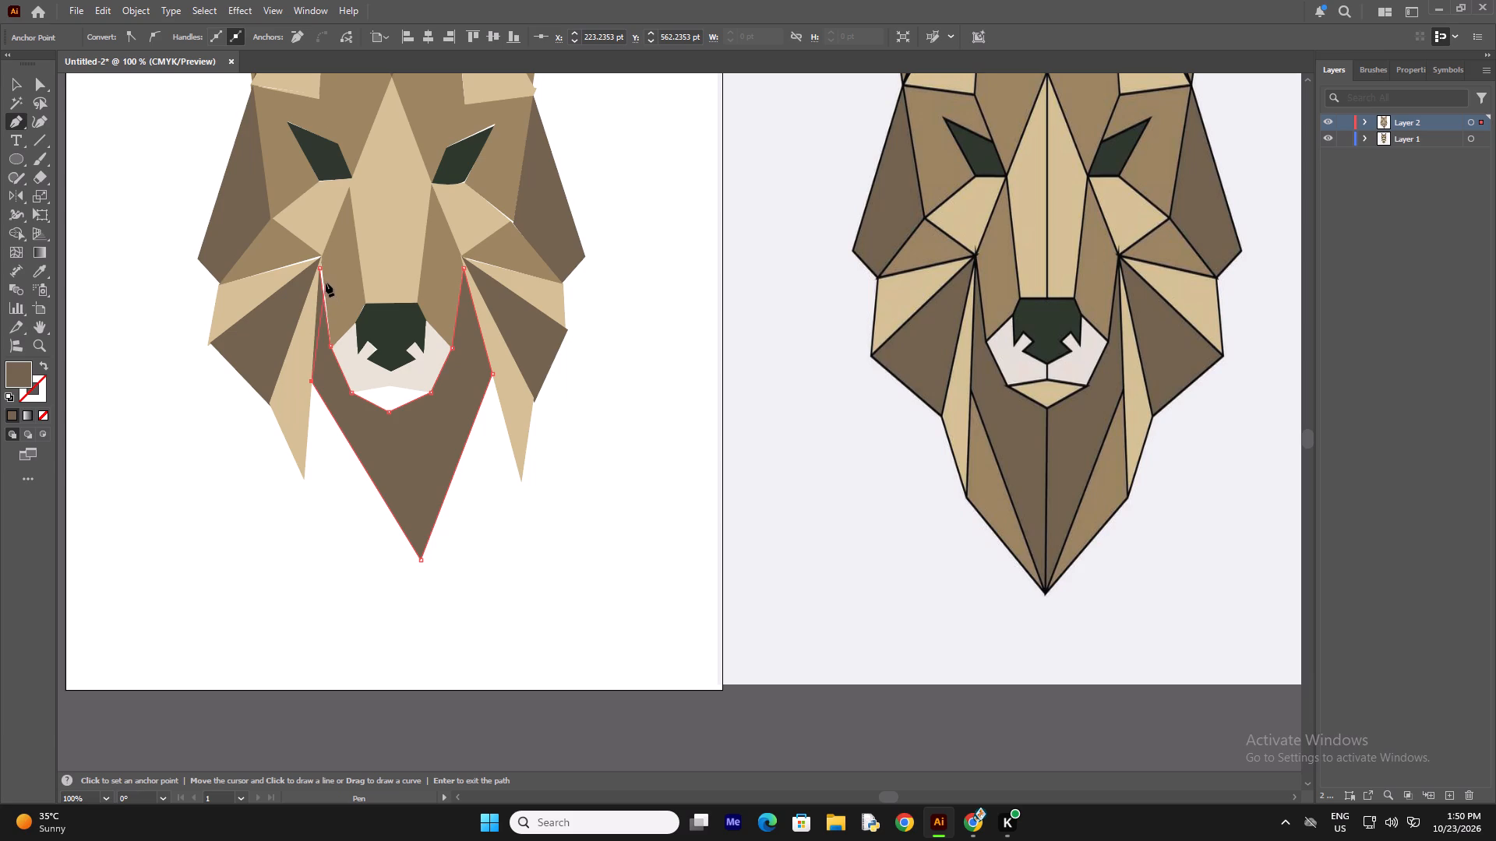
left_click(319, 269)
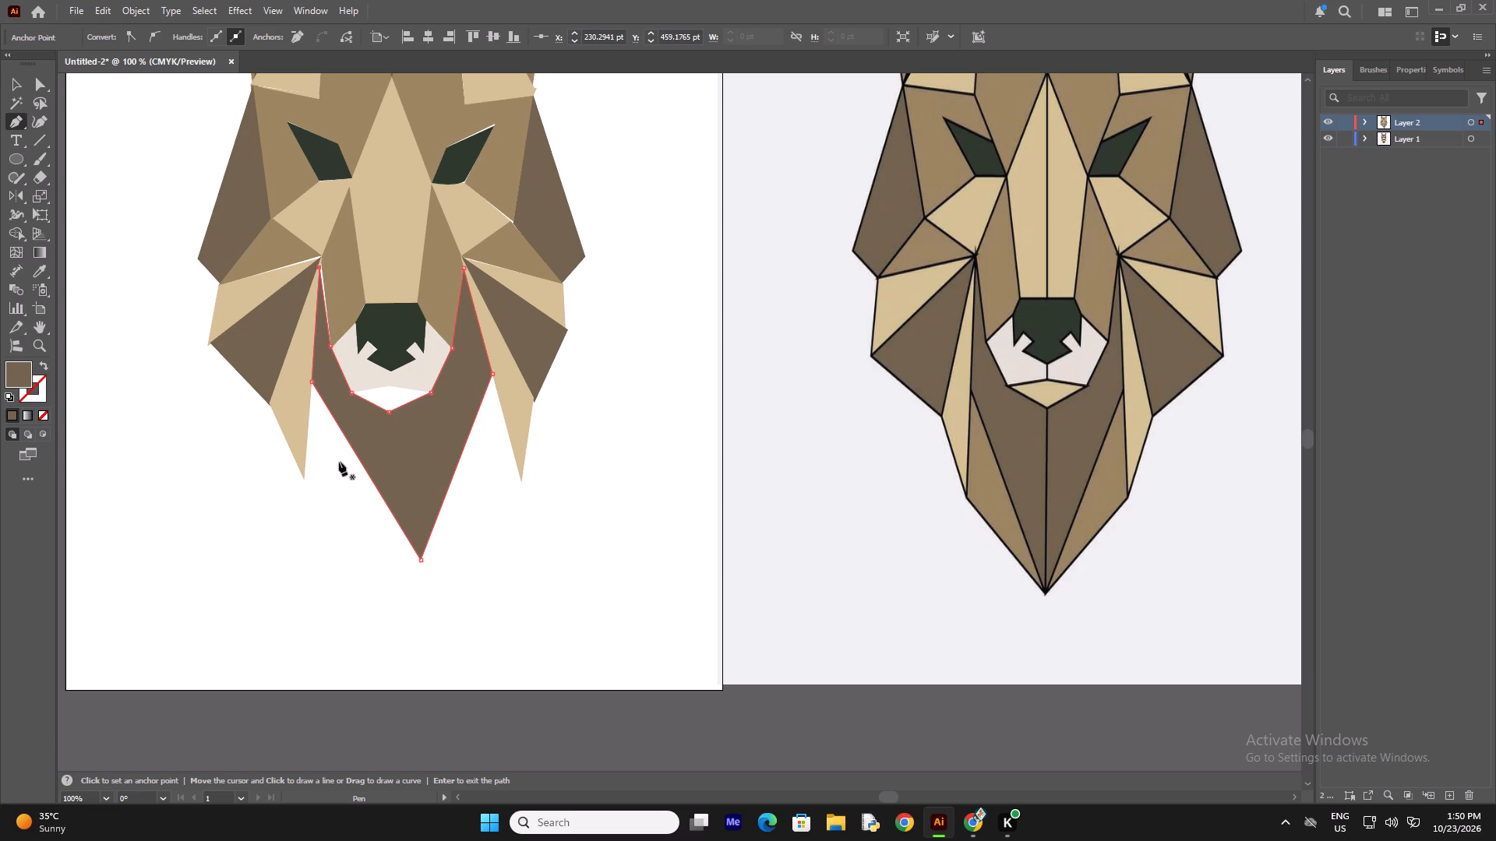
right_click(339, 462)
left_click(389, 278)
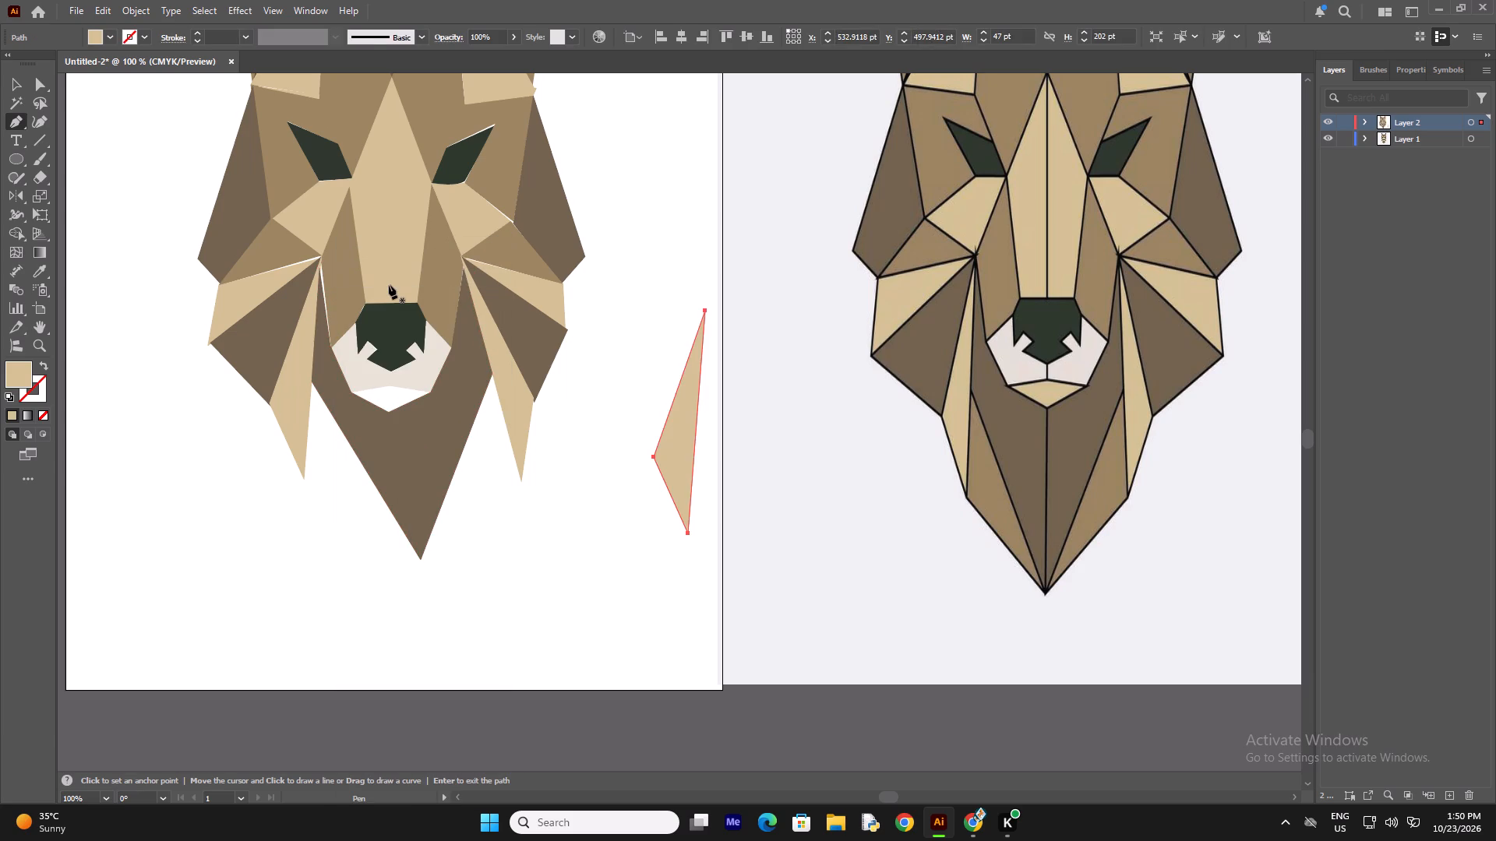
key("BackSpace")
Draw the left medium brown neck facet in the reference's colour, from the light tan facet's tip via the dark neck's left corner to its bottom point.
scroll(510, 470, "down", 4)
scroll(379, 416, "up", 3)
scroll(377, 416, "down", 1)
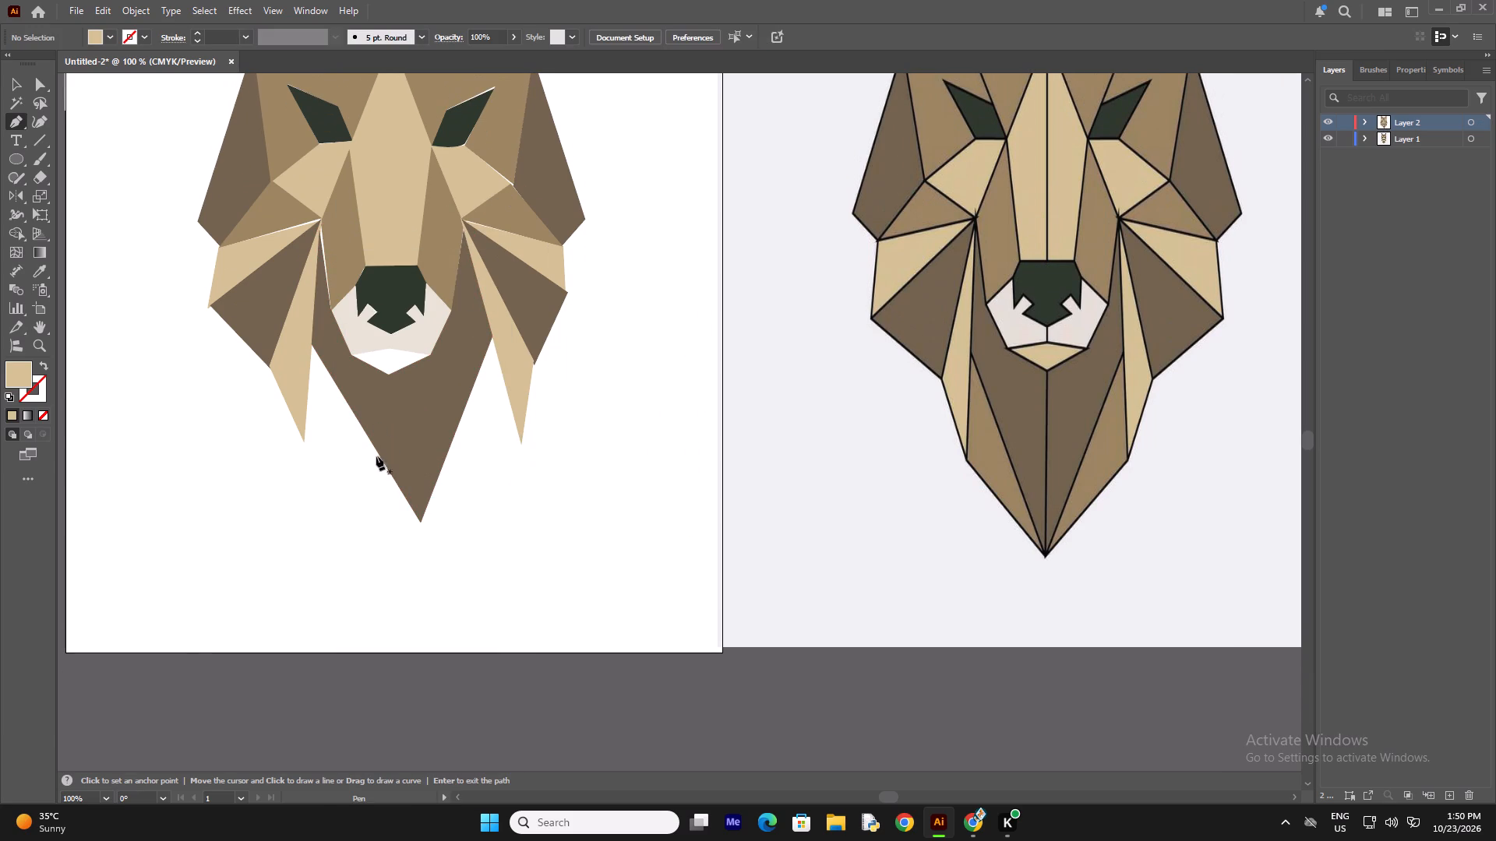
key("i")
key("i")
key("i")
key("i")
key("i")
key("i")
key("i")
key("i")
key("i")
key("i")
key("i")
key("i")
key("i")
key("i")
key("i")
key("i")
key("i")
key("i")
key("i")
key("i")
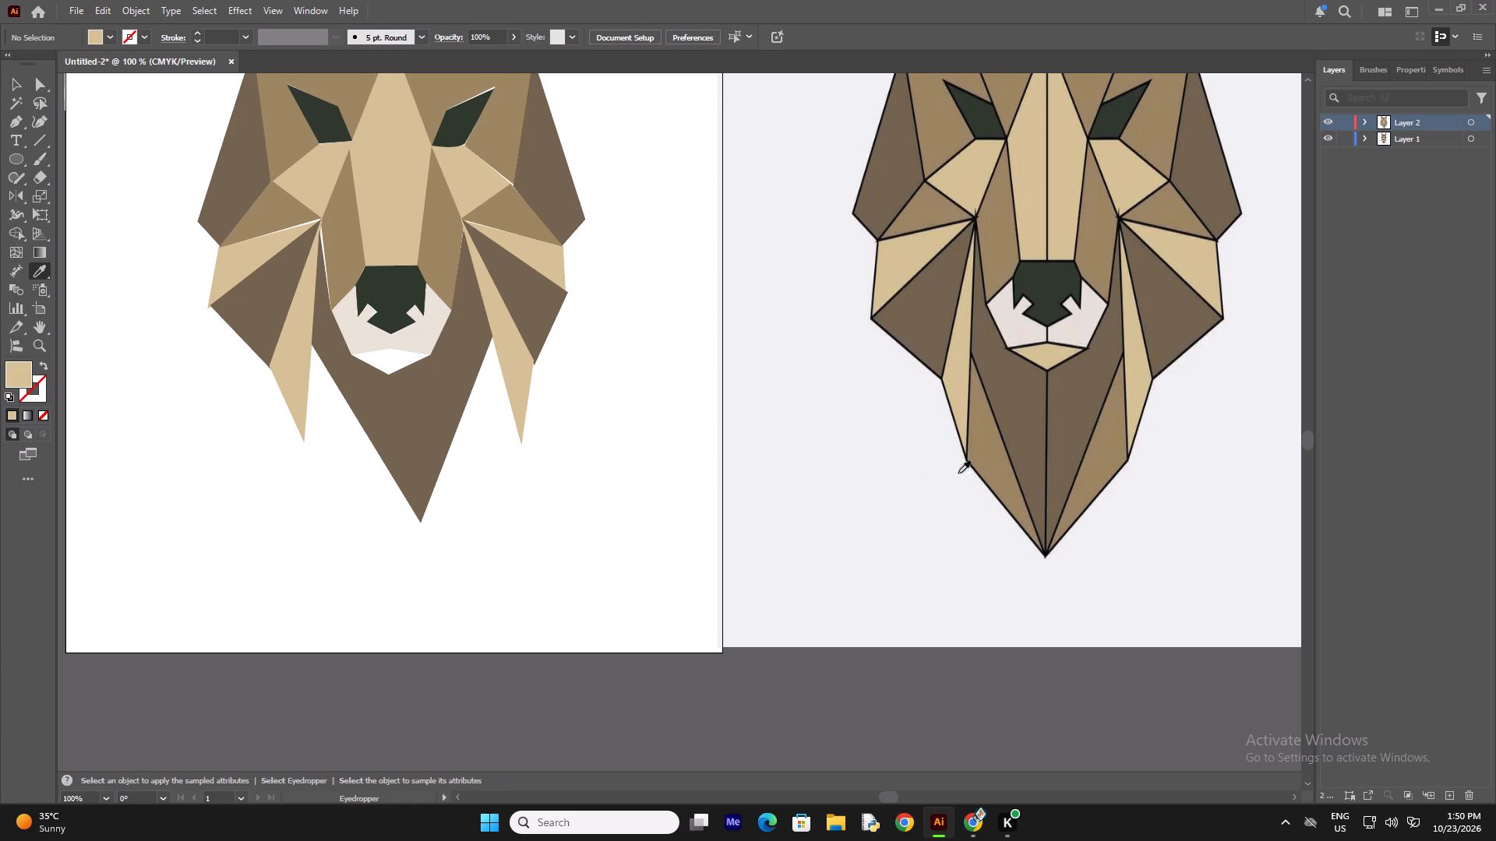
left_click(992, 435)
key("p")
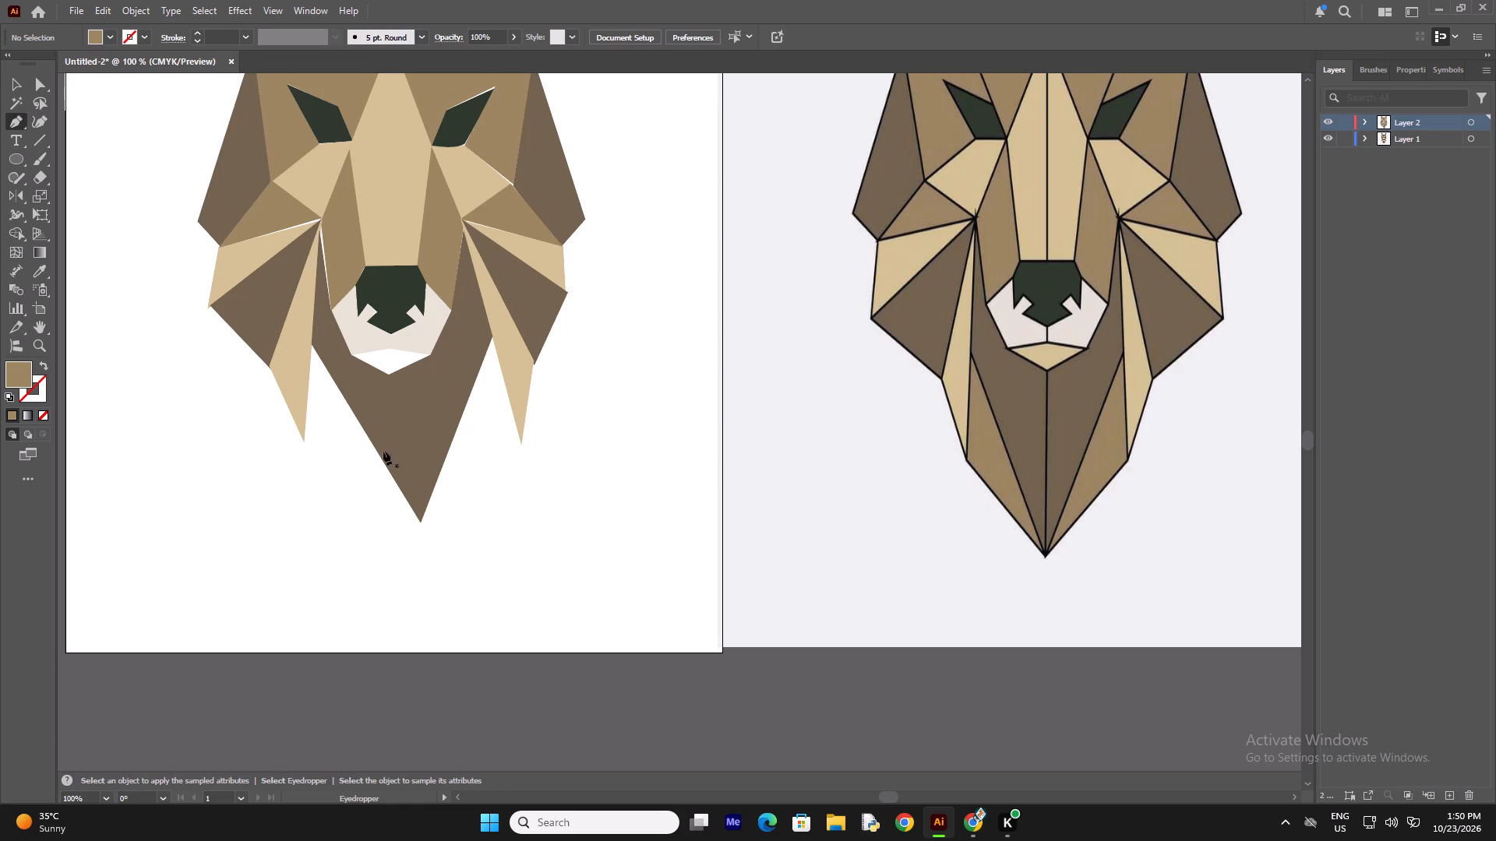
left_click(304, 442)
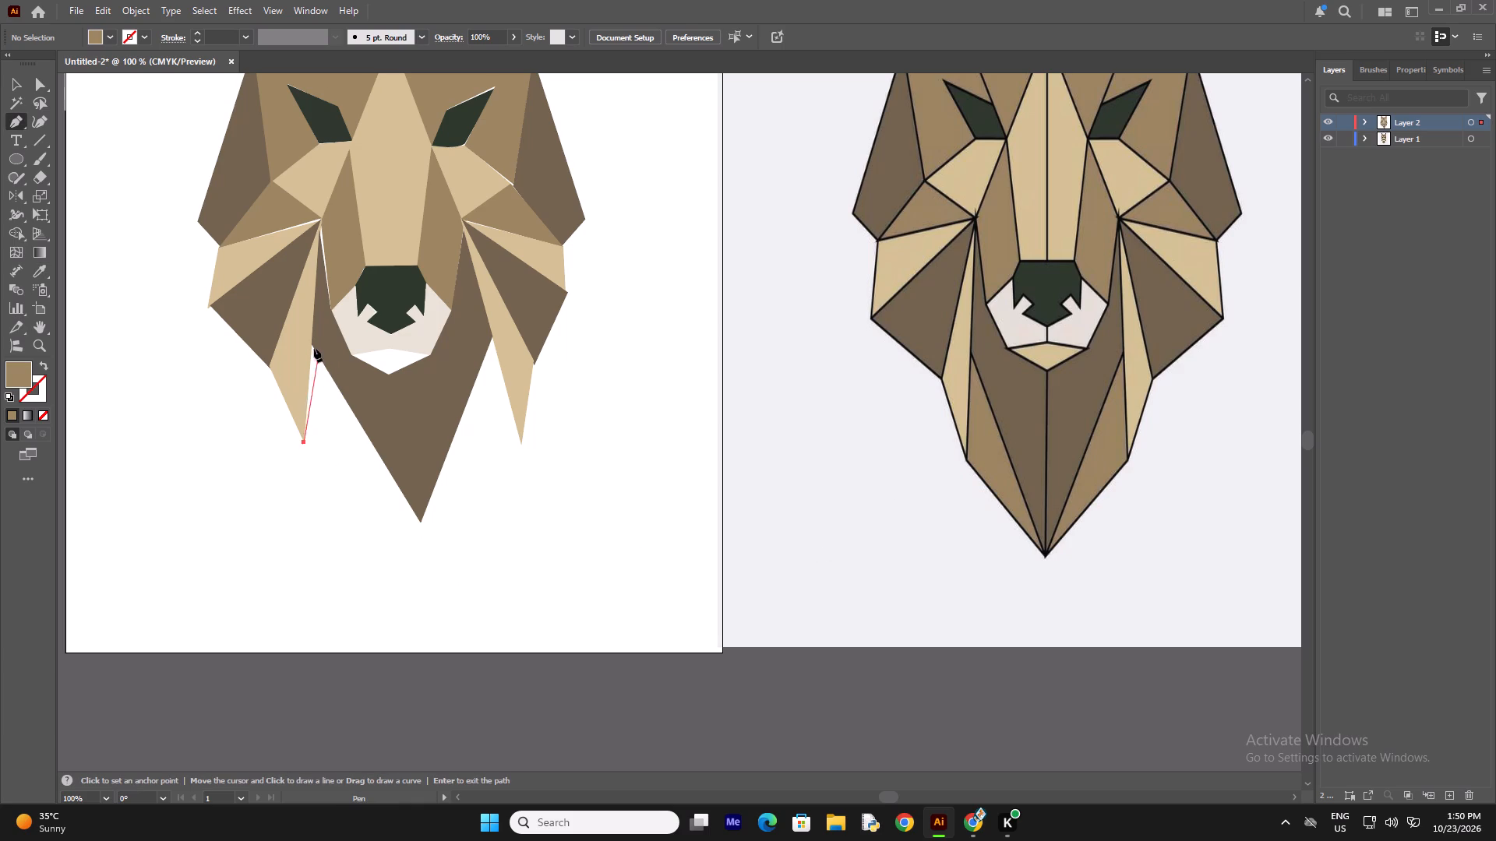
left_click(309, 346)
left_click(418, 524)
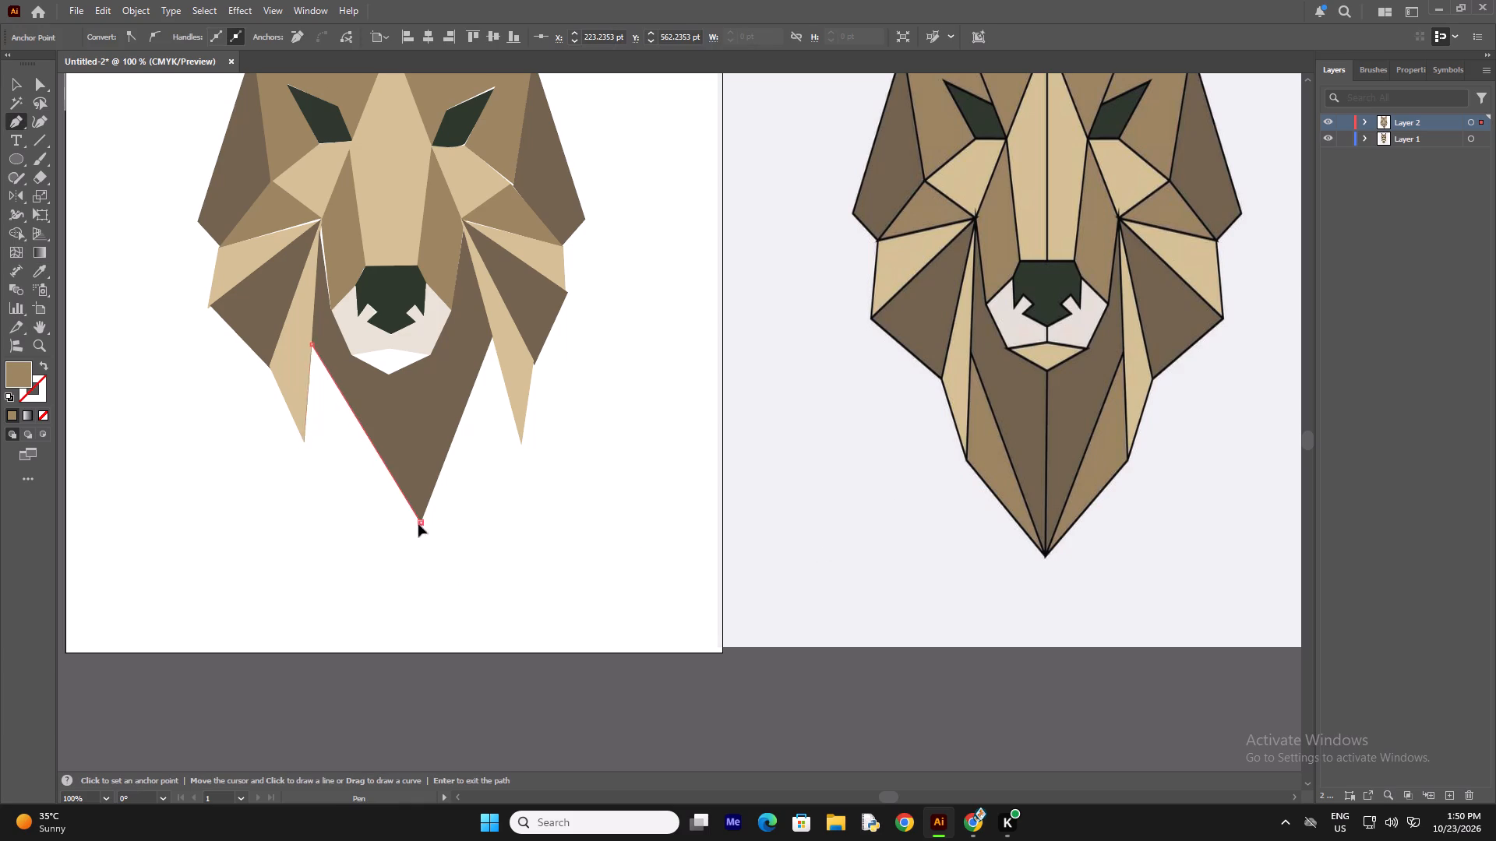
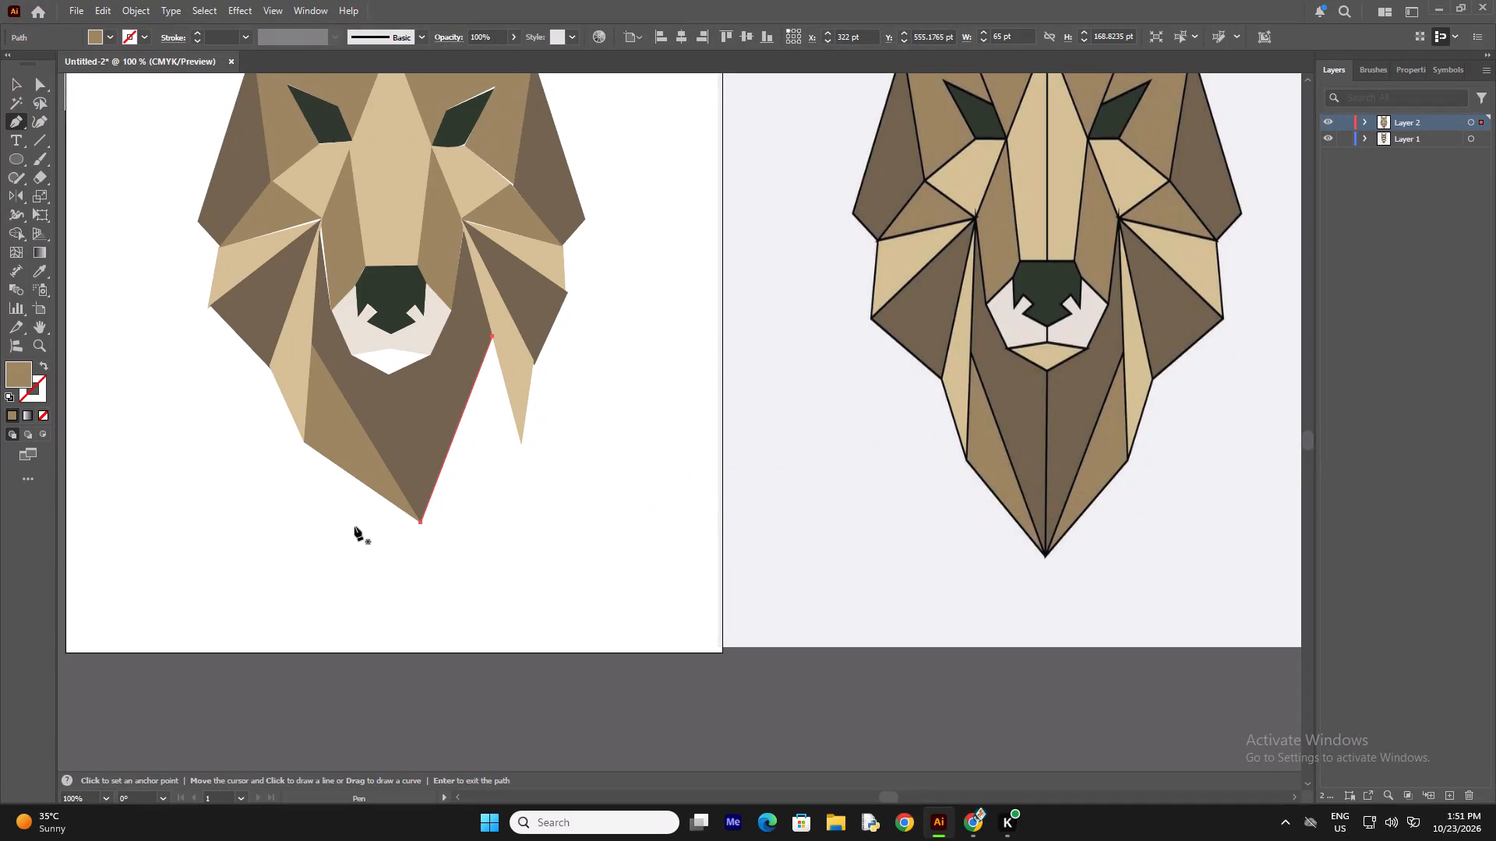
Complete the right medium brown neck facet from the dark neck's bottom point to the light tan facet's tip at about X 413, Y 653 pt.
left_click(419, 524)
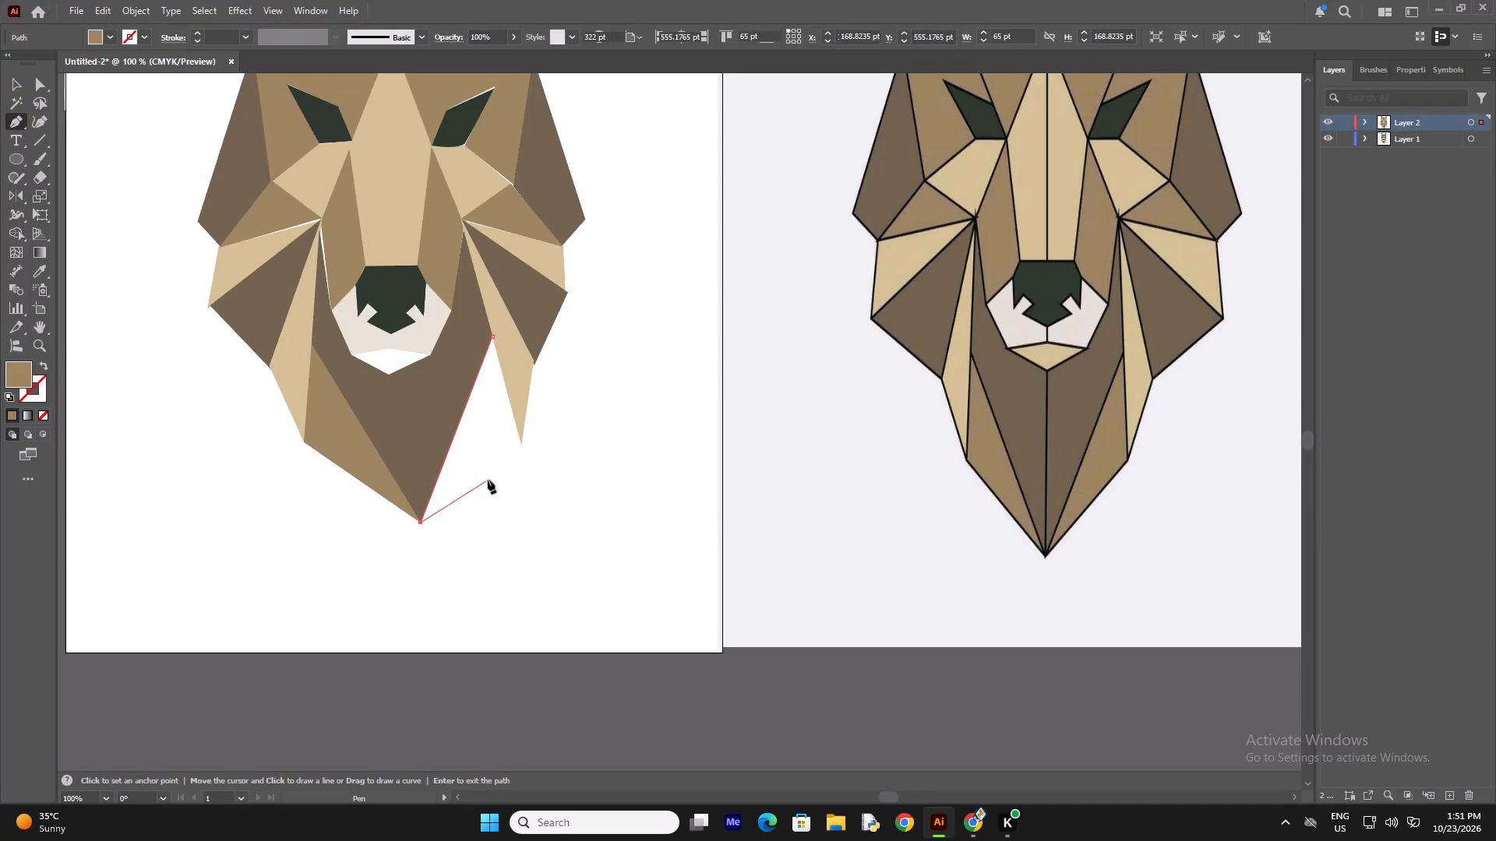
left_click(521, 443)
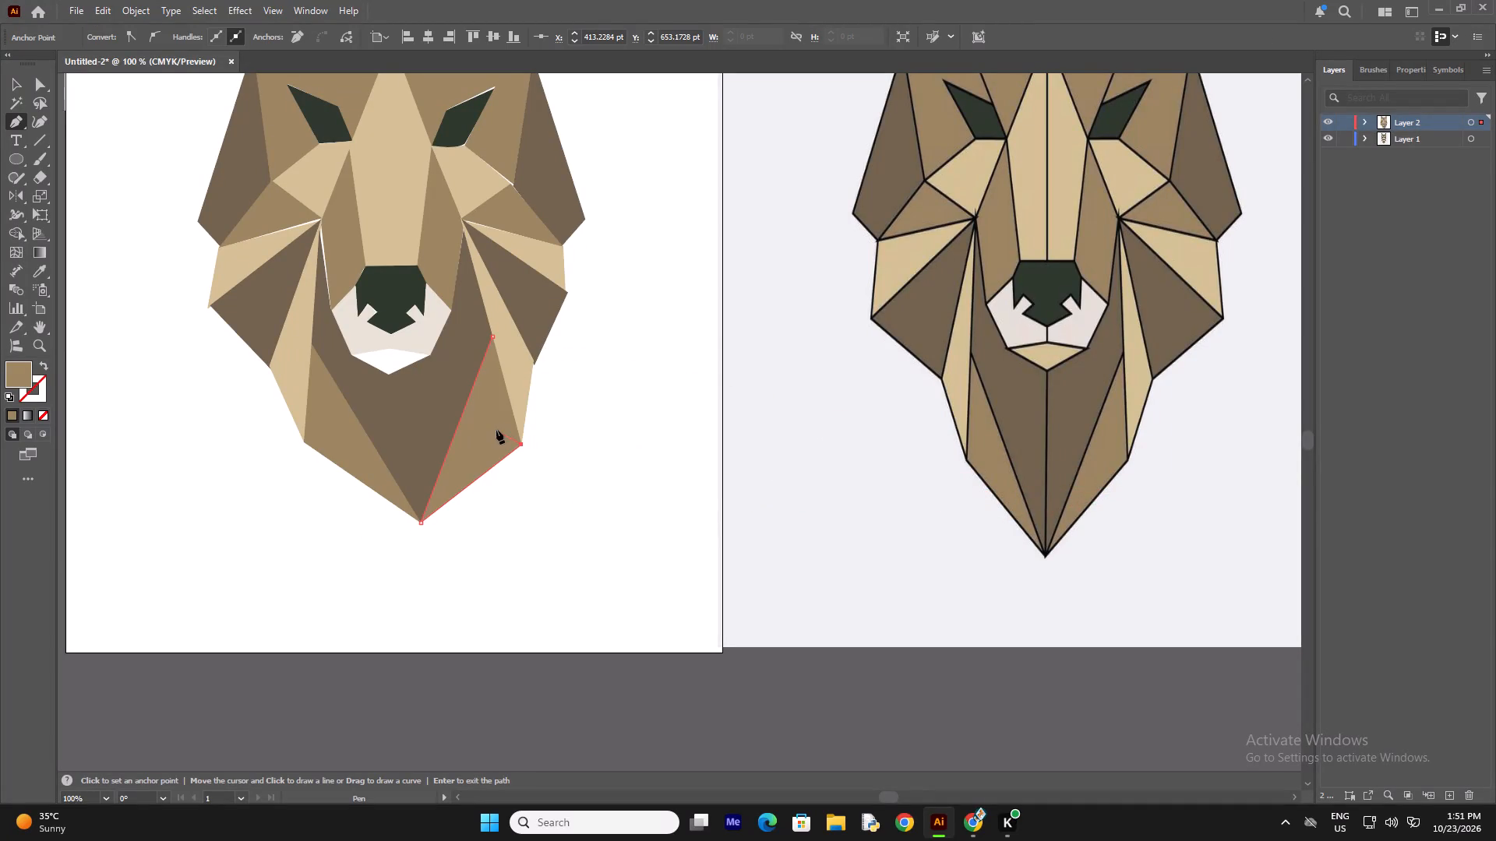
right_click(596, 378)
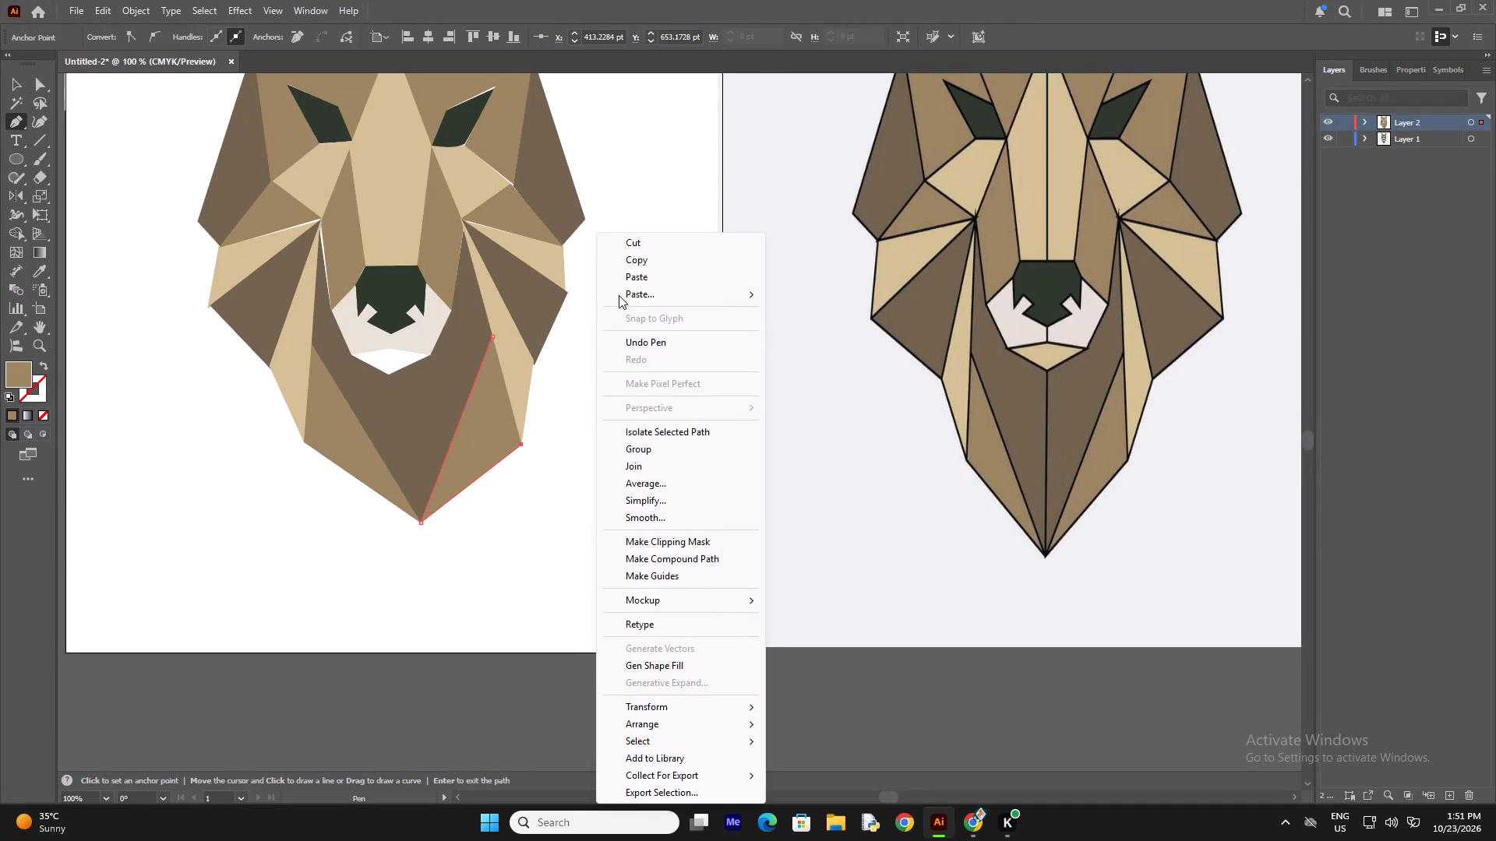
left_click(631, 282)
key("BackSpace")
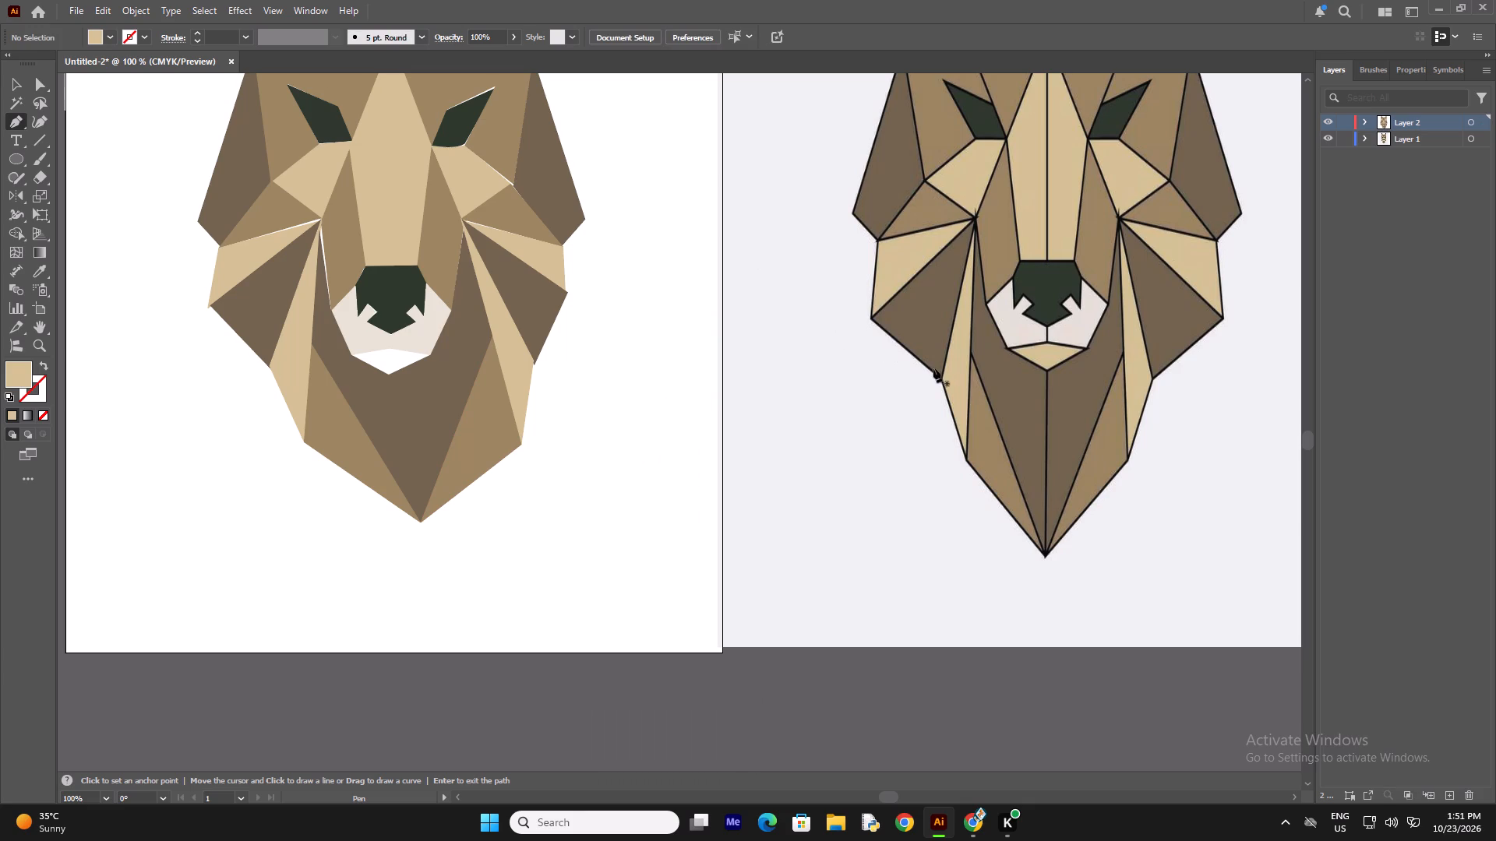
Draw a closed chin facet in the reference's light tan, filling the white gap under the muzzle from about Y 566 to Y 590 pt.
key("i")
key("i")
key("i")
key("i")
key("i")
key("i")
key("i")
key("i")
key("i")
key("i")
key("i")
key("i")
key("i")
key("i")
key("i")
key("i")
key("i")
key("i")
key("i")
key("i")
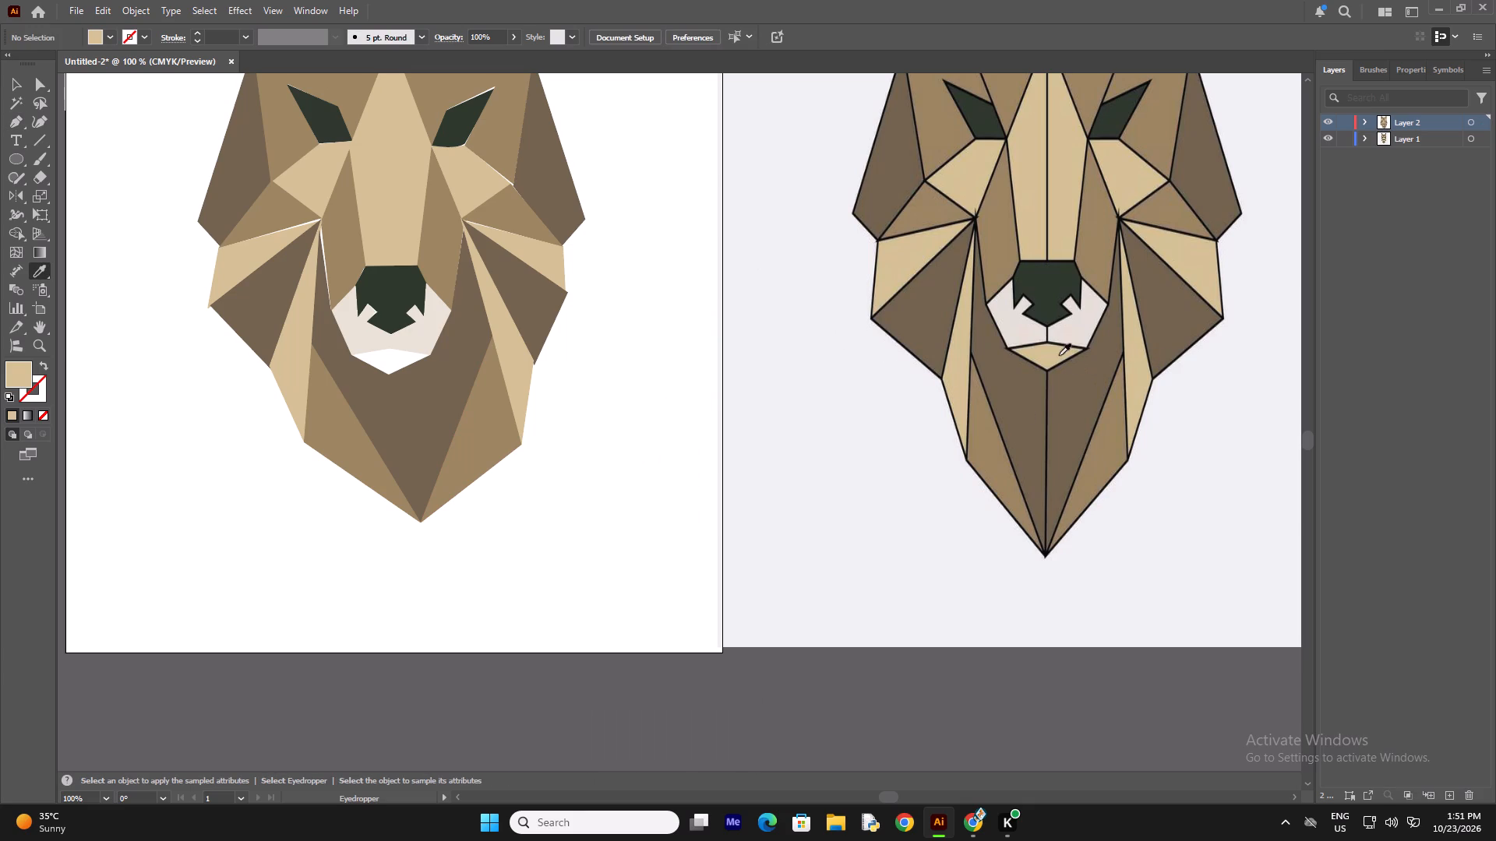
left_click(1046, 358)
key("p")
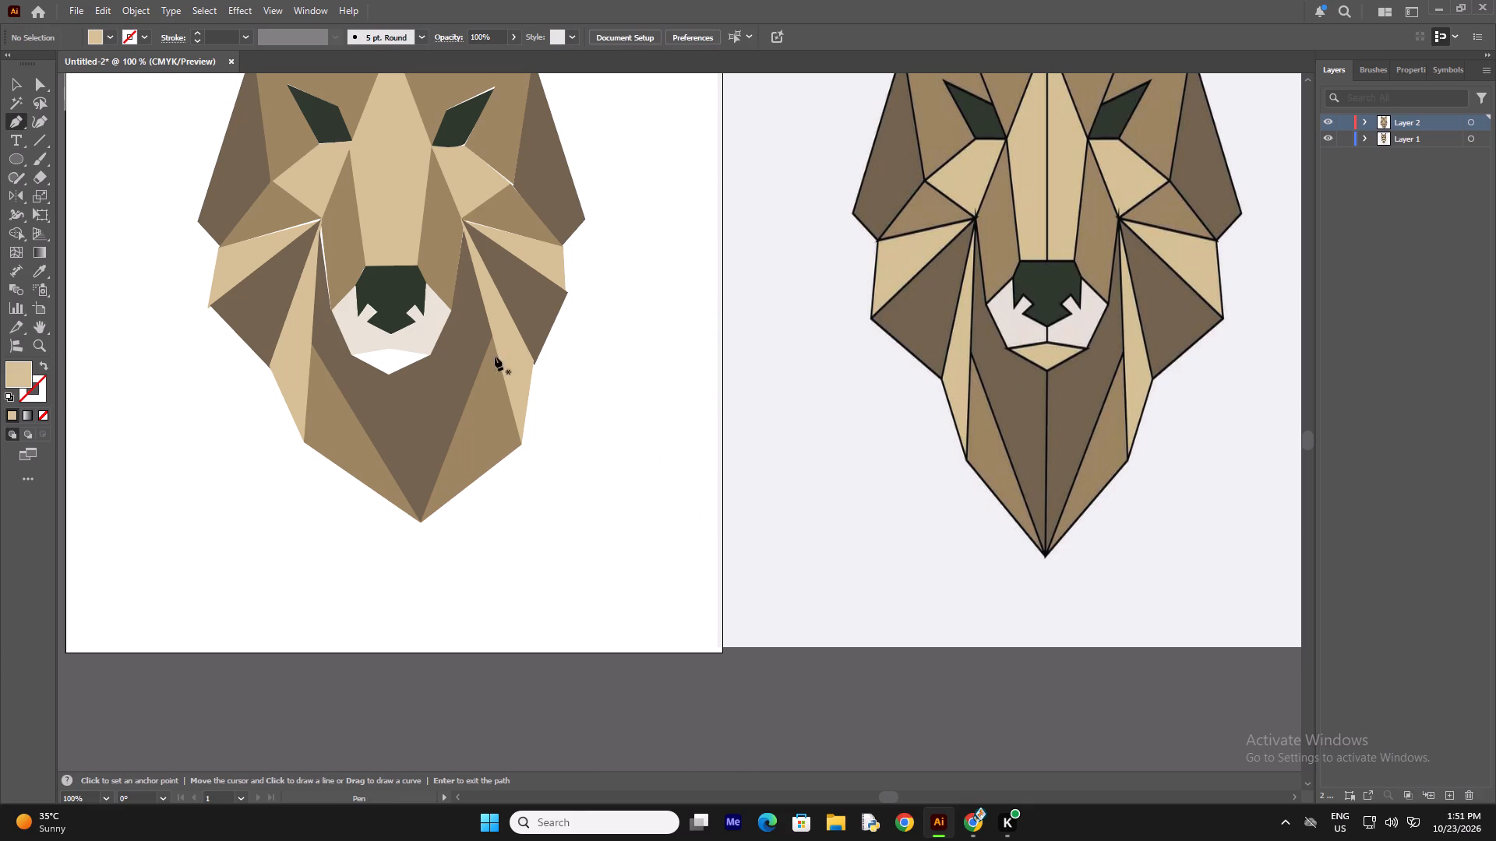
left_click(351, 354)
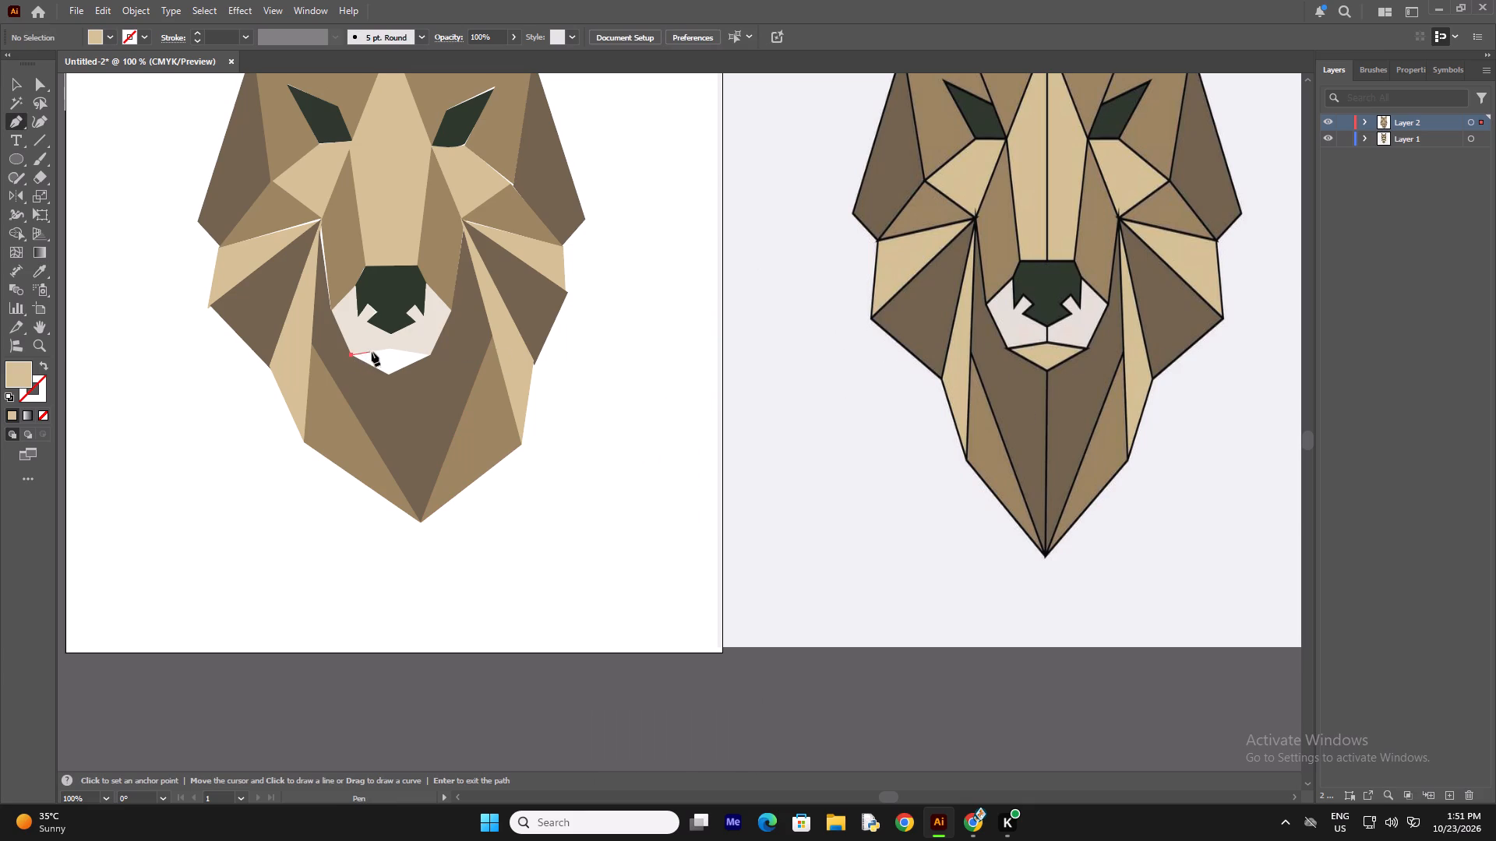
left_click(389, 347)
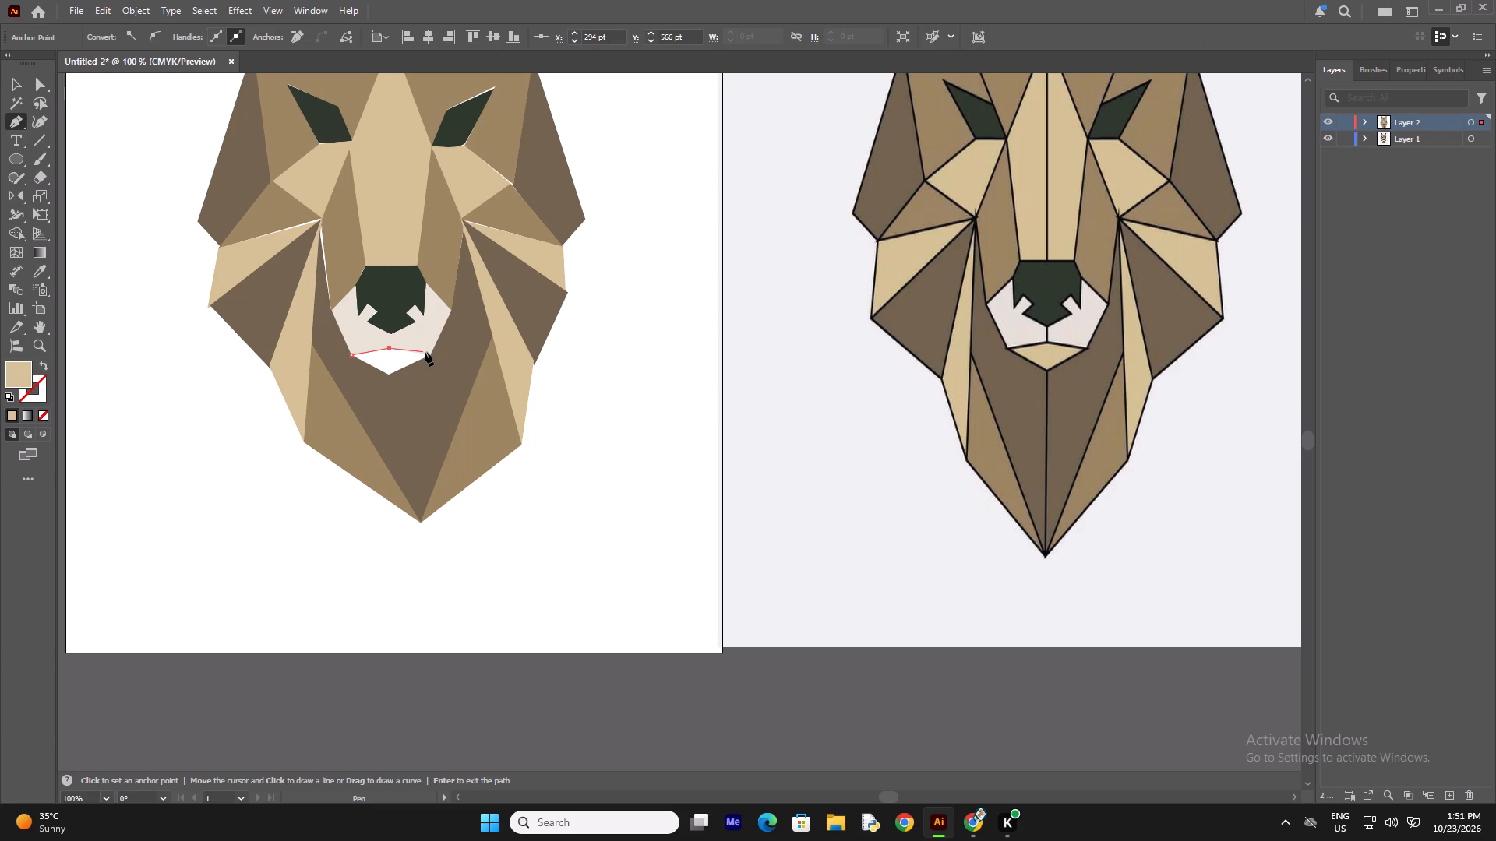
left_click(431, 354)
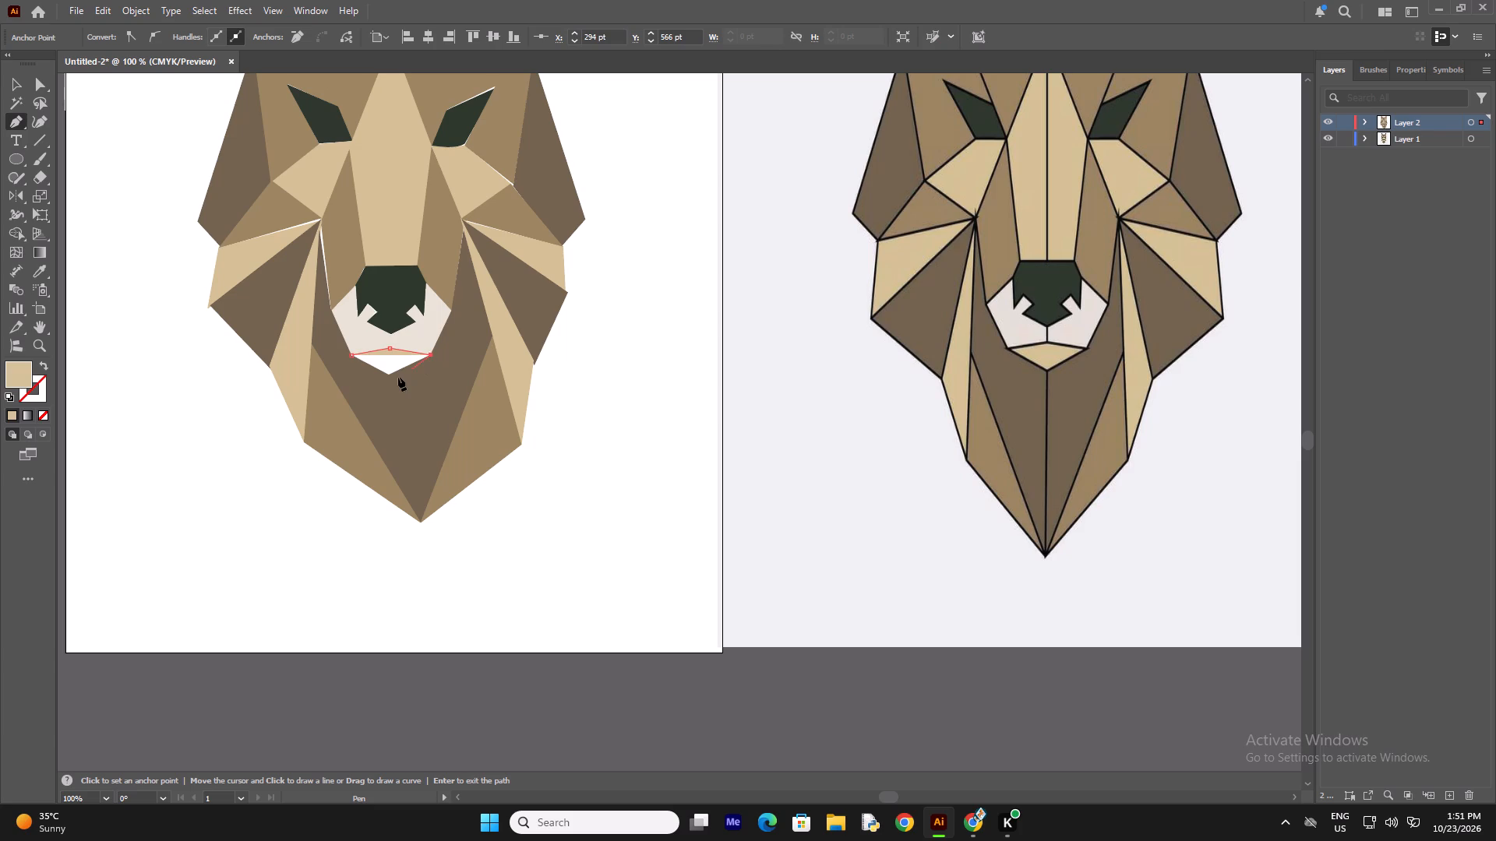
left_click(388, 373)
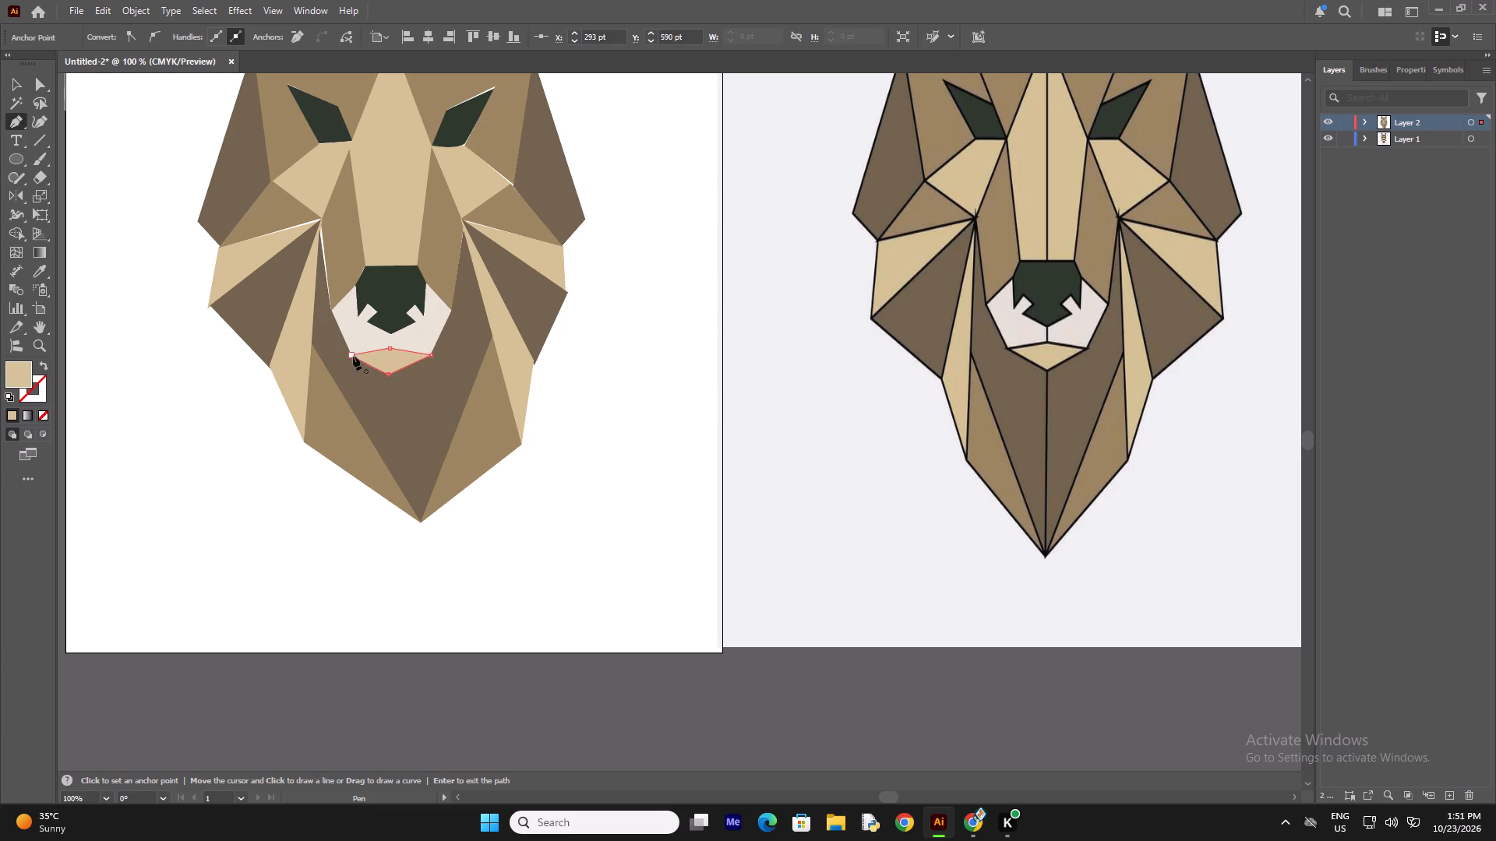
left_click(353, 356)
right_click(578, 434)
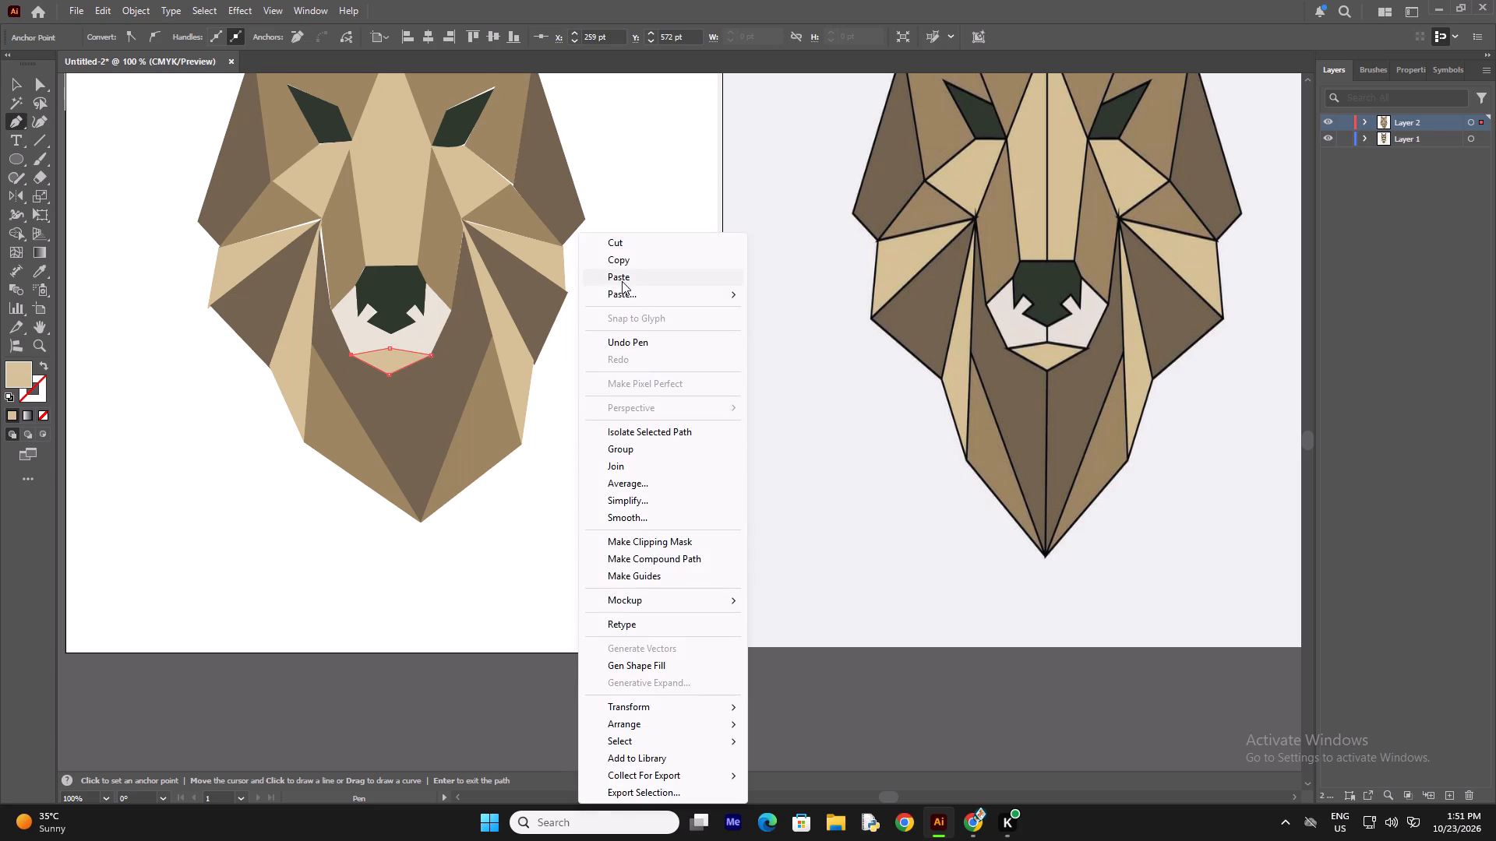
left_click(622, 281)
key("BackSpace")
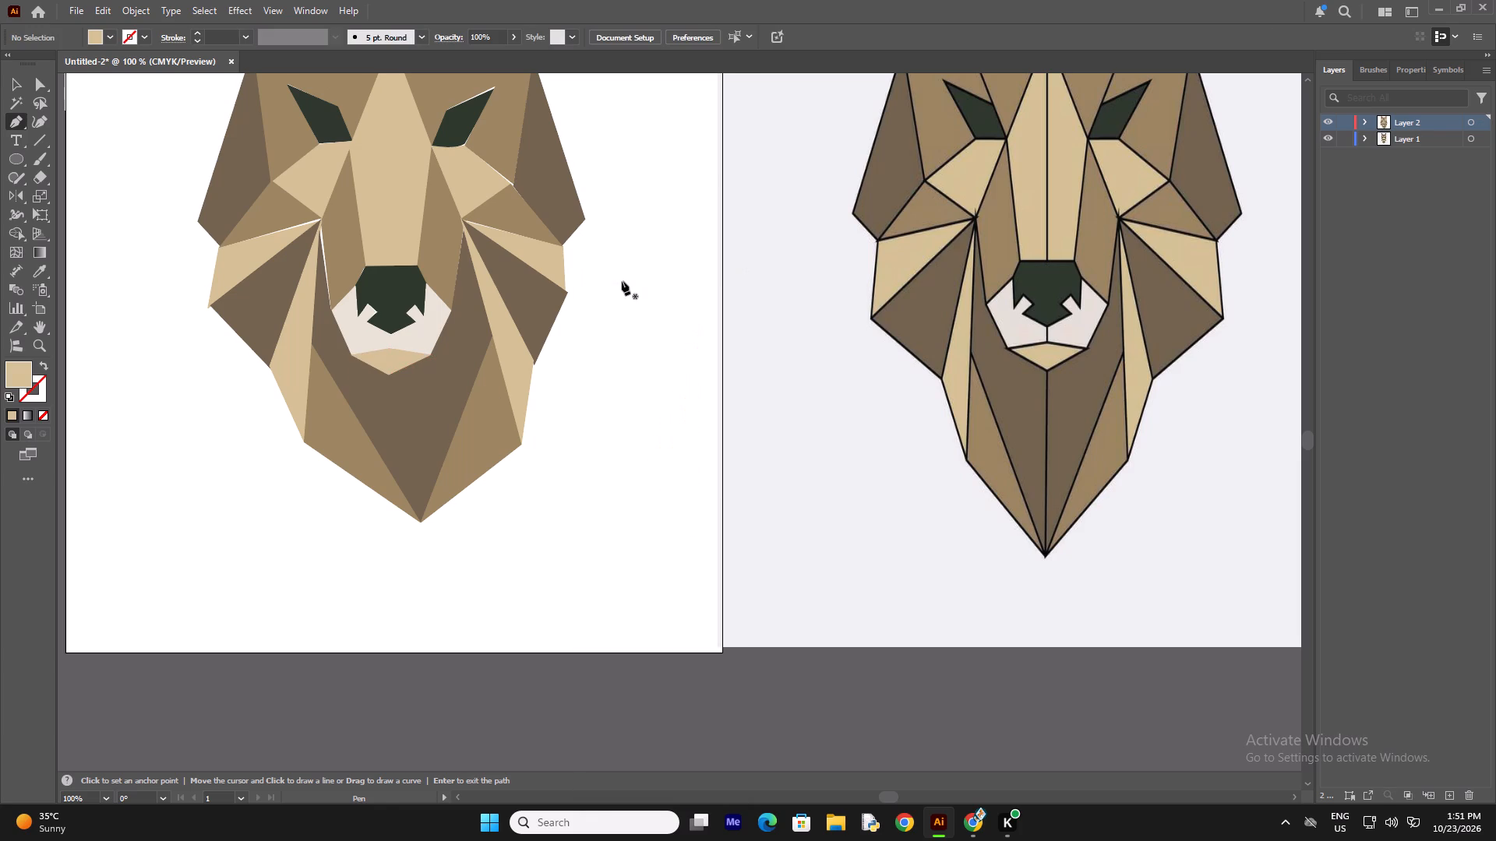
Delete the reference wolf image beside the artboard.
key("ctrl+minus")
key("ctrl+minus")
key("ctrl+minus")
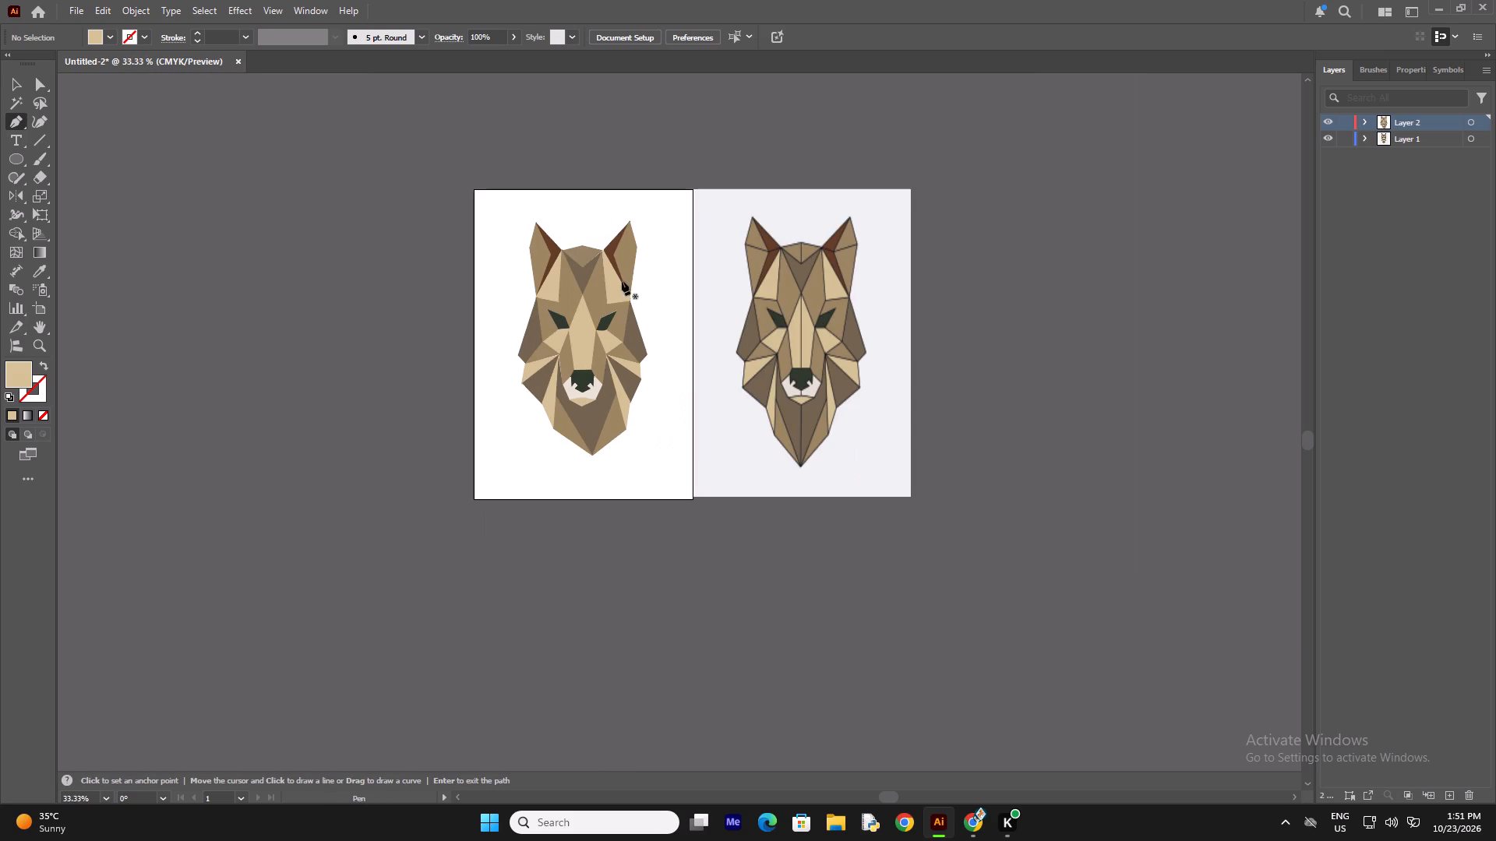
left_click(22, 83)
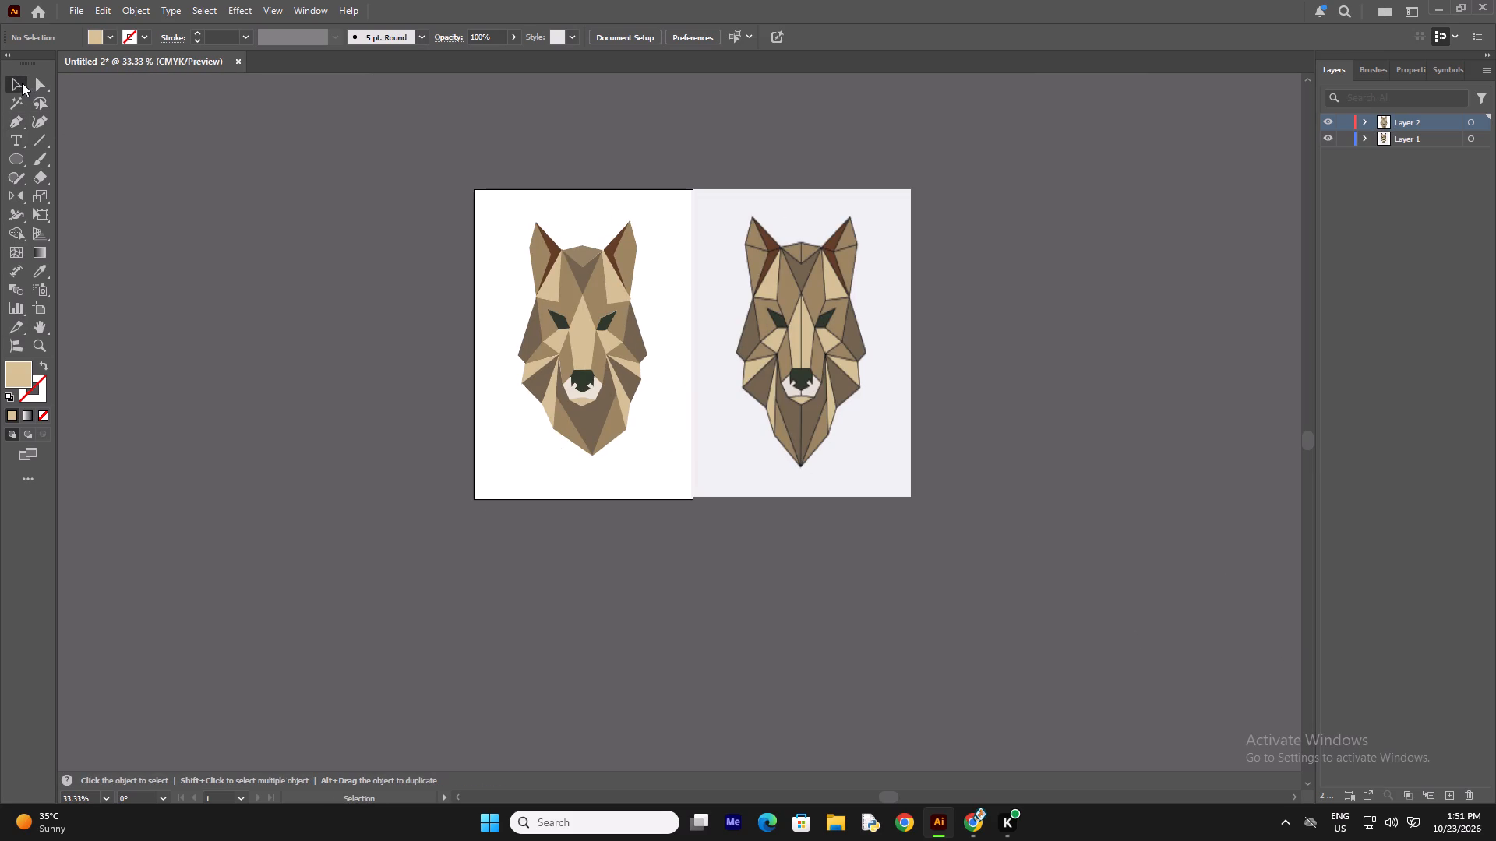
left_click(805, 329)
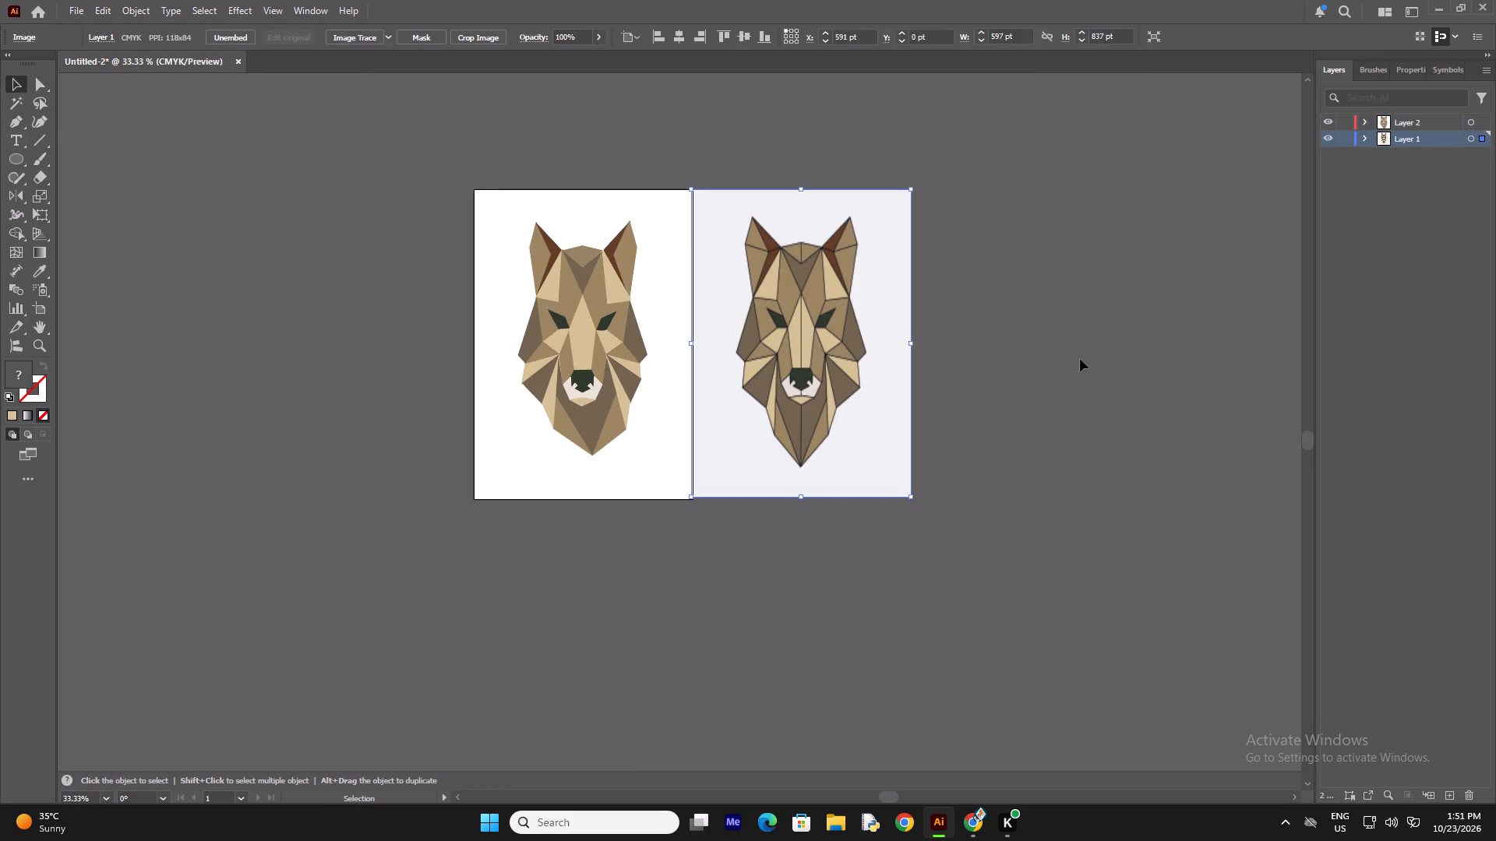
key("BackSpace")
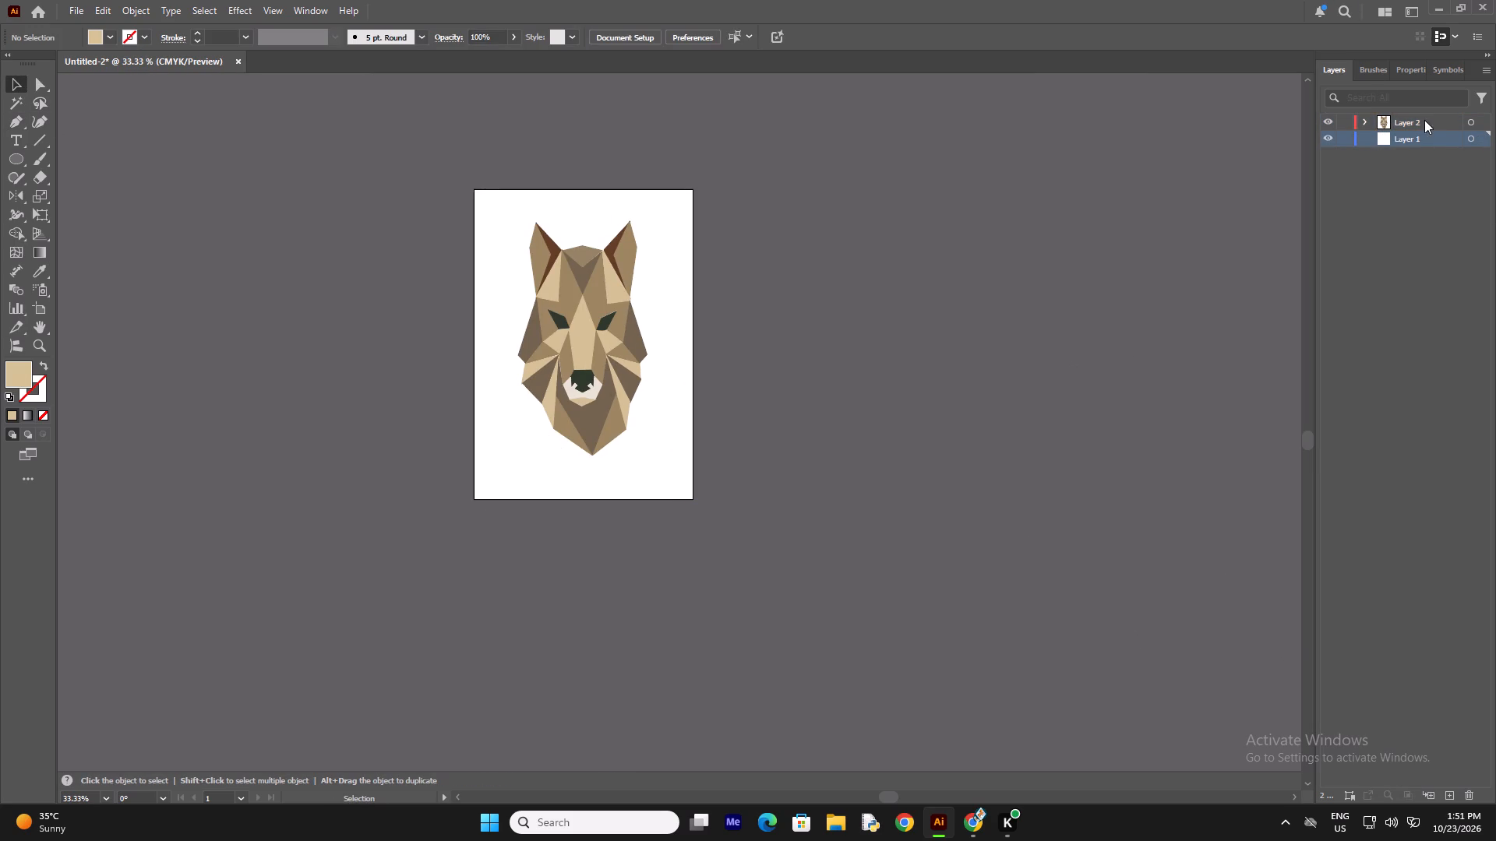
Delete the empty Layer 1, keeping the layer that holds the wolf drawing.
left_click(1384, 120)
left_click_drag(1384, 120, 1383, 120)
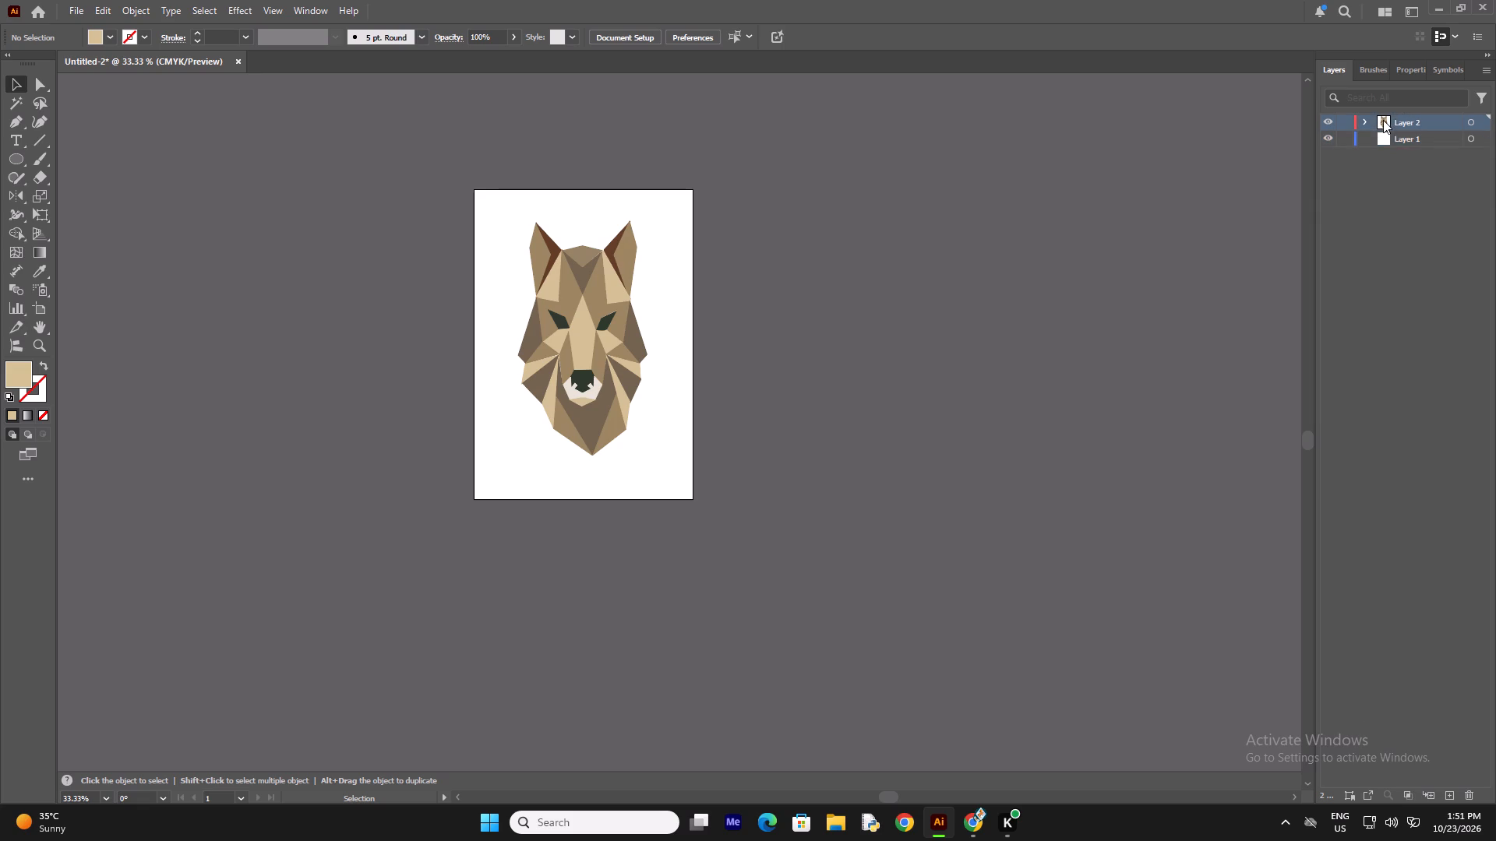
left_click_drag(1383, 120, 1385, 140)
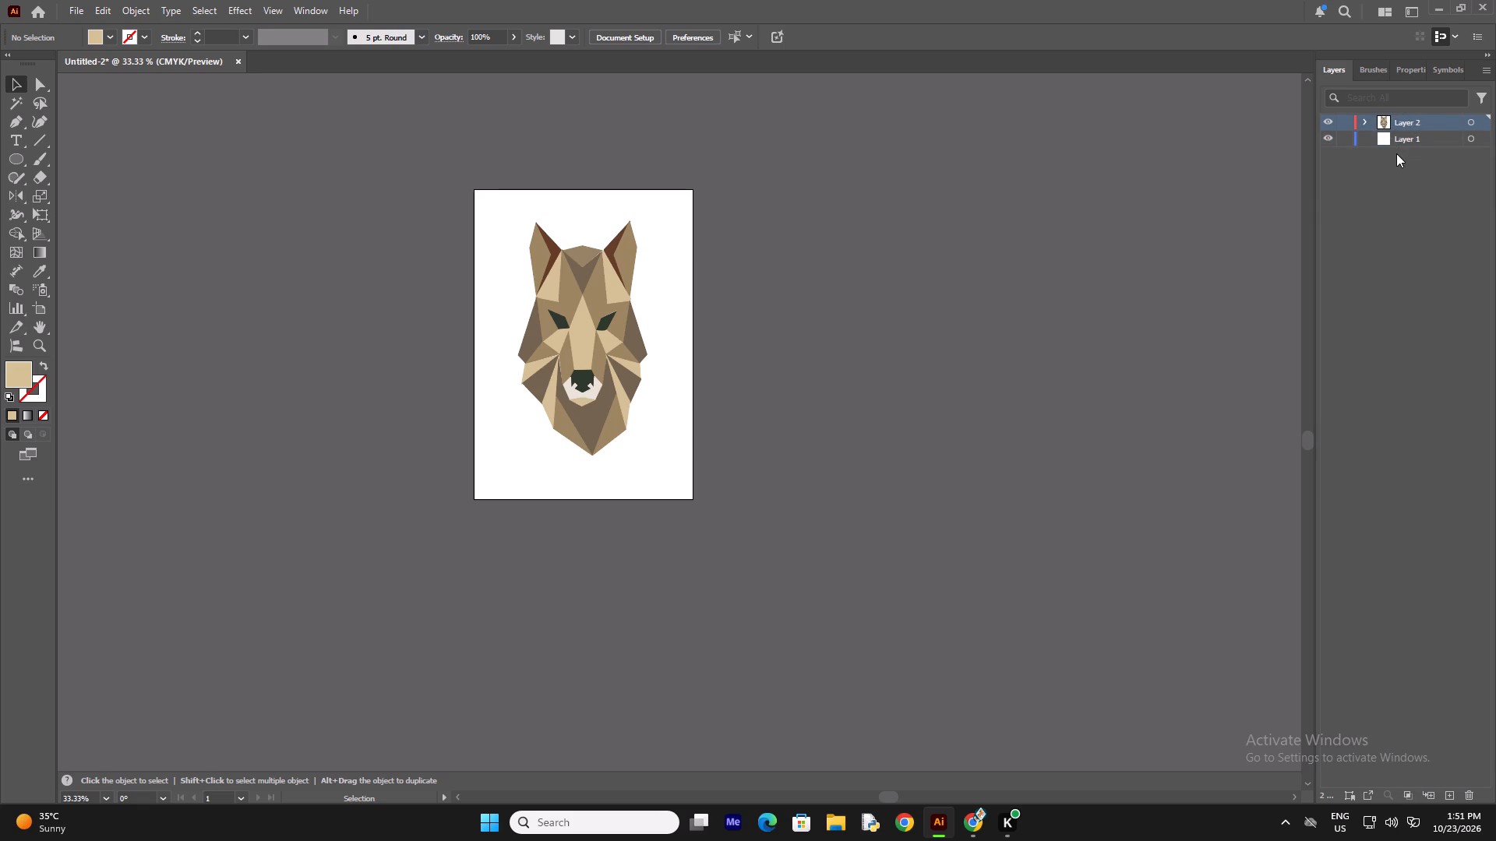
left_click(1381, 143)
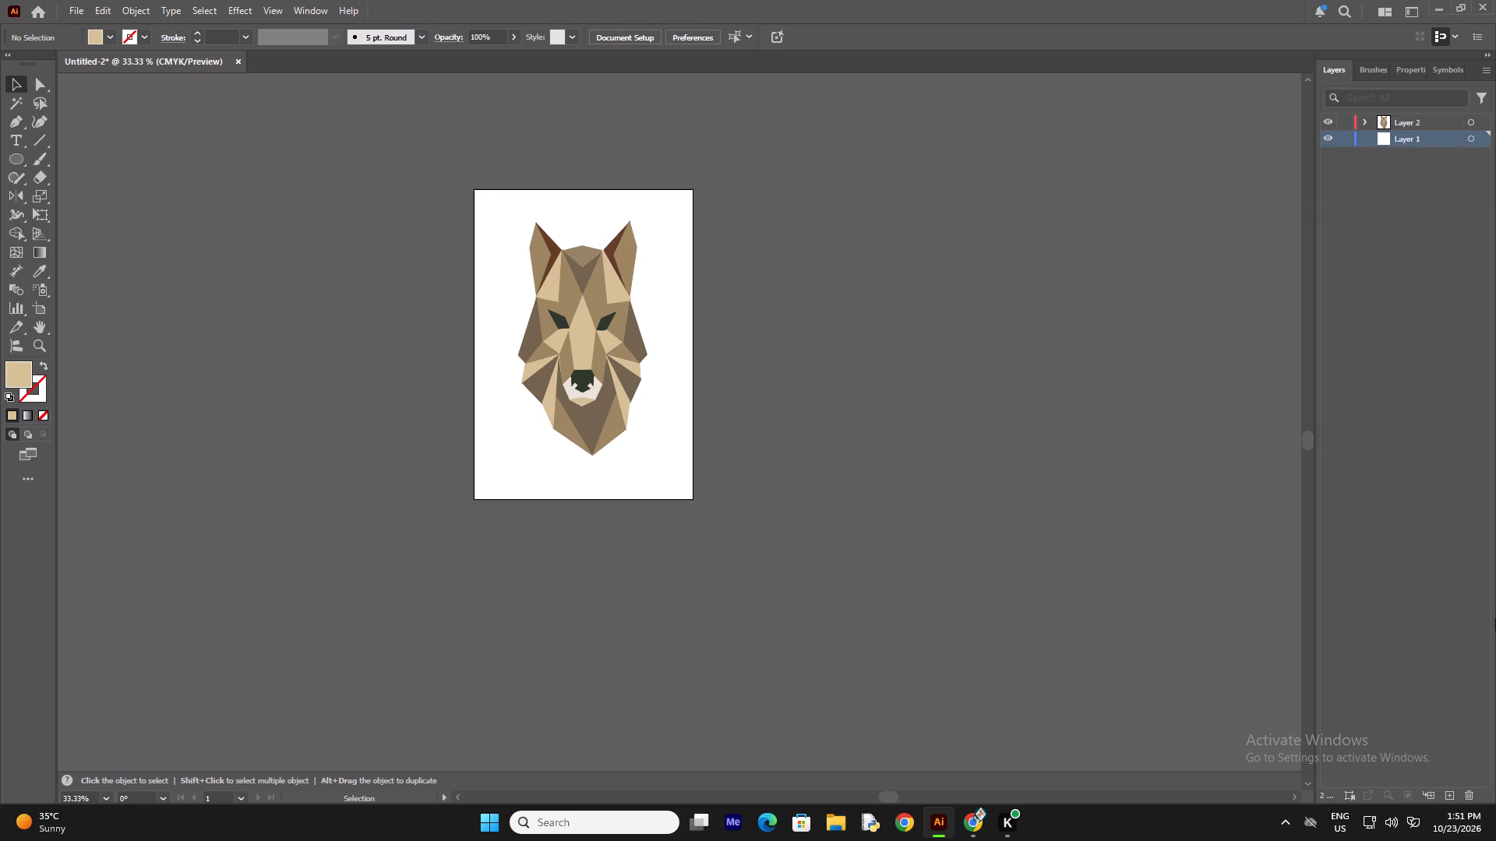
left_click(1466, 795)
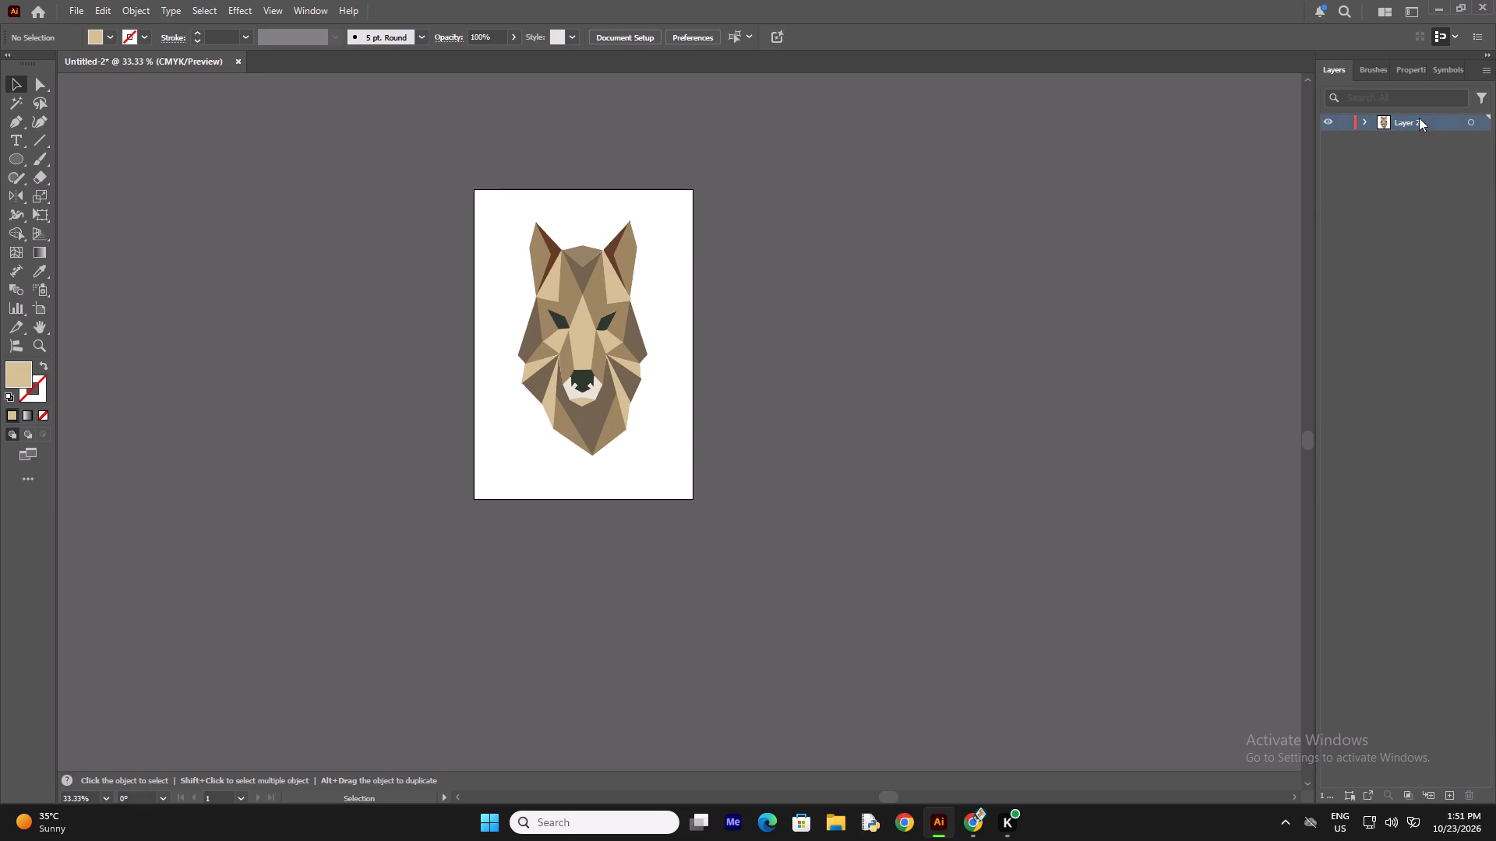
Rename the remaining wolf layer from Layer 2 to Layer 1.
double_click(1416, 125)
left_click(1431, 126)
key("BackSpace")
key("1")
left_click(1385, 288)
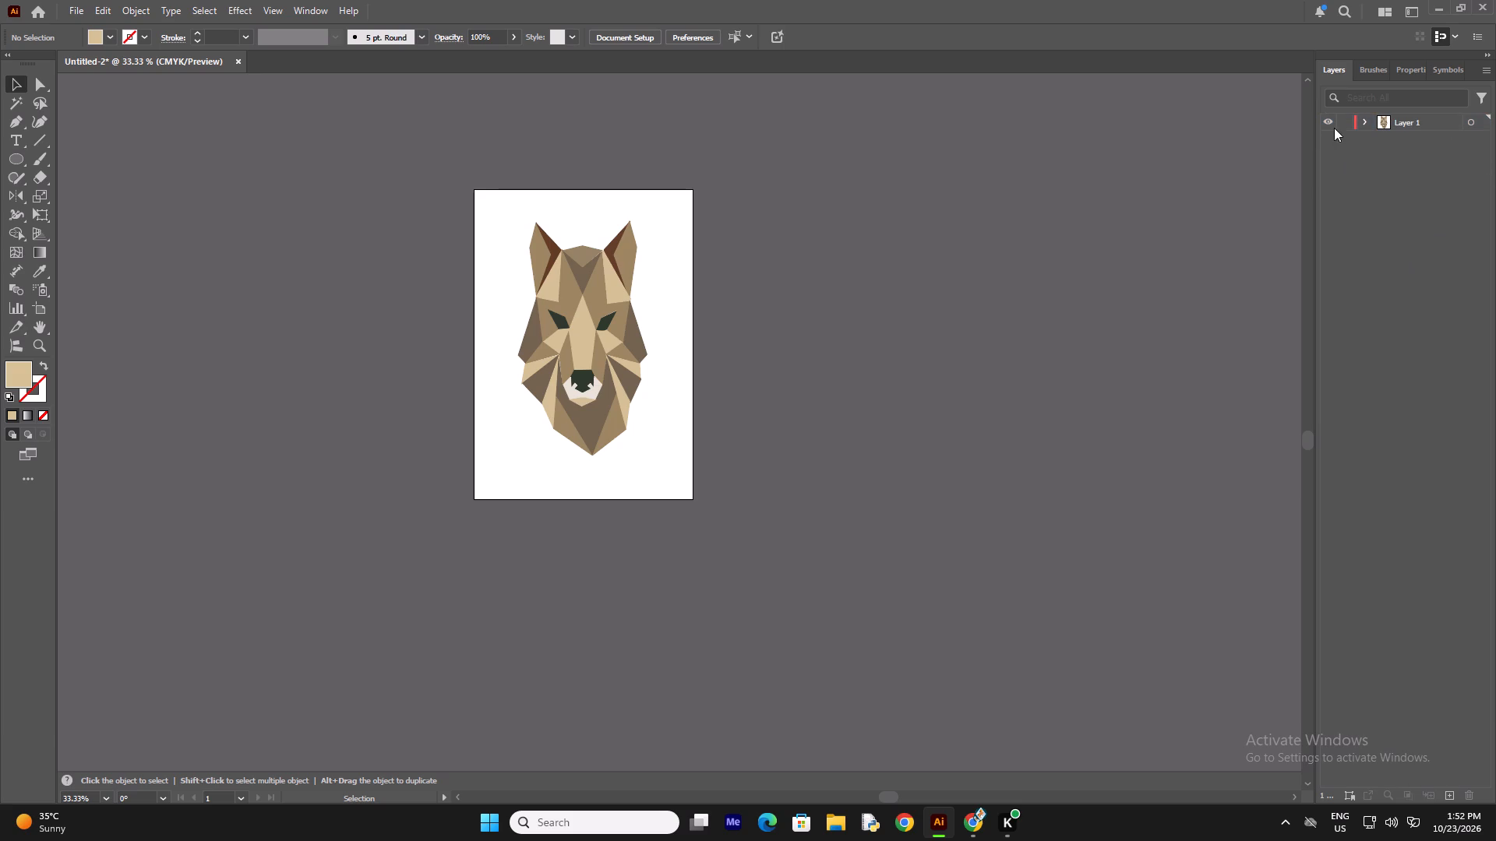
Lock the wolf drawing's layer.
left_click(1346, 118)
left_click(1394, 300)
Save the document as LEO in Adobe Illustrator (AI) format, accepting the Illustrator 2020 options.
key("ctrl+s")
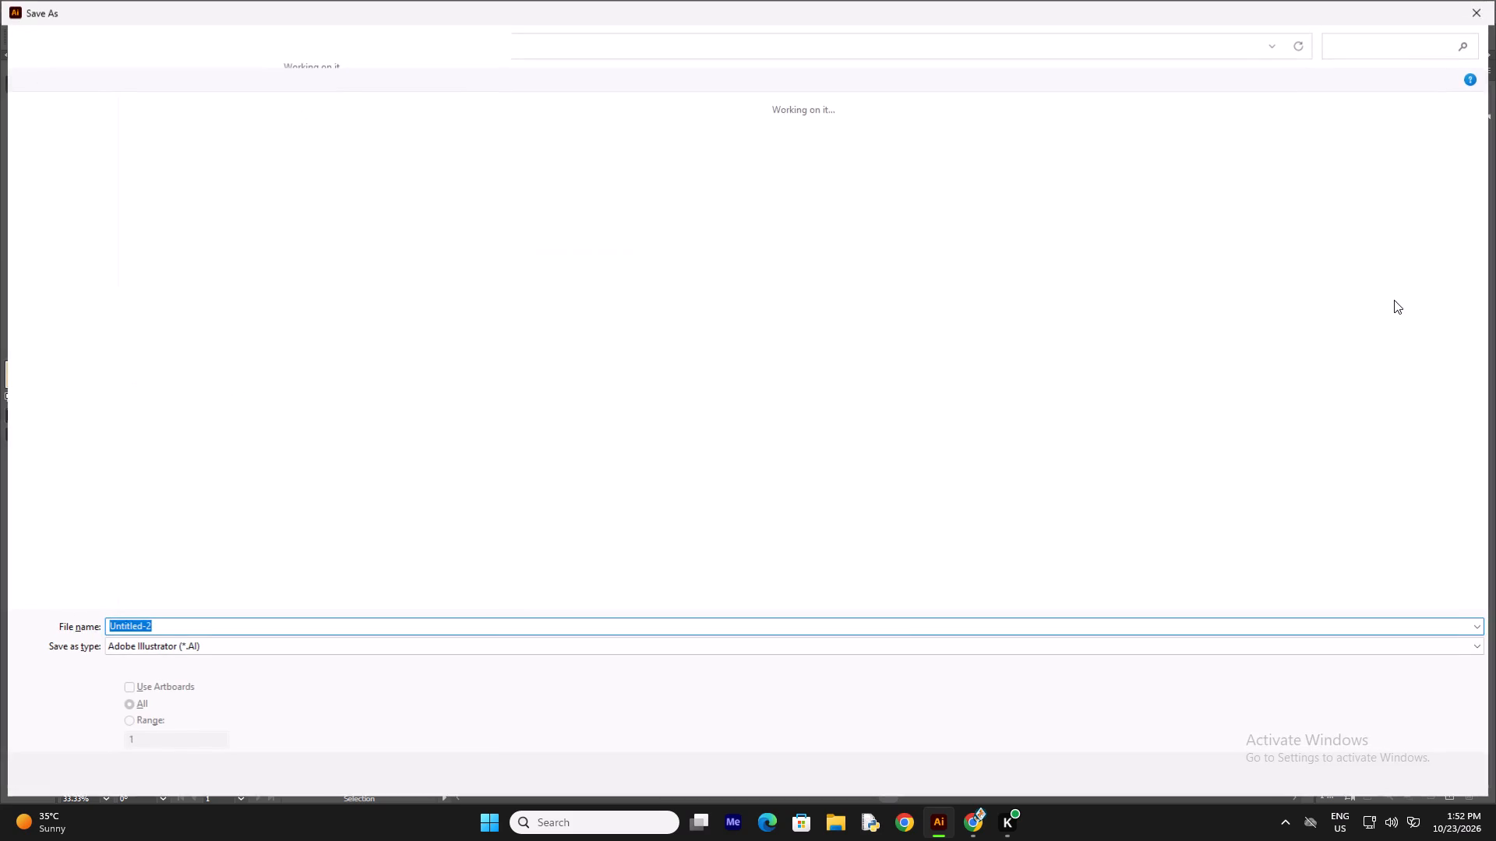
key("BackSpace")
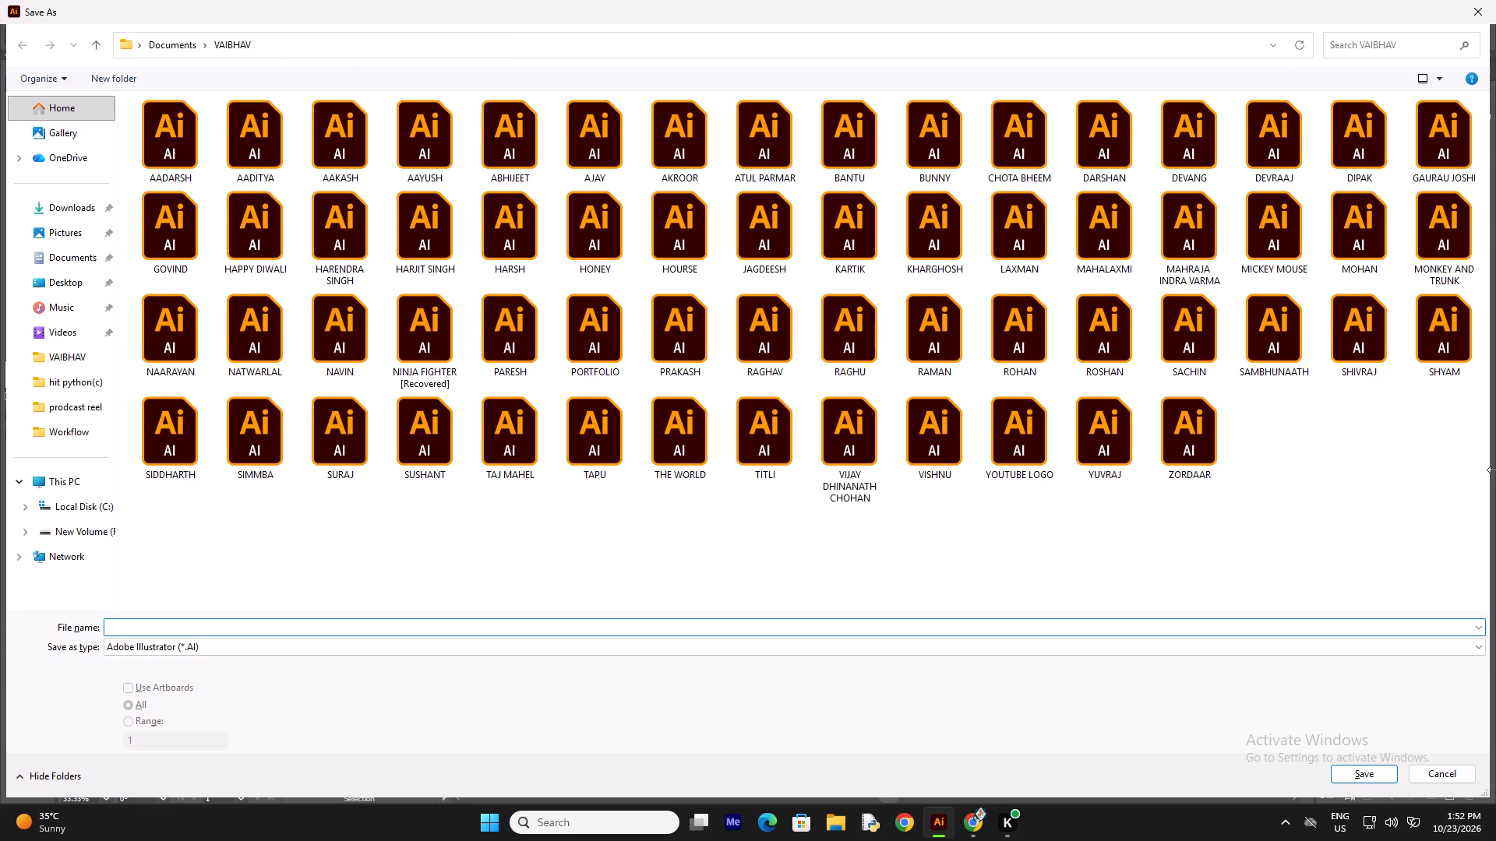
type("LE")
type("O")
key("space")
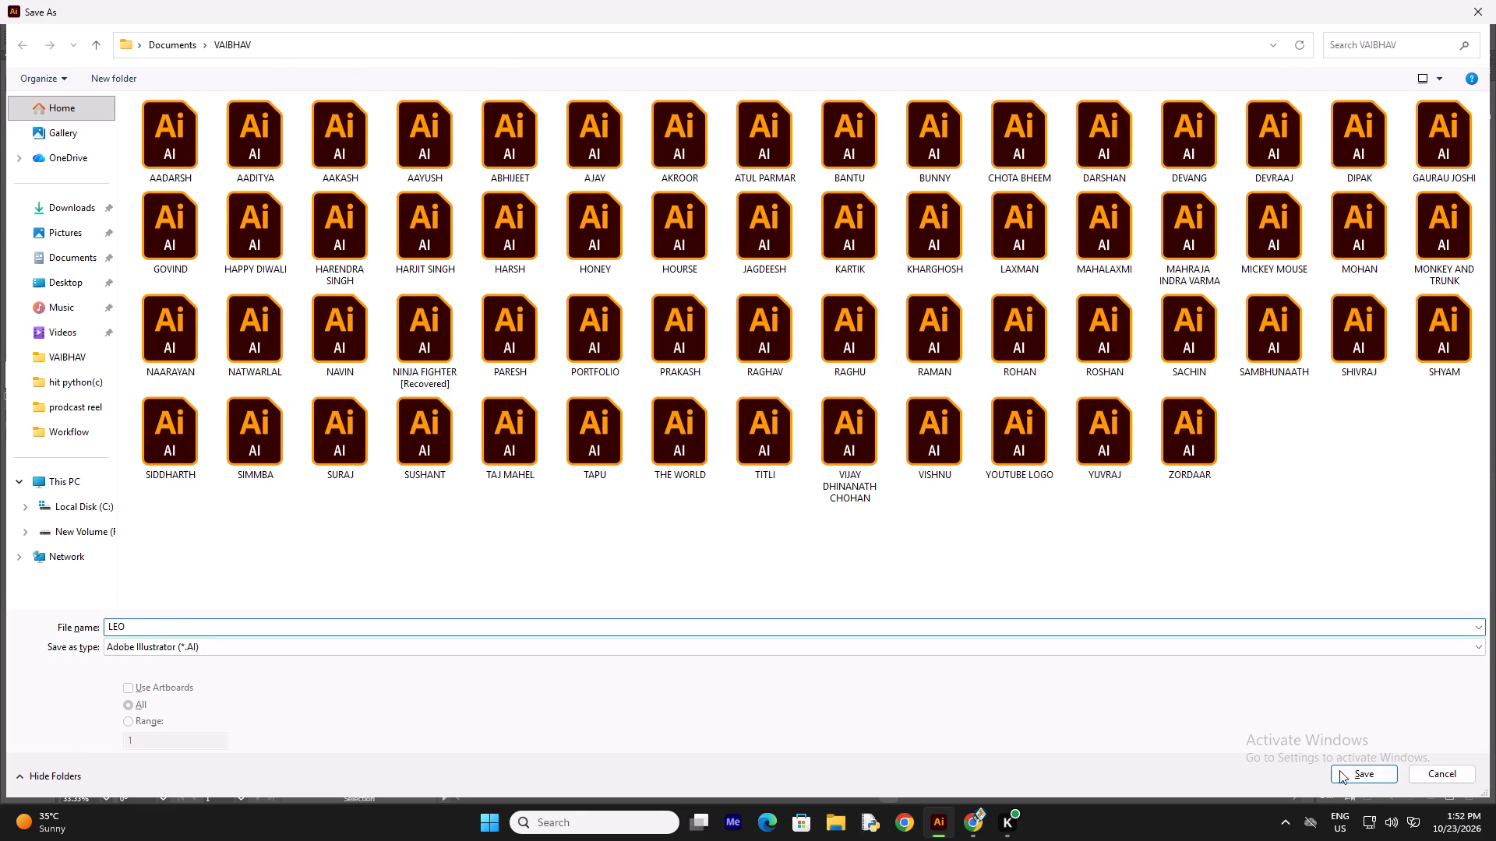
left_click(1346, 773)
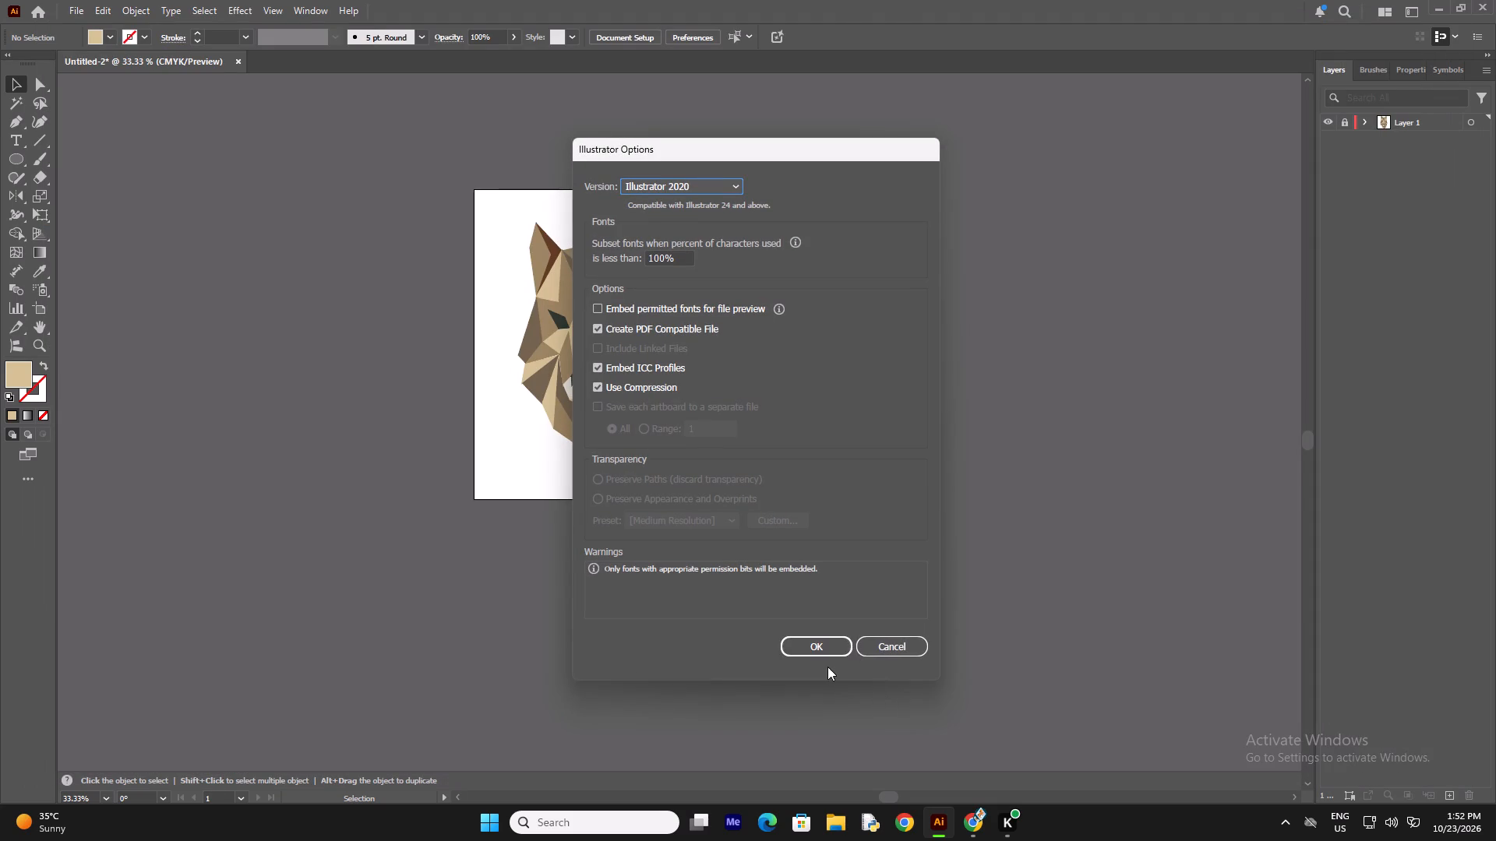
left_click(819, 642)
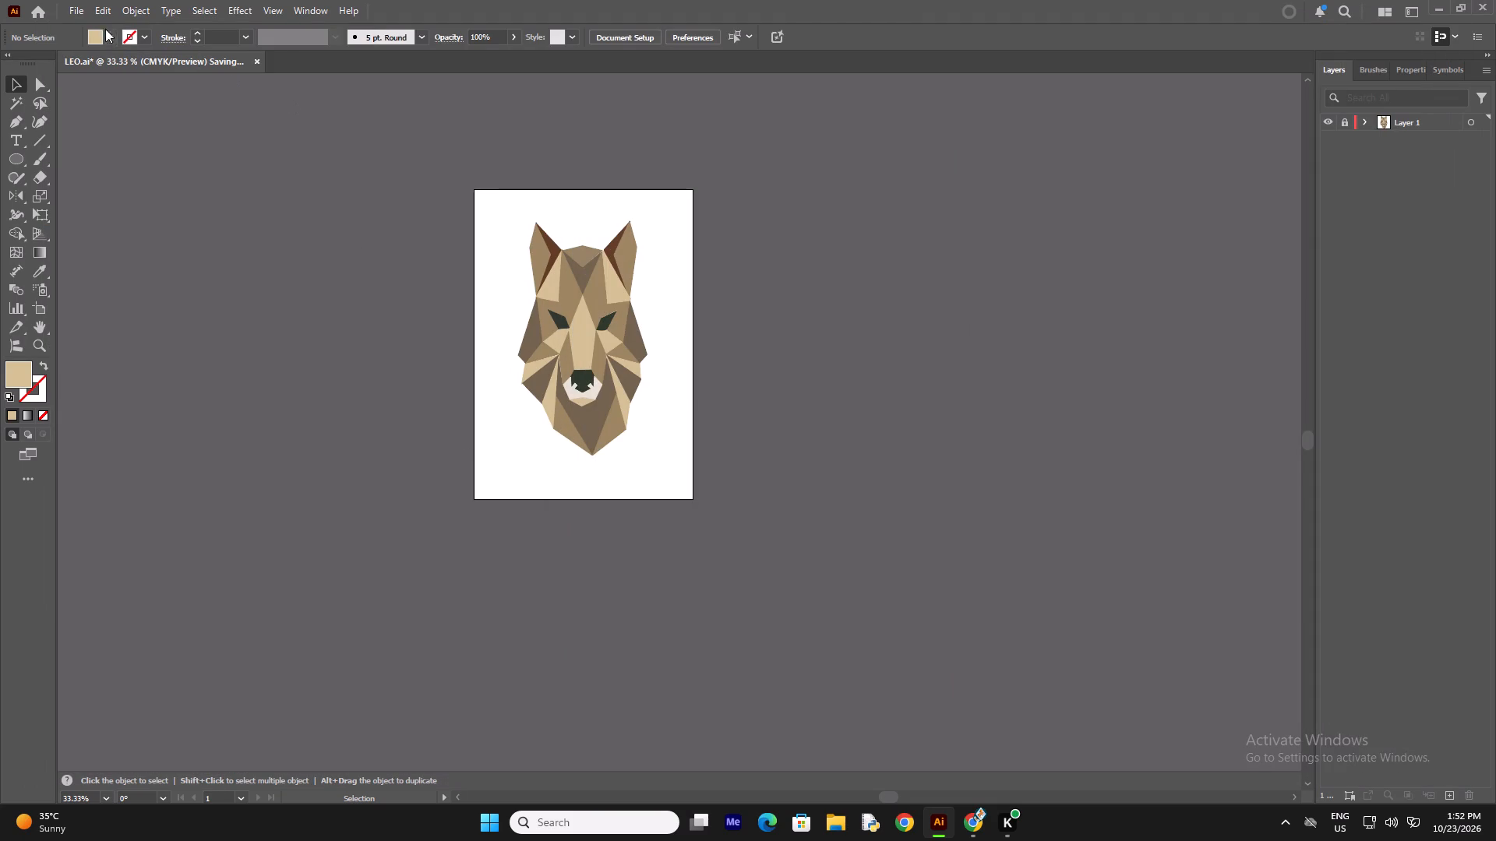
Export the artboard as a JPEG named LEO in CMYK at maximum quality 10 and 72 ppi.
left_click(74, 6)
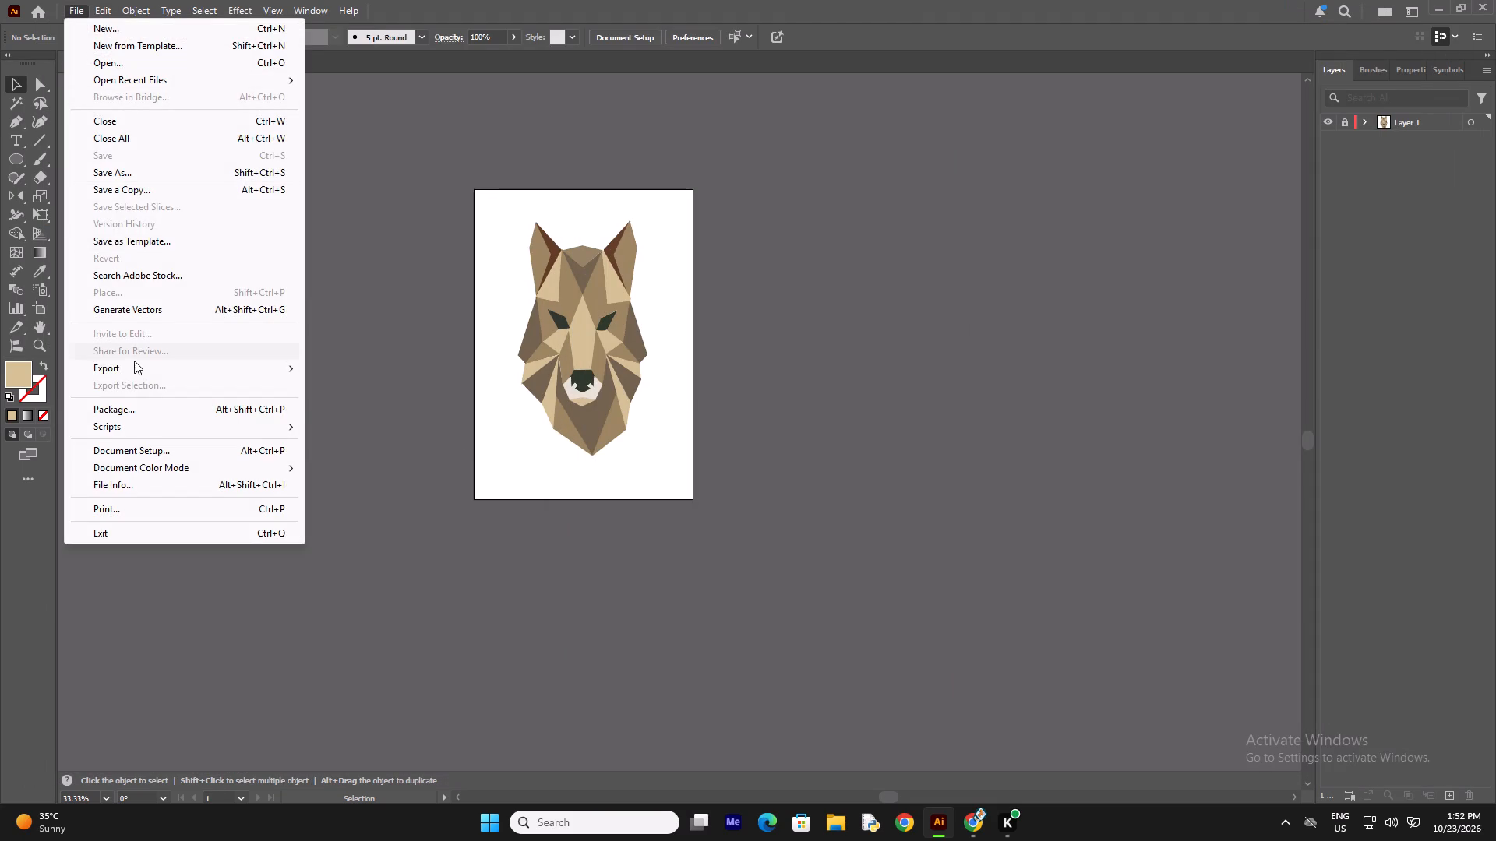
left_click(134, 361)
left_click(346, 384)
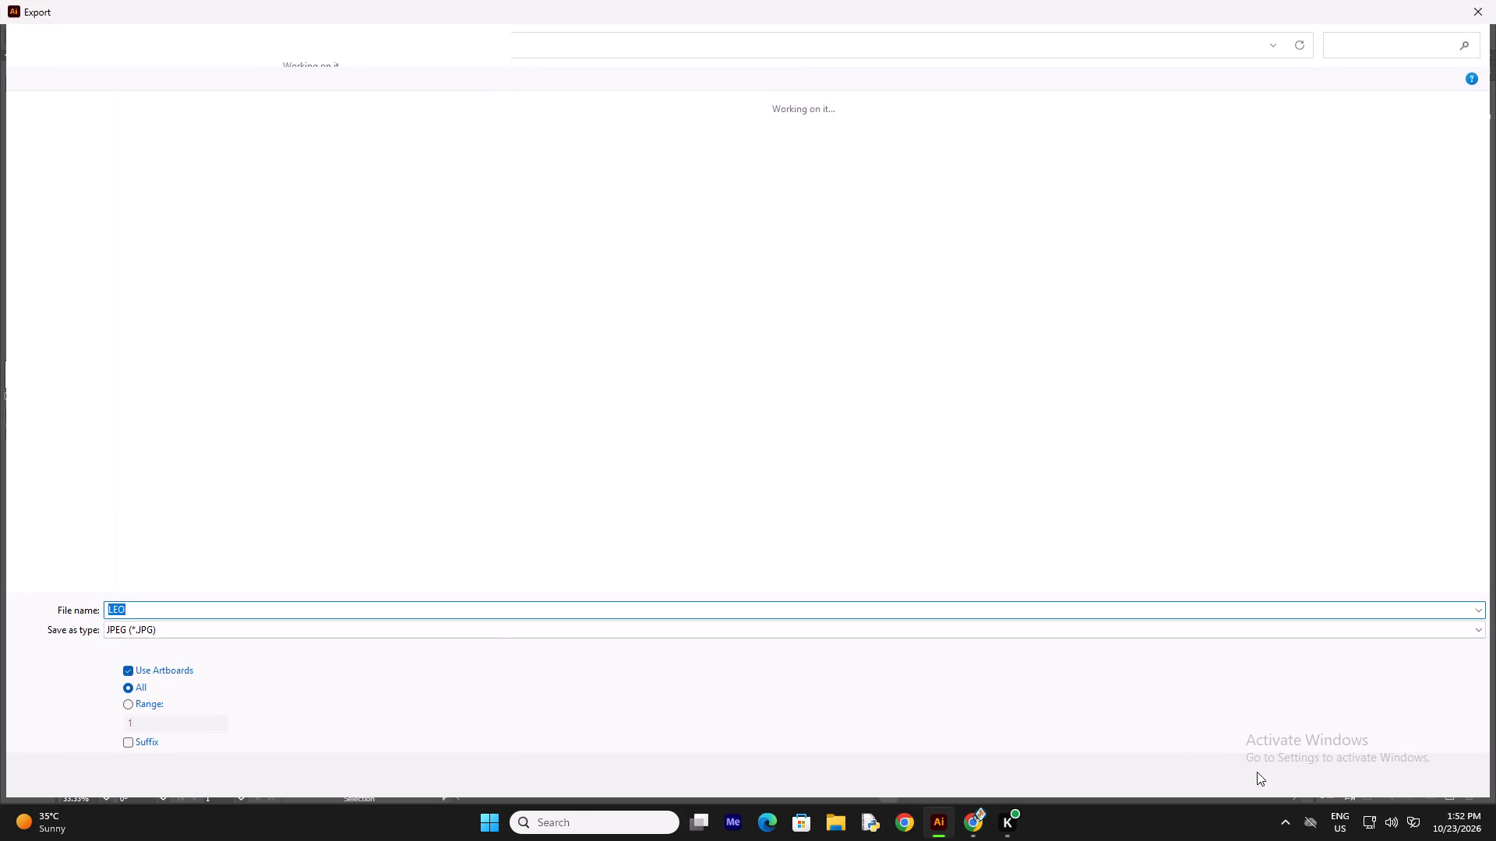
left_click(1359, 769)
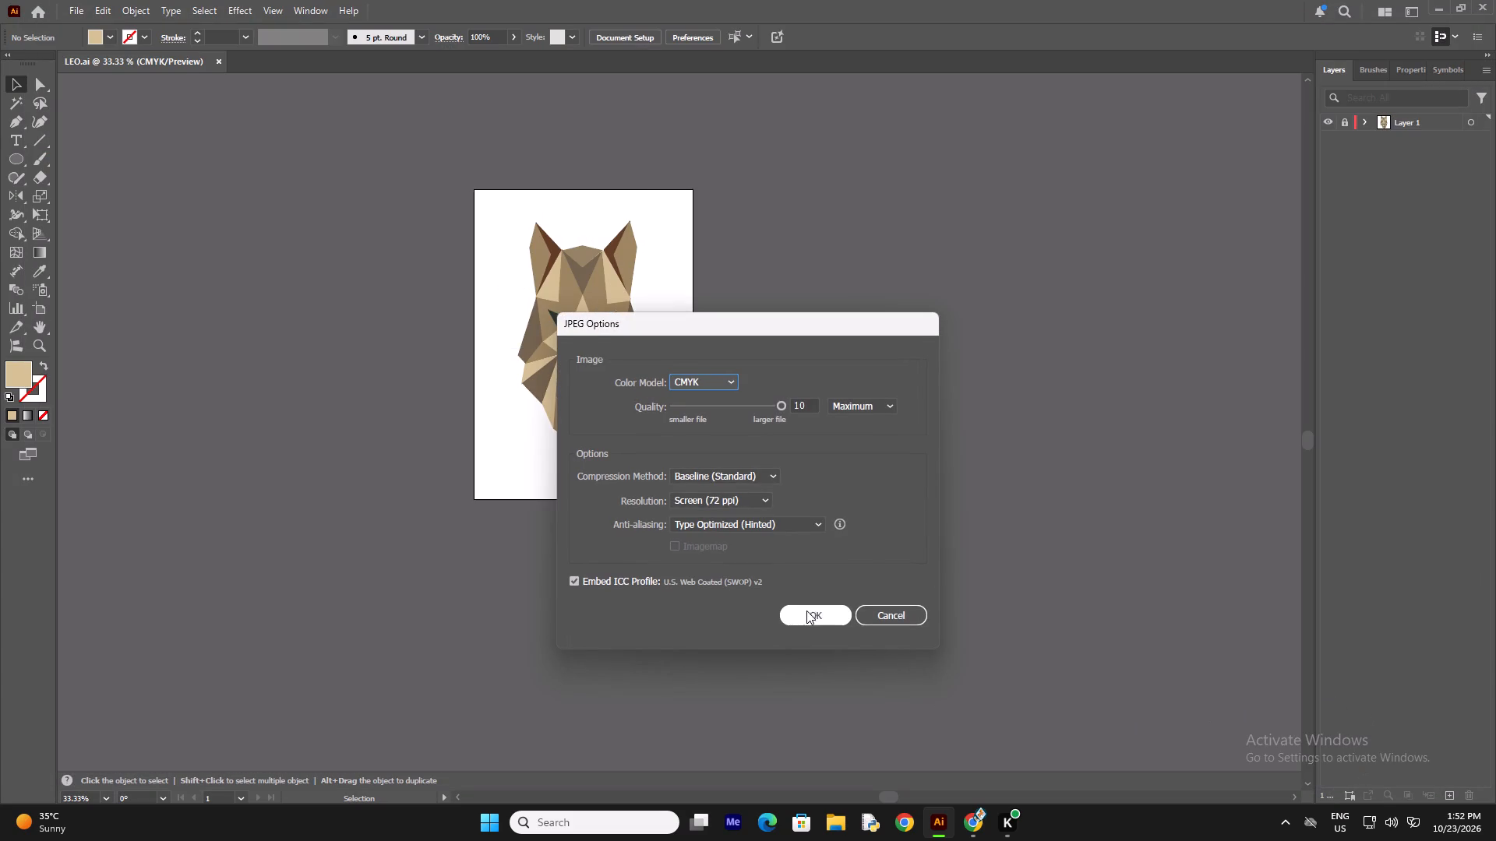
left_click(794, 611)
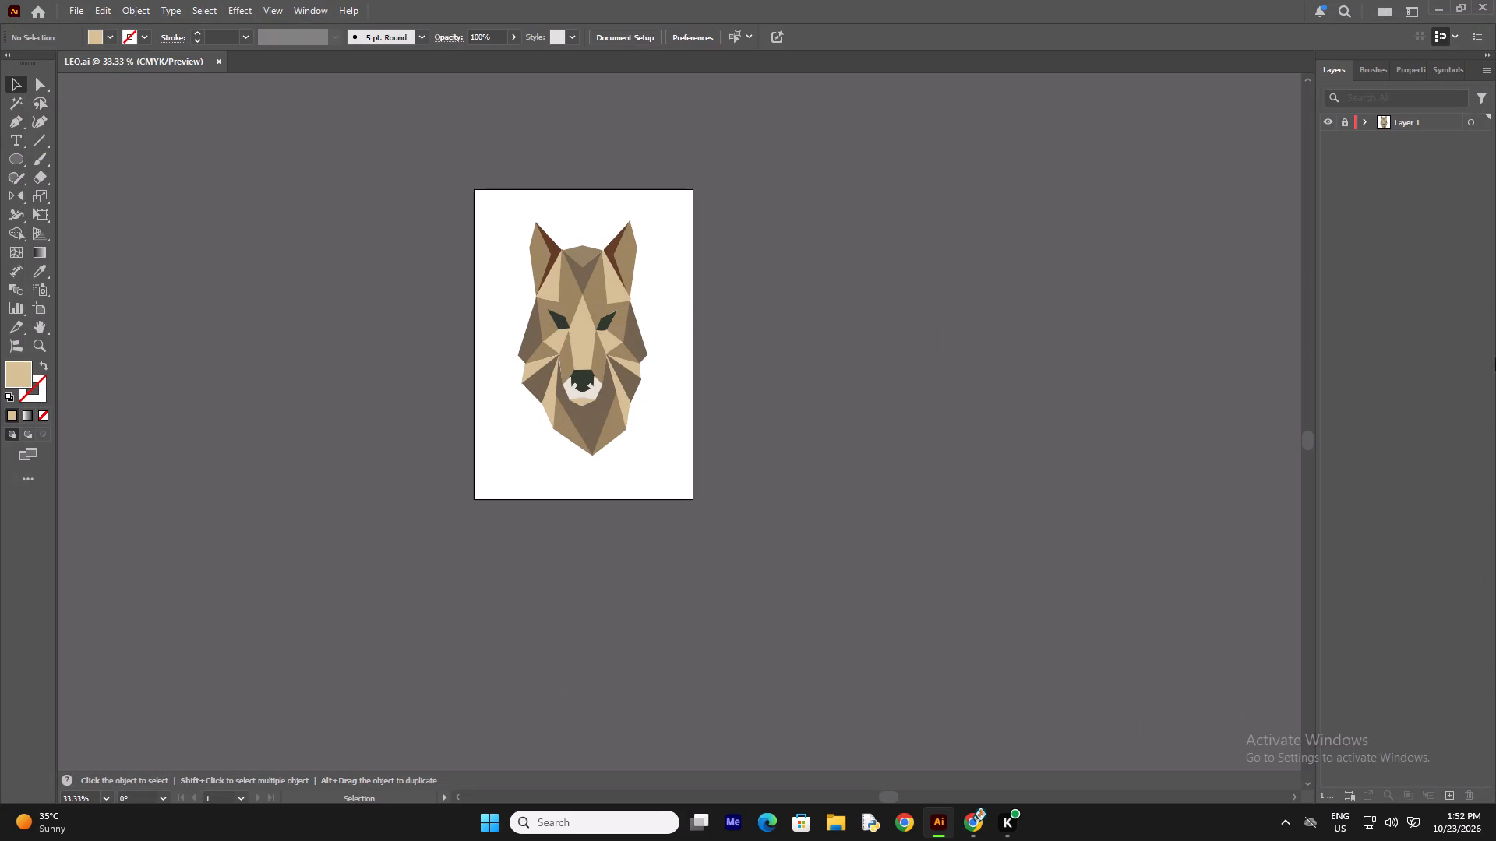
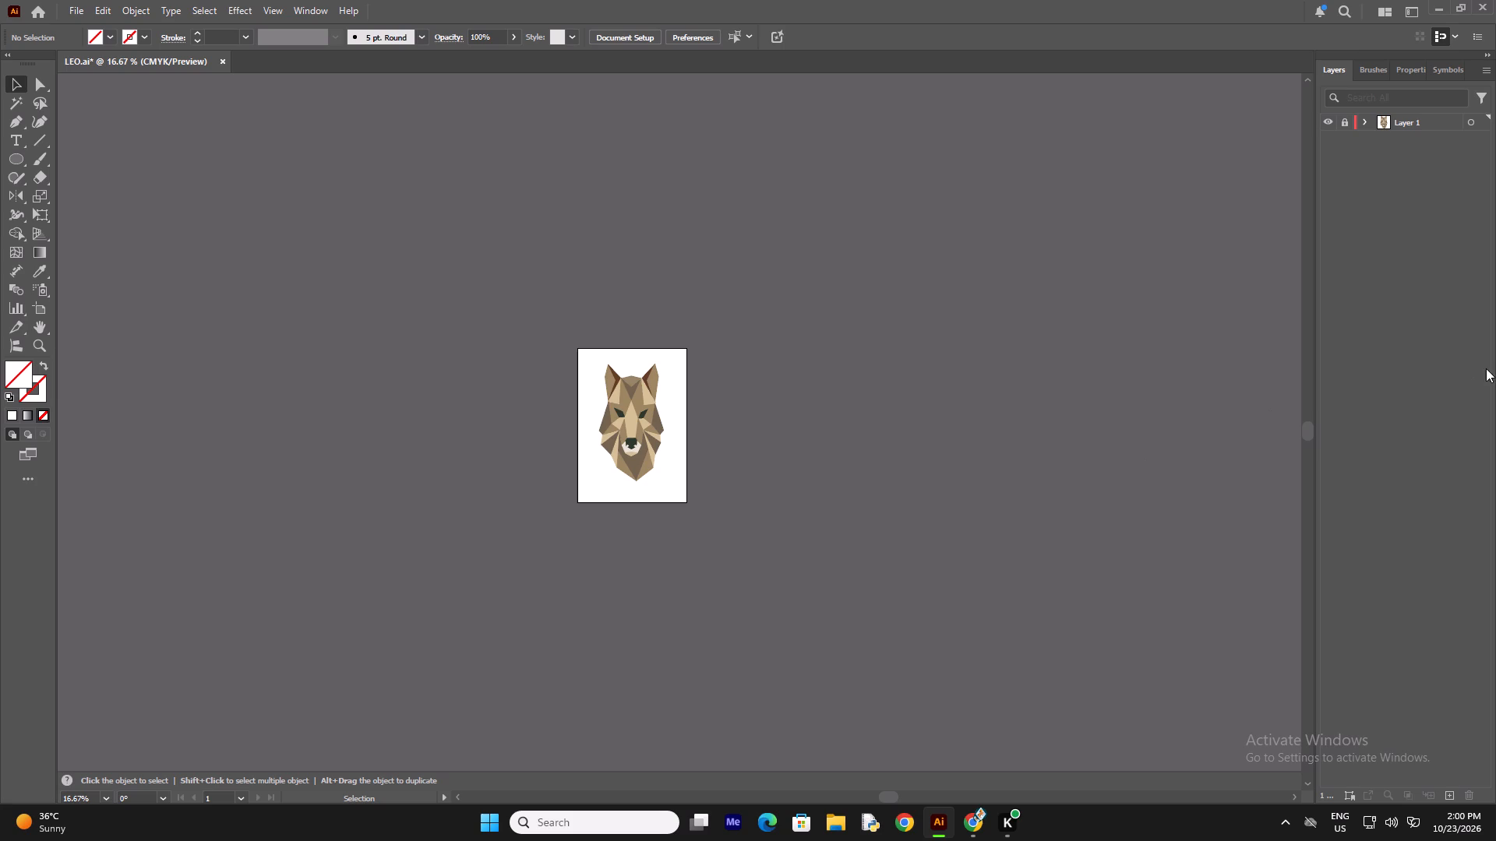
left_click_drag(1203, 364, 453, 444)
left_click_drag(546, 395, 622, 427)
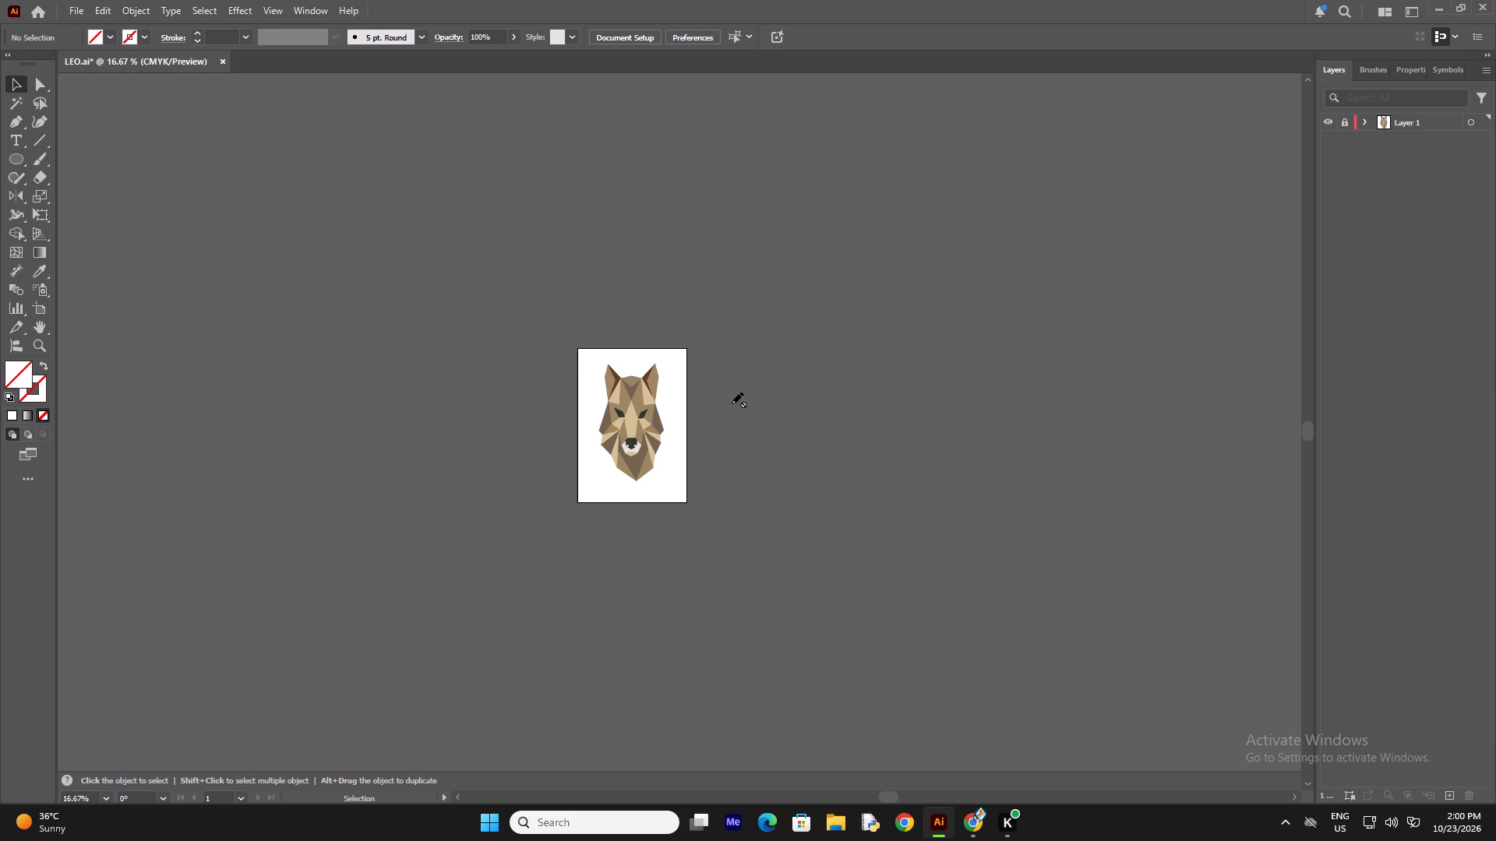